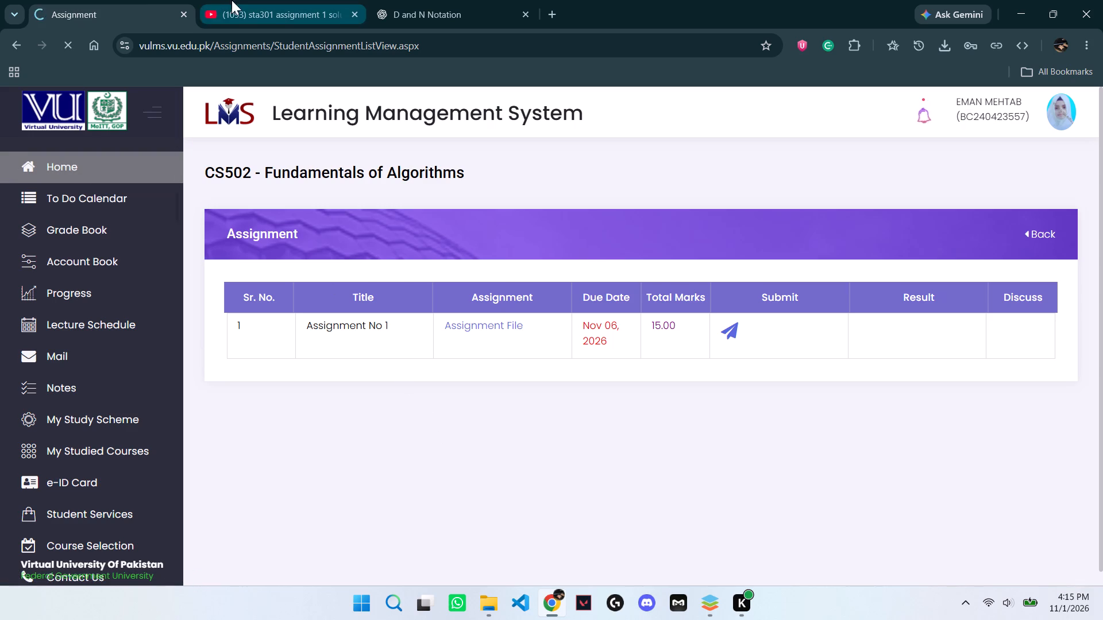
{"action": "left_click_drag", "start_coordinate": [232, 0], "coordinate": [238, 1]}
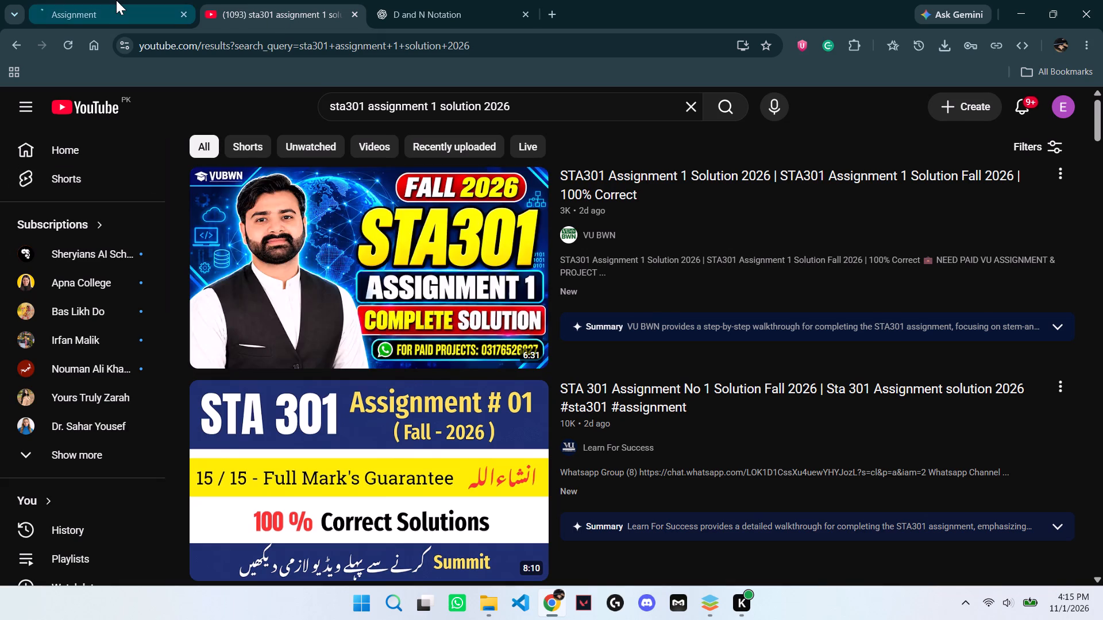
{"action": "left_click", "coordinate": [95, 0]}
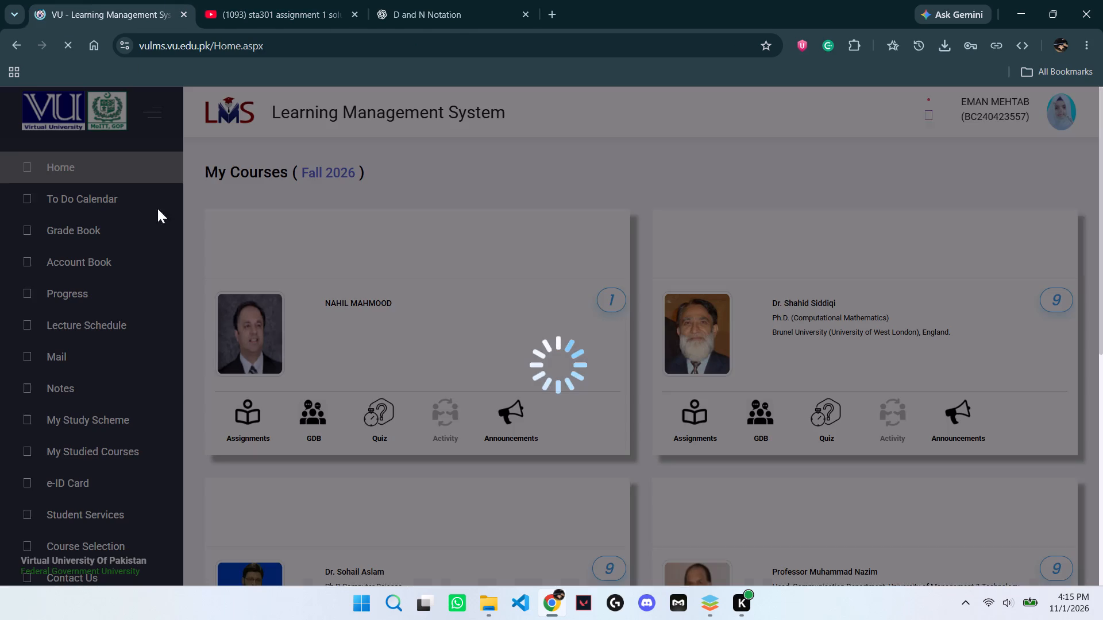
{"action": "scroll", "coordinate": [954, 430], "scroll_direction": "down", "scroll_amount": 3}
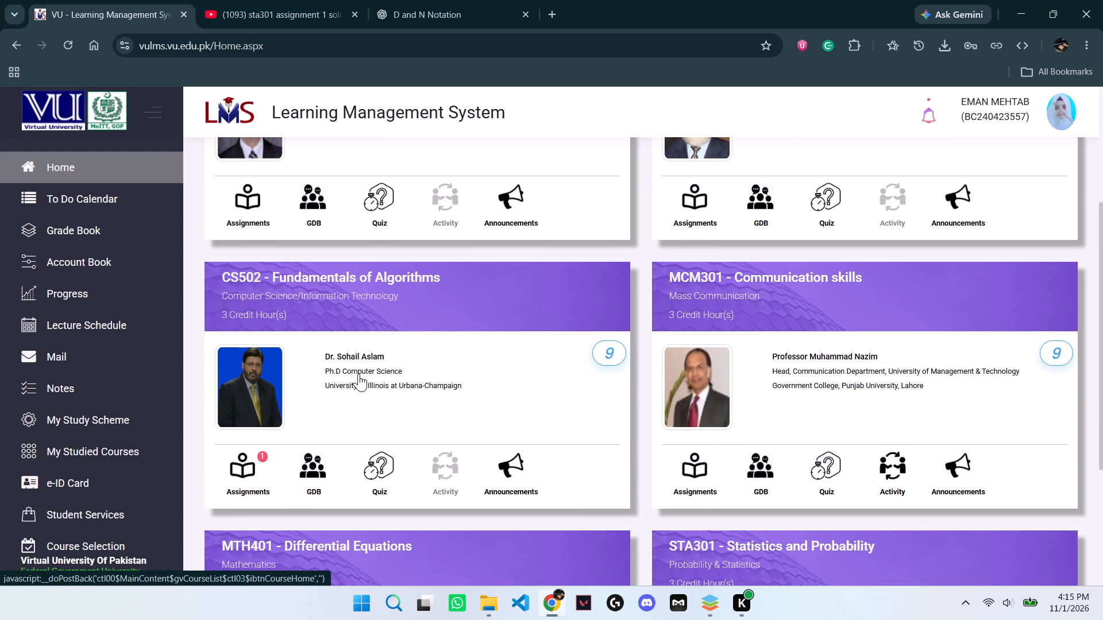
{"action": "scroll", "coordinate": [607, 452], "scroll_direction": "down", "scroll_amount": 6}
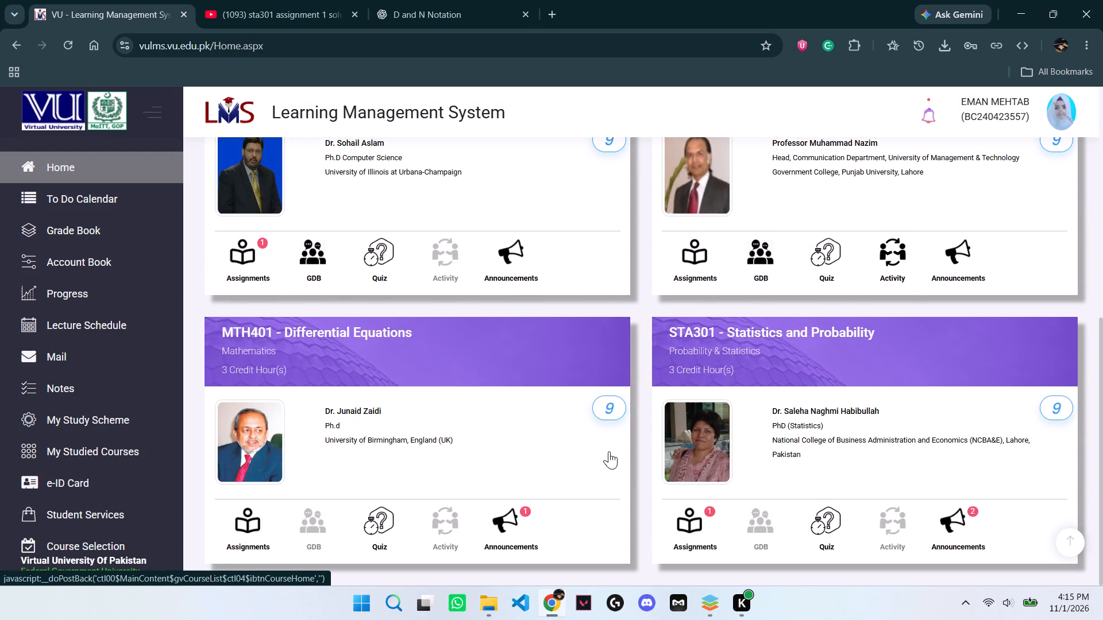
{"action": "scroll", "coordinate": [609, 451], "scroll_direction": "down", "scroll_amount": 7}
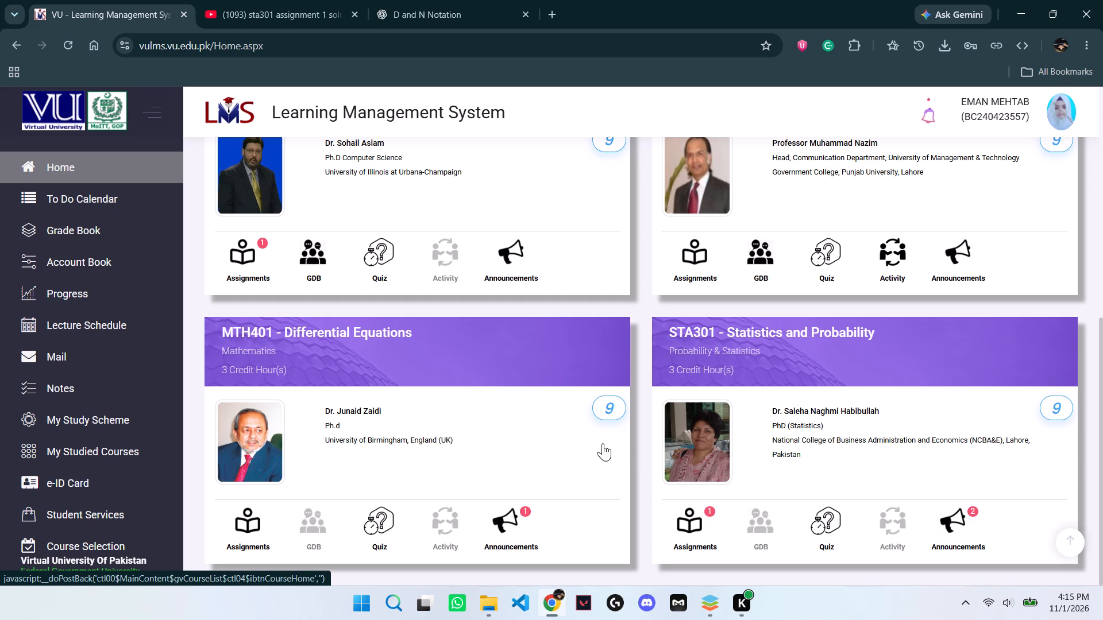
{"action": "left_click", "coordinate": [691, 530]}
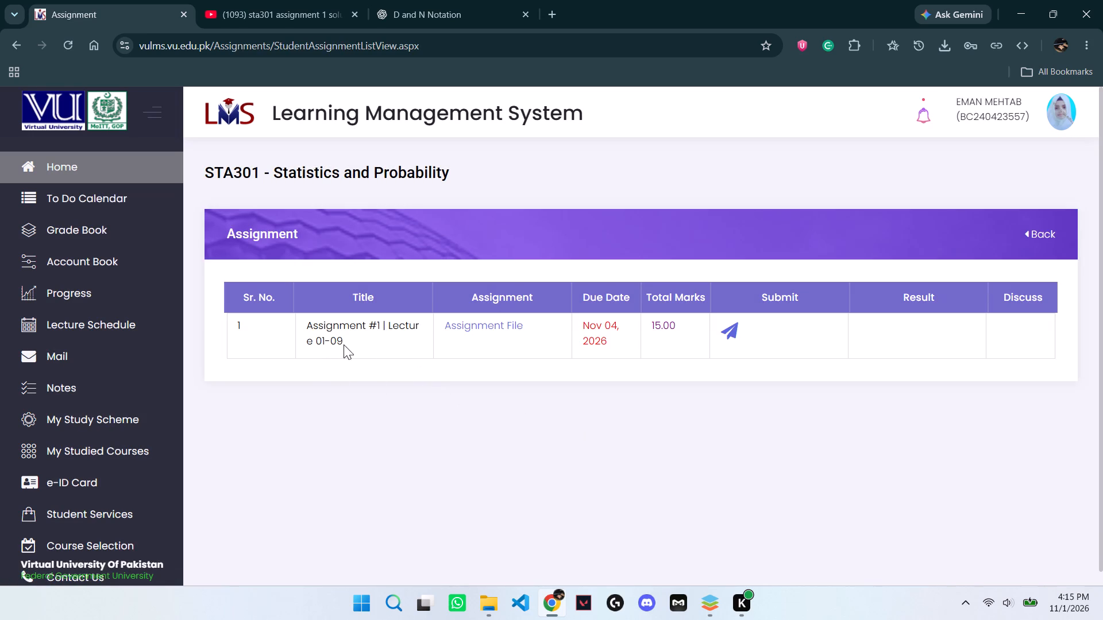
{"action": "left_click", "coordinate": [499, 325]}
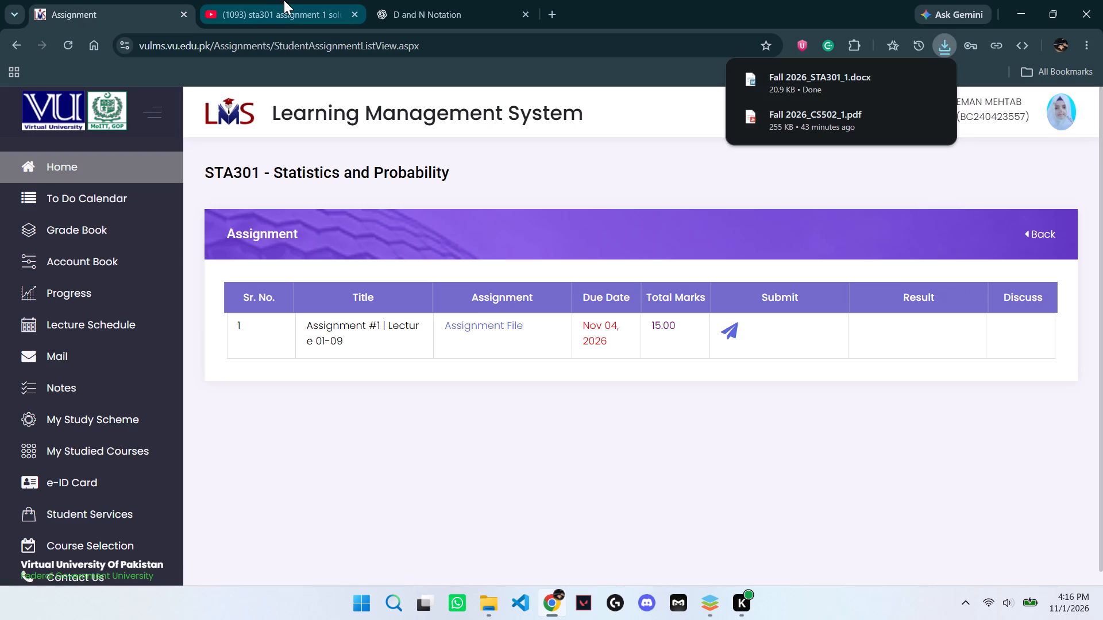
Open VU BWN's STA301 Assignment 1 Solution Fall 2026 video from the YouTube results.
{"action": "left_click", "coordinate": [284, 0]}
{"action": "left_click", "coordinate": [384, 279]}
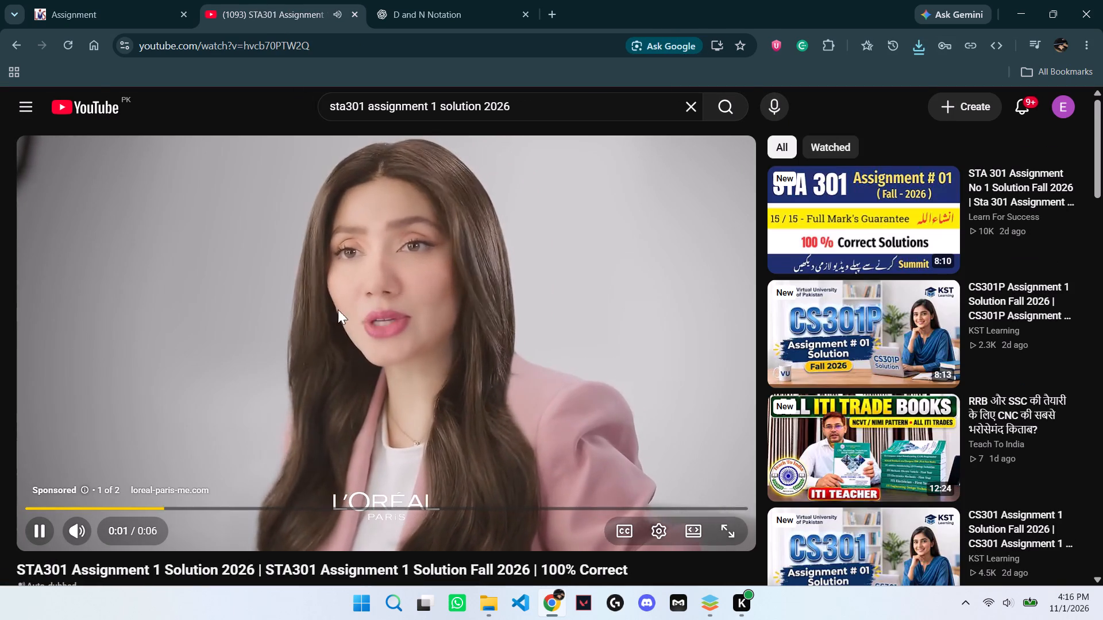
Open the downloaded Fall 2026_STA301_1 document from the Downloads folder in ONLYOFFICE.
{"action": "left_click", "coordinate": [489, 601]}
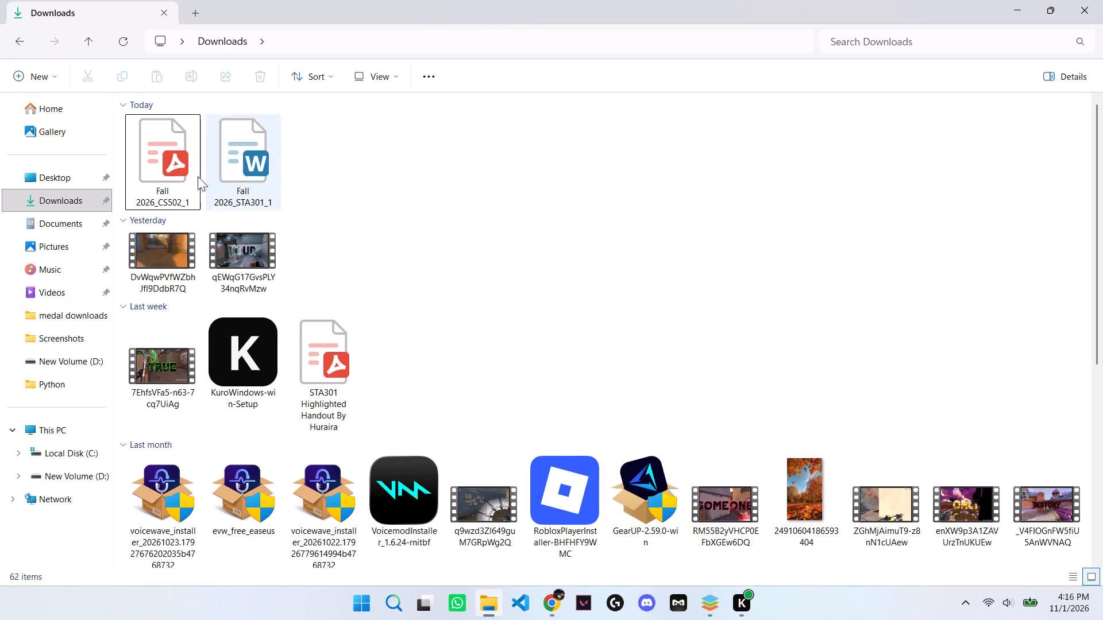
{"action": "double_click", "coordinate": [226, 164]}
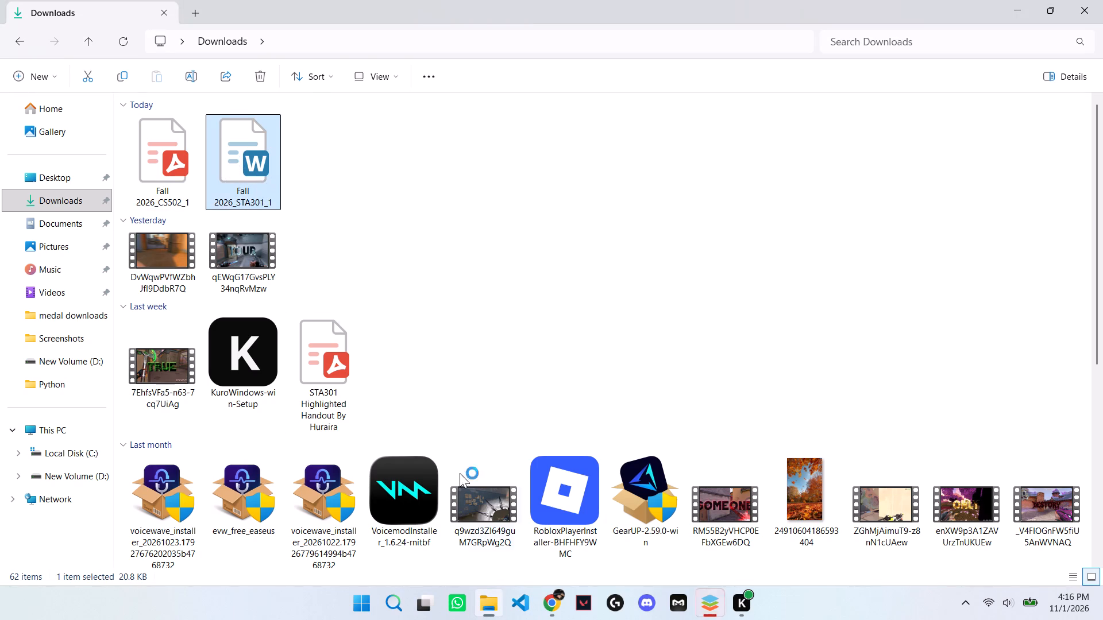
{"action": "left_click", "coordinate": [547, 609]}
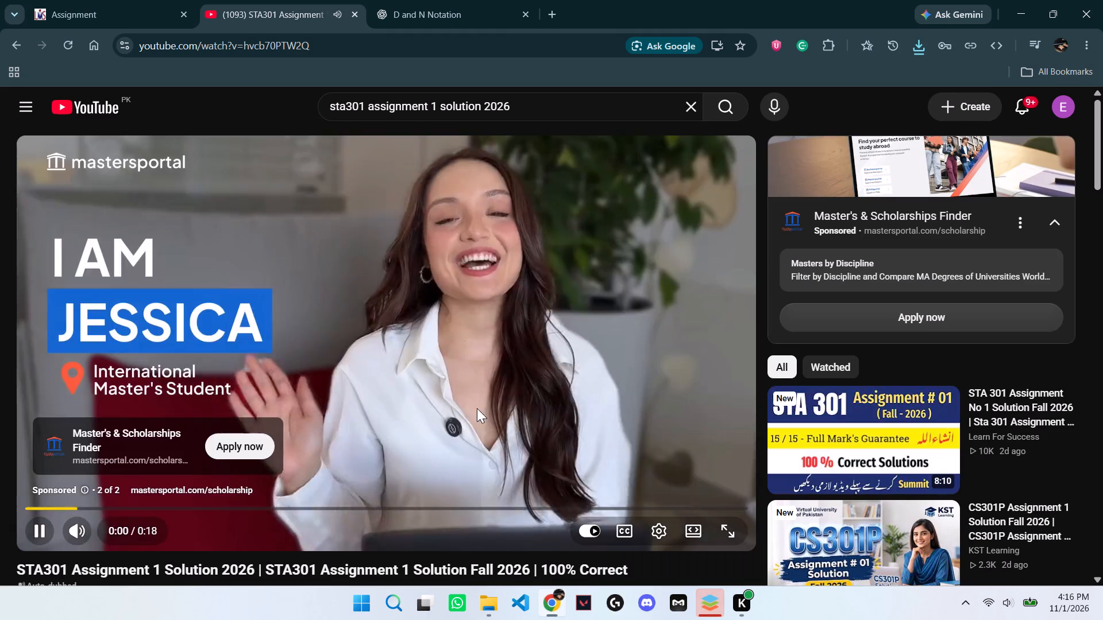
{"action": "left_click", "coordinate": [709, 597]}
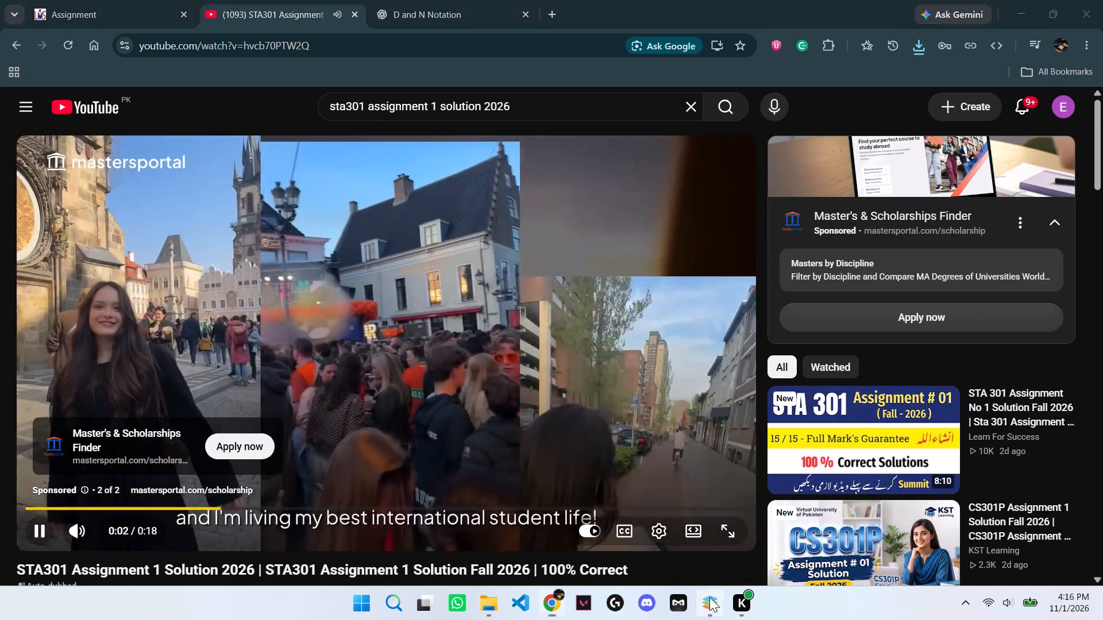
Look through the STA301 assignment's general instructions, learning outcomes and the start of Question # 1.
{"action": "scroll", "coordinate": [564, 433], "scroll_direction": "down", "scroll_amount": 1}
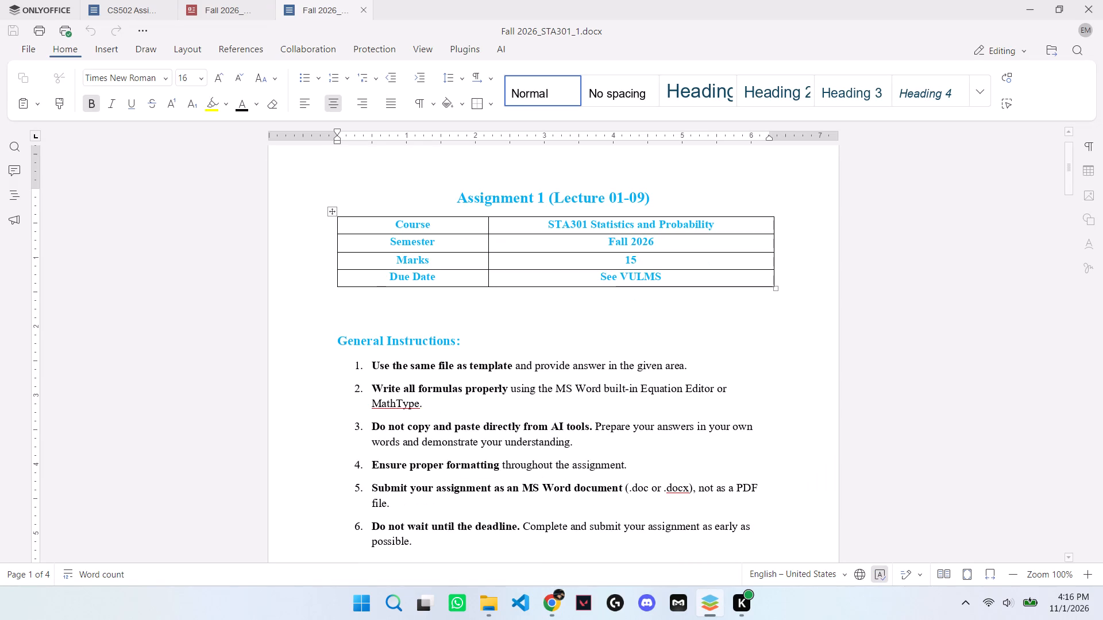
{"action": "scroll", "coordinate": [574, 469], "scroll_direction": "down", "scroll_amount": 9}
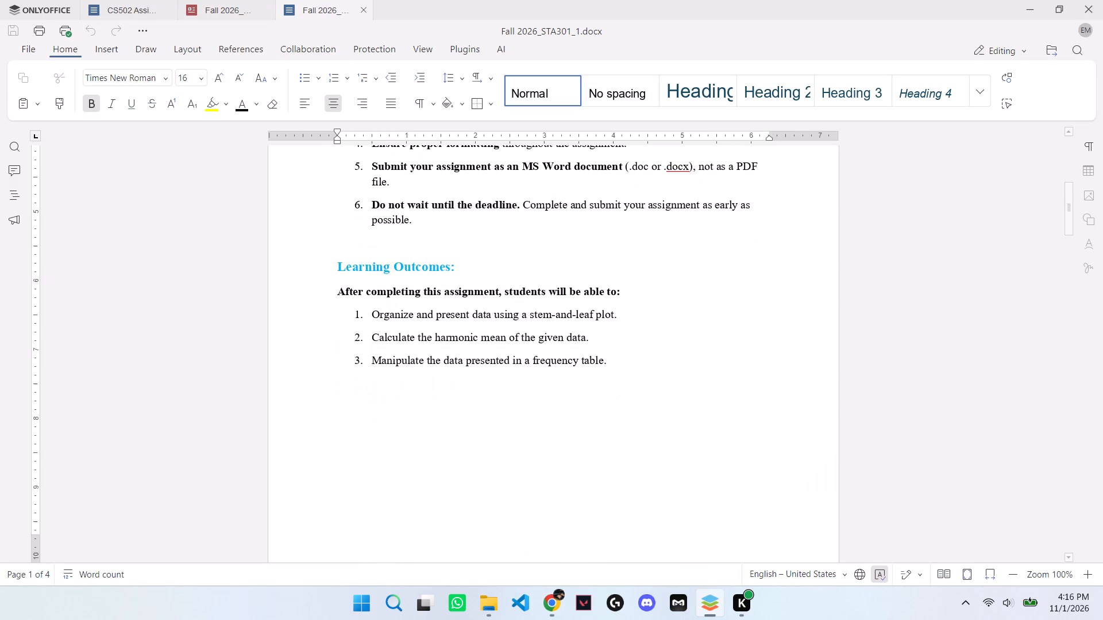
{"action": "scroll", "coordinate": [580, 489], "scroll_direction": "down", "scroll_amount": 10}
{"action": "scroll", "coordinate": [583, 504], "scroll_direction": "up", "scroll_amount": 6}
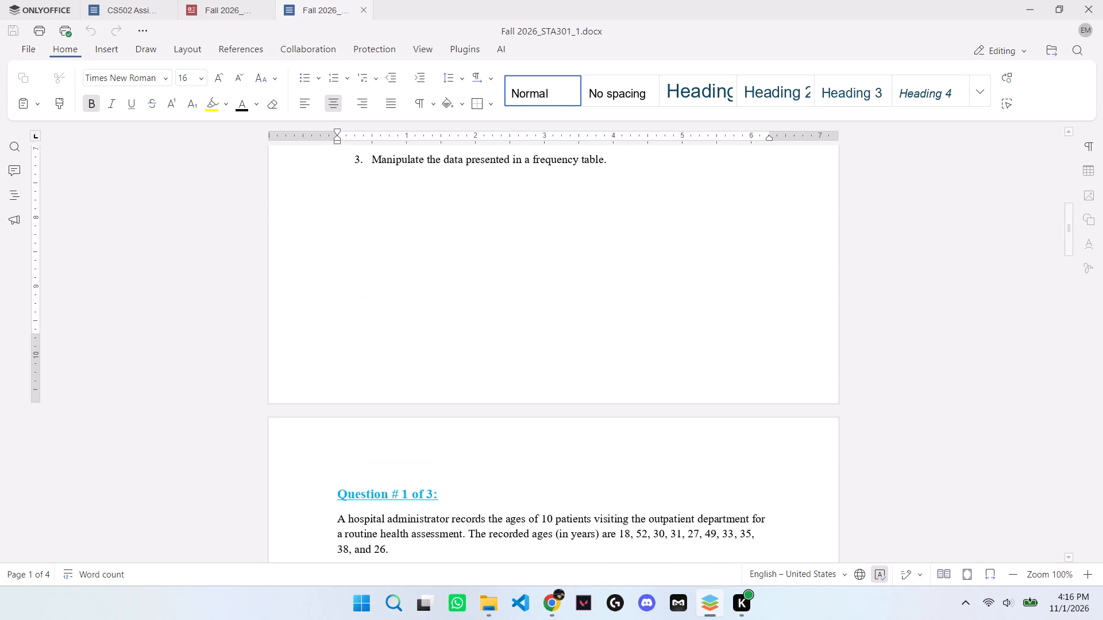
{"action": "scroll", "coordinate": [591, 500], "scroll_direction": "up", "scroll_amount": 14}
Return to the STA301 solution video on YouTube and skip its advertisement.
{"action": "left_click", "coordinate": [565, 611]}
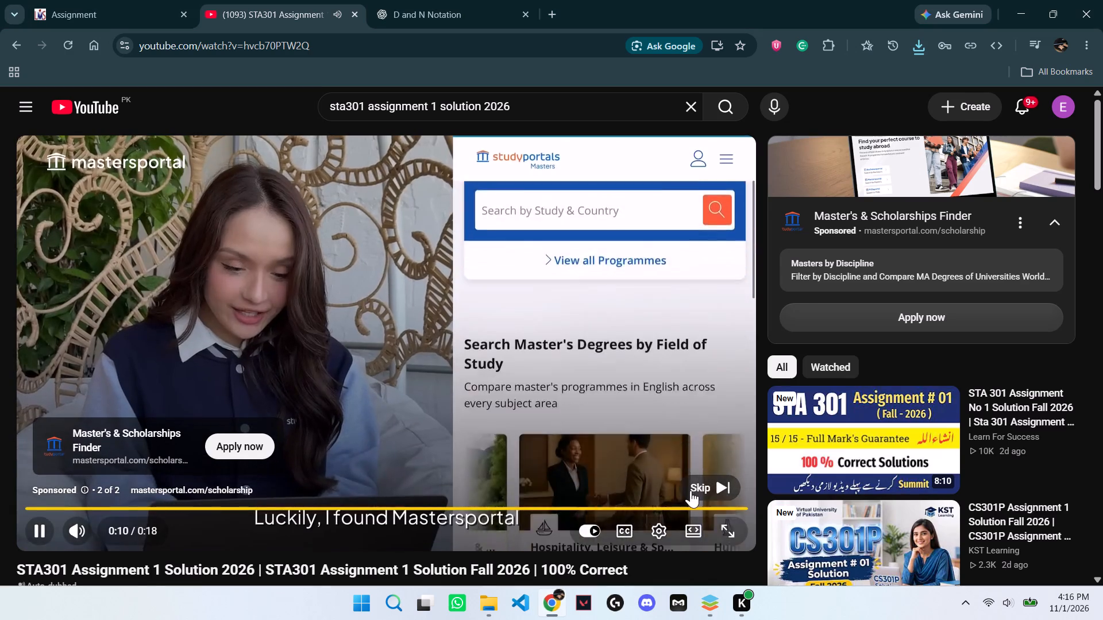
{"action": "left_click", "coordinate": [694, 486]}
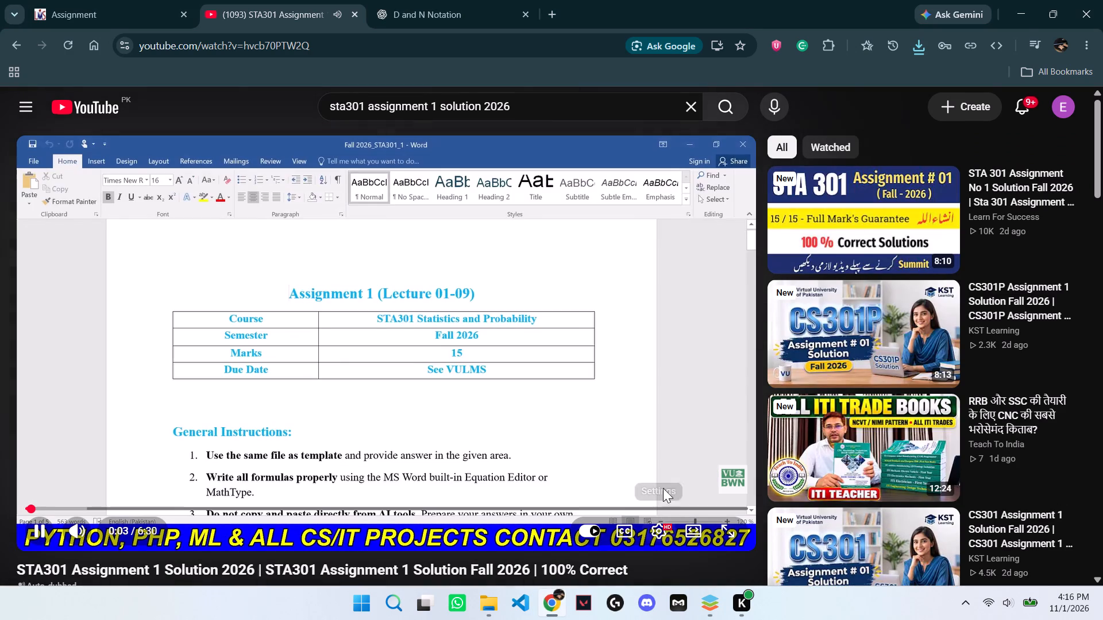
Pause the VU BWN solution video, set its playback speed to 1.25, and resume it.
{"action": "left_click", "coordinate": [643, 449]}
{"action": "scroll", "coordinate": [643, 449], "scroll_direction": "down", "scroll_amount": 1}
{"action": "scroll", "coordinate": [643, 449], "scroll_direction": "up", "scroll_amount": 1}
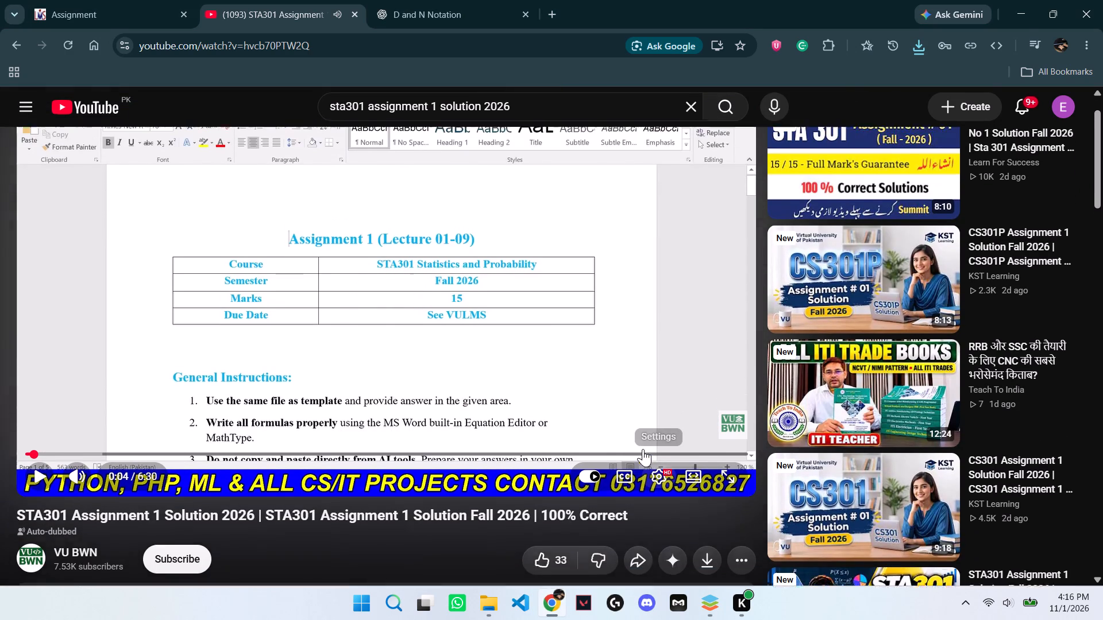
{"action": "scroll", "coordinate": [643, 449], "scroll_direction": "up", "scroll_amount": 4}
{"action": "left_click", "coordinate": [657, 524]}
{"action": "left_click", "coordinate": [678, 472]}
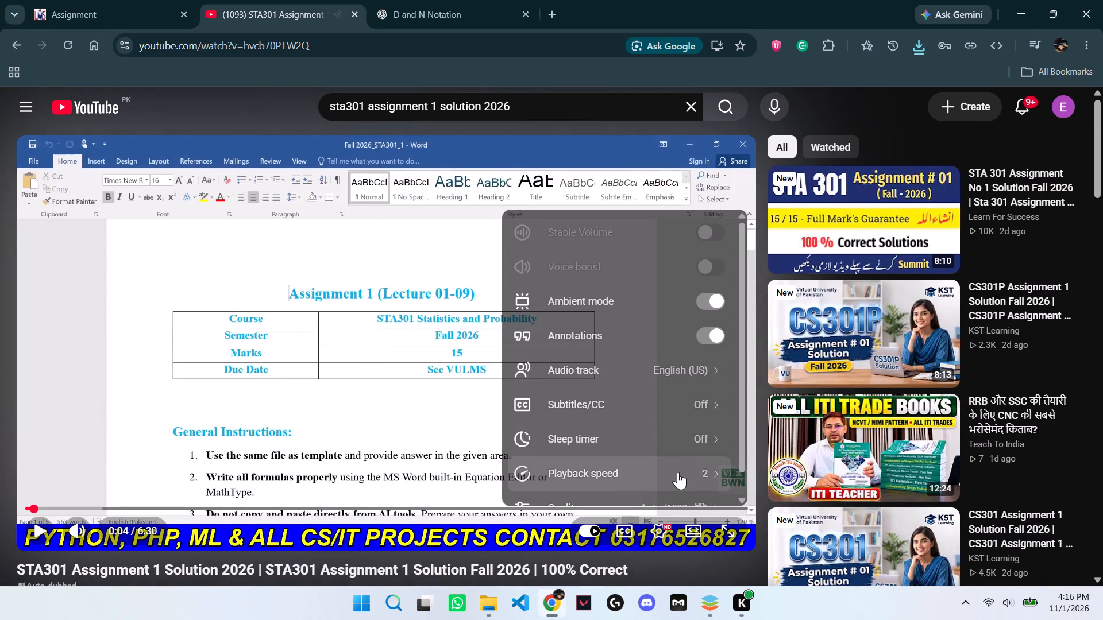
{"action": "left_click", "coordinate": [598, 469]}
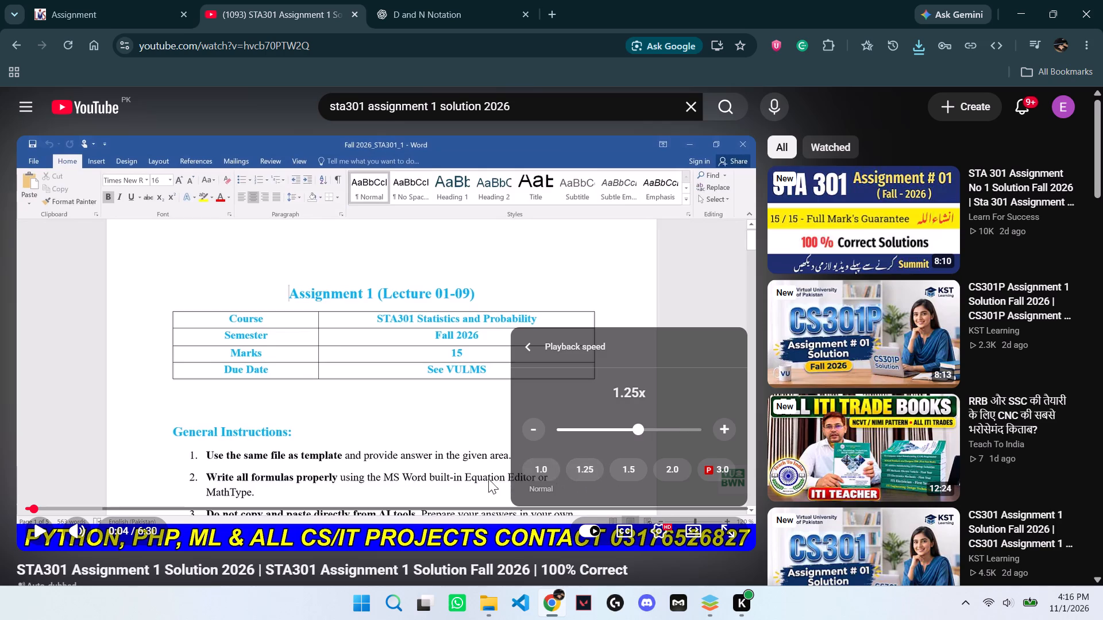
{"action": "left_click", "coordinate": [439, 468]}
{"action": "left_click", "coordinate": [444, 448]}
Set the VU BWN video's playback quality to 1080p.
{"action": "left_click", "coordinate": [664, 527]}
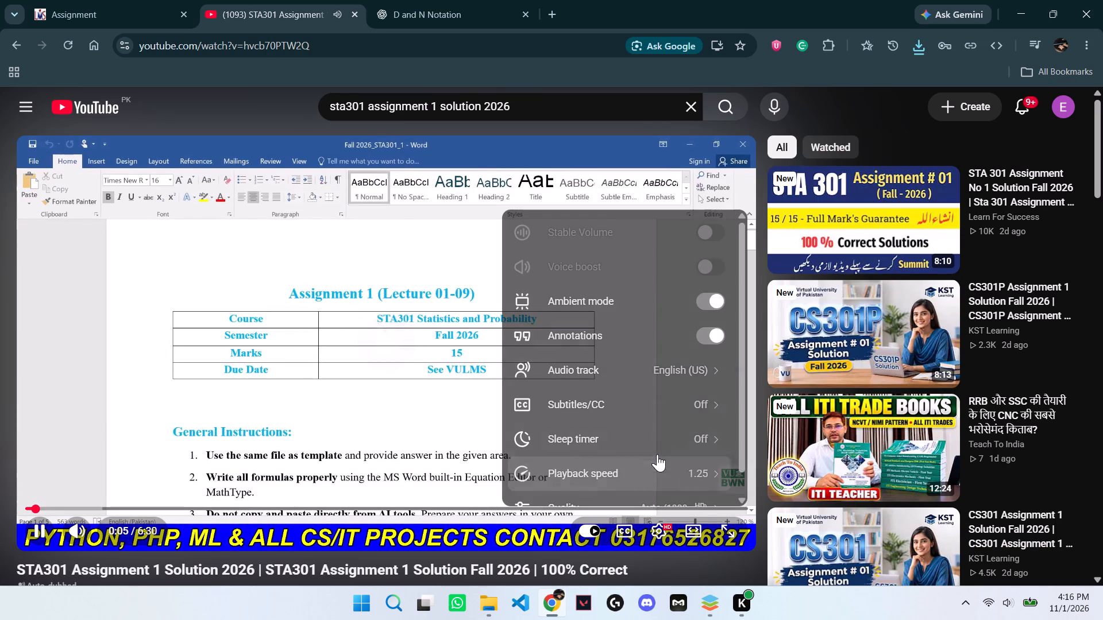
{"action": "scroll", "coordinate": [657, 464], "scroll_direction": "down", "scroll_amount": 3}
{"action": "left_click", "coordinate": [652, 483]}
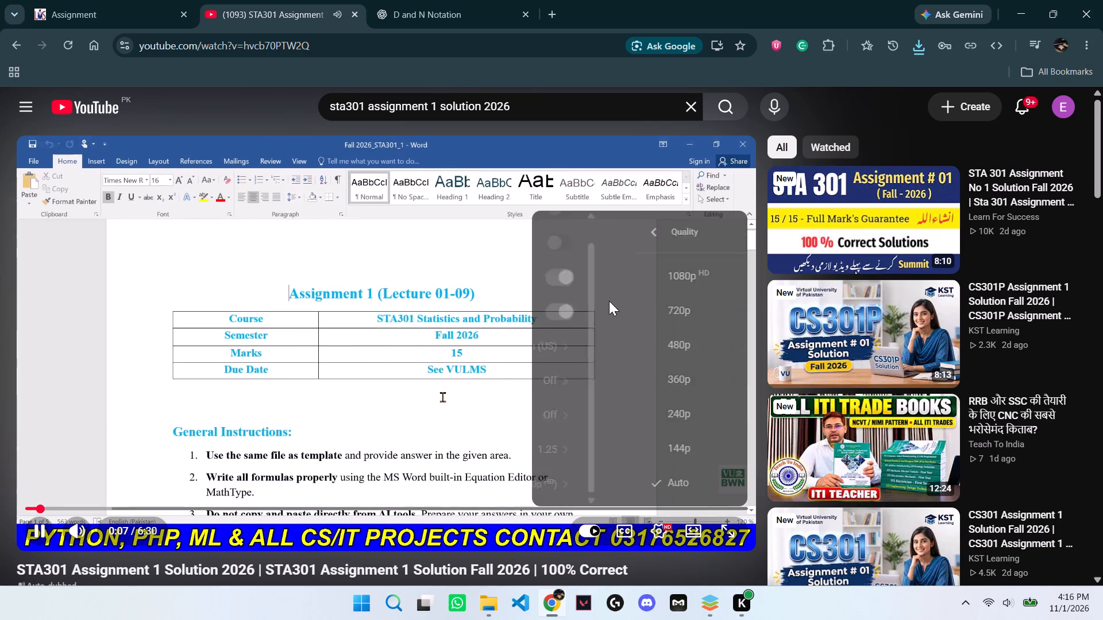
{"action": "left_click", "coordinate": [643, 271]}
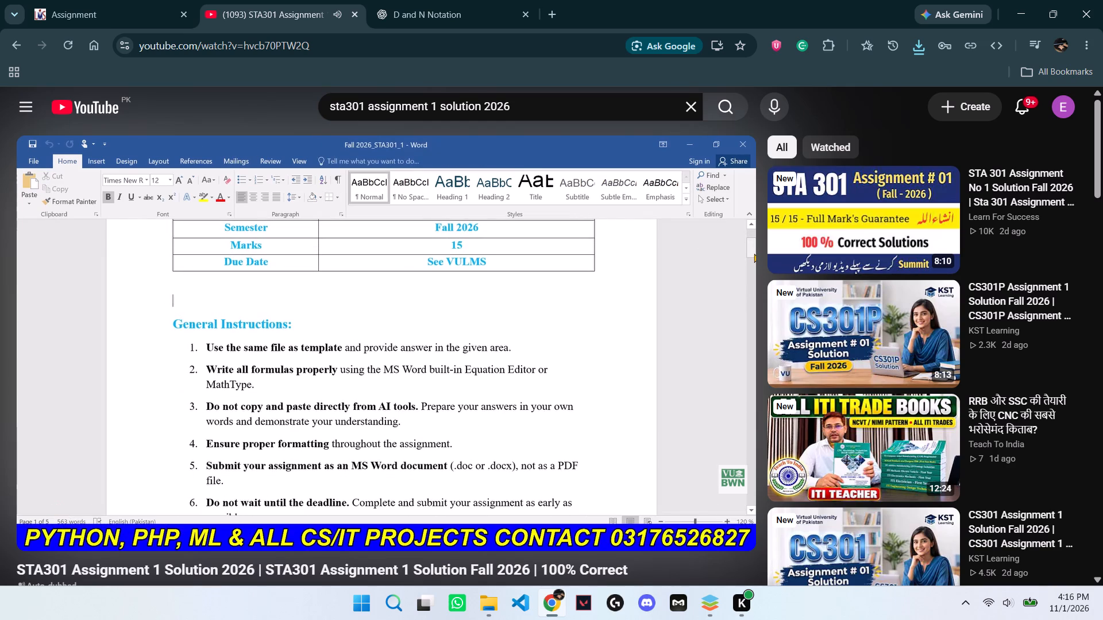
Pause the VU BWN video and read viewers' comments about its STA301 solution.
{"action": "left_click", "coordinate": [533, 423]}
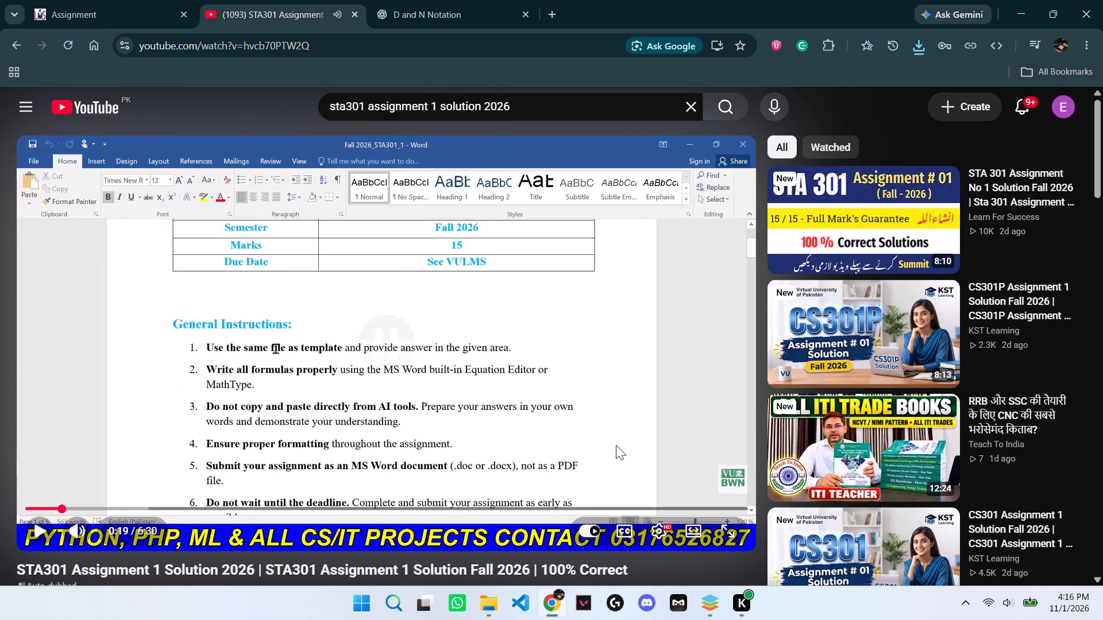
{"action": "scroll", "coordinate": [597, 417], "scroll_direction": "down", "scroll_amount": 4}
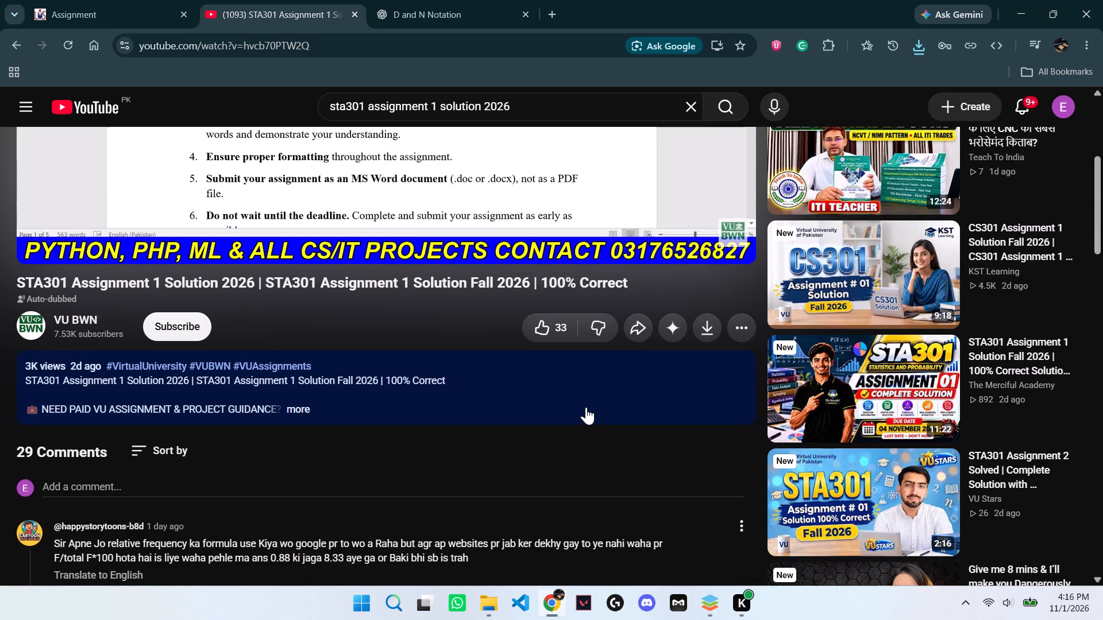
{"action": "scroll", "coordinate": [586, 407], "scroll_direction": "down", "scroll_amount": 4}
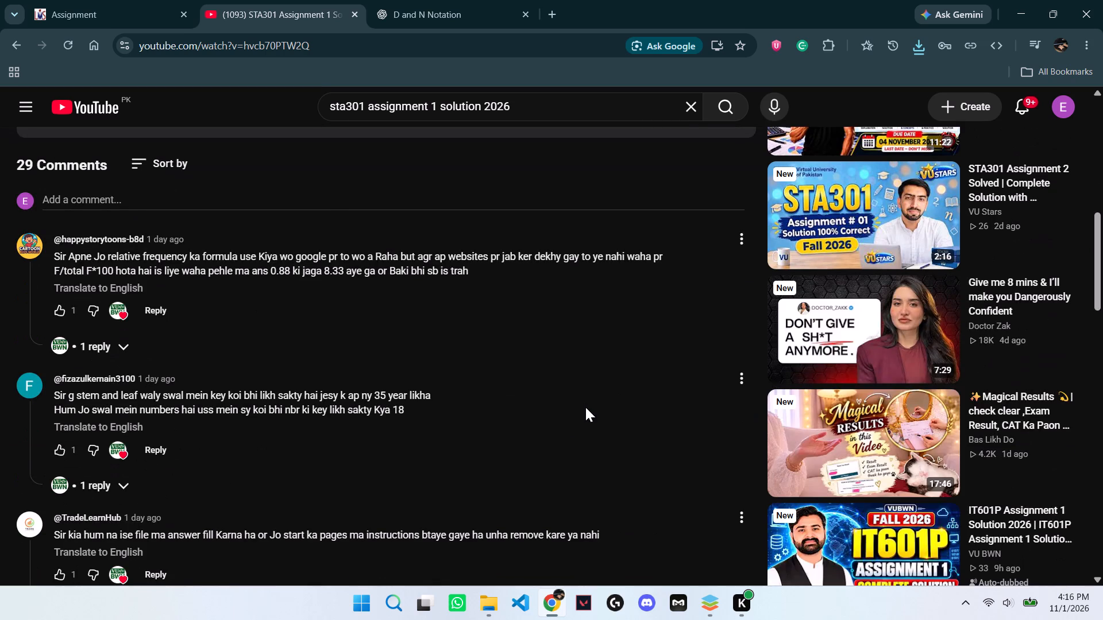
{"action": "scroll", "coordinate": [577, 398], "scroll_direction": "up", "scroll_amount": 12}
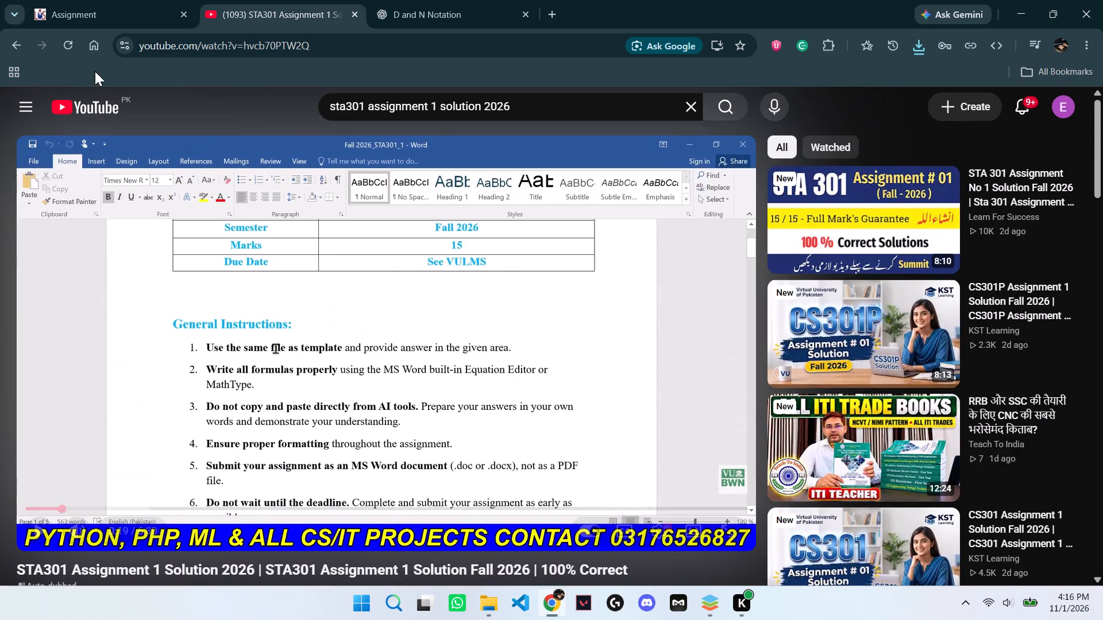
Return to the YouTube search results and open Learn For Success's STA 301 Assignment No 1 Solution Fall 2026 video.
{"action": "left_click", "coordinate": [9, 41]}
{"action": "scroll", "coordinate": [369, 418], "scroll_direction": "down", "scroll_amount": 2}
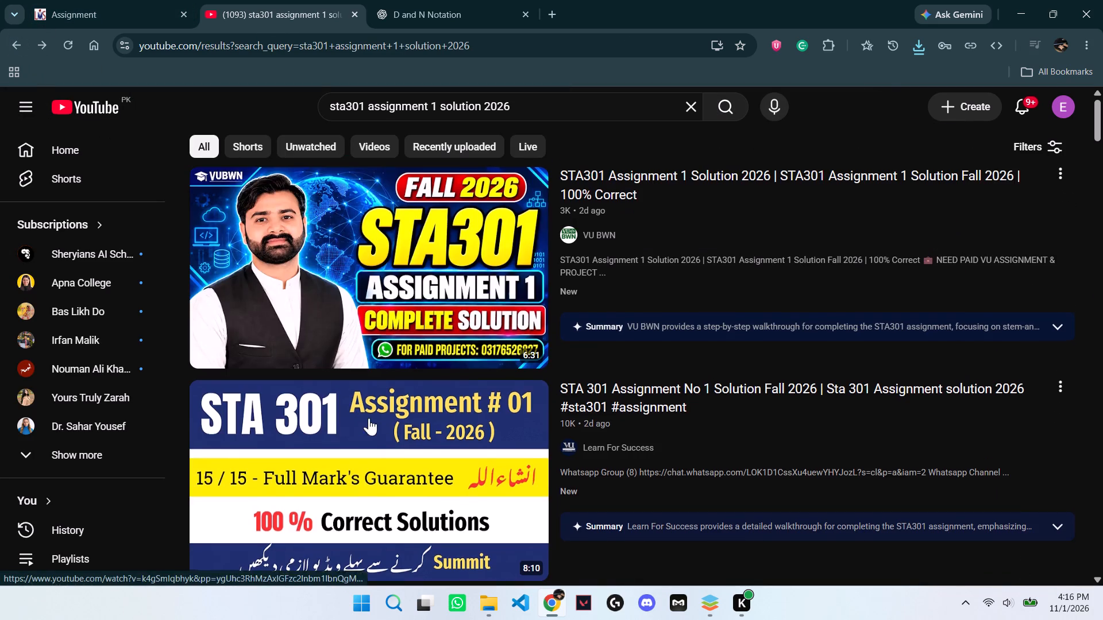
{"action": "scroll", "coordinate": [369, 418], "scroll_direction": "down", "scroll_amount": 2}
{"action": "scroll", "coordinate": [493, 438], "scroll_direction": "up", "scroll_amount": 3}
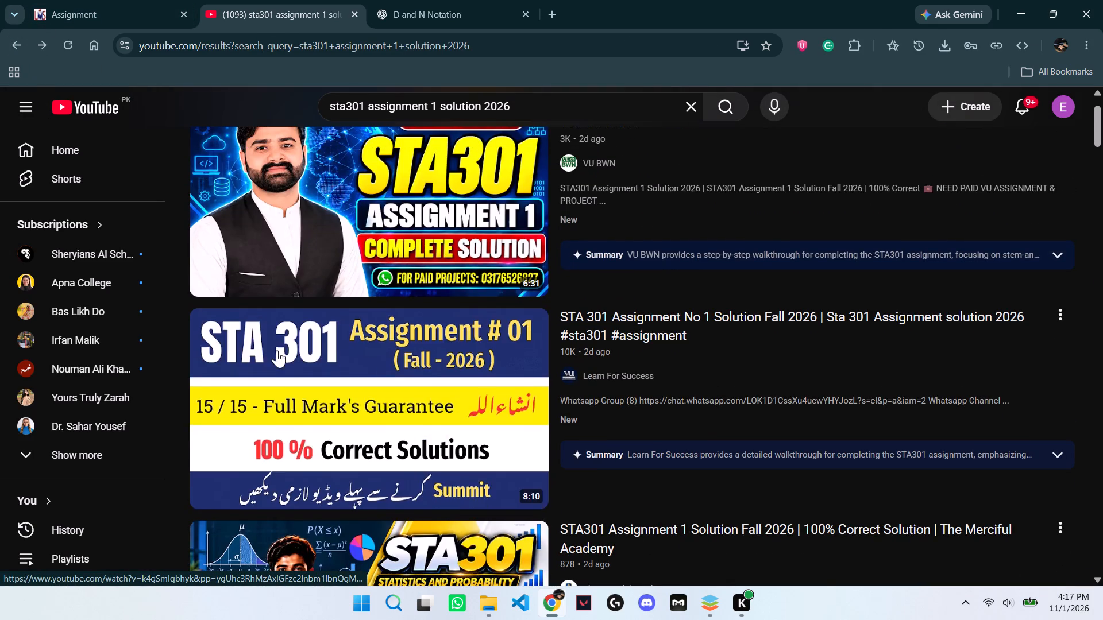
{"action": "left_click", "coordinate": [322, 388]}
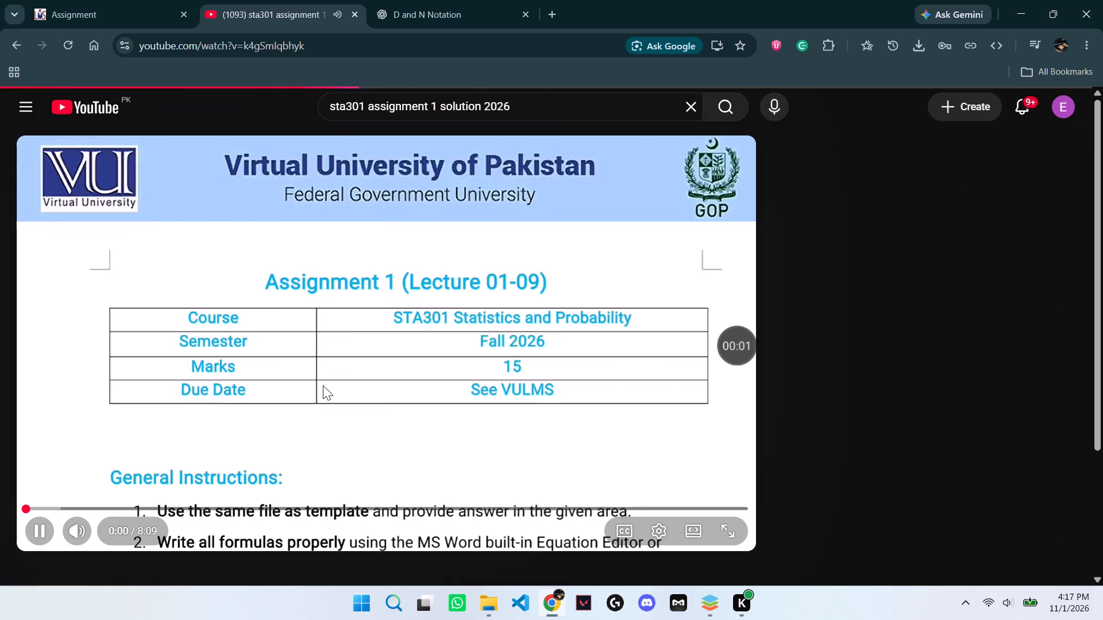
{"action": "scroll", "coordinate": [487, 439], "scroll_direction": "down", "scroll_amount": 2}
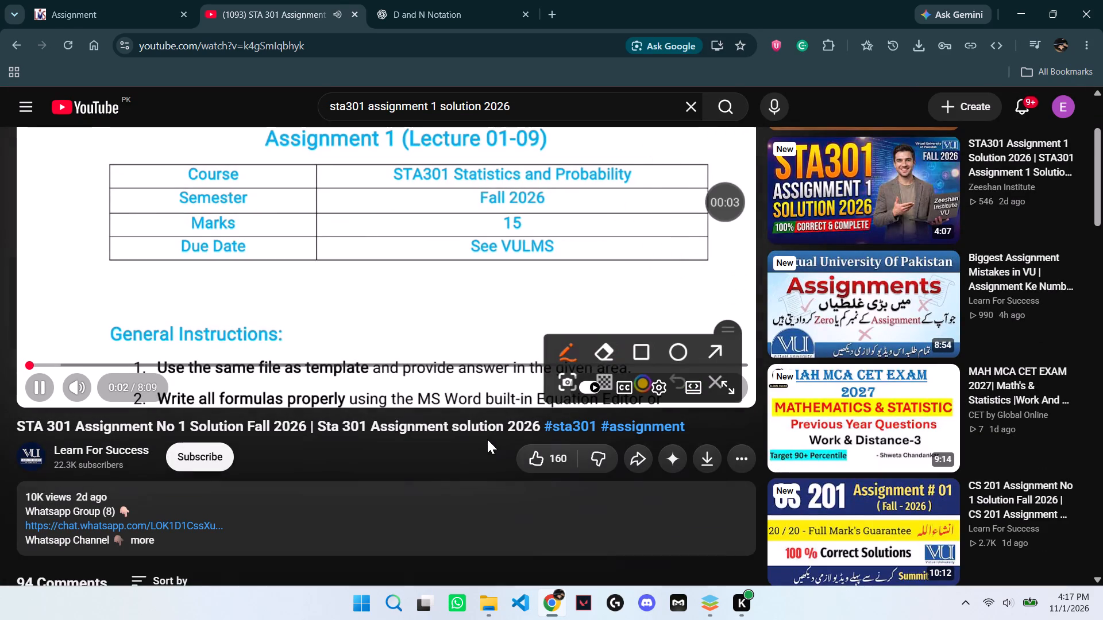
{"action": "scroll", "coordinate": [431, 493], "scroll_direction": "up", "scroll_amount": 8}
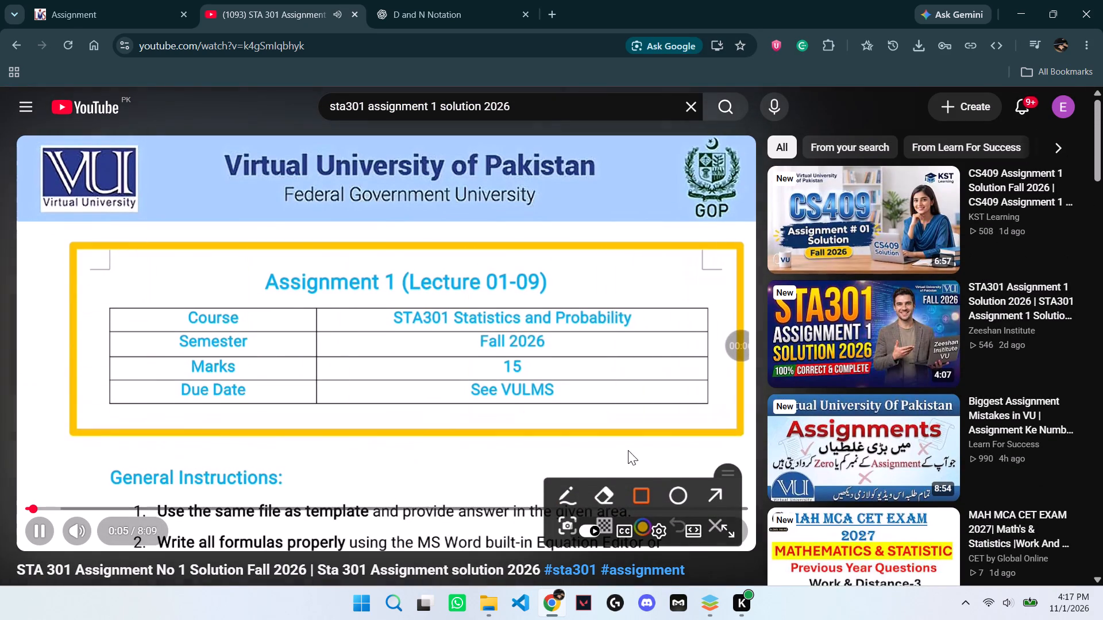
Choose a playback quality for the Learn For Success video, set its speed to 1.5, and pause it.
{"action": "left_click", "coordinate": [666, 535]}
{"action": "left_click", "coordinate": [654, 472]}
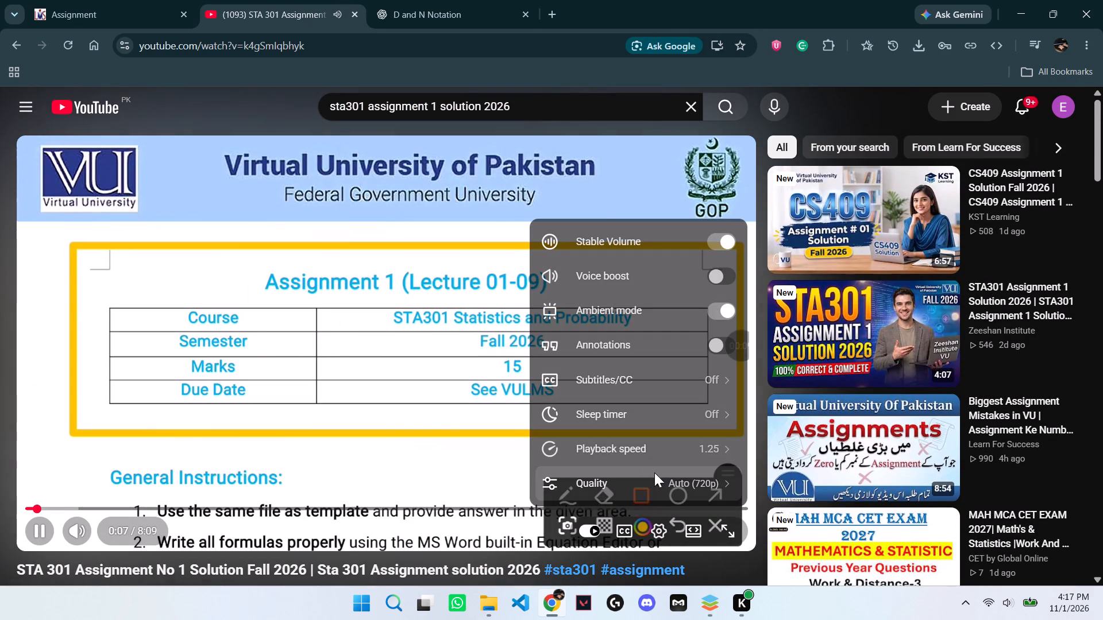
{"action": "left_click", "coordinate": [640, 311]}
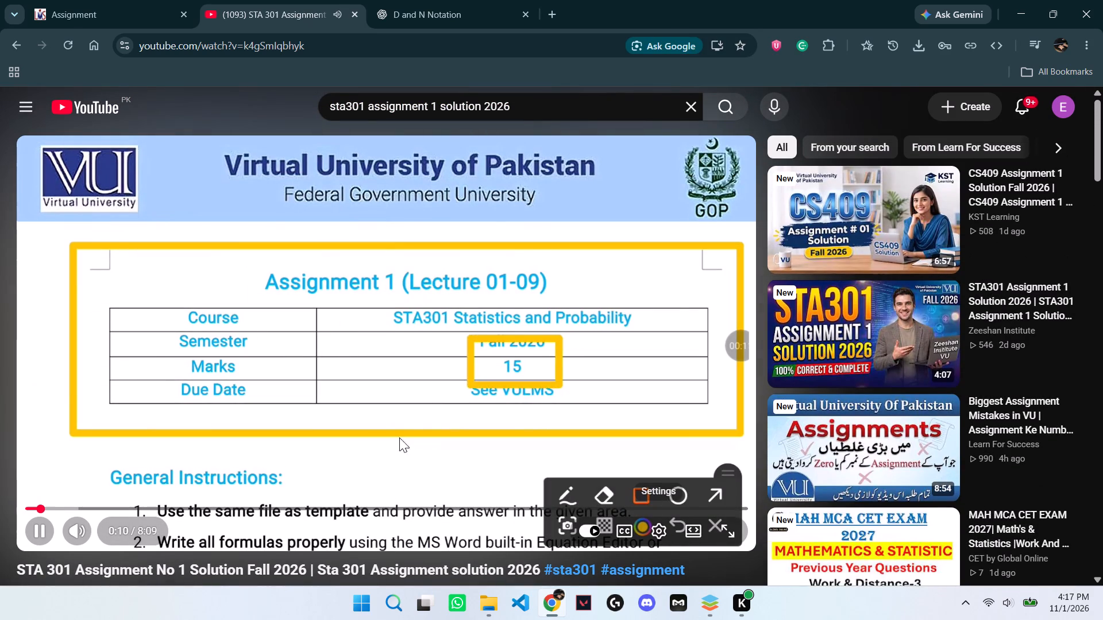
{"action": "left_click", "coordinate": [672, 530]}
{"action": "left_click", "coordinate": [685, 452]}
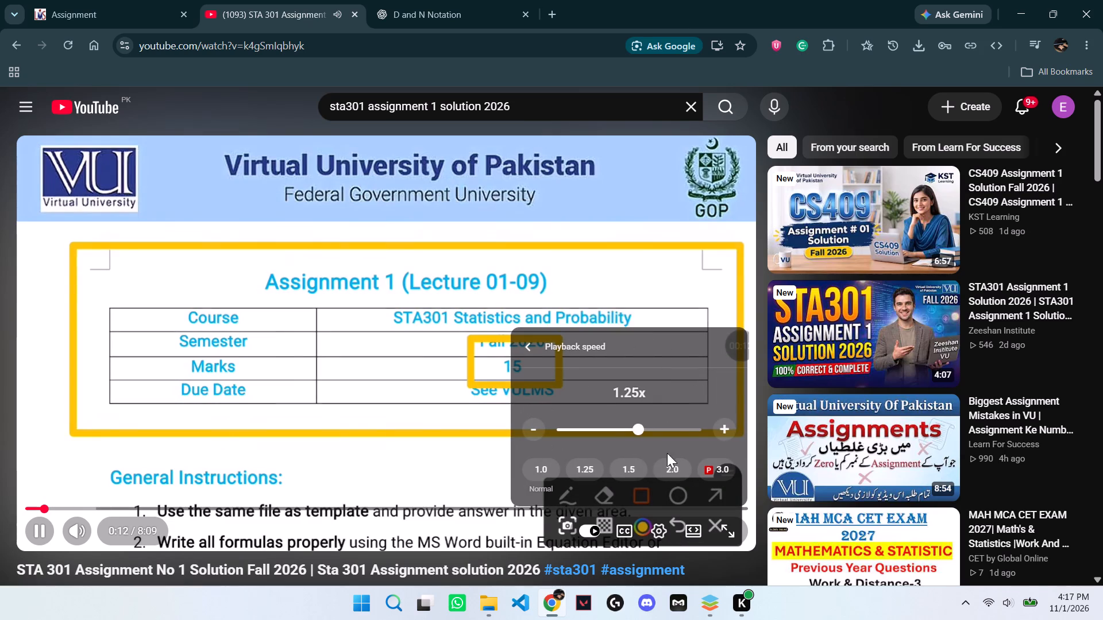
{"action": "left_click", "coordinate": [627, 469]}
{"action": "left_click", "coordinate": [354, 410]}
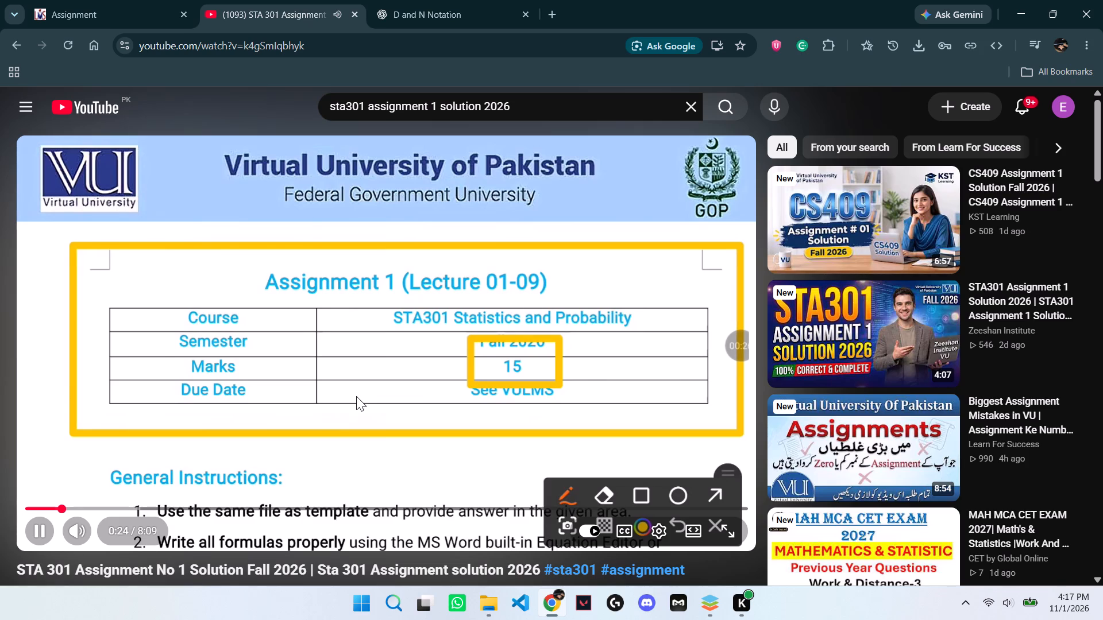
{"action": "left_click", "coordinate": [407, 374]}
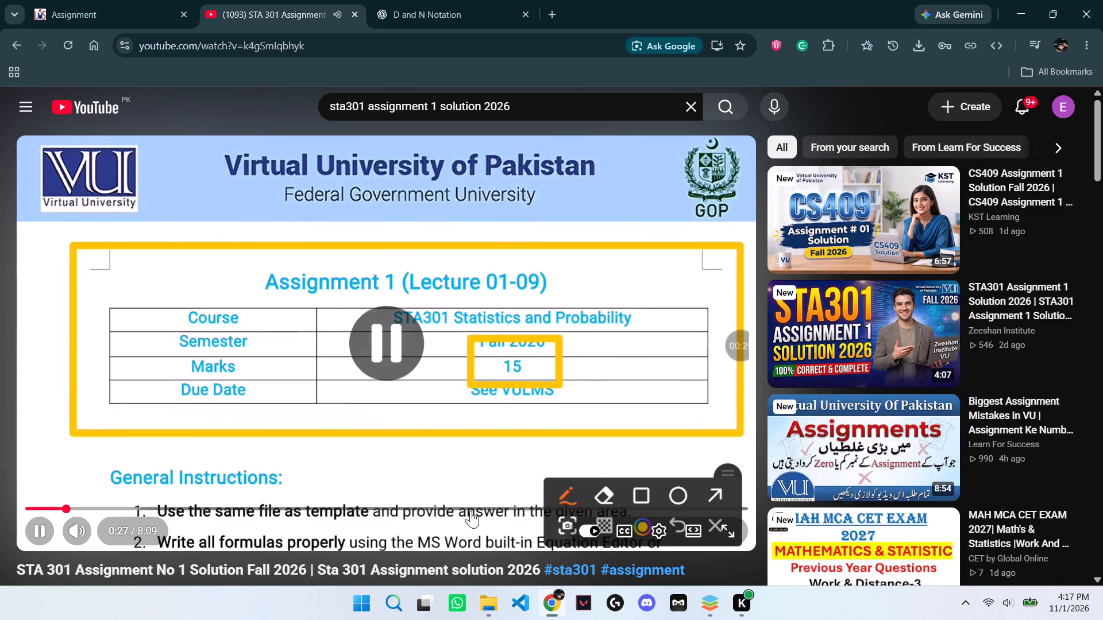
Switch to the STA301 assignment in ONLYOFFICE and copy all six General Instructions items.
{"action": "left_click", "coordinate": [713, 606]}
{"action": "scroll", "coordinate": [547, 368], "scroll_direction": "up", "scroll_amount": 1}
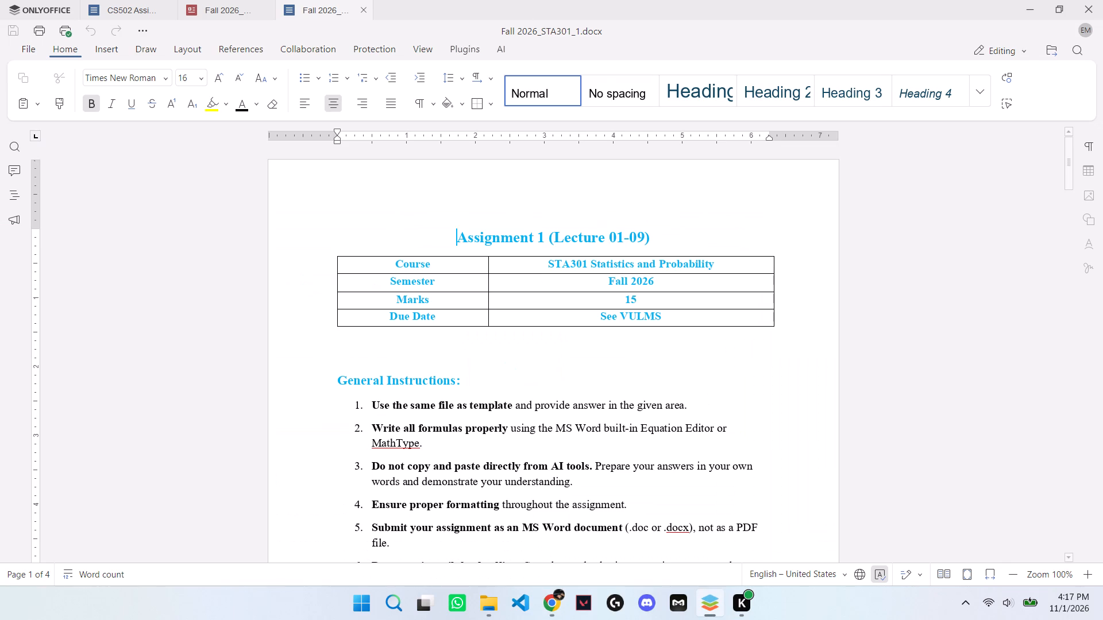
{"action": "scroll", "coordinate": [535, 374], "scroll_direction": "down", "scroll_amount": 8}
{"action": "scroll", "coordinate": [517, 389], "scroll_direction": "up", "scroll_amount": 4}
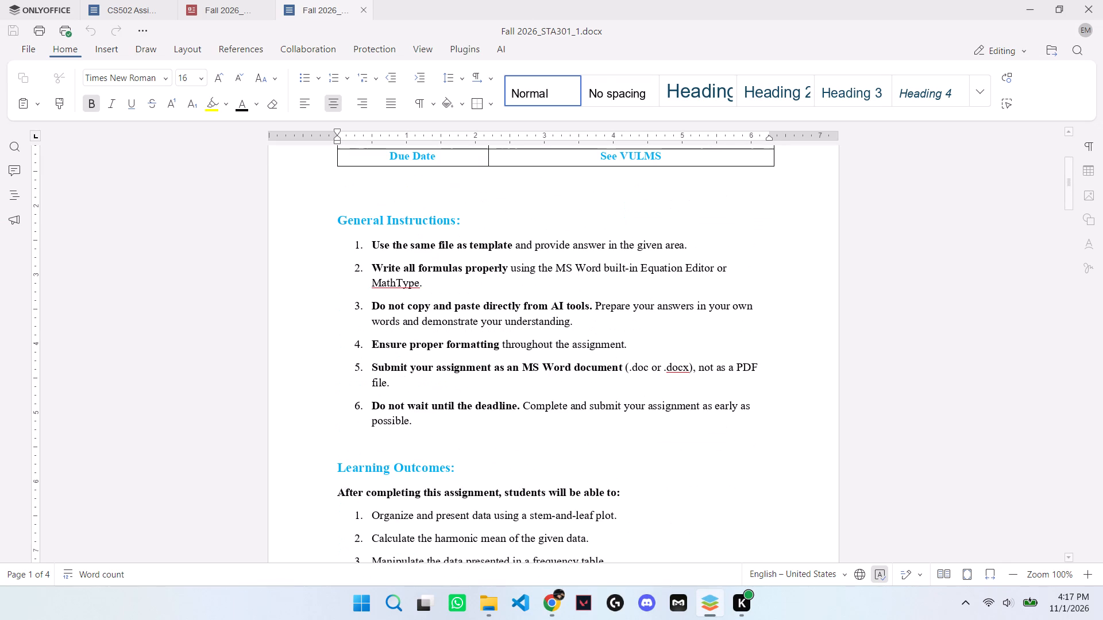
{"action": "left_click_drag", "start_coordinate": [354, 243], "coordinate": [406, 437]}
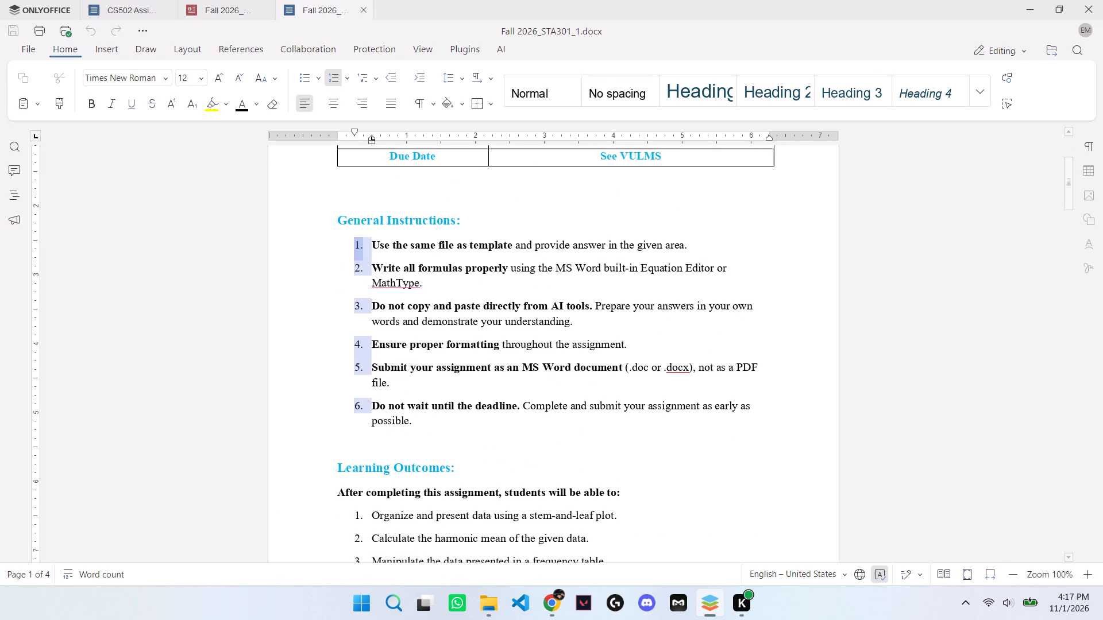
{"action": "left_click_drag", "start_coordinate": [406, 437], "coordinate": [419, 424]}
{"action": "left_click_drag", "start_coordinate": [421, 424], "coordinate": [407, 418]}
{"action": "left_click", "coordinate": [407, 418]}
{"action": "left_click_drag", "start_coordinate": [416, 420], "coordinate": [342, 278]}
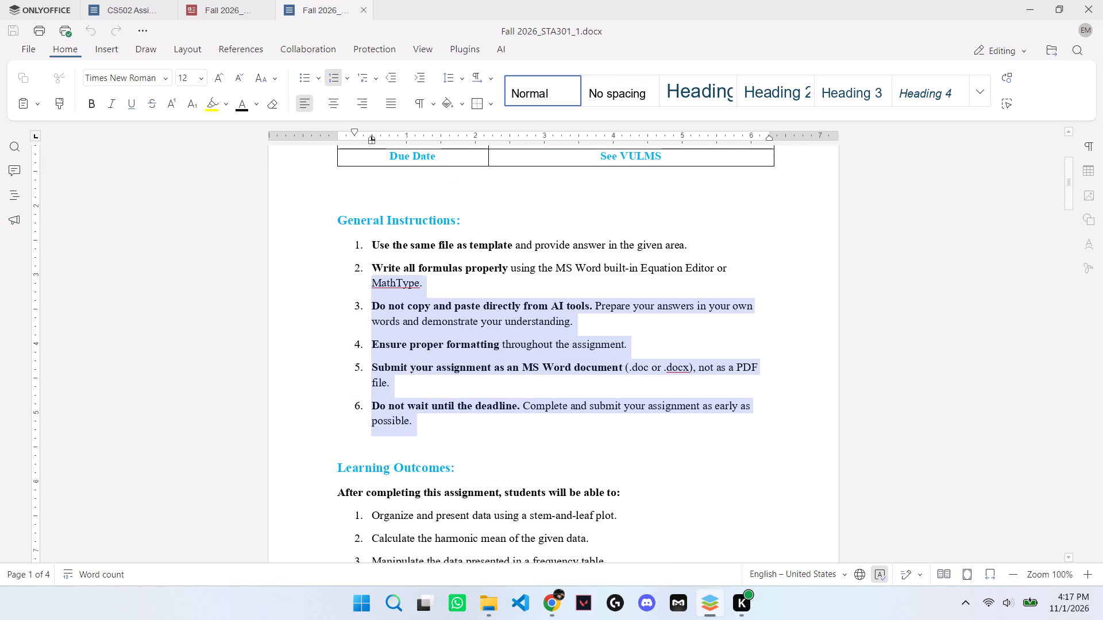
{"action": "left_click_drag", "start_coordinate": [342, 278], "coordinate": [344, 239]}
{"action": "key", "text": "ctrl+c"}
{"action": "key", "text": "ctrl+c"}
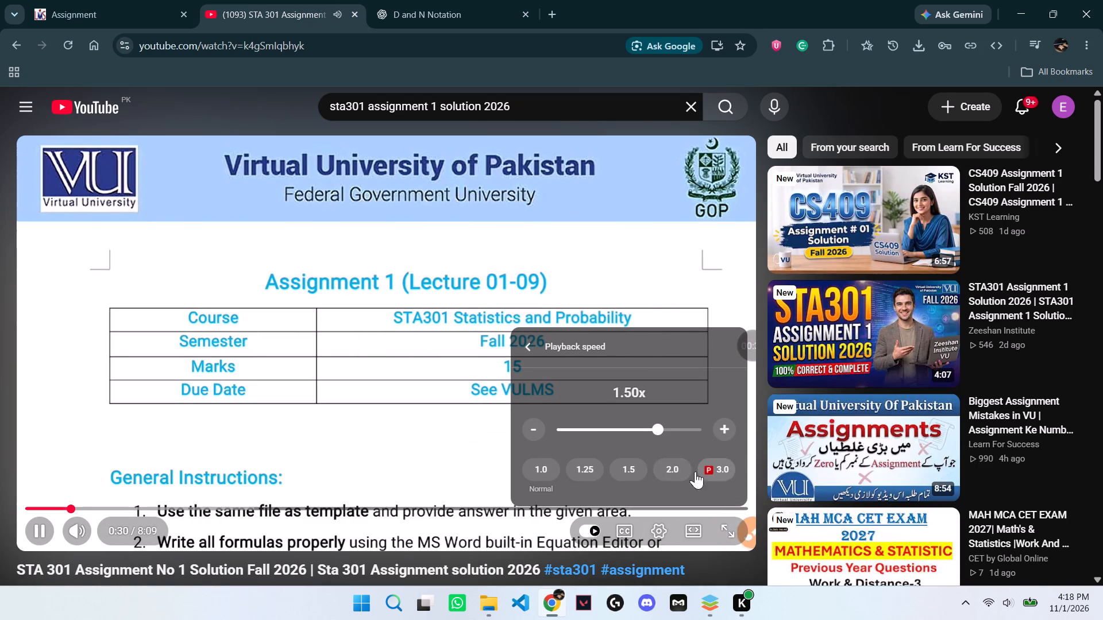
{"action": "left_click", "coordinate": [682, 472]}
{"action": "left_click", "coordinate": [442, 425]}
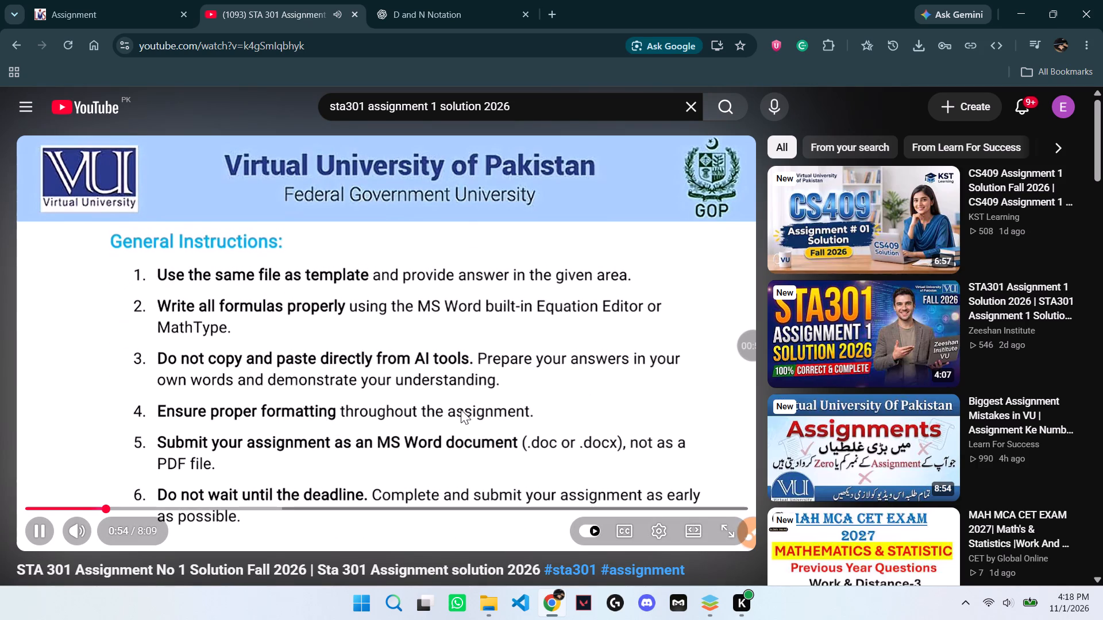
Expand and examine the Learn For Success video's description, and watch the assignment walkthrough as it plays.
{"action": "scroll", "coordinate": [438, 417], "scroll_direction": "down", "scroll_amount": 3}
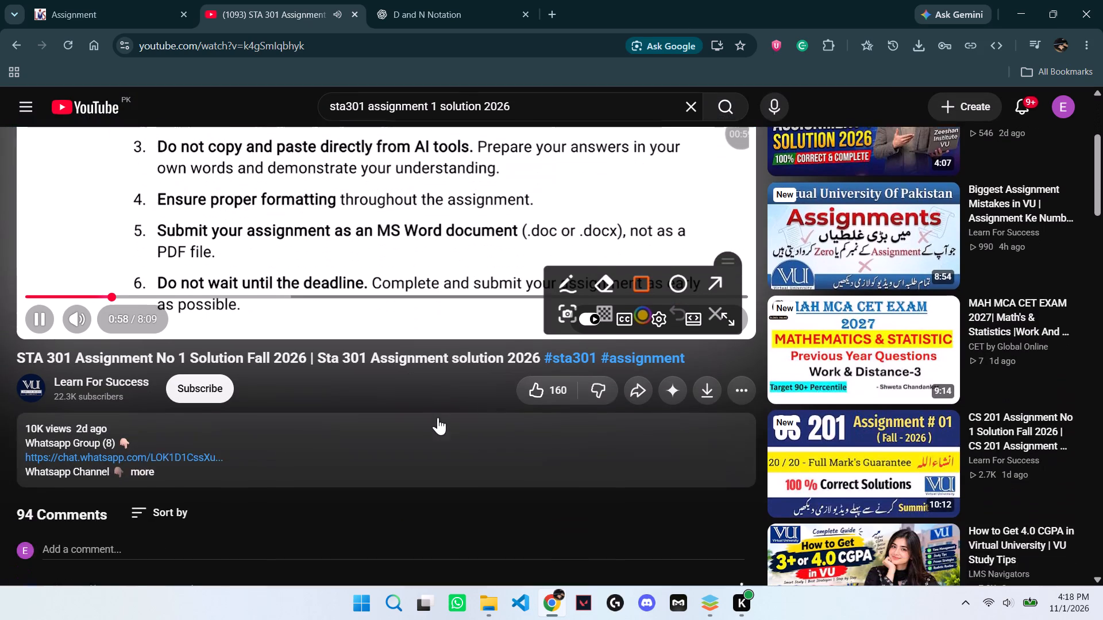
{"action": "scroll", "coordinate": [438, 417], "scroll_direction": "down", "scroll_amount": 1}
{"action": "left_click", "coordinate": [151, 392]}
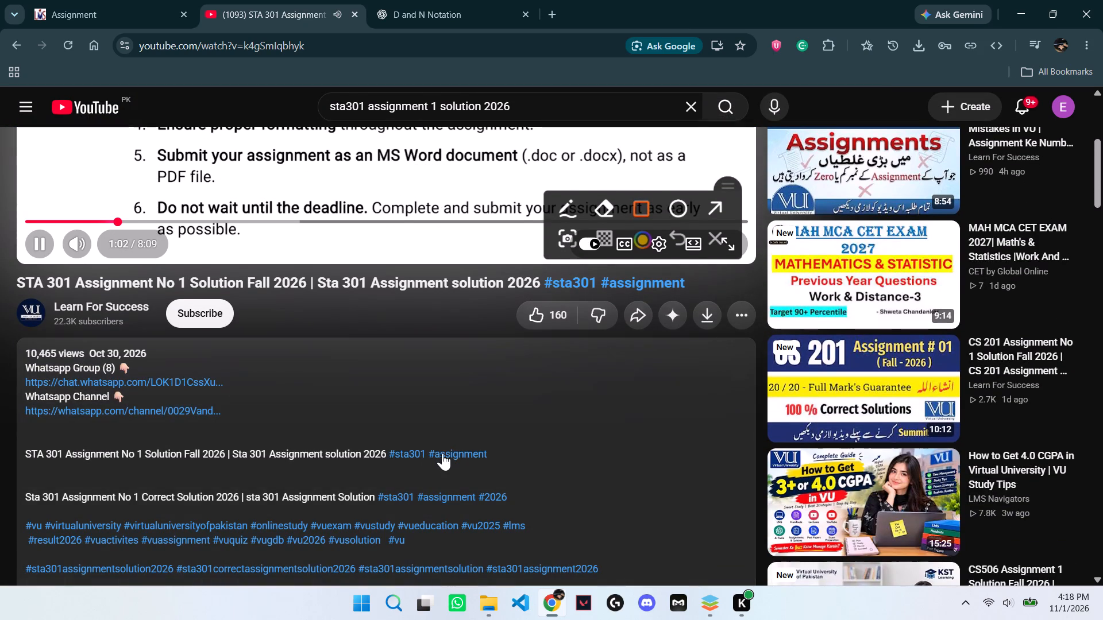
{"action": "scroll", "coordinate": [493, 406], "scroll_direction": "down", "scroll_amount": 1}
{"action": "scroll", "coordinate": [493, 406], "scroll_direction": "up", "scroll_amount": 2}
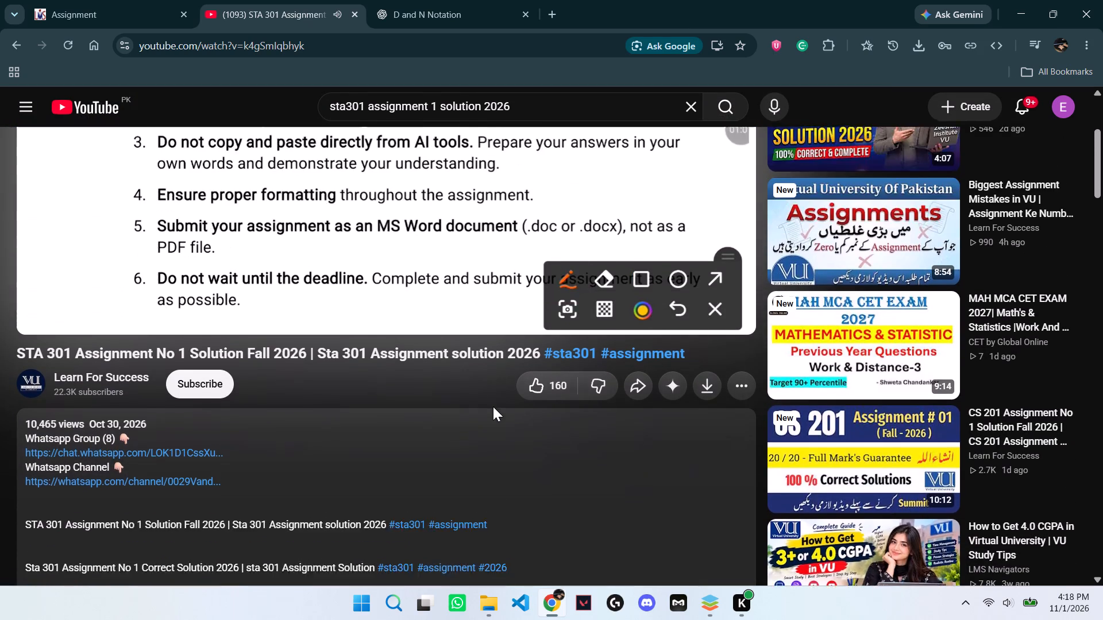
{"action": "scroll", "coordinate": [493, 406], "scroll_direction": "up", "scroll_amount": 12}
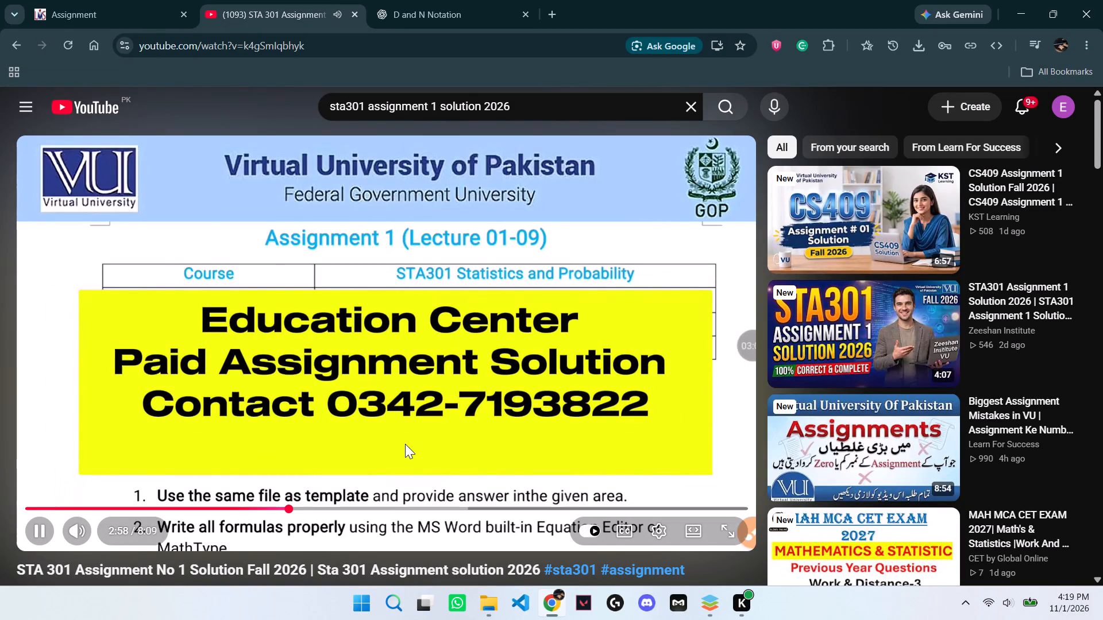
{"action": "scroll", "coordinate": [448, 415], "scroll_direction": "down", "scroll_amount": 1}
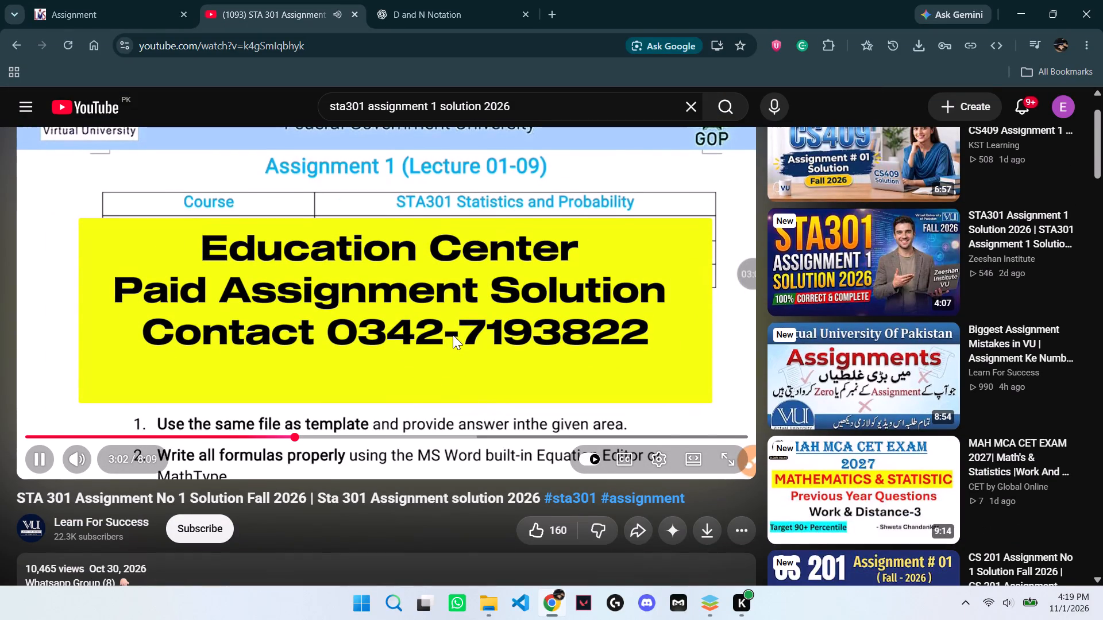
{"action": "scroll", "coordinate": [453, 335], "scroll_direction": "up", "scroll_amount": 4}
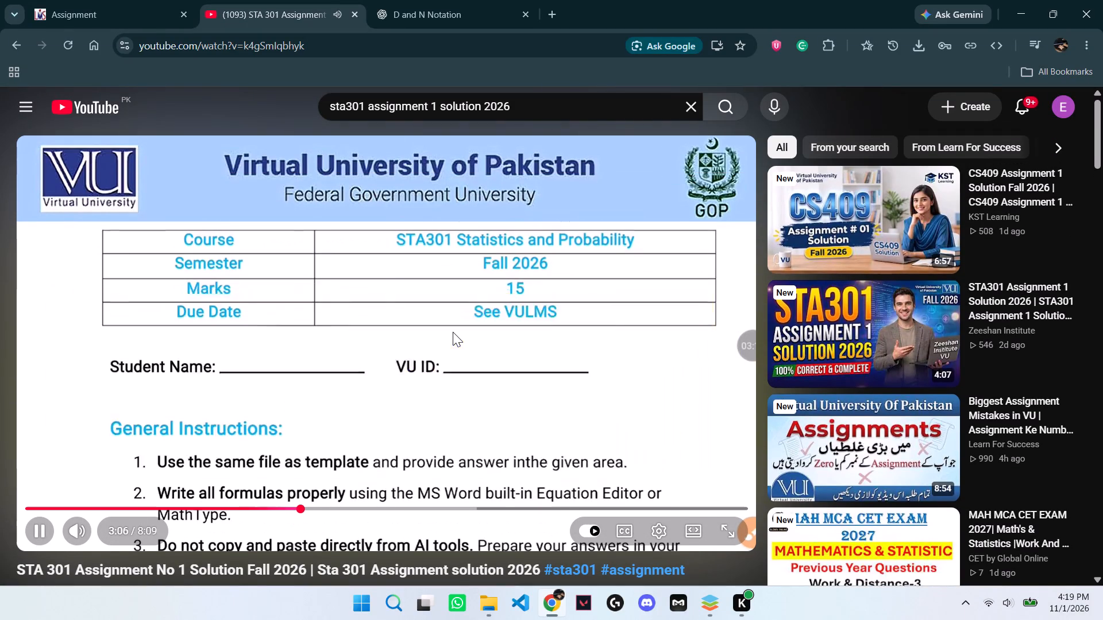
Watch the STA 301 walkthrough through to the stem-and-leaf display of patients' ages, pause it there, and return to the video's description.
{"action": "scroll", "coordinate": [453, 327], "scroll_direction": "up", "scroll_amount": 3}
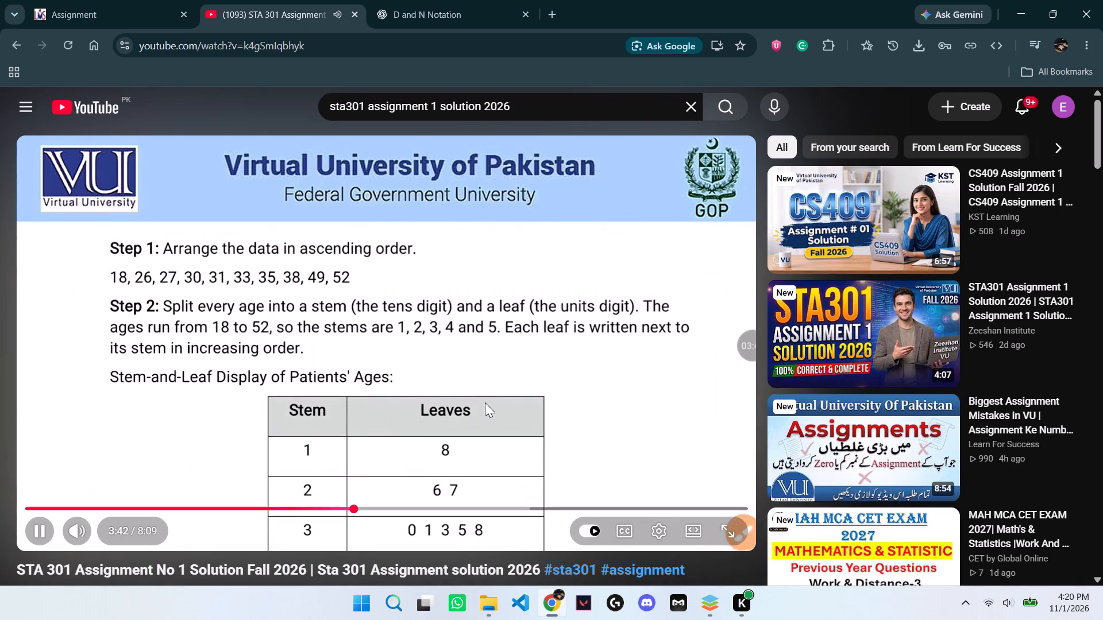
{"action": "left_click", "coordinate": [426, 388]}
{"action": "scroll", "coordinate": [413, 385], "scroll_direction": "down", "scroll_amount": 3}
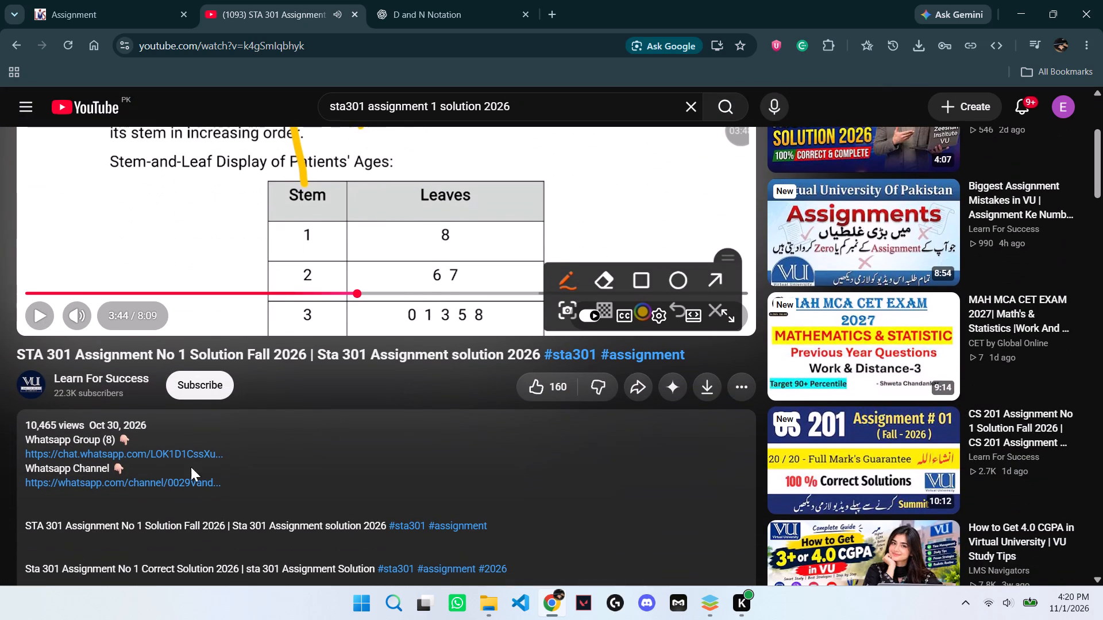
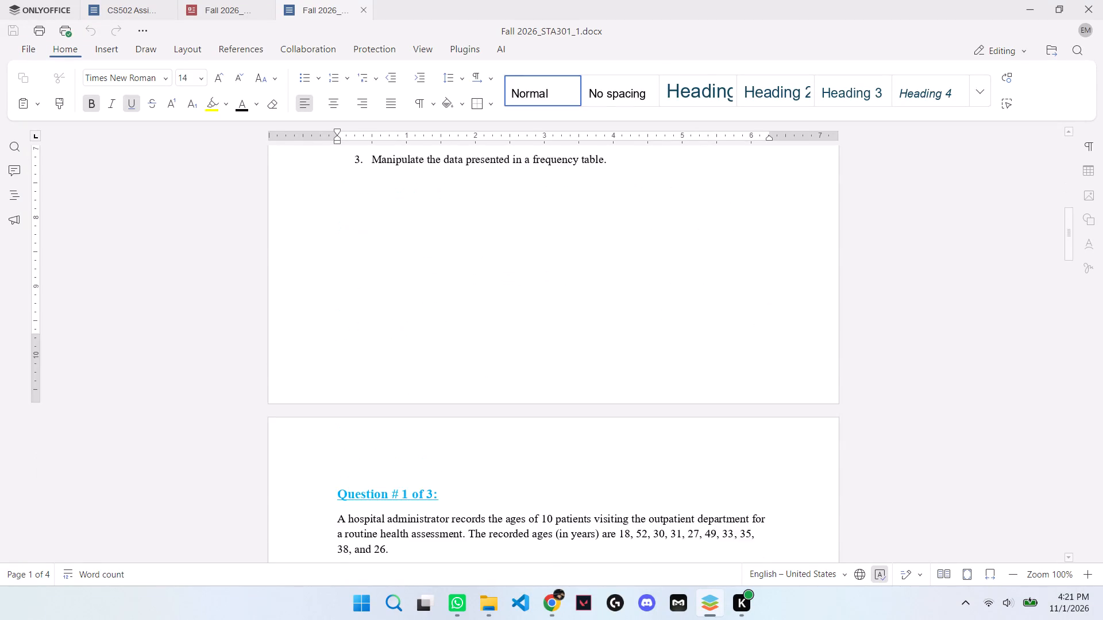
{"action": "scroll", "coordinate": [562, 438], "scroll_direction": "up", "scroll_amount": 18}
{"action": "scroll", "coordinate": [571, 424], "scroll_direction": "down", "scroll_amount": 2}
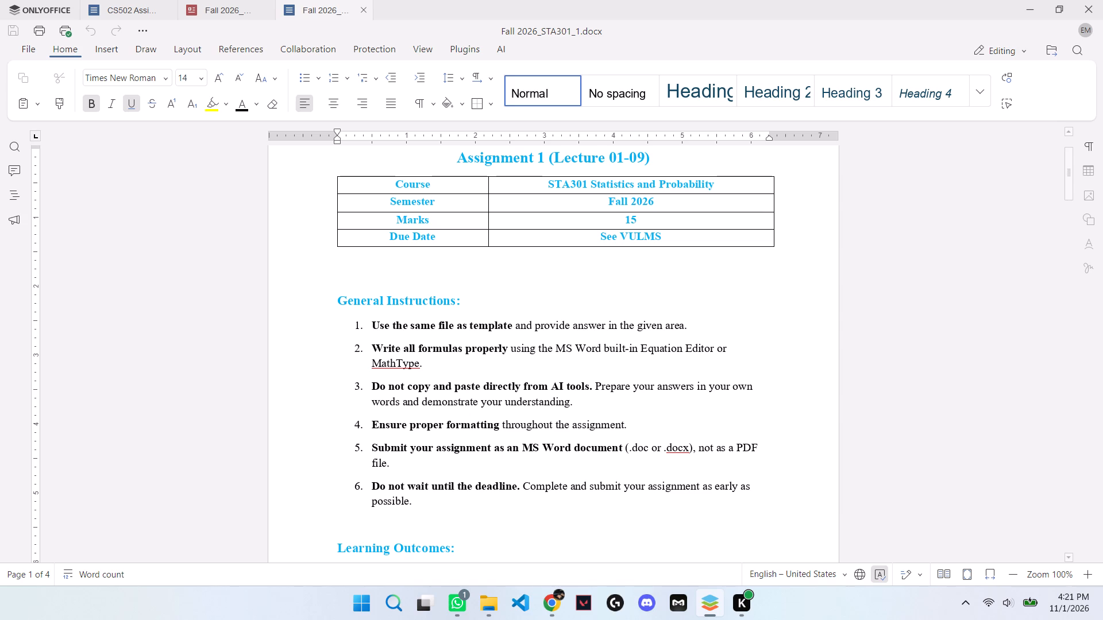
{"action": "scroll", "coordinate": [782, 504], "scroll_direction": "down", "scroll_amount": 2}
{"action": "scroll", "coordinate": [677, 493], "scroll_direction": "down", "scroll_amount": 7}
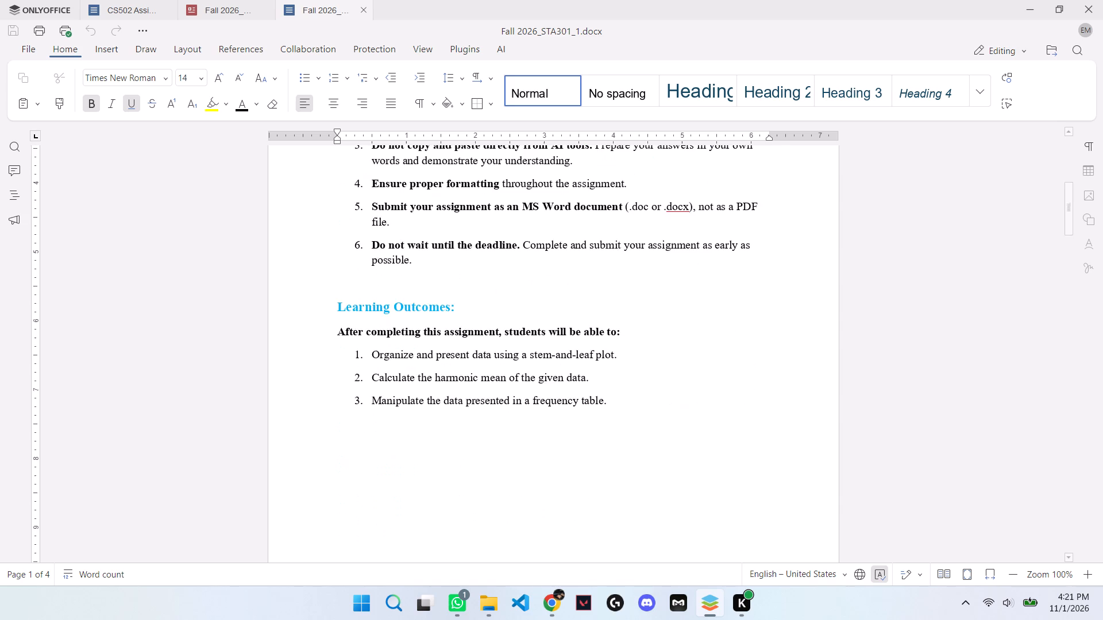
{"action": "scroll", "coordinate": [677, 493], "scroll_direction": "down", "scroll_amount": 10}
{"action": "scroll", "coordinate": [678, 484], "scroll_direction": "down", "scroll_amount": 16}
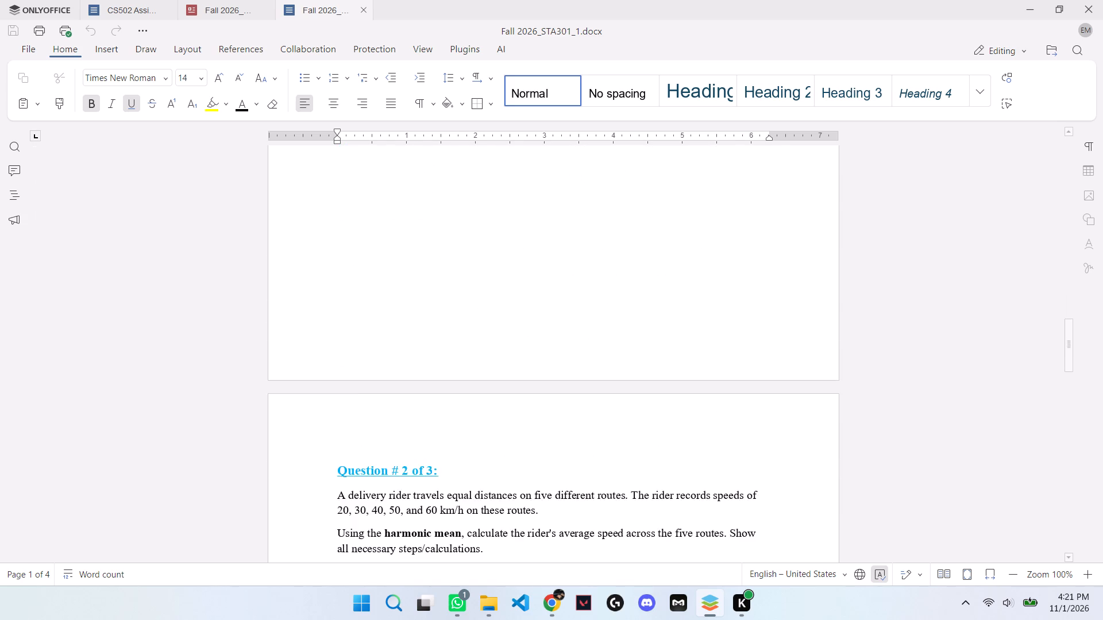
Review Questions 2 and 3 of the STA301 template with their answer areas, and return through Question 1 to the document's start.
{"action": "scroll", "coordinate": [689, 478], "scroll_direction": "down", "scroll_amount": 2}
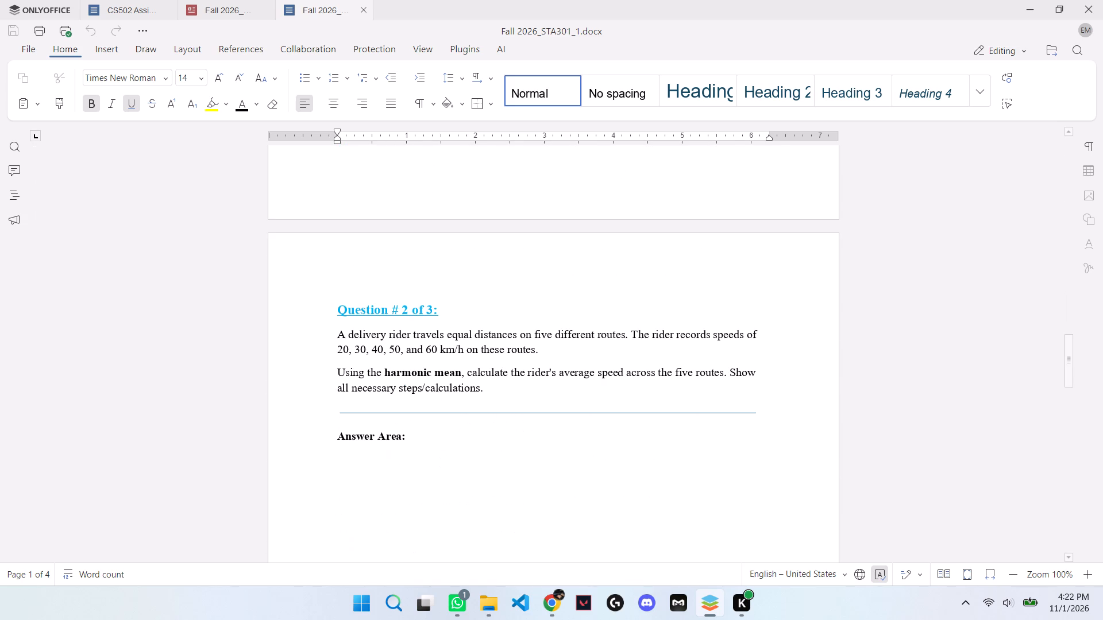
{"action": "scroll", "coordinate": [694, 470], "scroll_direction": "down", "scroll_amount": 7}
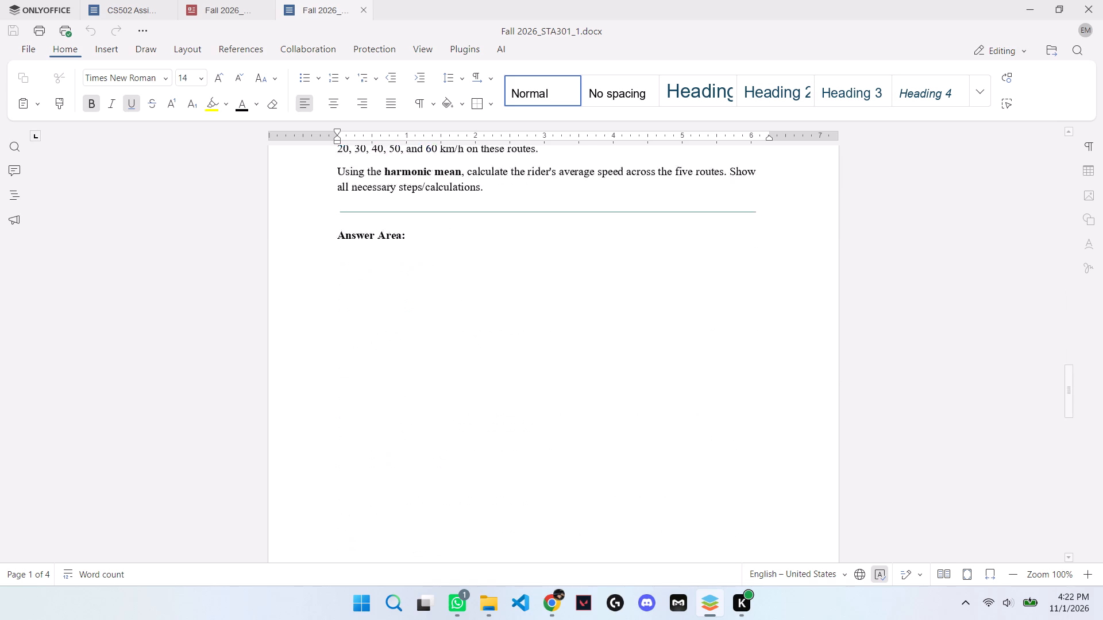
{"action": "scroll", "coordinate": [694, 470], "scroll_direction": "down", "scroll_amount": 8}
{"action": "scroll", "coordinate": [694, 470], "scroll_direction": "up", "scroll_amount": 2}
{"action": "scroll", "coordinate": [694, 470], "scroll_direction": "down", "scroll_amount": 16}
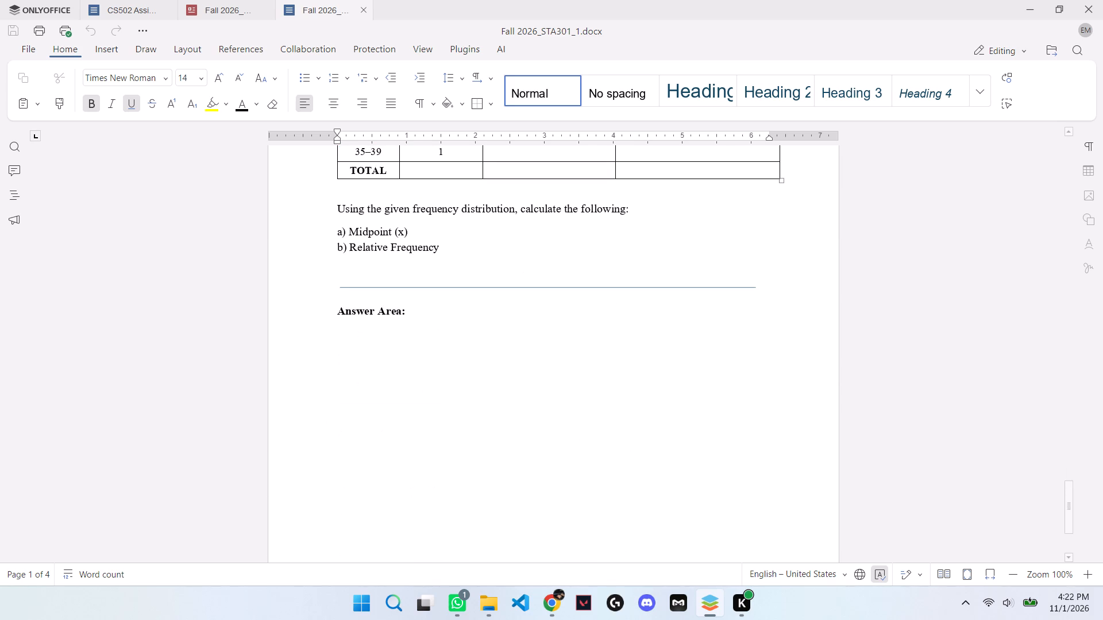
{"action": "scroll", "coordinate": [694, 470], "scroll_direction": "down", "scroll_amount": 13}
{"action": "scroll", "coordinate": [692, 470], "scroll_direction": "up", "scroll_amount": 17}
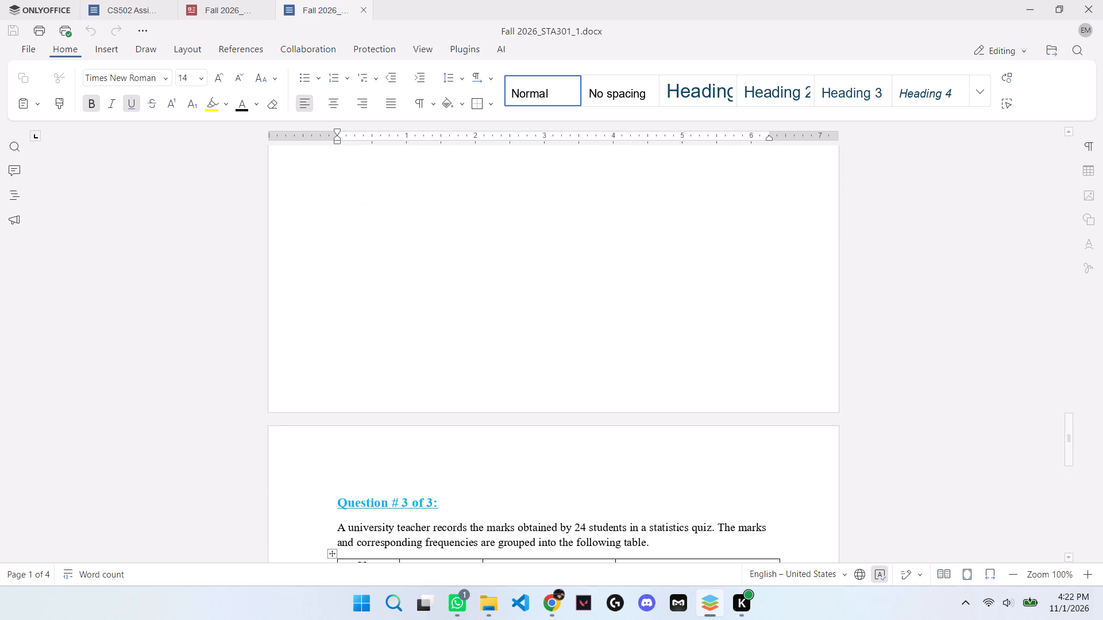
{"action": "scroll", "coordinate": [697, 467], "scroll_direction": "up", "scroll_amount": 20}
{"action": "scroll", "coordinate": [697, 467], "scroll_direction": "up", "scroll_amount": 13}
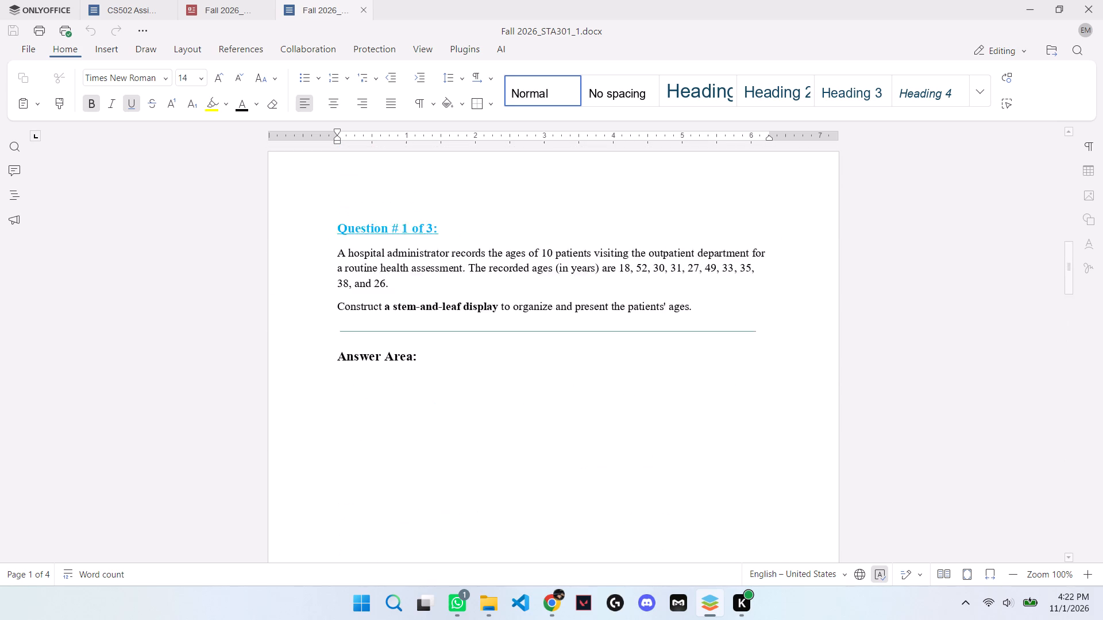
{"action": "scroll", "coordinate": [706, 460], "scroll_direction": "up", "scroll_amount": 20}
{"action": "scroll", "coordinate": [706, 460], "scroll_direction": "up", "scroll_amount": 6}
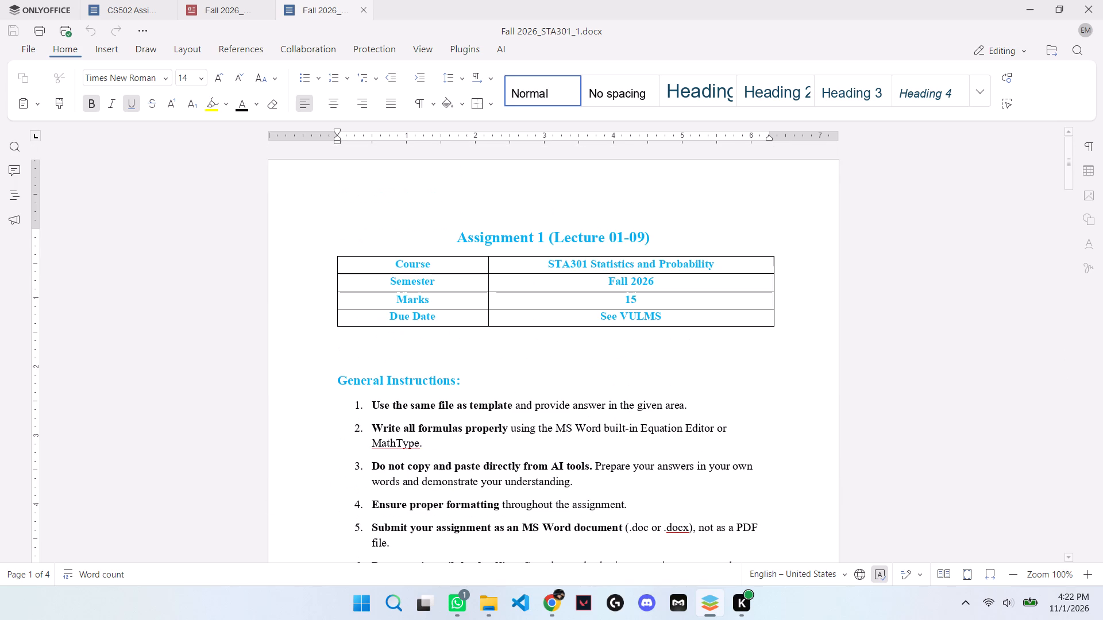
Close the other open Fall 2026 file, check the CS502 assignment document, and return to Fall 2026_STA301_1.docx.
{"action": "left_click", "coordinate": [218, 0]}
{"action": "left_click", "coordinate": [267, 4]}
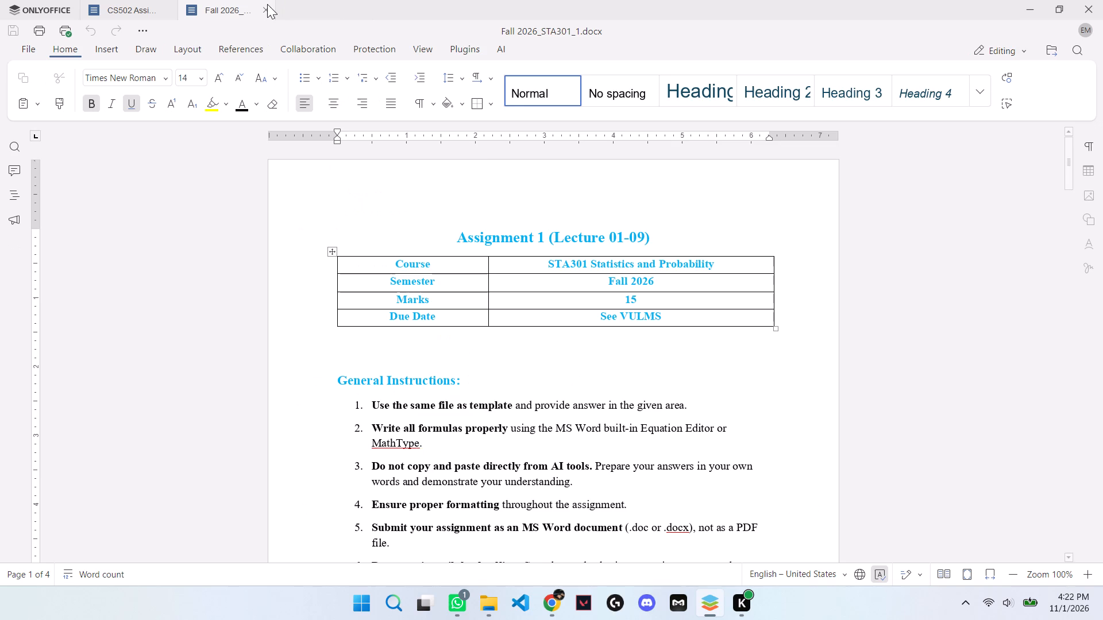
{"action": "left_click", "coordinate": [113, 0]}
{"action": "left_click", "coordinate": [194, 0]}
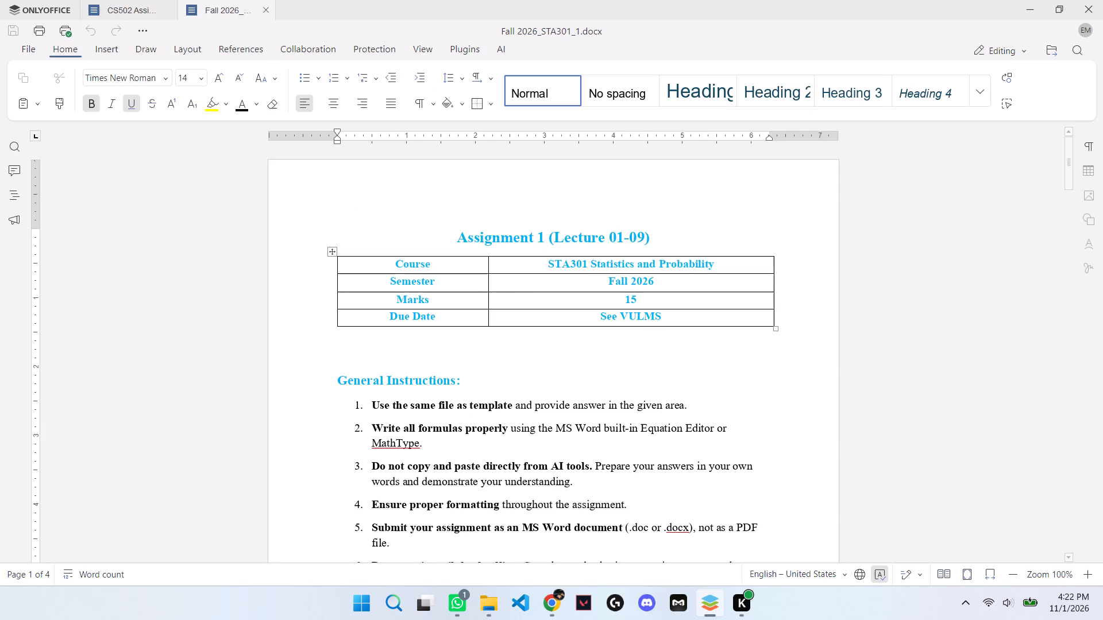
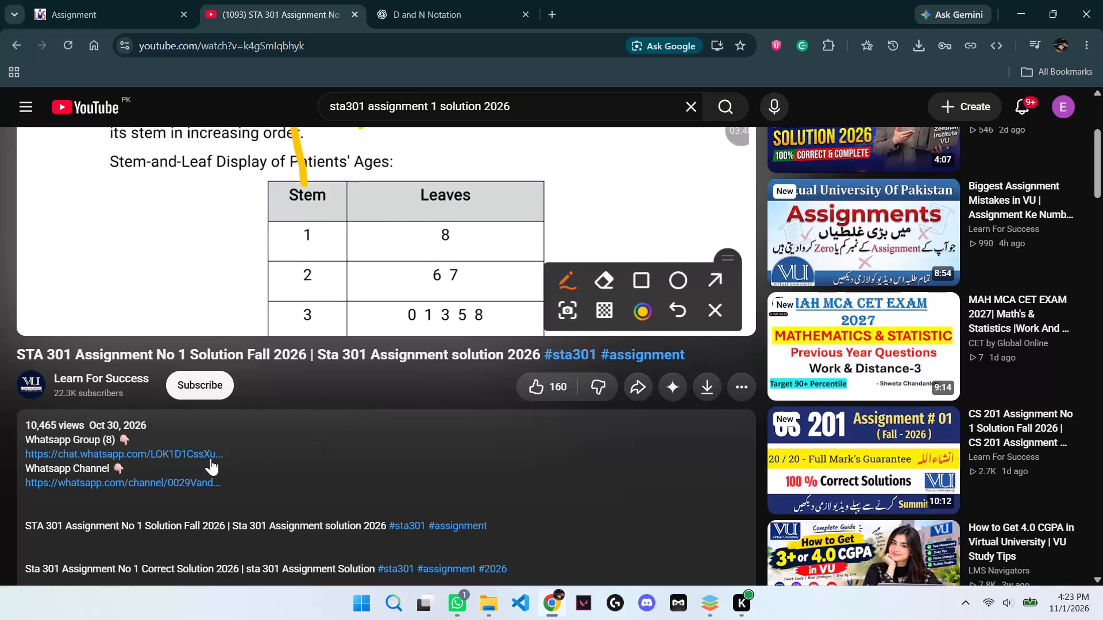
Examine the STA 301 solution video's description, including its WhatsApp group and channel links.
{"action": "scroll", "coordinate": [210, 459], "scroll_direction": "down", "scroll_amount": 1}
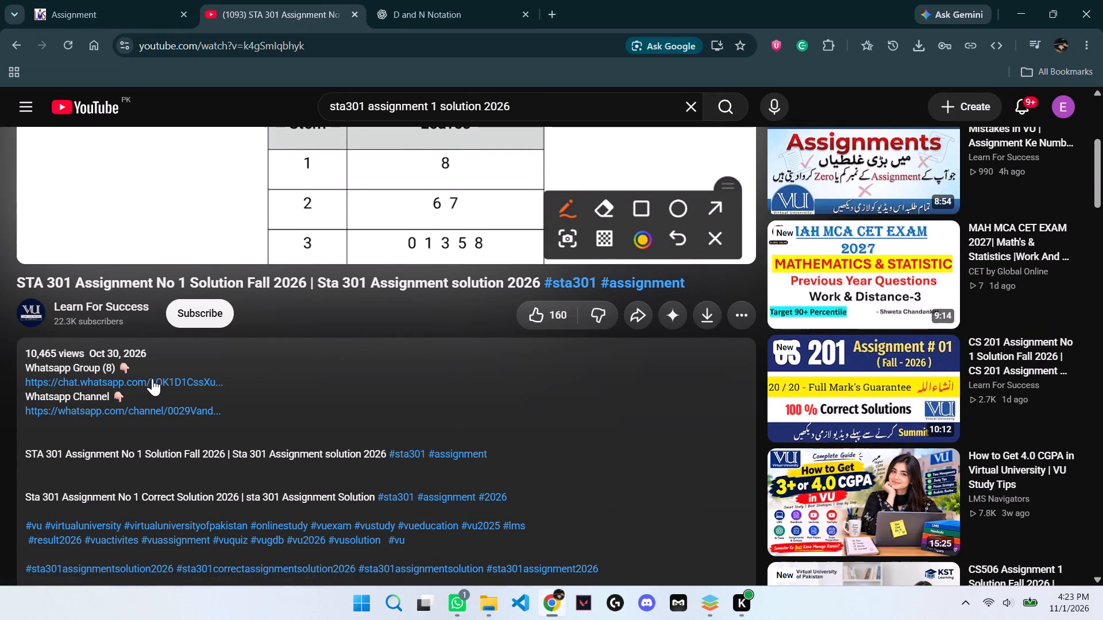
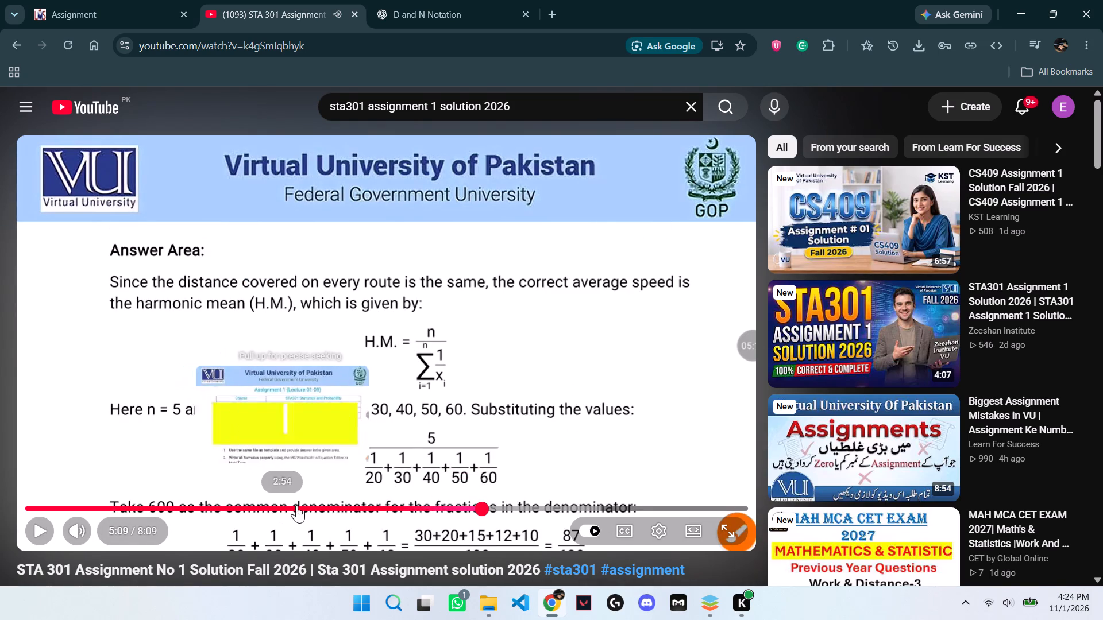
Jump the STA301 solution video back to the Question 1 stem-and-leaf answer at about 3:34.
{"action": "left_click", "coordinate": [341, 502]}
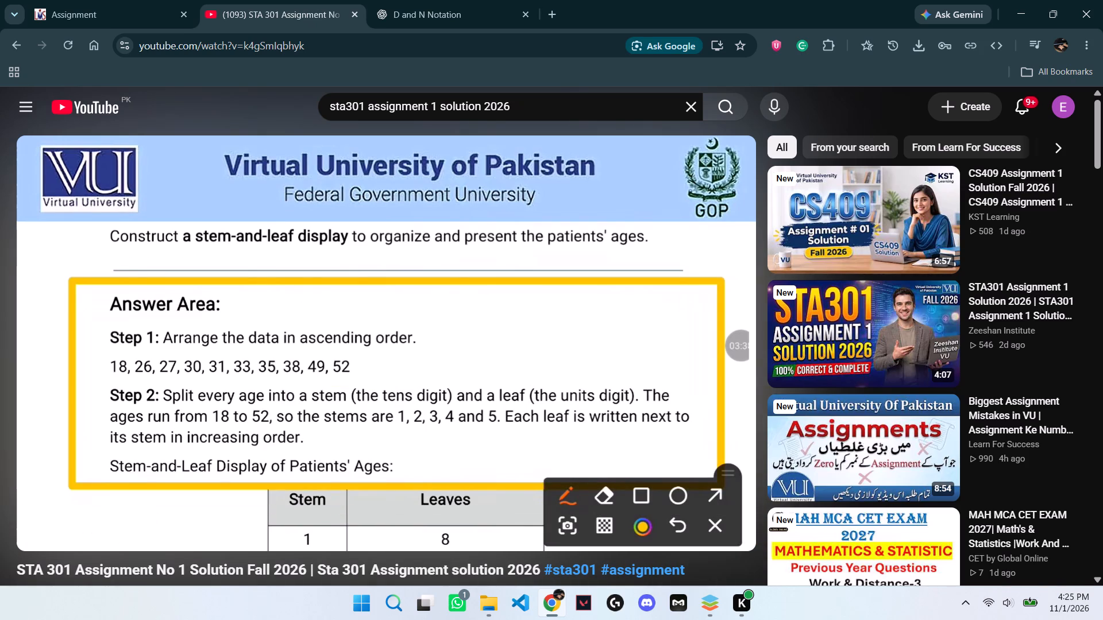
In the ONLYOFFICE assignment document, add the bold underlined heading "Step no:01" under Question 1's Answer Area.
{"action": "left_click", "coordinate": [717, 610]}
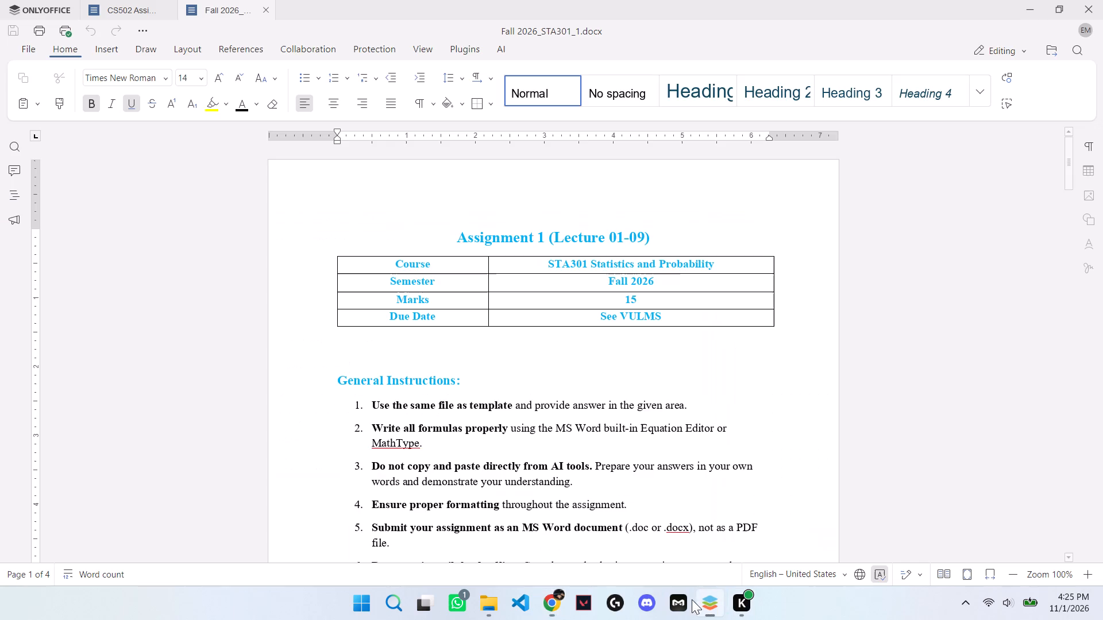
{"action": "scroll", "coordinate": [292, 349], "scroll_direction": "down", "scroll_amount": 14}
{"action": "scroll", "coordinate": [449, 475], "scroll_direction": "down", "scroll_amount": 3}
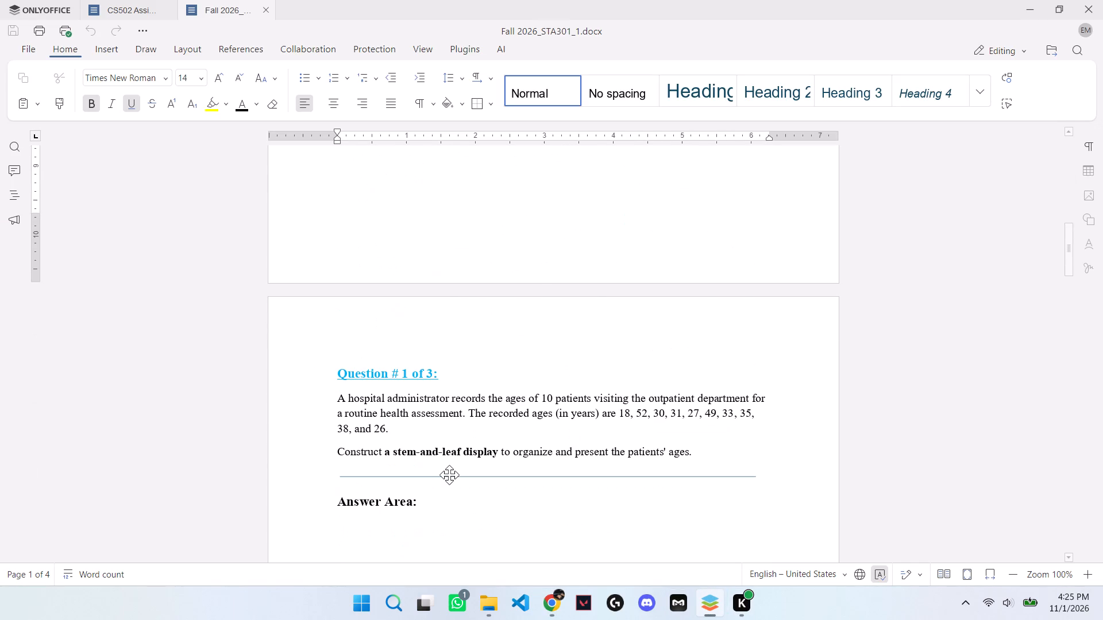
{"action": "scroll", "coordinate": [453, 474], "scroll_direction": "down", "scroll_amount": 3}
{"action": "left_click", "coordinate": [352, 410]}
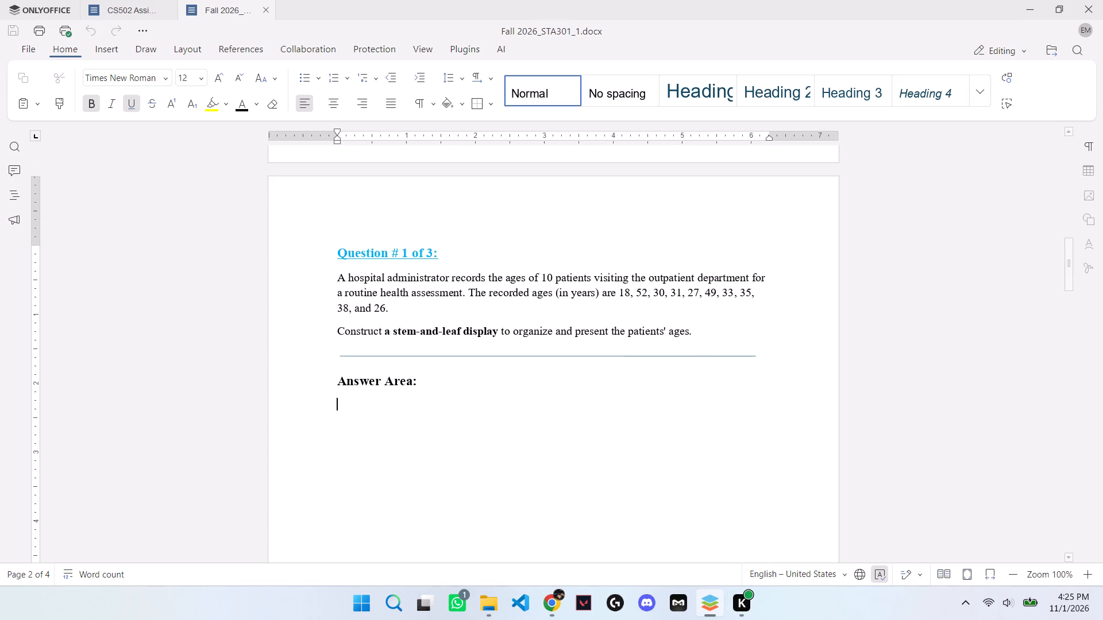
{"action": "key", "text": "shift+s"}
{"action": "type", "text": "tep"}
{"action": "key", "text": "space"}
{"action": "type", "text": "no:01"}
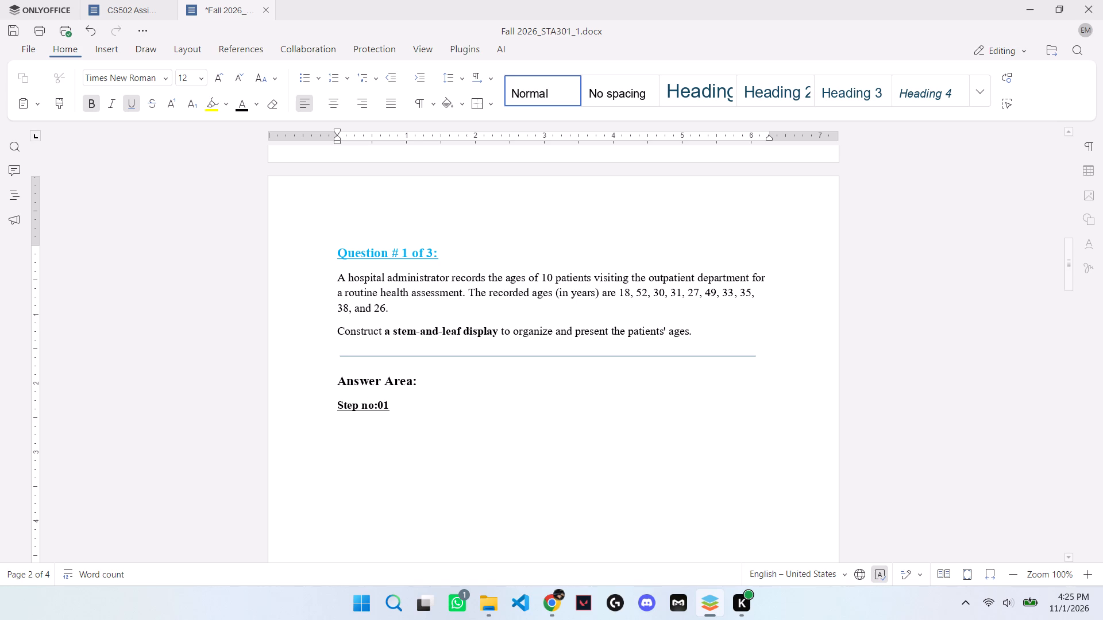
Below the heading, add the Normal-style line "Arrange the data in Ascending Order:", consulting the solution video, and save the document.
{"action": "key", "text": "Return"}
{"action": "left_click", "coordinate": [530, 88]}
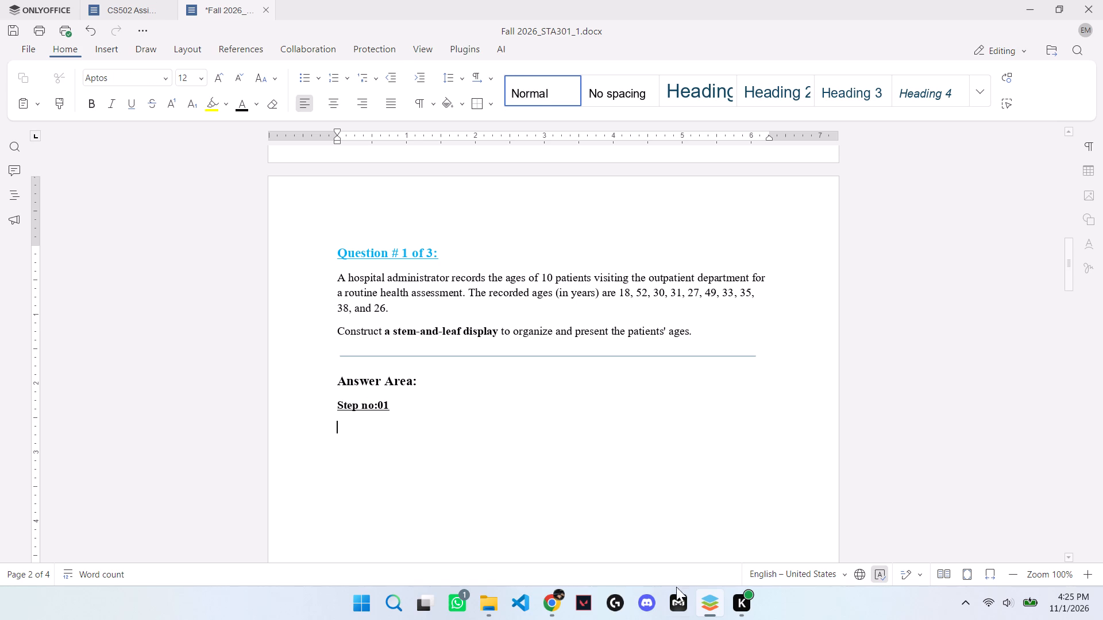
{"action": "left_click", "coordinate": [555, 611]}
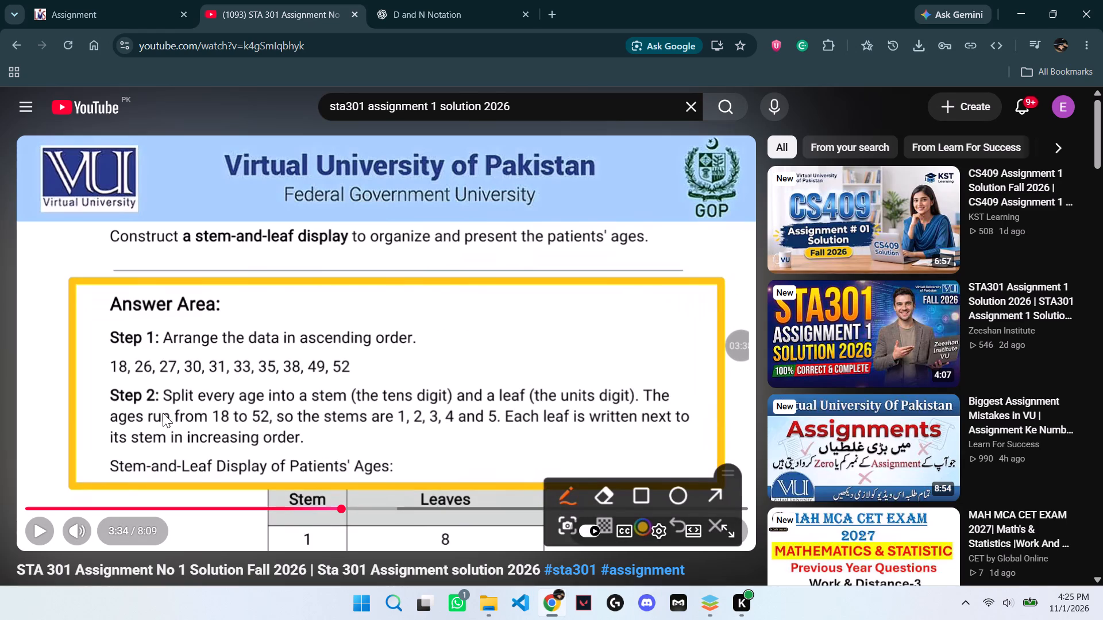
{"action": "left_click", "coordinate": [707, 606]}
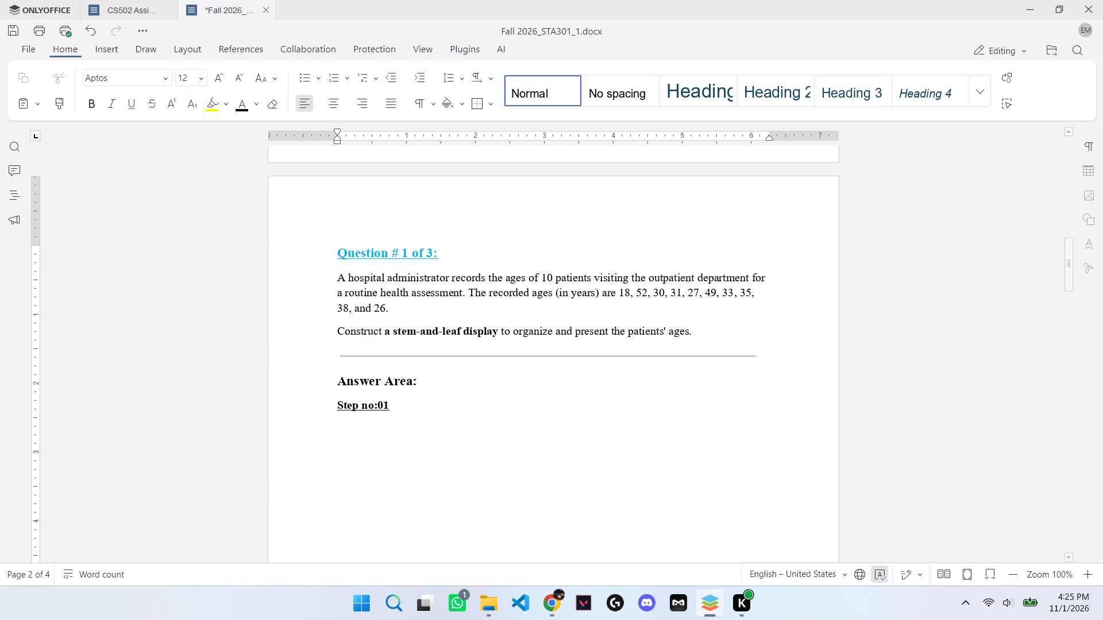
{"action": "type", "text": "Arr"}
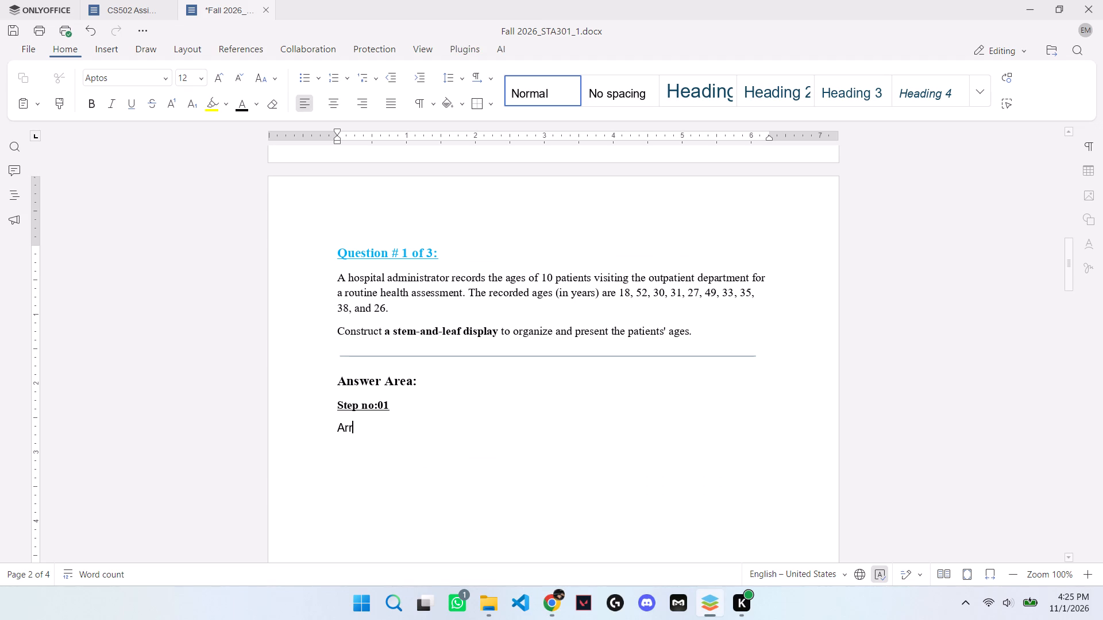
{"action": "type", "text": "ange the data"}
{"action": "key", "text": "space"}
{"action": "type", "text": "in Ascending Oede"}
{"action": "key", "text": "BackSpace"}
{"action": "key", "text": "BackSpace"}
{"action": "key", "text": "BackSpace"}
{"action": "type", "text": "rder"}
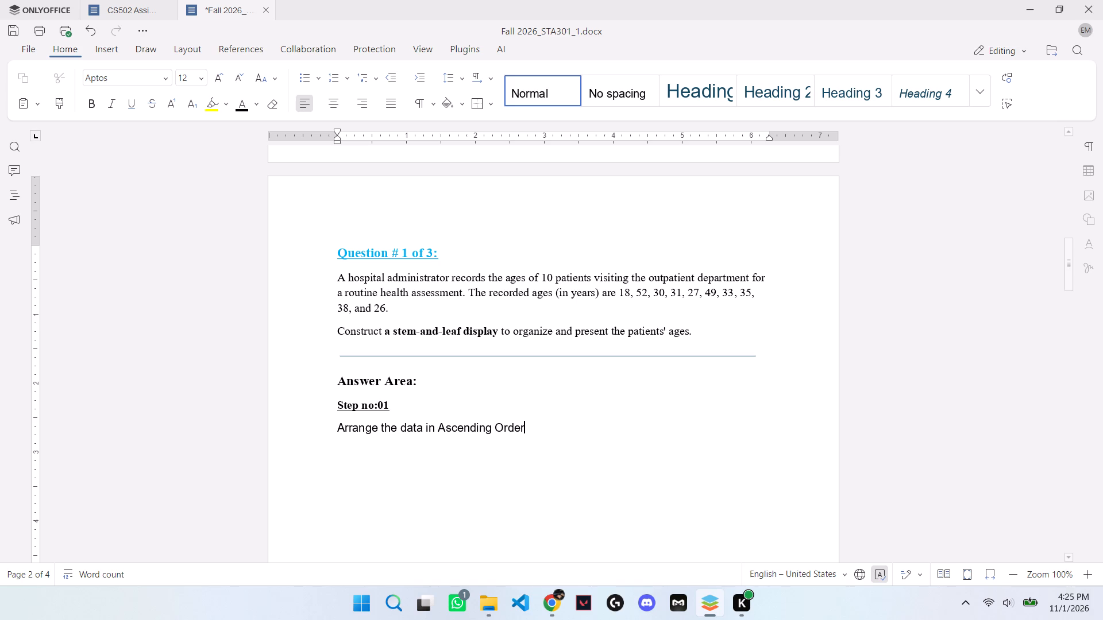
{"action": "key", "text": "shift+colon"}
{"action": "key", "text": "ctrl+s"}
Start a new Normal-style line below the ascending-order sentence with the first age, 18, followed by a comma.
{"action": "left_click", "coordinate": [549, 609]}
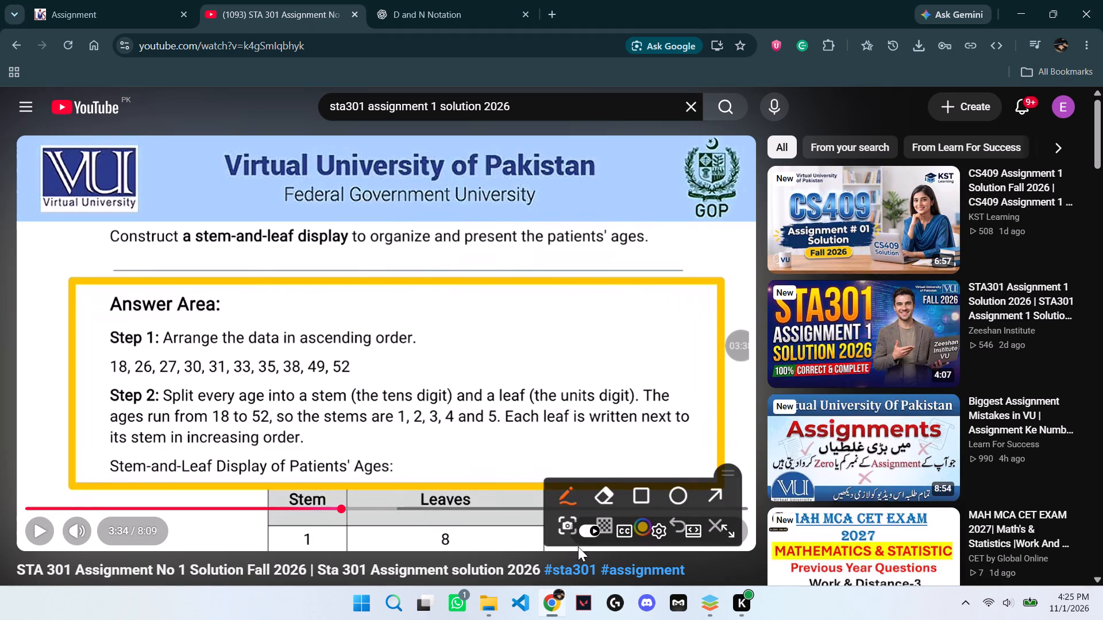
{"action": "left_click", "coordinate": [714, 606]}
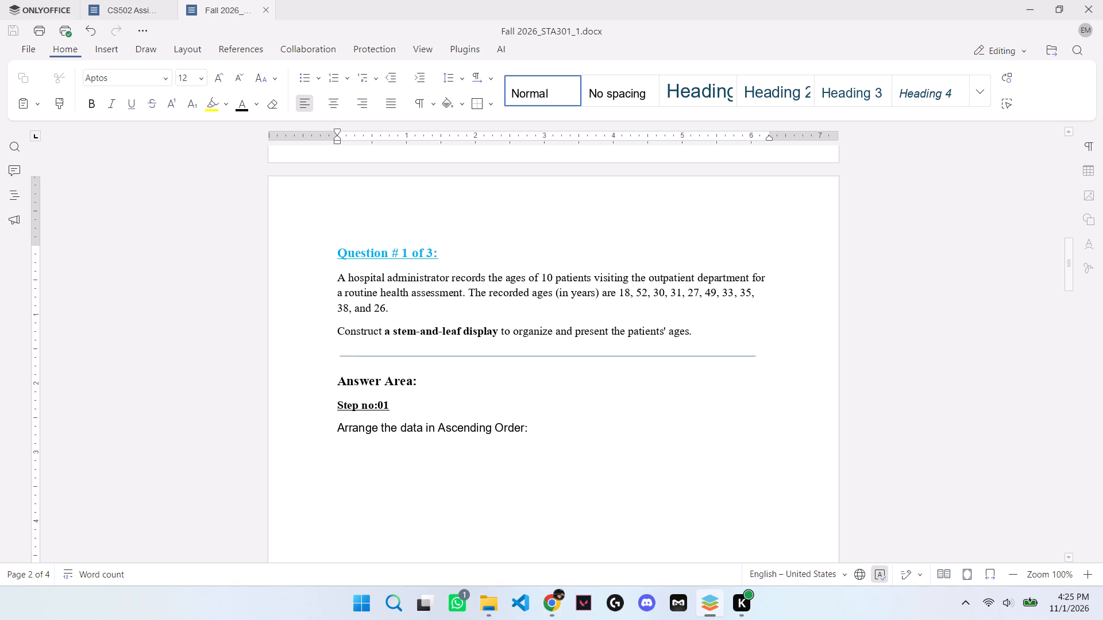
{"action": "left_click", "coordinate": [354, 443]}
{"action": "left_click", "coordinate": [539, 430]}
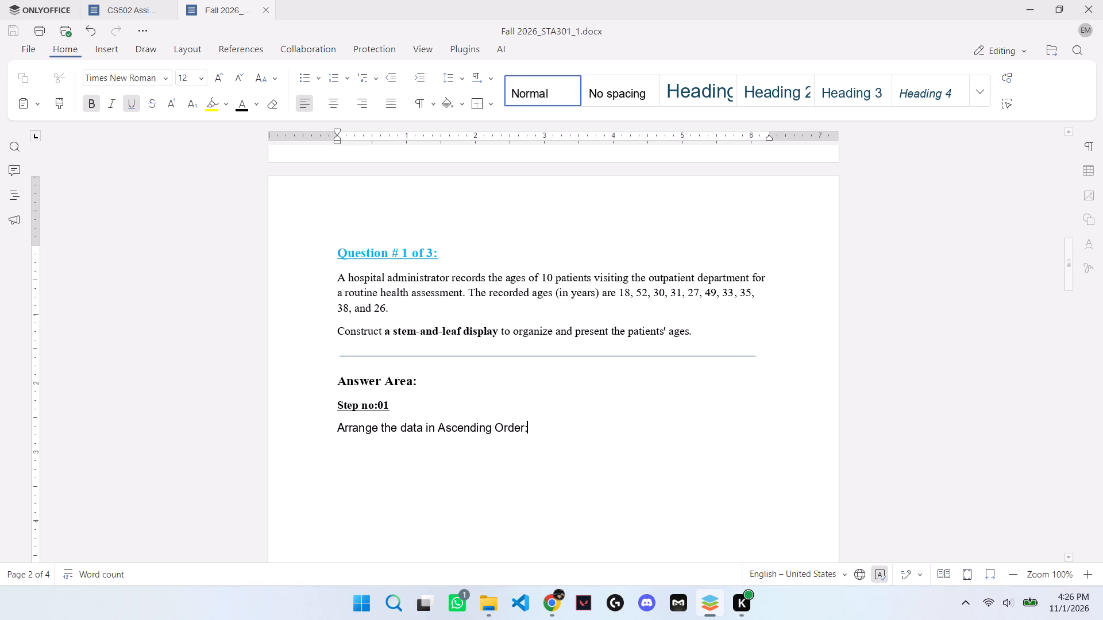
{"action": "key", "text": "Return"}
{"action": "type", "text": "18"}
{"action": "key", "text": "BackSpace"}
{"action": "key", "text": "BackSpace"}
{"action": "left_click", "coordinate": [535, 77]}
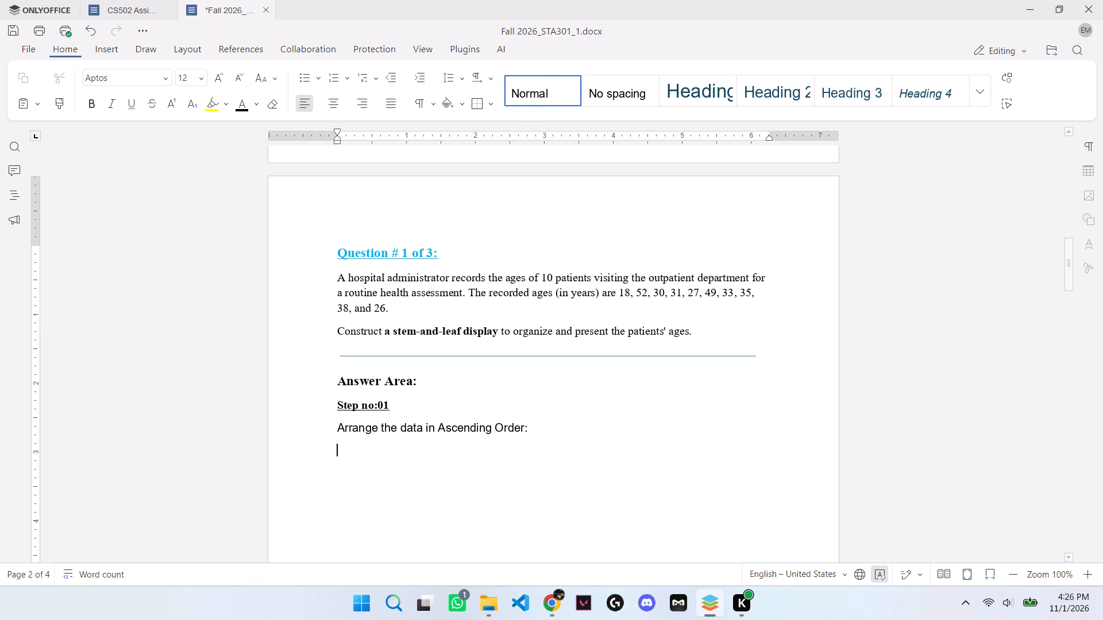
{"action": "type", "text": "18"}
{"action": "key", "text": "comma"}
Continue the comma-separated list of ages with 26, 27, 30, 31 and 33, checking the order against the solution video.
{"action": "left_click", "coordinate": [553, 612]}
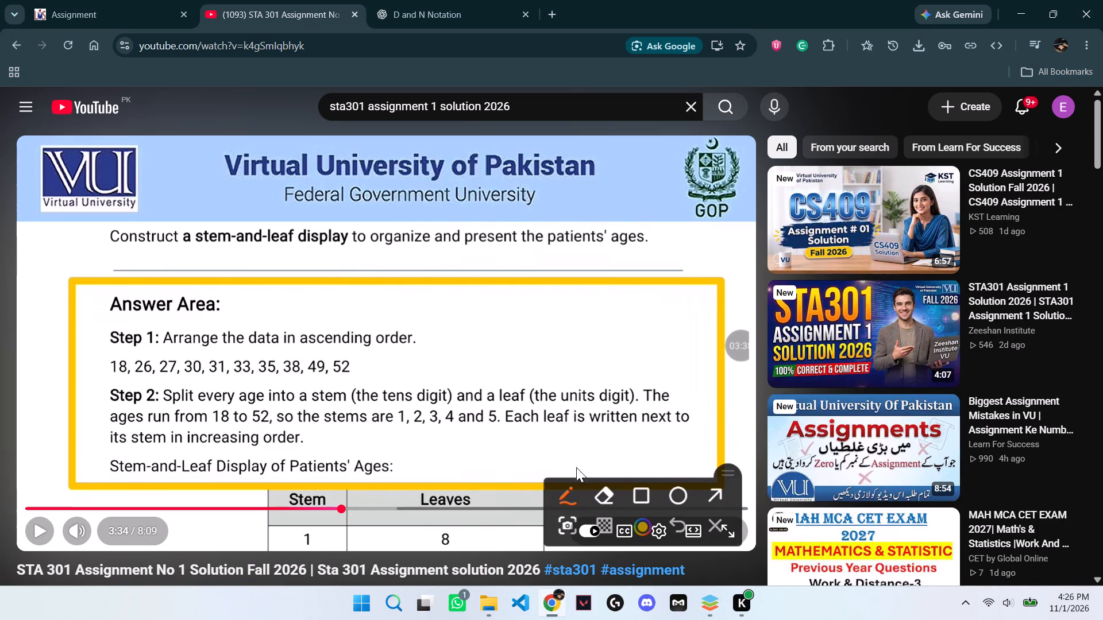
{"action": "left_click", "coordinate": [709, 609]}
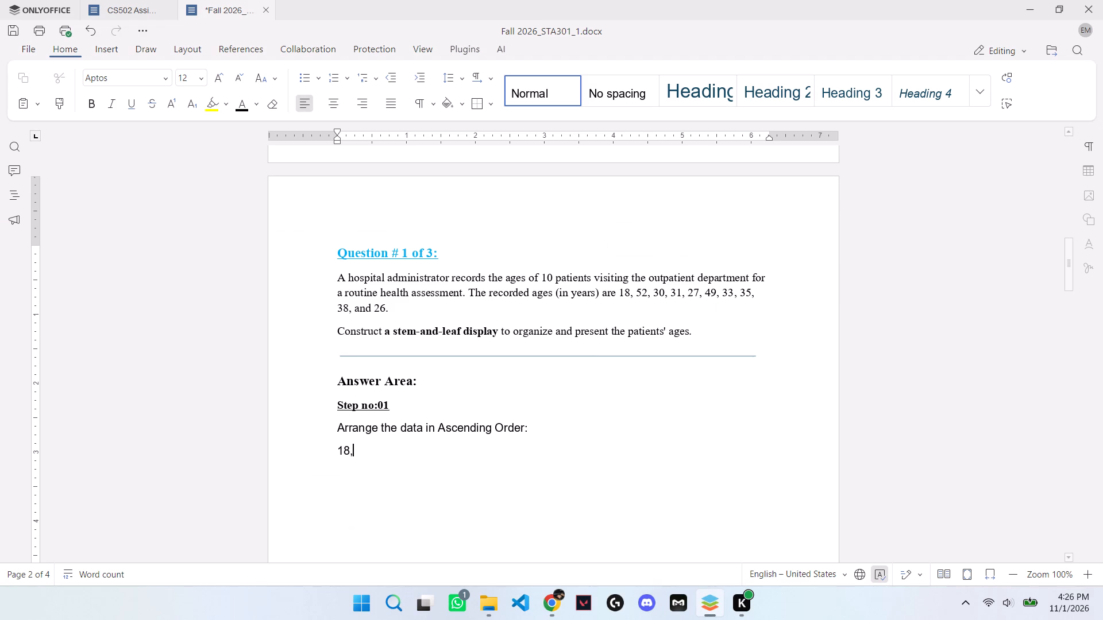
{"action": "key", "text": "2"}
{"action": "key", "text": "6"}
{"action": "type", "text": ",2"}
{"action": "type", "text": "7,"}
{"action": "left_click", "coordinate": [557, 608]}
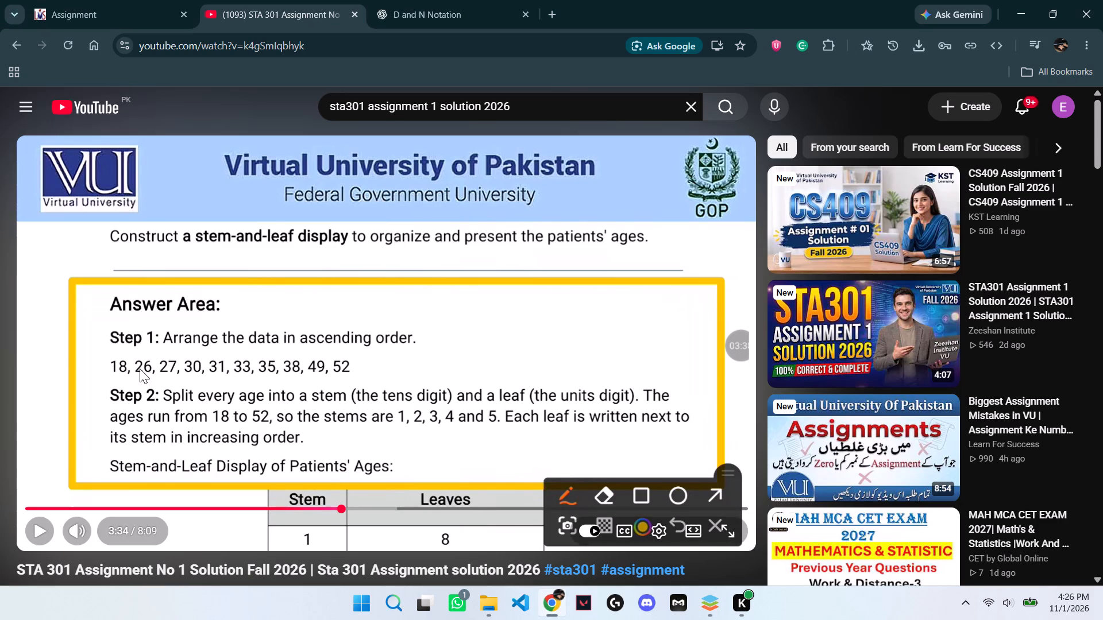
{"action": "left_click", "coordinate": [706, 600]}
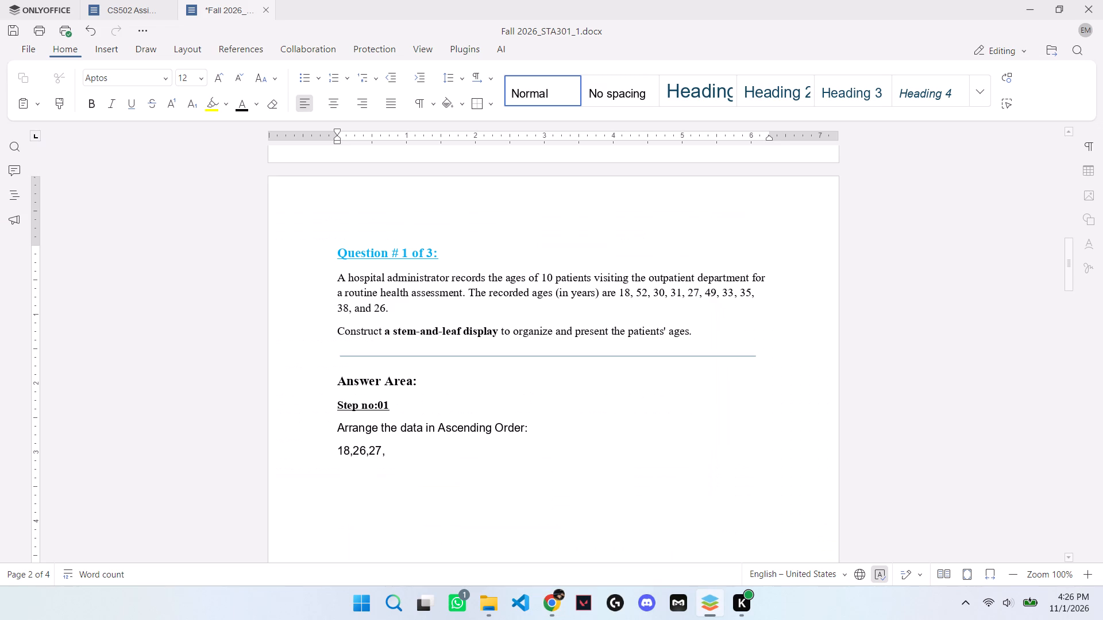
{"action": "key", "text": "BackSpace"}
{"action": "key", "text": "BackSpace"}
{"action": "type", "text": "7,"}
{"action": "type", "text": "30,"}
{"action": "key", "text": "3"}
{"action": "type", "text": "1,"}
{"action": "type", "text": "33,"}
Complete the comma-separated list of ages with 35, 38, 49 and 52, checking against the solution video, and save the document.
{"action": "left_click", "coordinate": [547, 611]}
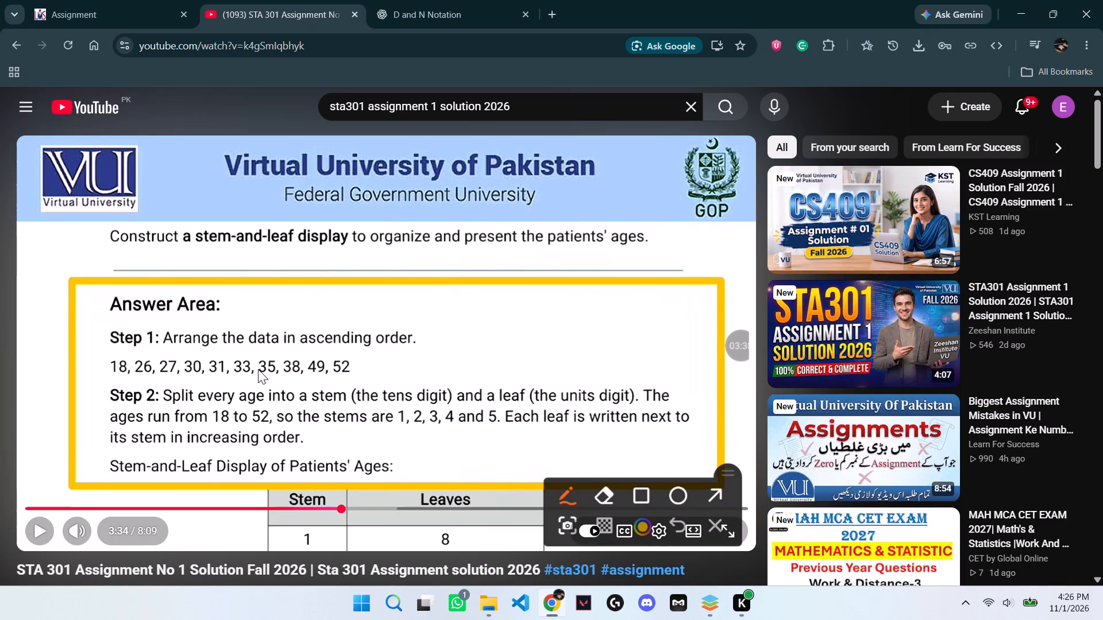
{"action": "left_click", "coordinate": [715, 604]}
{"action": "type", "text": "35,3"}
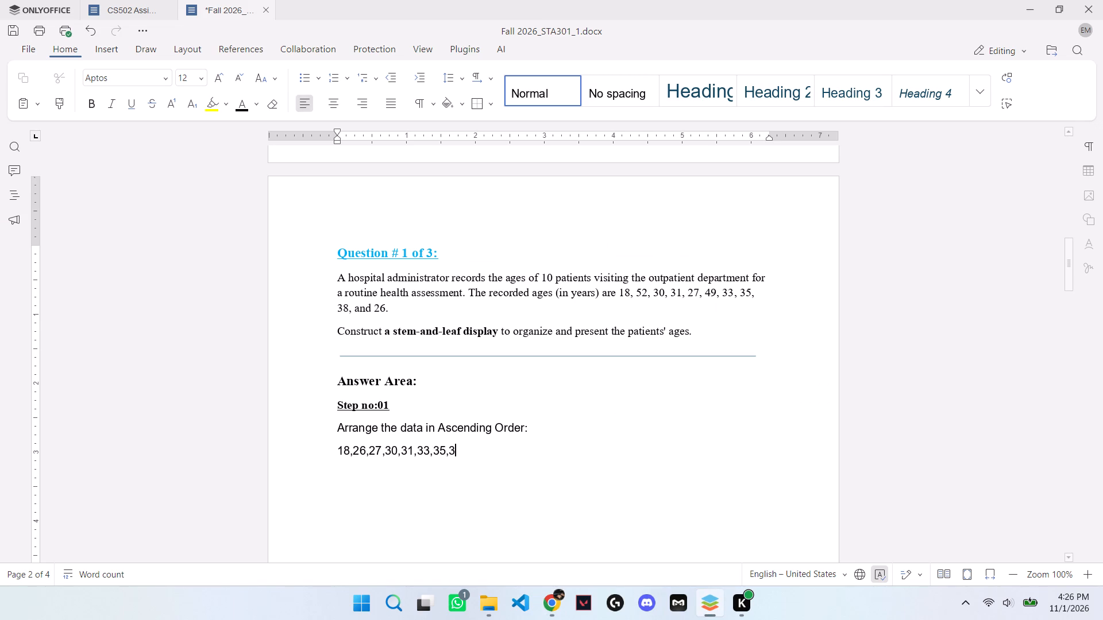
{"action": "type", "text": "8,"}
{"action": "left_click", "coordinate": [555, 615]}
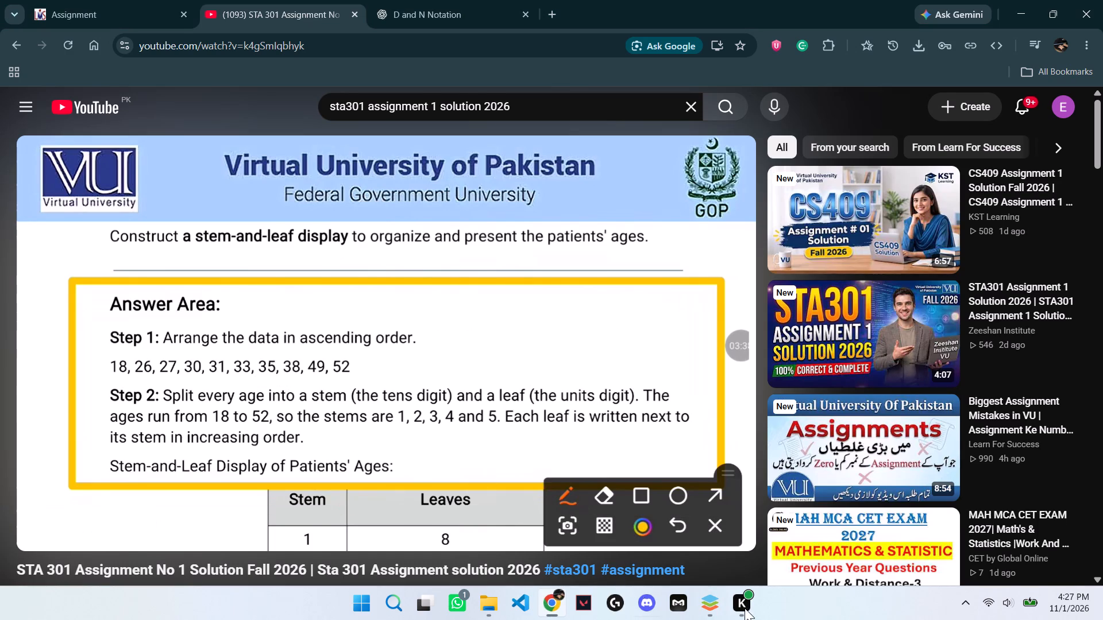
{"action": "left_click", "coordinate": [710, 612]}
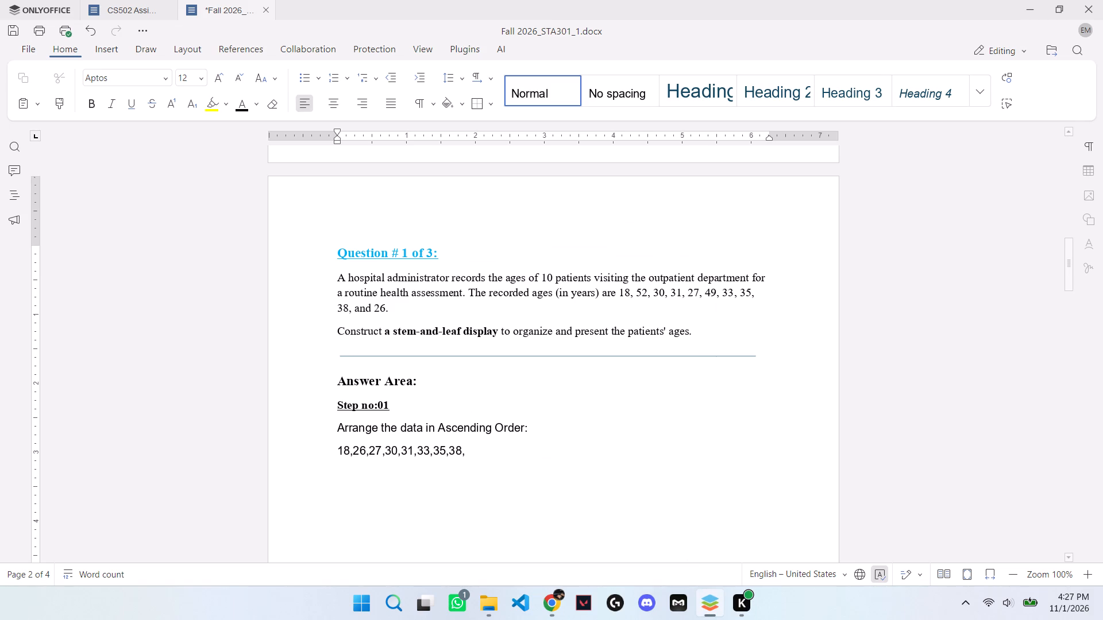
{"action": "type", "text": "49,"}
{"action": "type", "text": "52"}
{"action": "key", "text": "Return"}
{"action": "key", "text": "ctrl+s"}
Duplicate the "Step no:01" heading below the age list as "Step no:02", start a Normal-style line beneath it, and save.
{"action": "left_click", "coordinate": [556, 601]}
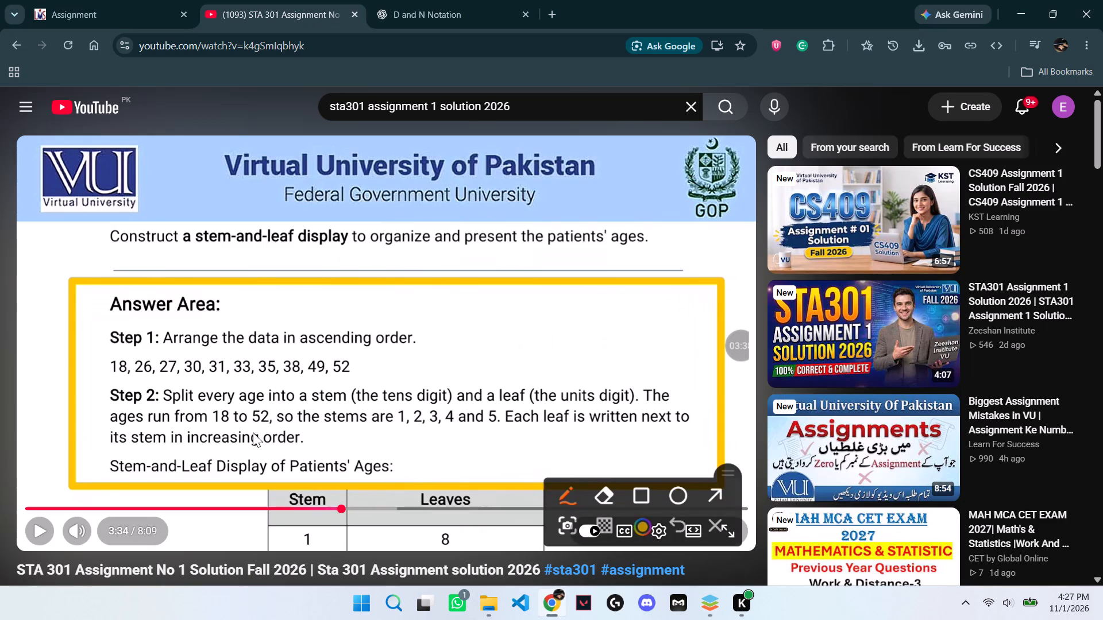
{"action": "left_click", "coordinate": [712, 611]}
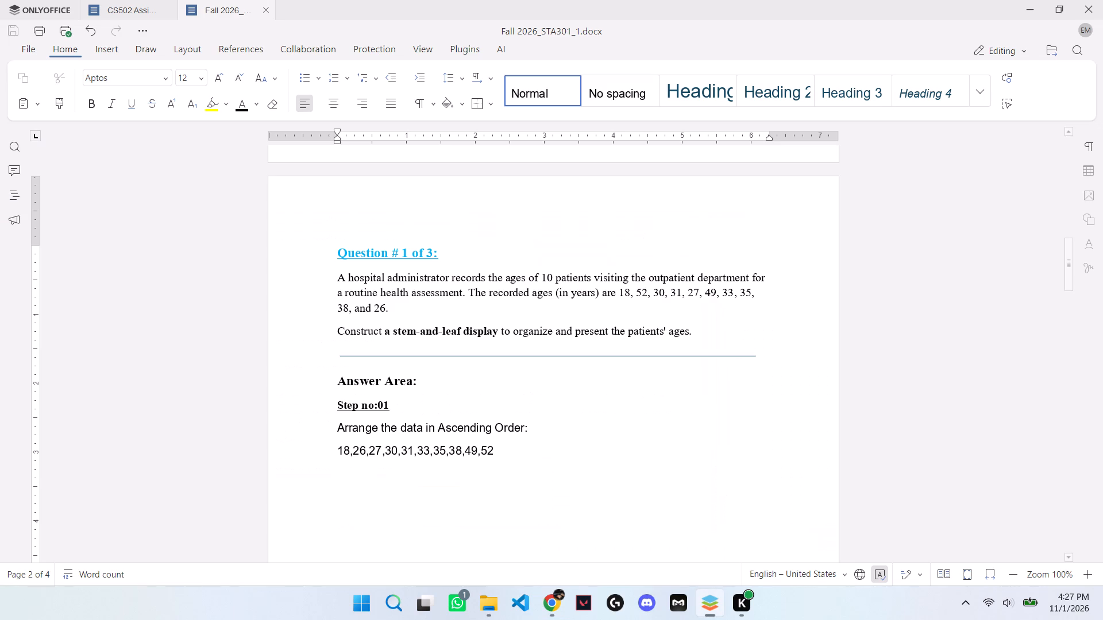
{"action": "key", "text": "shift+s"}
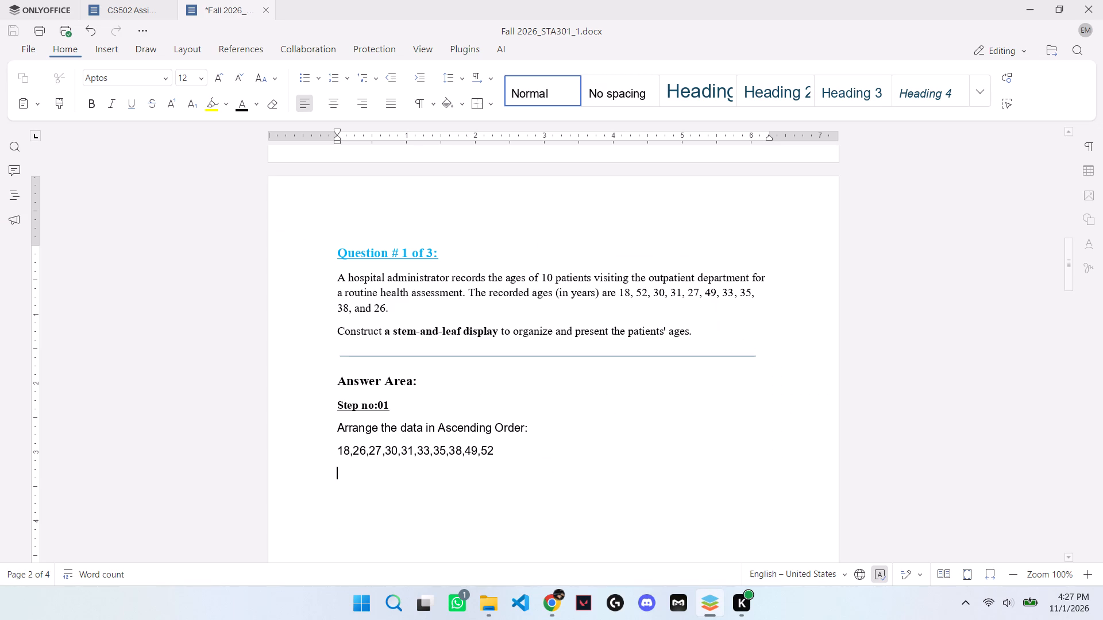
{"action": "key", "text": "BackSpace"}
{"action": "left_click_drag", "start_coordinate": [388, 405], "coordinate": [330, 409]}
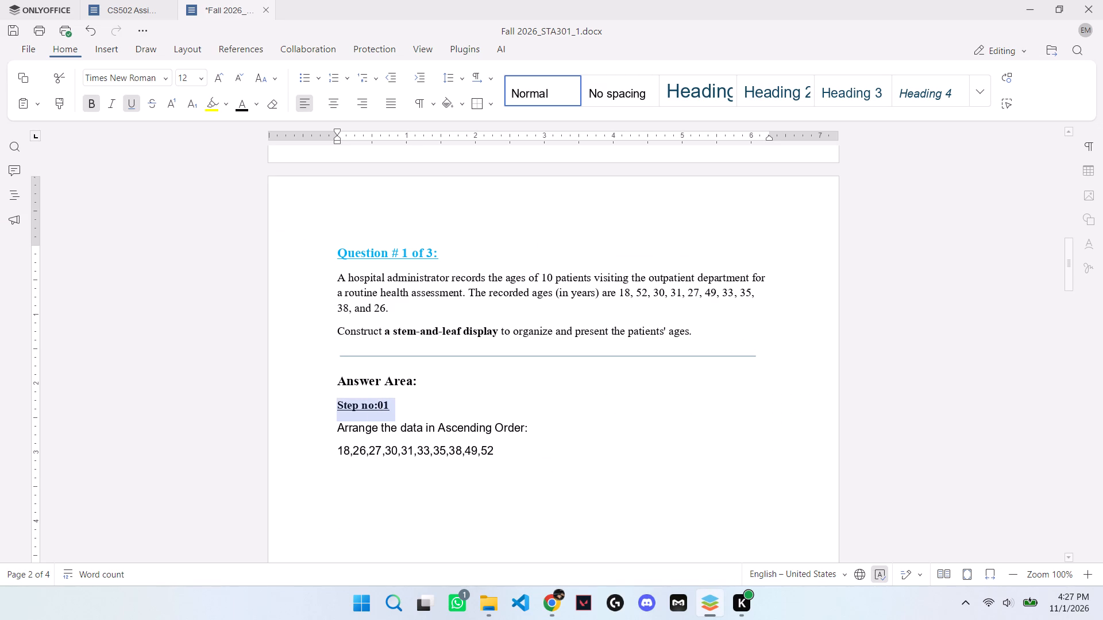
{"action": "key", "text": "ctrl+c"}
{"action": "key", "text": "ctrl+c"}
{"action": "left_click", "coordinate": [473, 489]}
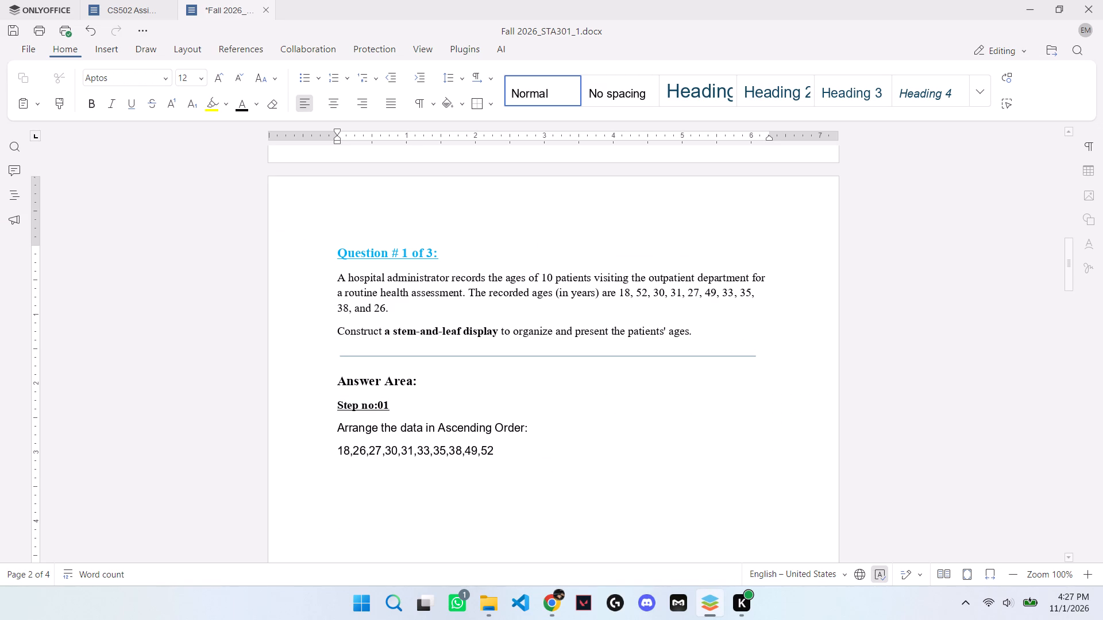
{"action": "key", "text": "ctrl+v"}
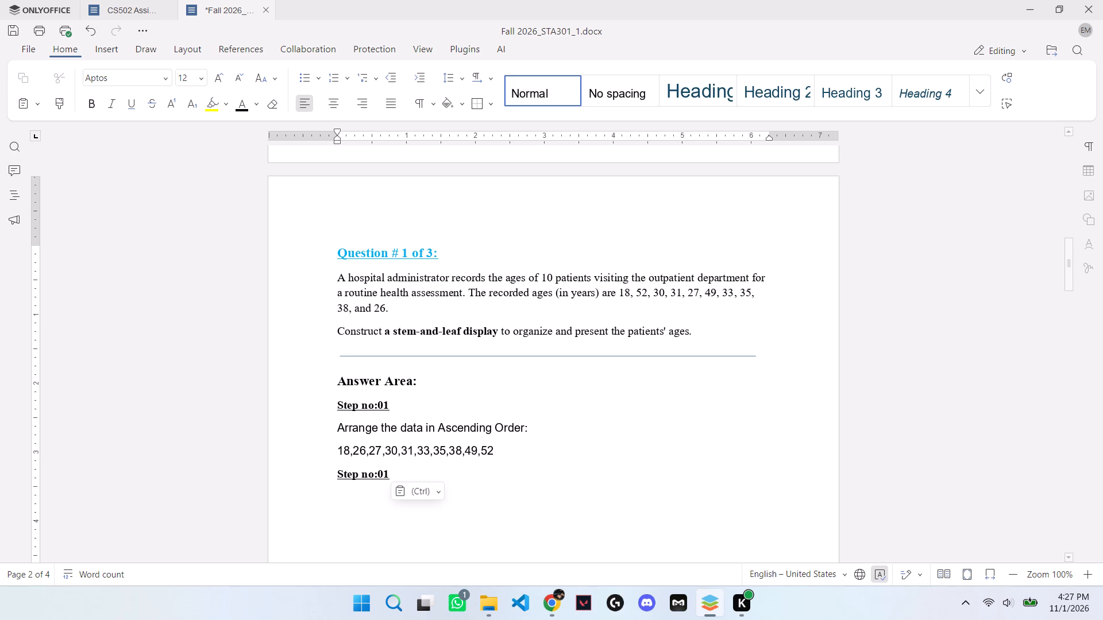
{"action": "left_click", "coordinate": [389, 474]}
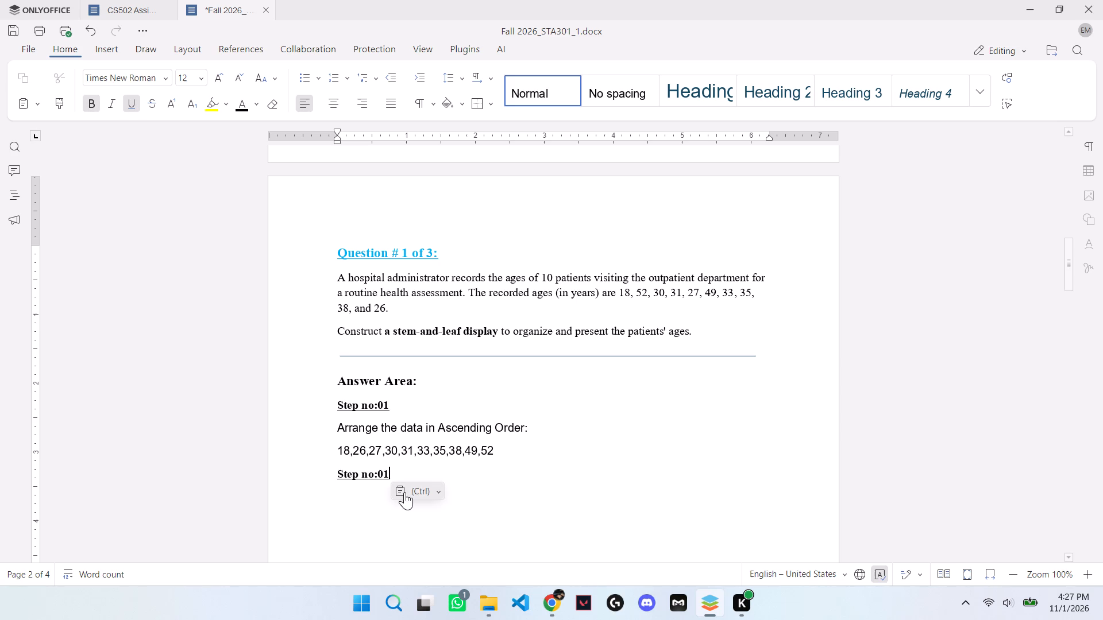
{"action": "key", "text": "BackSpace"}
{"action": "key", "text": "2"}
{"action": "key", "text": "Return"}
{"action": "left_click", "coordinate": [542, 88]}
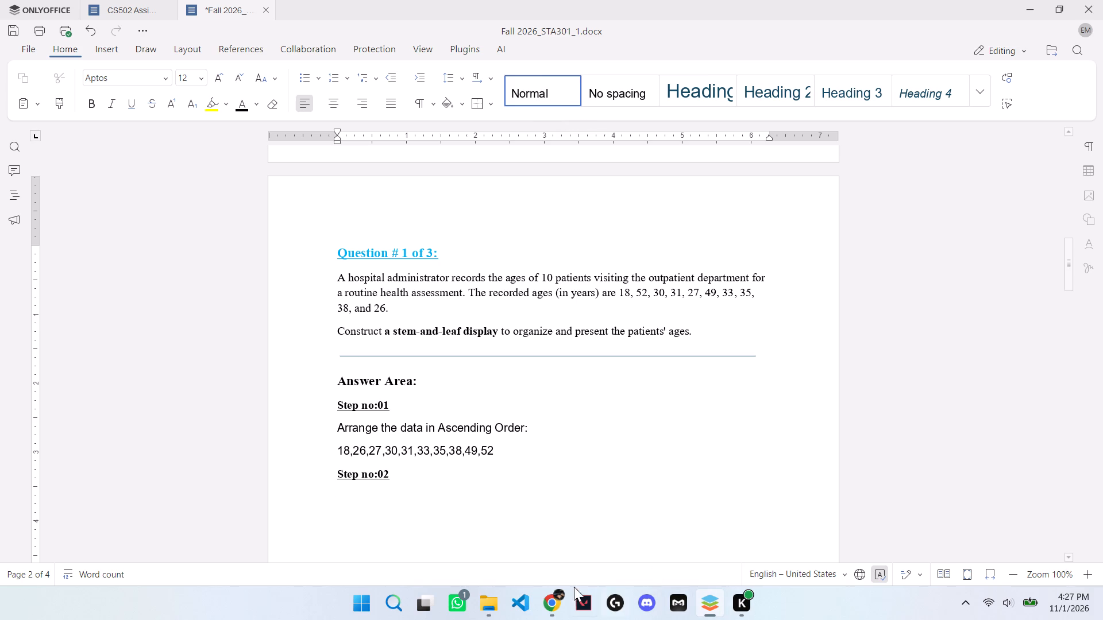
{"action": "key", "text": "ctrl+s"}
Switch to the solution video in Chrome, look through its viewer comments, and return to the Step 2 text.
{"action": "left_click", "coordinate": [558, 603]}
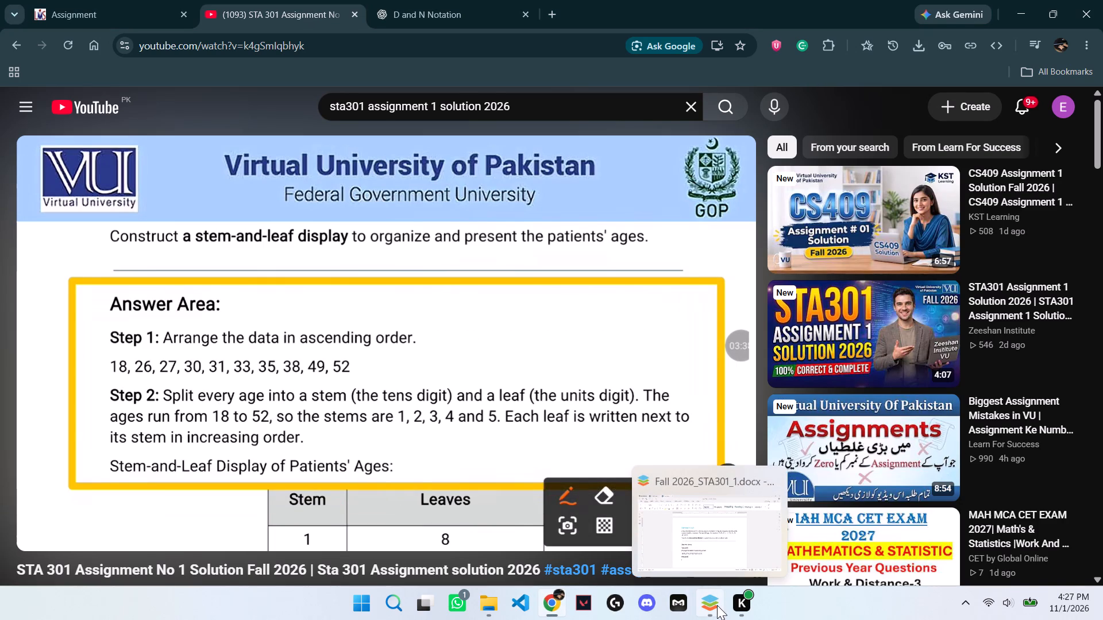
{"action": "scroll", "coordinate": [395, 413], "scroll_direction": "down", "scroll_amount": 19}
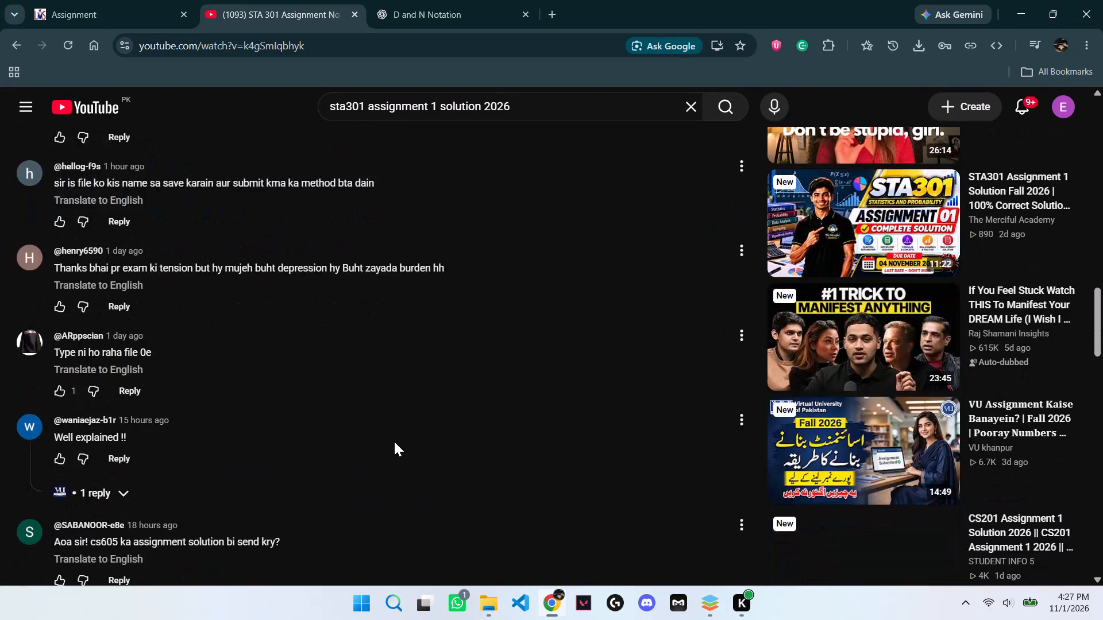
{"action": "scroll", "coordinate": [394, 441], "scroll_direction": "up", "scroll_amount": 2}
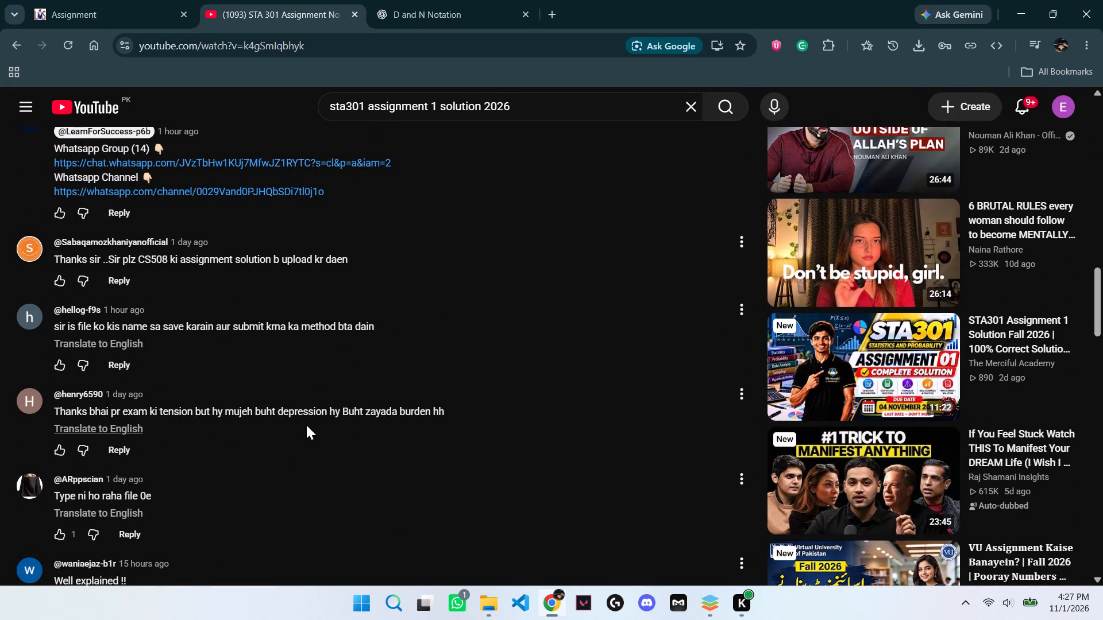
{"action": "scroll", "coordinate": [203, 468], "scroll_direction": "up", "scroll_amount": 1}
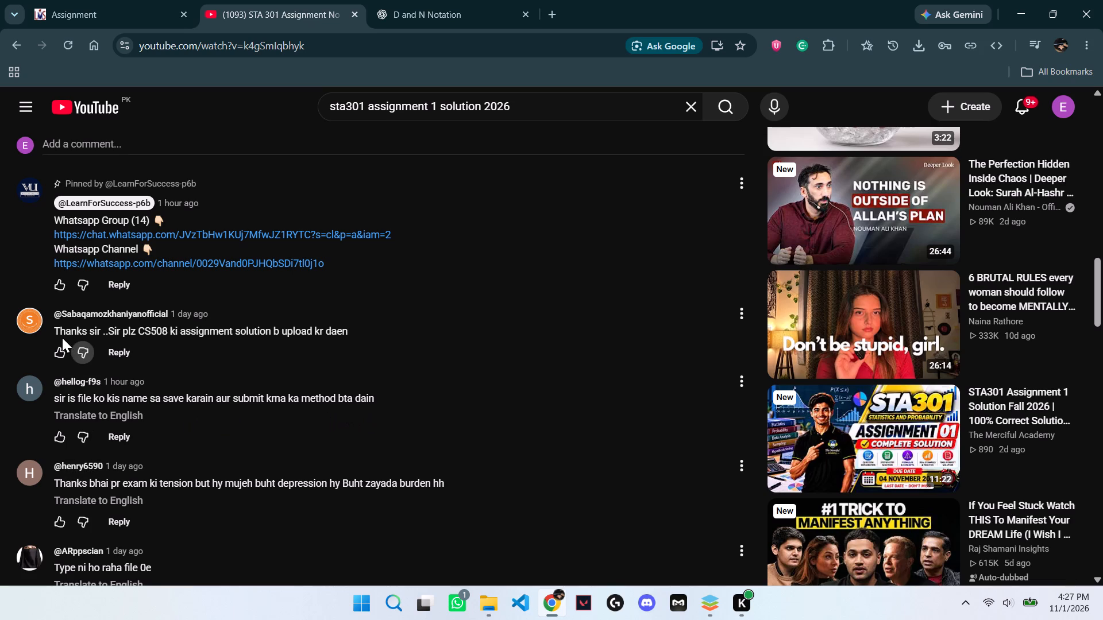
{"action": "scroll", "coordinate": [305, 400], "scroll_direction": "down", "scroll_amount": 4}
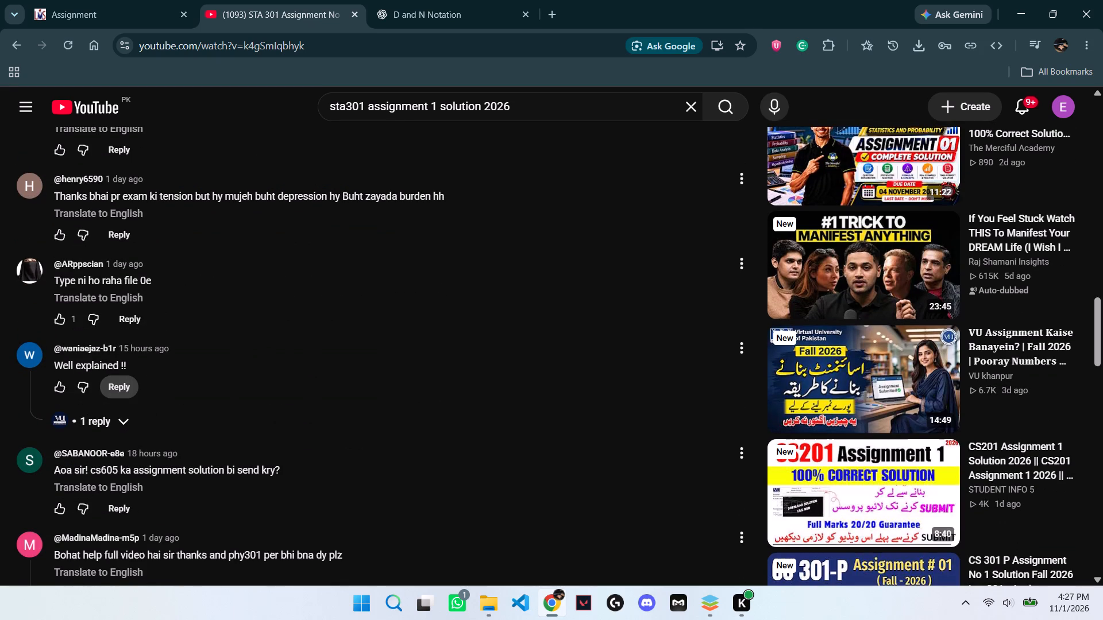
{"action": "scroll", "coordinate": [308, 458], "scroll_direction": "down", "scroll_amount": 1}
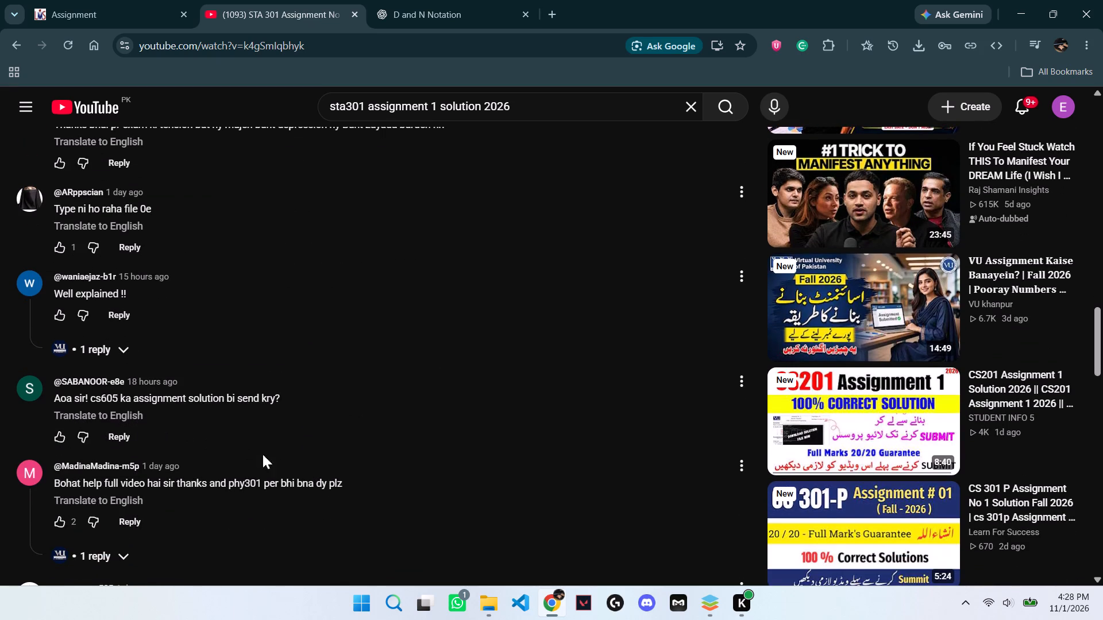
{"action": "scroll", "coordinate": [387, 493], "scroll_direction": "down", "scroll_amount": 3}
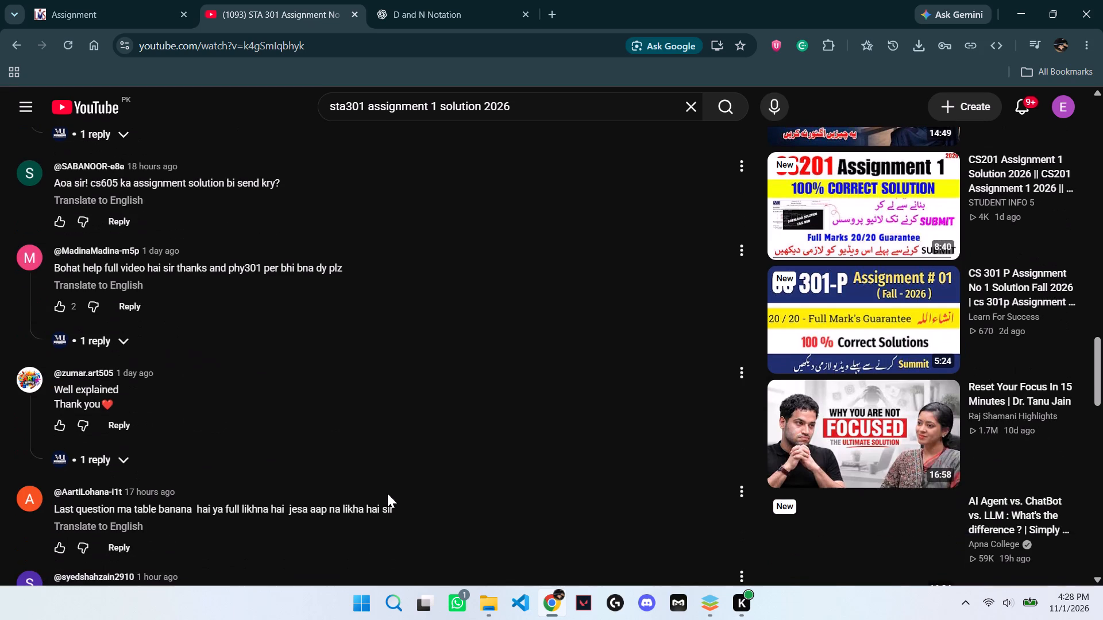
{"action": "scroll", "coordinate": [398, 514], "scroll_direction": "up", "scroll_amount": 10}
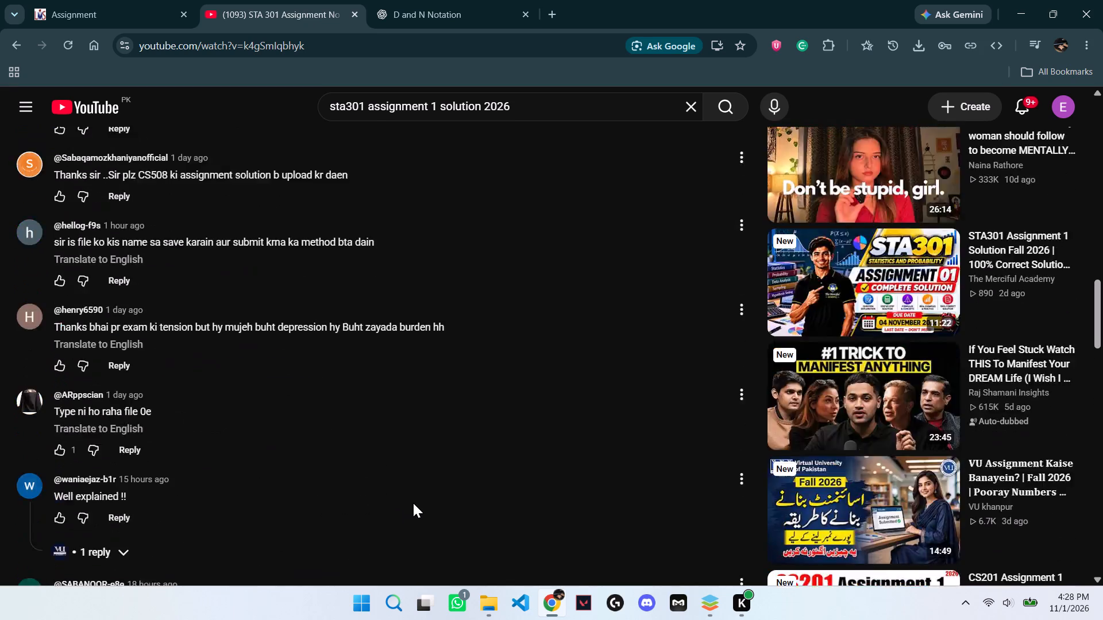
{"action": "scroll", "coordinate": [418, 497], "scroll_direction": "down", "scroll_amount": 1}
{"action": "scroll", "coordinate": [421, 495], "scroll_direction": "up", "scroll_amount": 20}
{"action": "scroll", "coordinate": [421, 495], "scroll_direction": "up", "scroll_amount": 2}
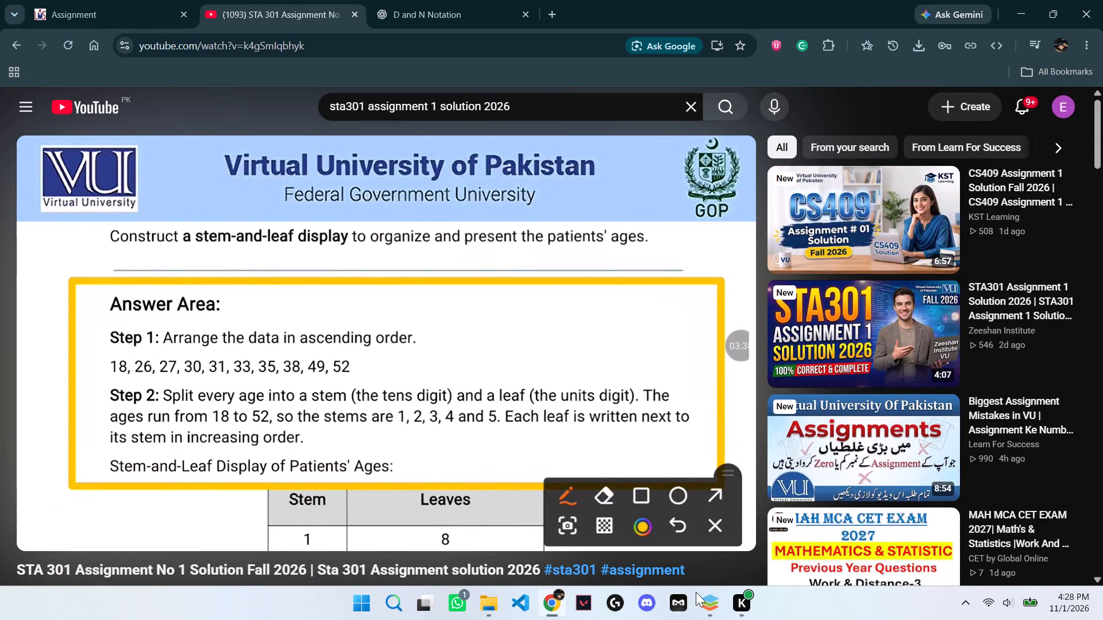
Back in the ONLYOFFICE document, begin the sentence under Step no:02 with "Split every age into a stem".
{"action": "left_click", "coordinate": [705, 603]}
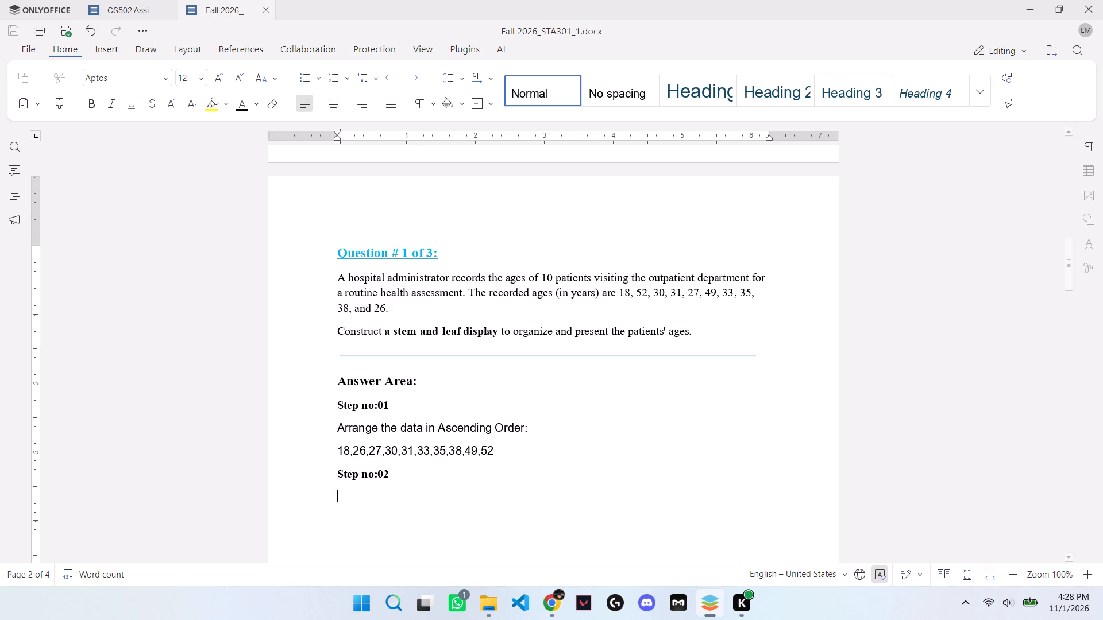
{"action": "type", "text": "Sop"}
{"action": "key", "text": "BackSpace"}
{"action": "key", "text": "BackSpace"}
{"action": "type", "text": "plit"}
{"action": "key", "text": "space"}
{"action": "type", "text": "ever"}
{"action": "type", "text": "y age into a stem"}
{"action": "key", "text": "space"}
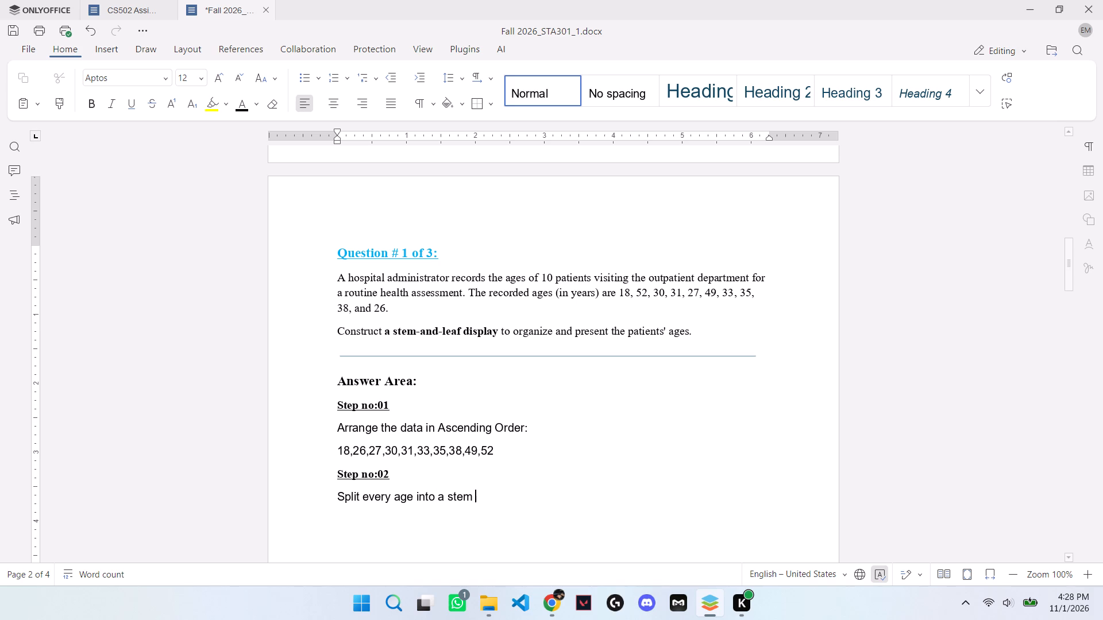
Continue the Step no:02 sentence with "(the tens digit) and", checking the wording against the solution video in Chrome.
{"action": "key", "text": "9"}
{"action": "key", "text": "BackSpace"}
{"action": "key", "text": "shift+parenleft"}
{"action": "left_click", "coordinate": [553, 604]}
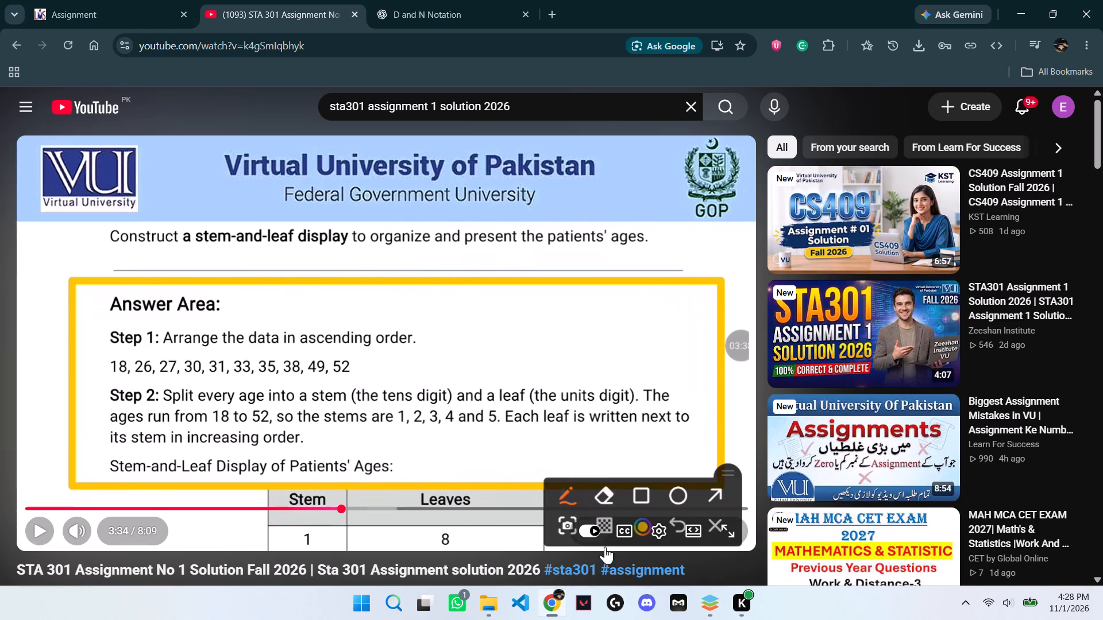
{"action": "left_click", "coordinate": [714, 606]}
{"action": "type", "text": "the tends"}
{"action": "key", "text": "BackSpace"}
{"action": "key", "text": "BackSpace"}
{"action": "type", "text": "s digit"}
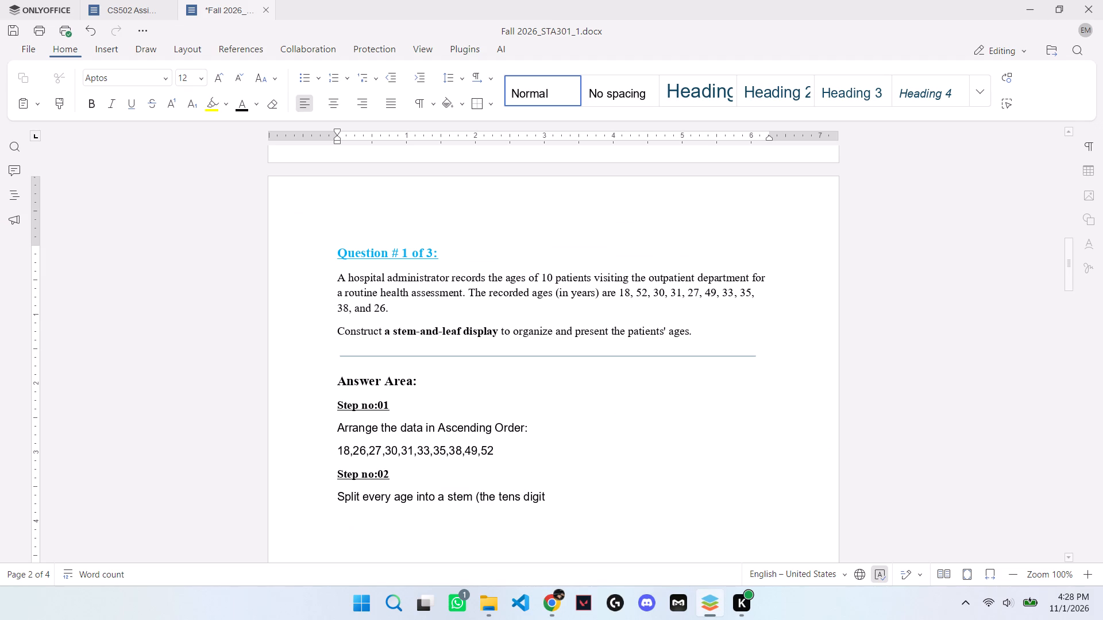
{"action": "type", "text": ")"}
{"action": "key", "text": "space"}
{"action": "type", "text": "and"}
{"action": "key", "text": "space"}
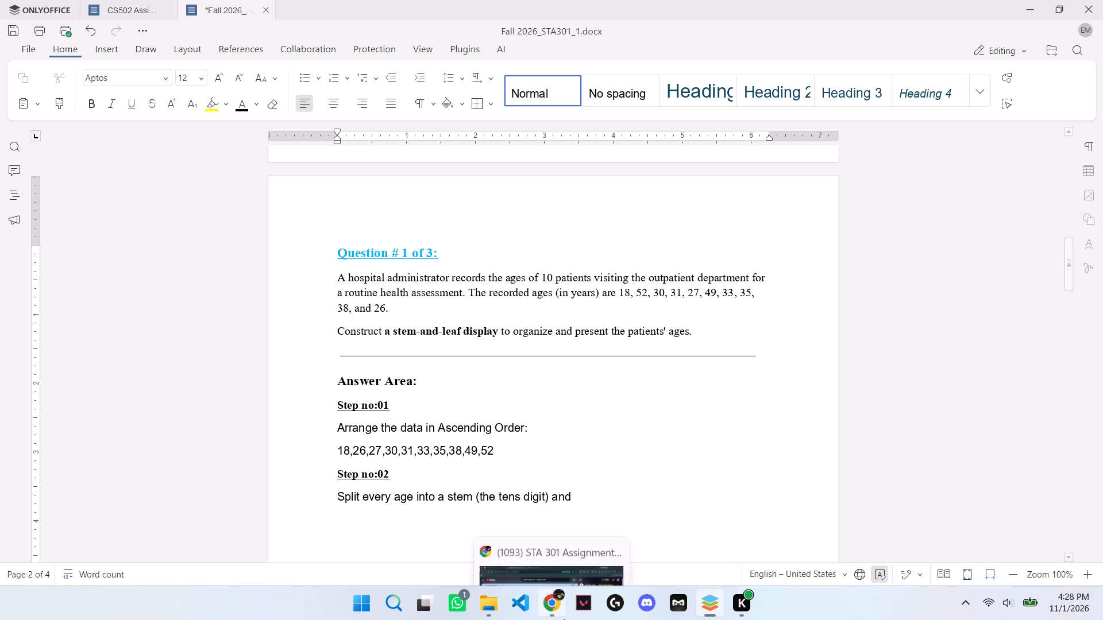
Check the solution video for the leaf wording and finish the ONLYOFFICE sentence with "a leaf (the unit digits).".
{"action": "left_click", "coordinate": [565, 619]}
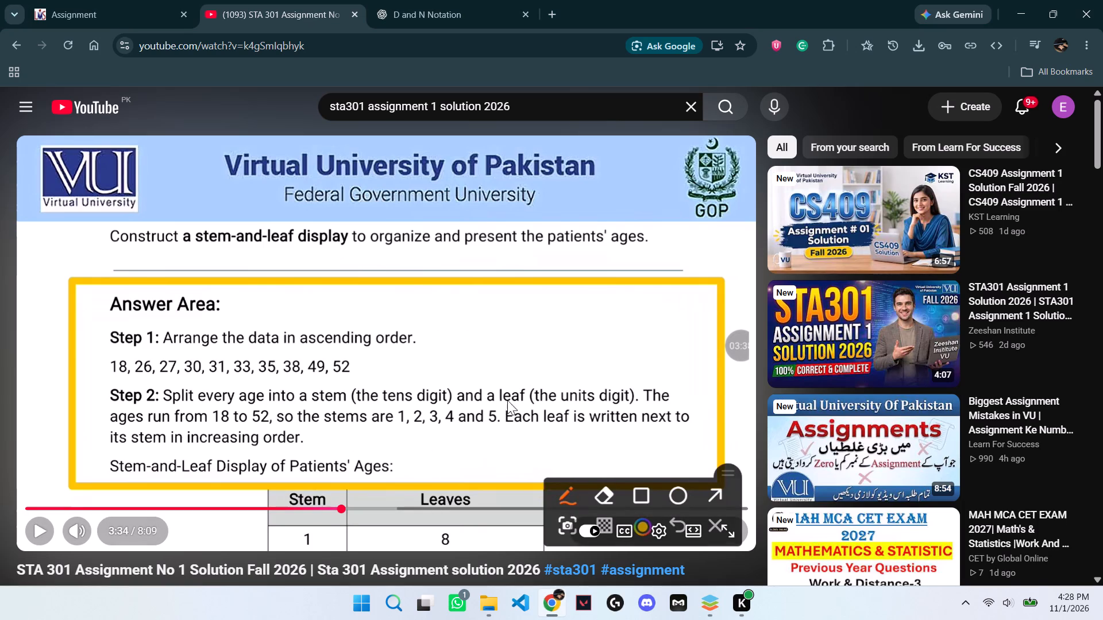
{"action": "left_click", "coordinate": [705, 604]}
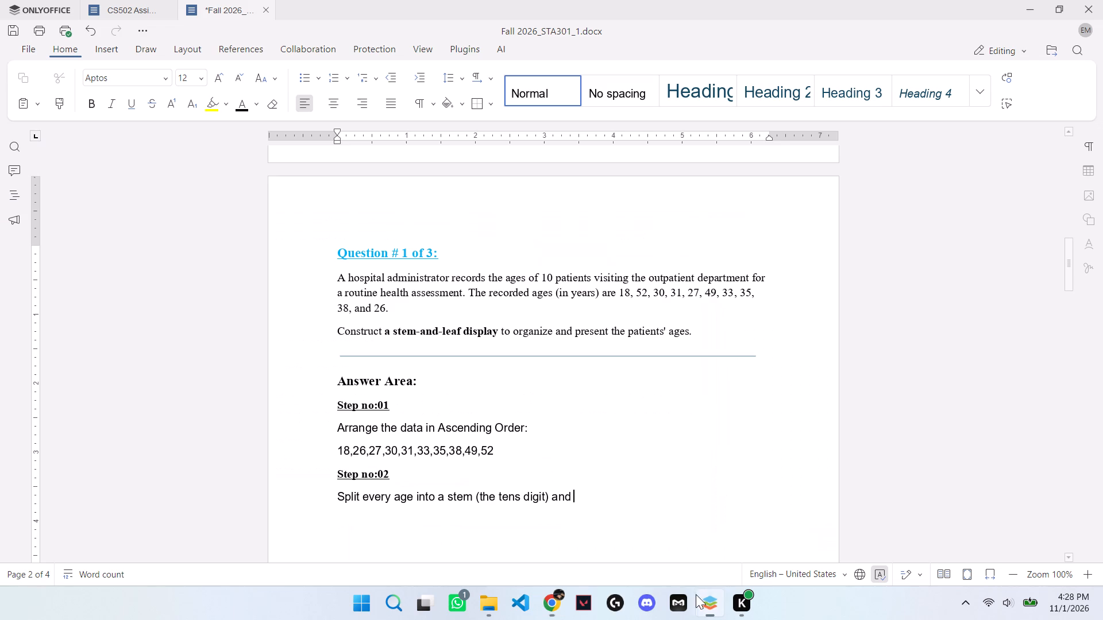
{"action": "type", "text": "a leaf ("}
{"action": "type", "text": "the u"}
{"action": "type", "text": "nit"}
{"action": "key", "text": "space"}
{"action": "type", "text": "digits"}
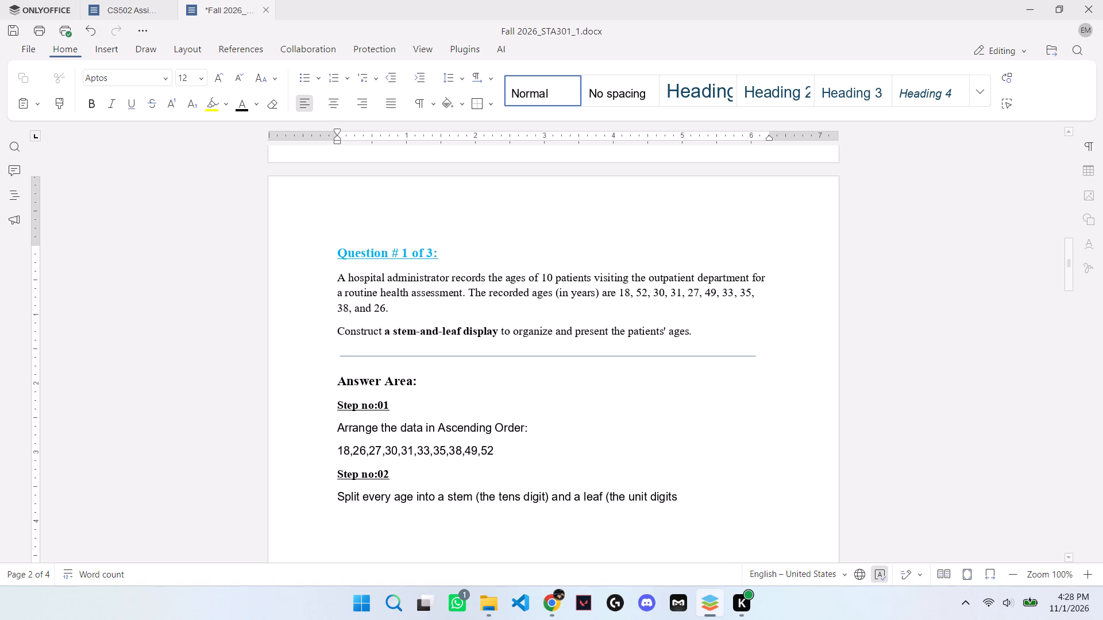
{"action": "key", "text": "0"}
{"action": "key", "text": "BackSpace"}
{"action": "key", "text": "shift+parenright"}
{"action": "type", "text": "."}
{"action": "key", "text": "space"}
Recheck the solution video, correct the leaf description to "the units digit" in the document, and save.
{"action": "left_click", "coordinate": [561, 606]}
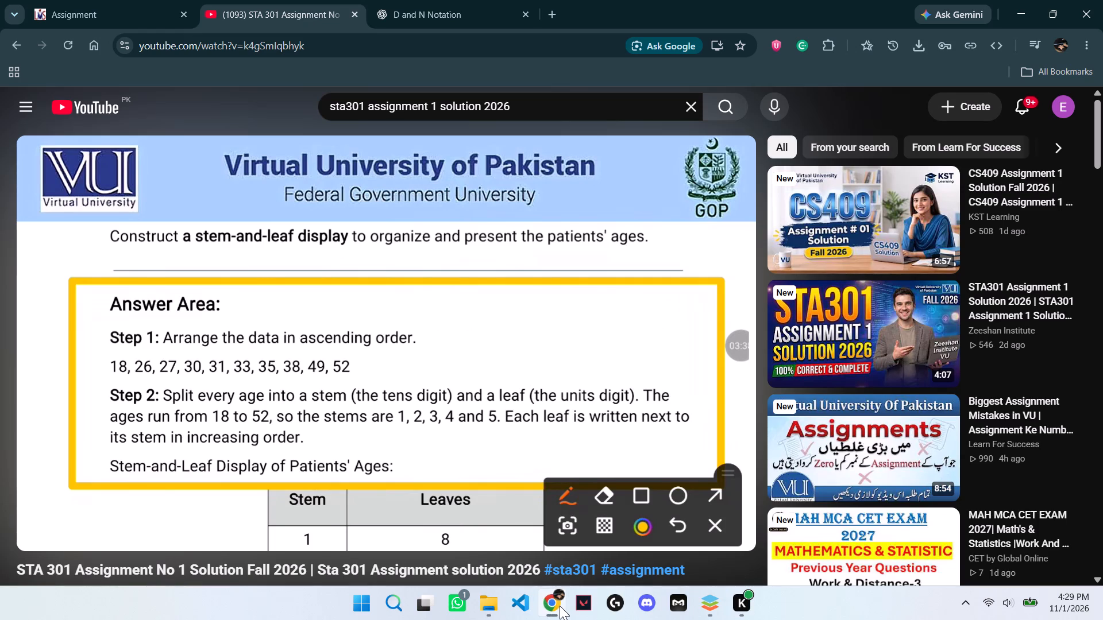
{"action": "left_click", "coordinate": [704, 607]}
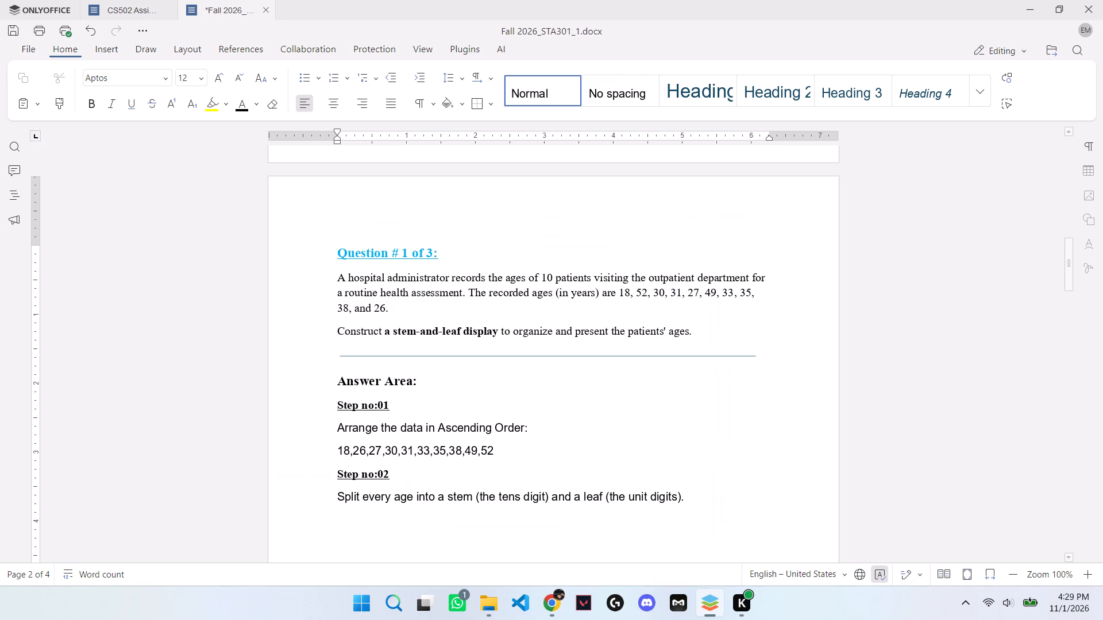
{"action": "left_click", "coordinate": [647, 499]}
{"action": "key", "text": "s"}
{"action": "key", "text": "Right"}
{"action": "key", "text": "Right"}
{"action": "key", "text": "Right"}
{"action": "key", "text": "Right"}
{"action": "key", "text": "Right"}
{"action": "key", "text": "Right"}
{"action": "key", "text": "Right"}
{"action": "key", "text": "BackSpace"}
{"action": "key", "text": "Right"}
{"action": "key", "text": "Right"}
{"action": "key", "text": "space"}
{"action": "key", "text": "ctrl+s"}
Consult the solution video, and start the second Step no:02 sentence in the document with "The ages run from 18 to 52".
{"action": "left_click", "coordinate": [555, 609]}
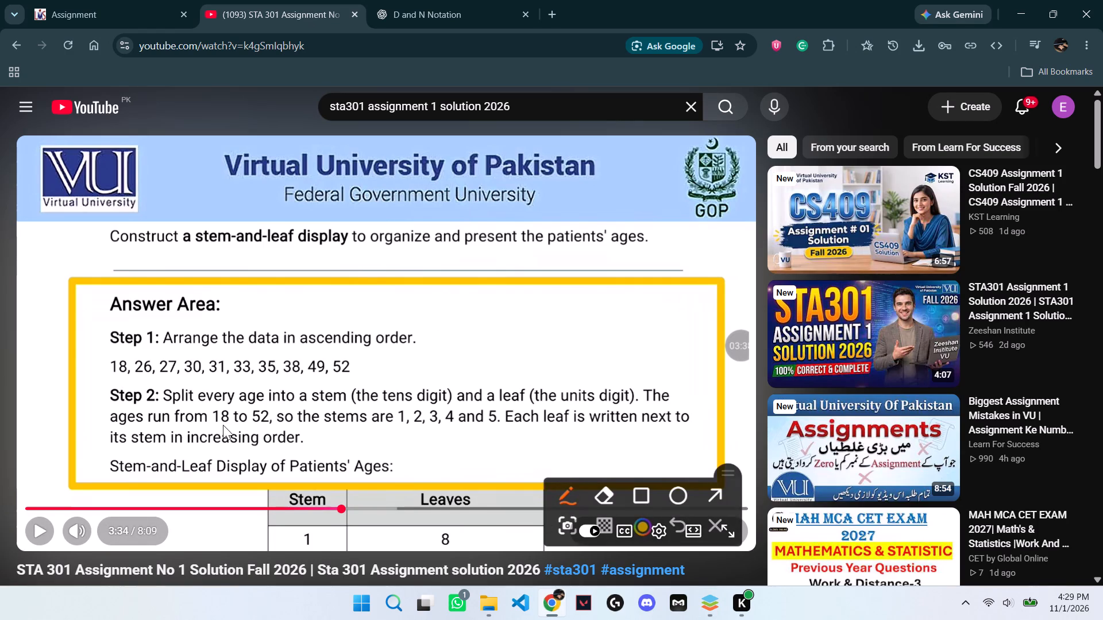
{"action": "left_click", "coordinate": [706, 604]}
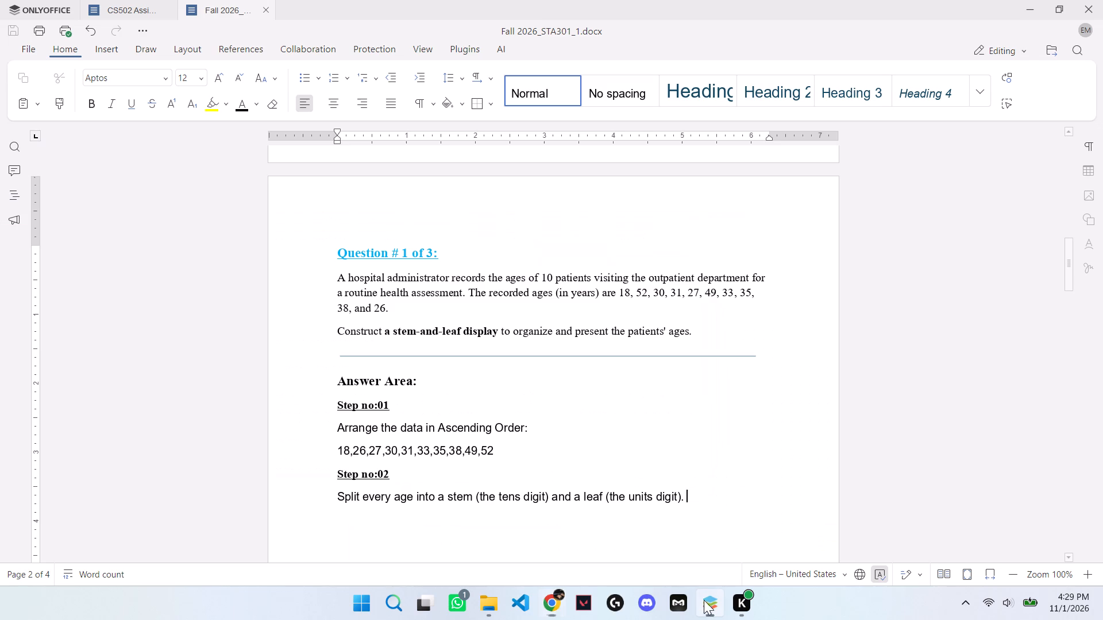
{"action": "type", "text": "The ages"}
{"action": "key", "text": "space"}
{"action": "type", "text": "run from"}
{"action": "key", "text": "space"}
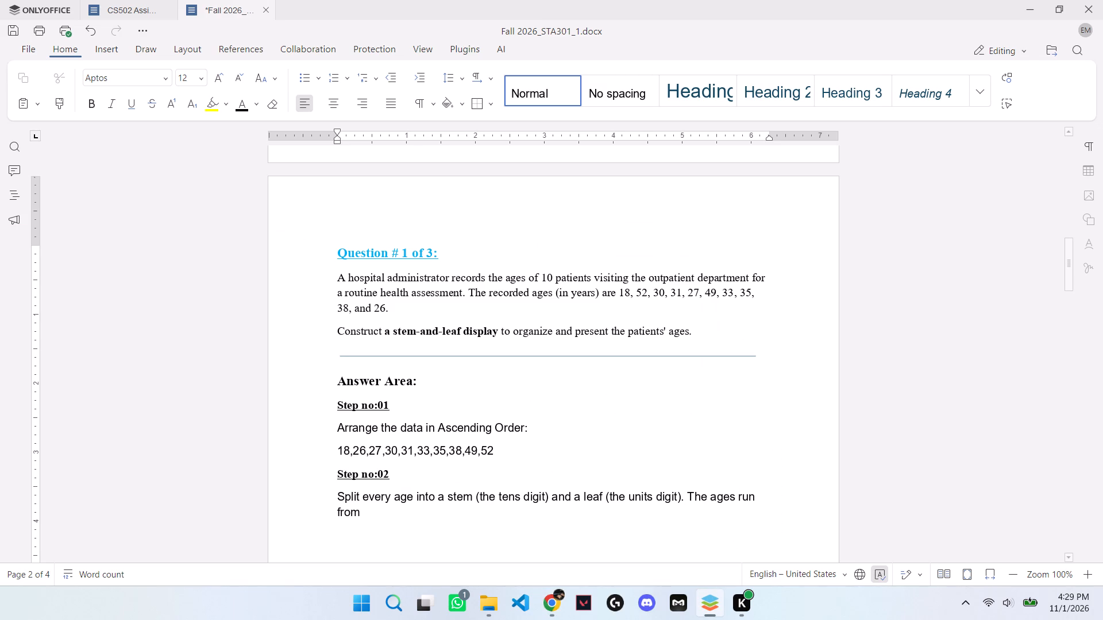
{"action": "type", "text": "18 to"}
{"action": "key", "text": "space"}
{"action": "key", "text": "5"}
{"action": "type", "text": "2"}
{"action": "key", "text": "space"}
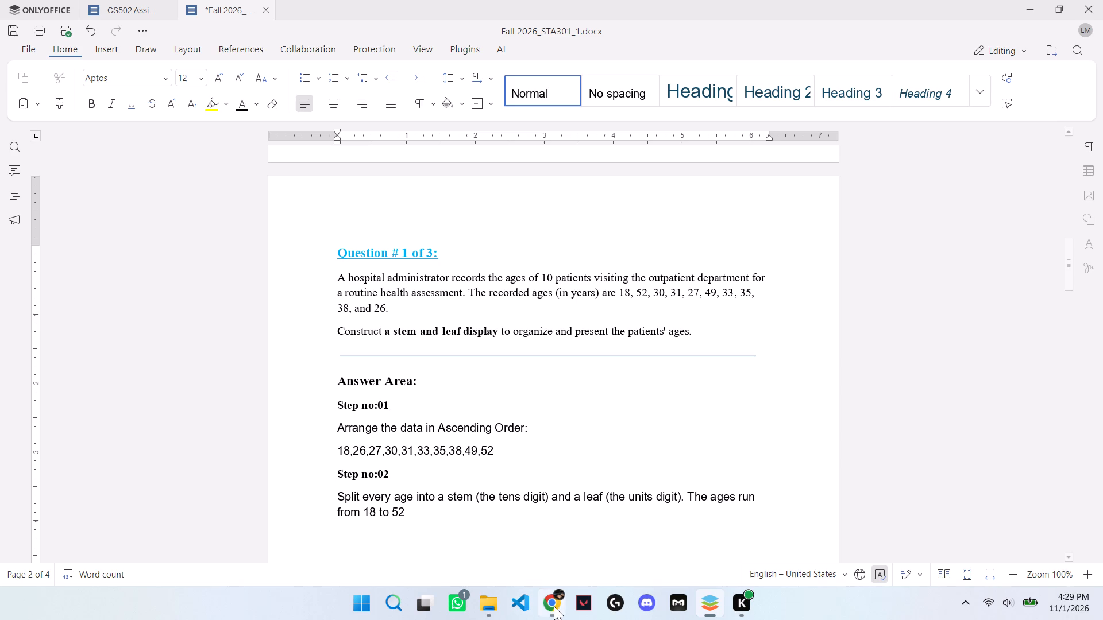
Complete the ages sentence with ", so the stems are 1,2,3,4 and 5.", following the solution video, and save the document.
{"action": "left_click", "coordinate": [554, 606]}
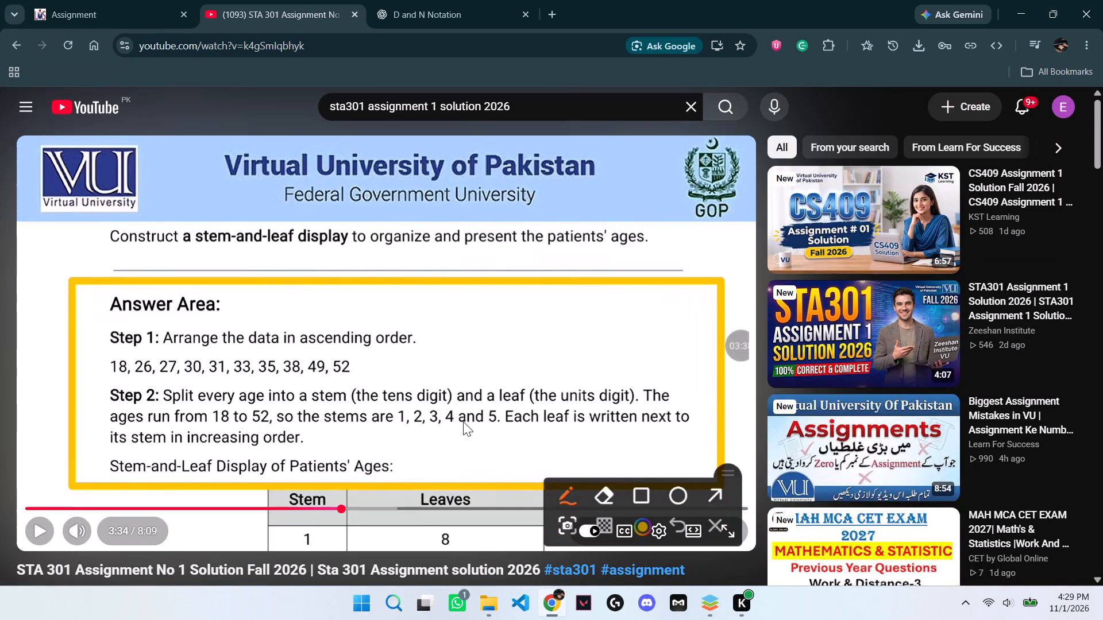
{"action": "left_click", "coordinate": [715, 596]}
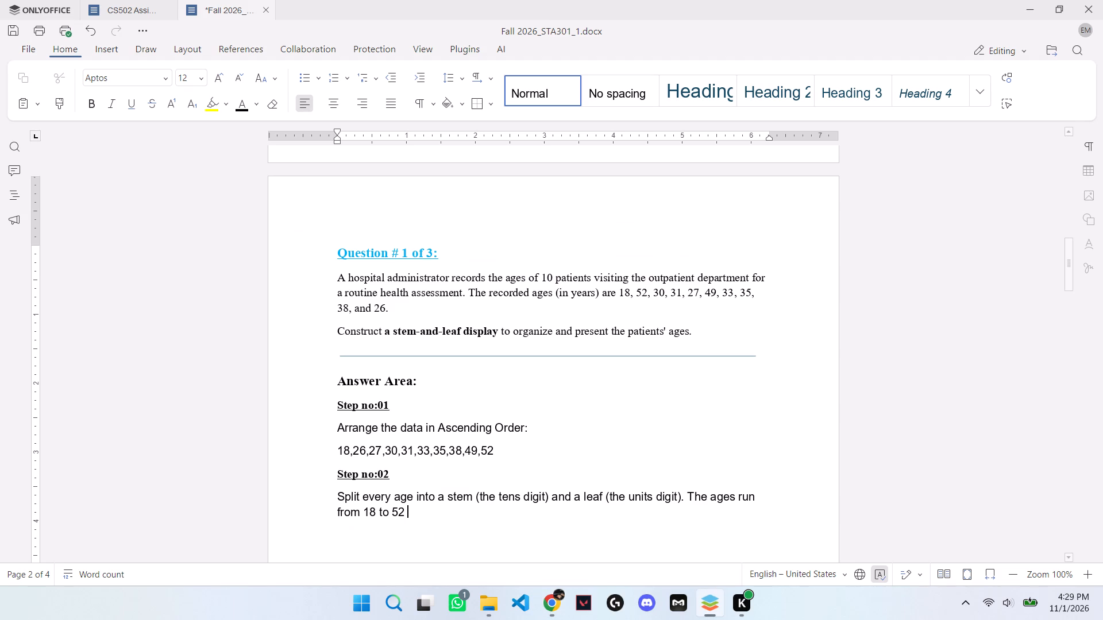
{"action": "left_click", "coordinate": [563, 599]}
{"action": "left_click", "coordinate": [708, 611]}
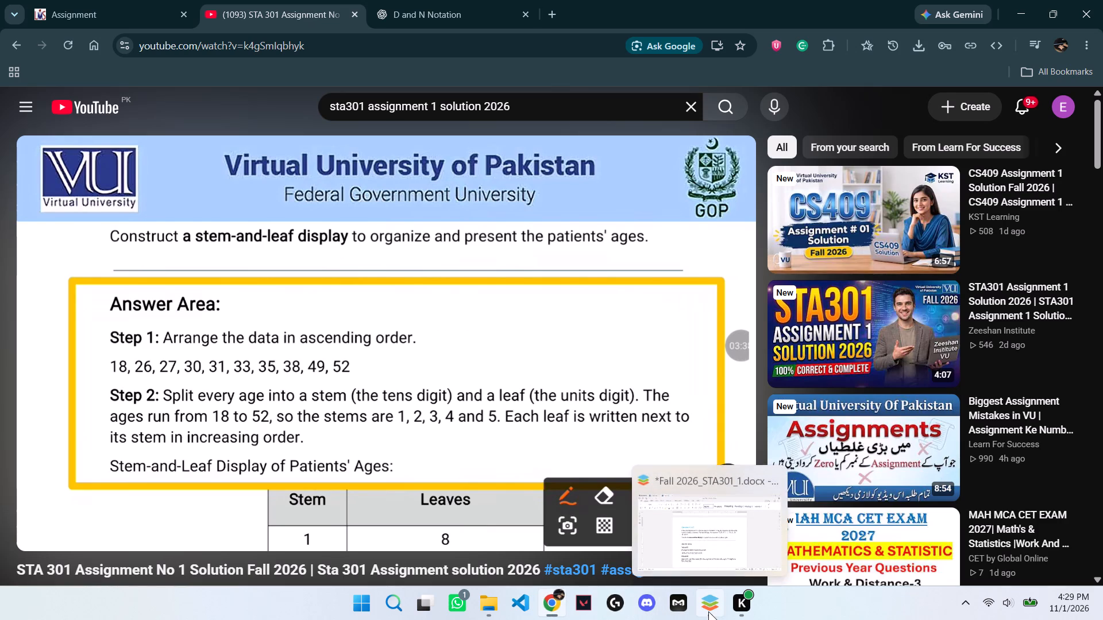
{"action": "key", "text": "BackSpace"}
{"action": "type", "text": ", so the stems are"}
{"action": "key", "text": "space"}
{"action": "type", "text": "1,2,3,4"}
{"action": "key", "text": "space"}
{"action": "type", "text": "and"}
{"action": "key", "text": "space"}
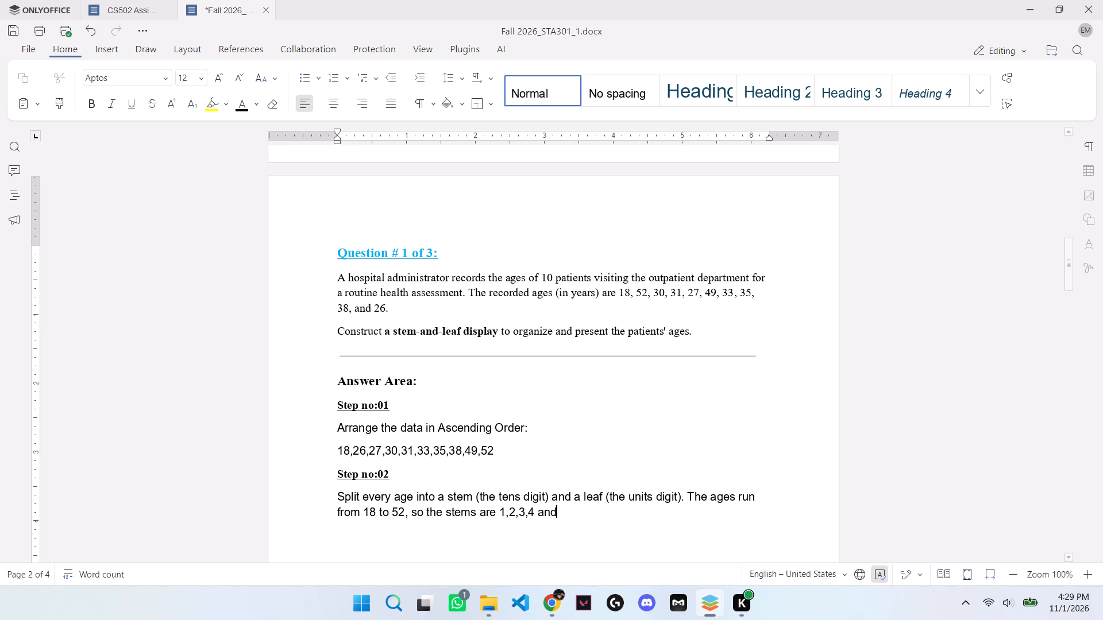
{"action": "key", "text": "5"}
{"action": "type", "text": "."}
{"action": "key", "text": "space"}
{"action": "key", "text": "ctrl+s"}
Check the solution video for the next Step 2 sentence and start it in the ONLYOFFICE document with "Each leaf is written".
{"action": "left_click", "coordinate": [558, 606]}
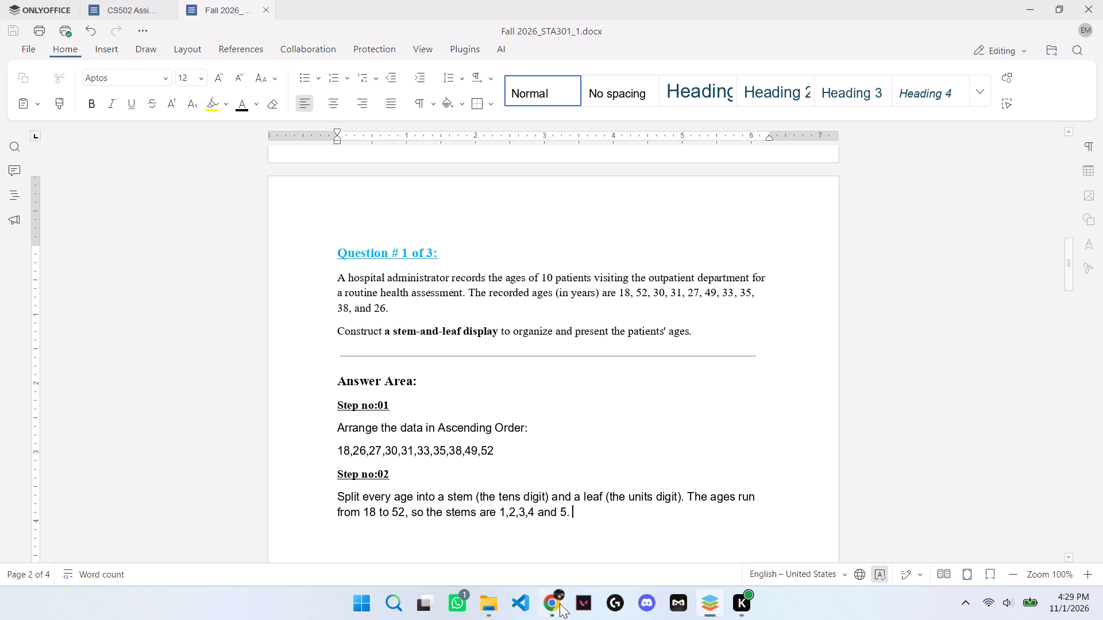
{"action": "left_click", "coordinate": [558, 611]}
{"action": "left_click", "coordinate": [556, 608]}
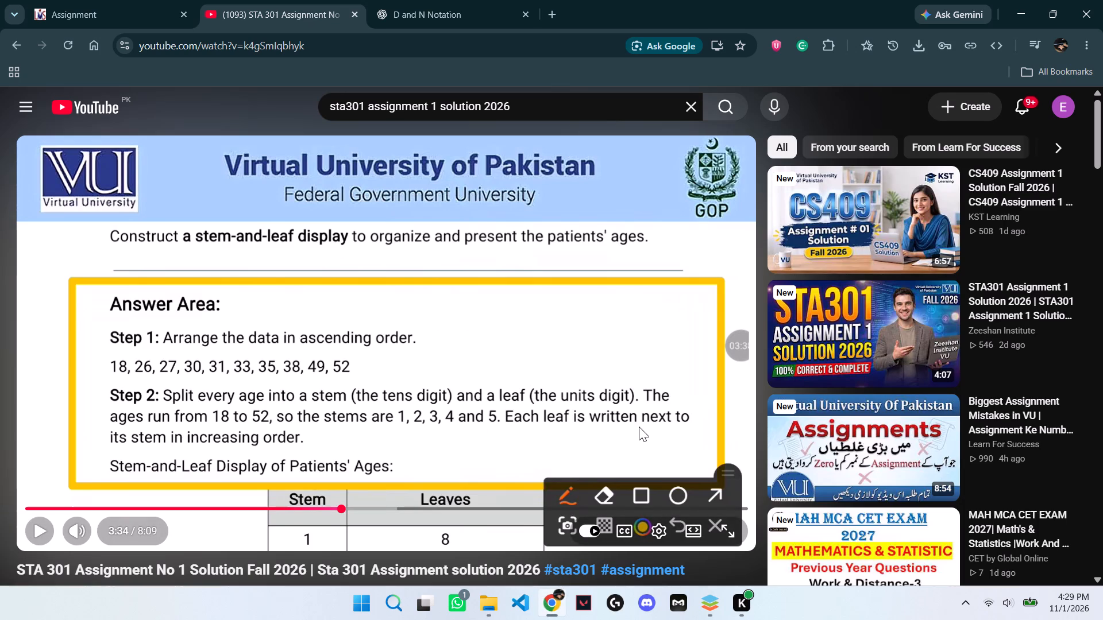
{"action": "left_click", "coordinate": [708, 604]}
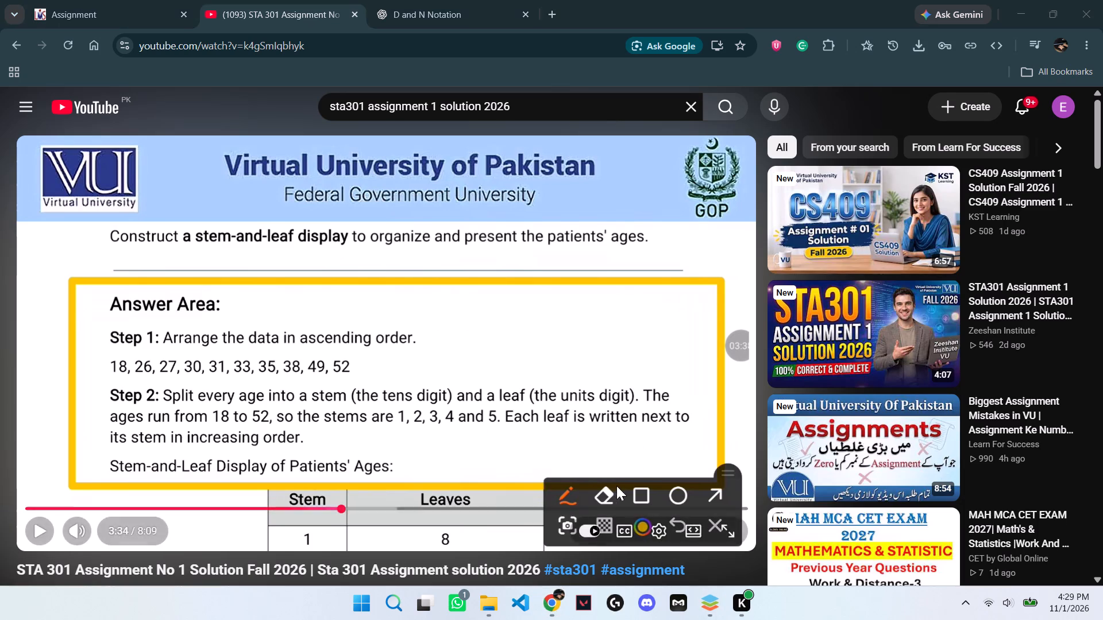
{"action": "left_click", "coordinate": [709, 615]}
{"action": "type", "text": "Eachj"}
{"action": "key", "text": "space"}
{"action": "key", "text": "BackSpace"}
{"action": "key", "text": "BackSpace"}
{"action": "key", "text": "space"}
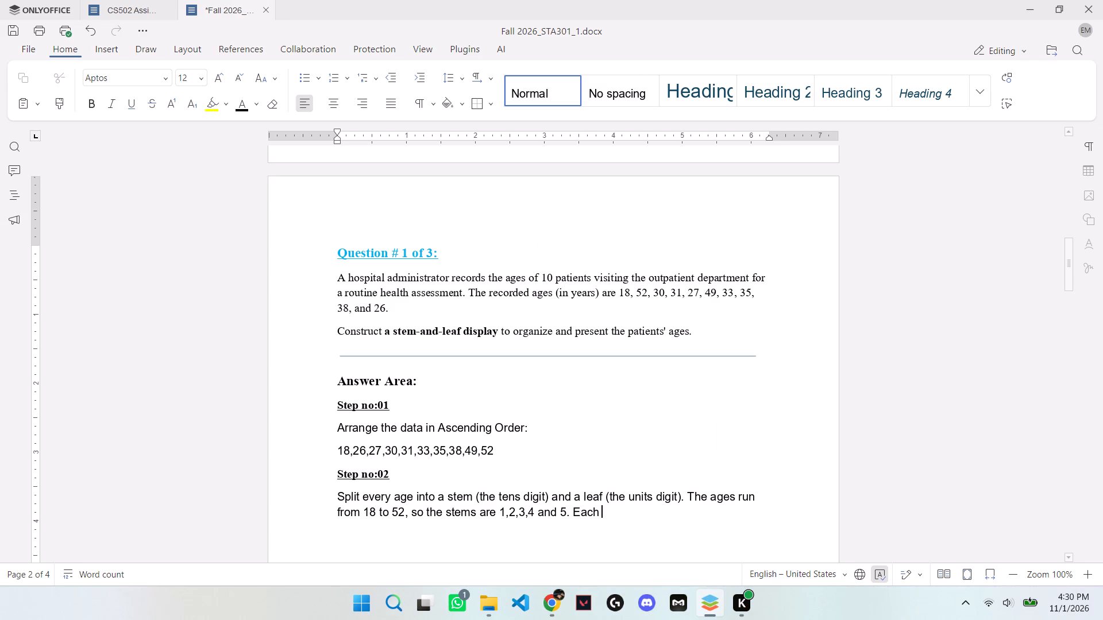
{"action": "key", "text": "l"}
{"action": "type", "text": "eaf"}
{"action": "key", "text": "space"}
{"action": "type", "text": "is written"}
{"action": "key", "text": "space"}
Complete the leaf sentence with "next to its stem in increasing order.", rechecking the solution video, and save the document.
{"action": "type", "text": "next ot ir"}
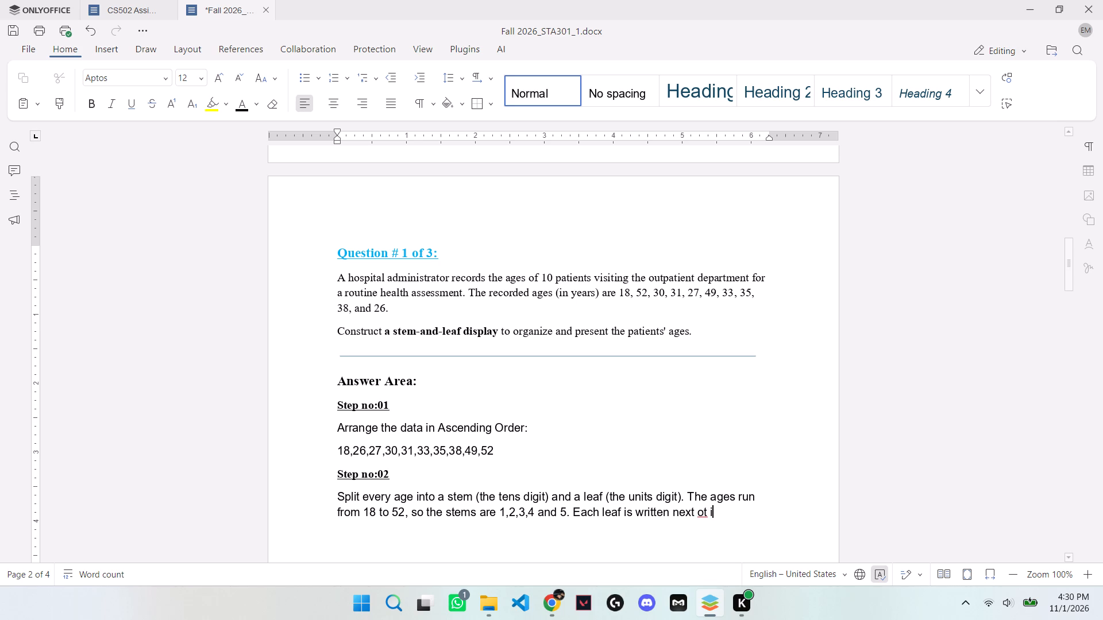
{"action": "key", "text": "BackSpace"}
{"action": "key", "text": "BackSpace"}
{"action": "key", "text": "BackSpace"}
{"action": "key", "text": "BackSpace"}
{"action": "key", "text": "BackSpace"}
{"action": "type", "text": "to its"}
{"action": "key", "text": "space"}
{"action": "left_click", "coordinate": [552, 602]}
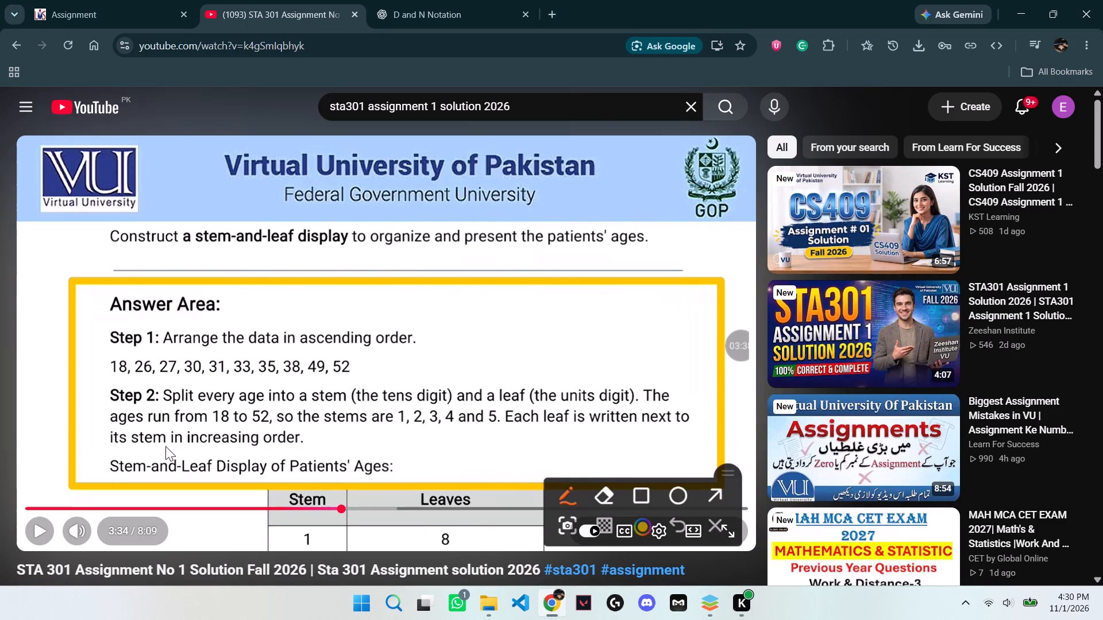
{"action": "left_click", "coordinate": [709, 605]}
{"action": "type", "text": "stem in increasing"}
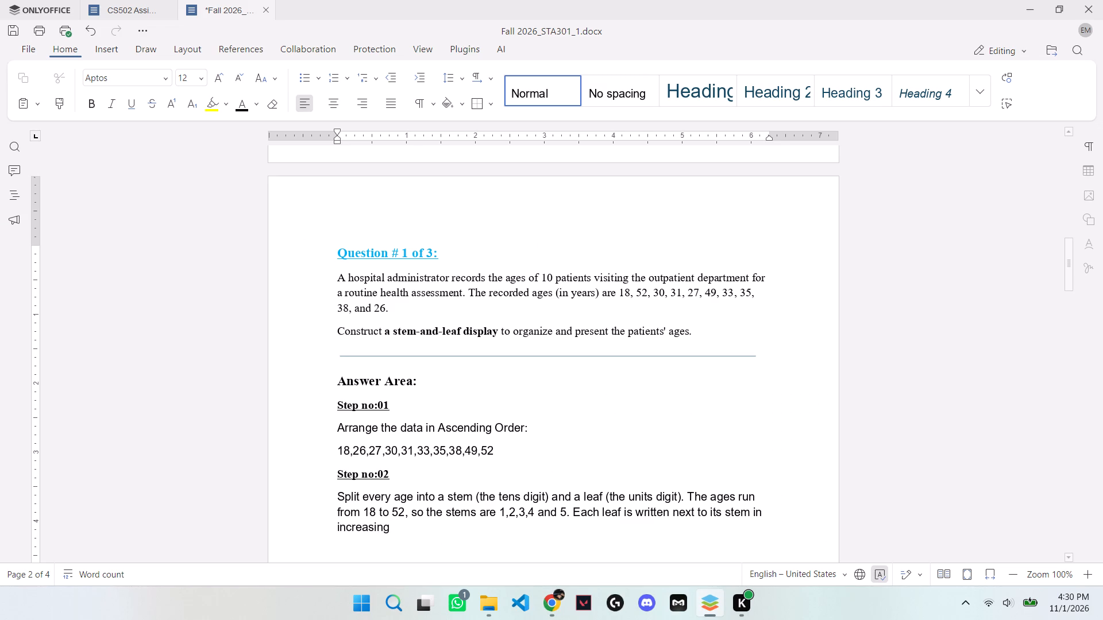
{"action": "key", "text": "space"}
{"action": "type", "text": "order."}
{"action": "key", "text": "ctrl+s"}
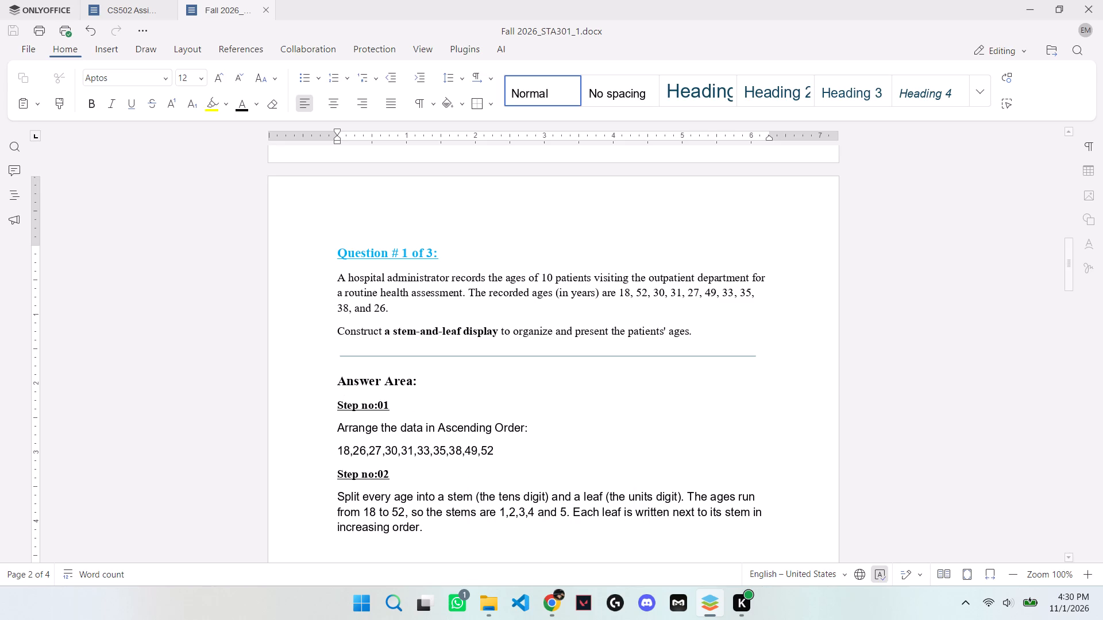
Consult the solution video for the table caption and start a new paragraph below Step no:02 with "Stem and Leaf display of".
{"action": "left_click", "coordinate": [554, 606]}
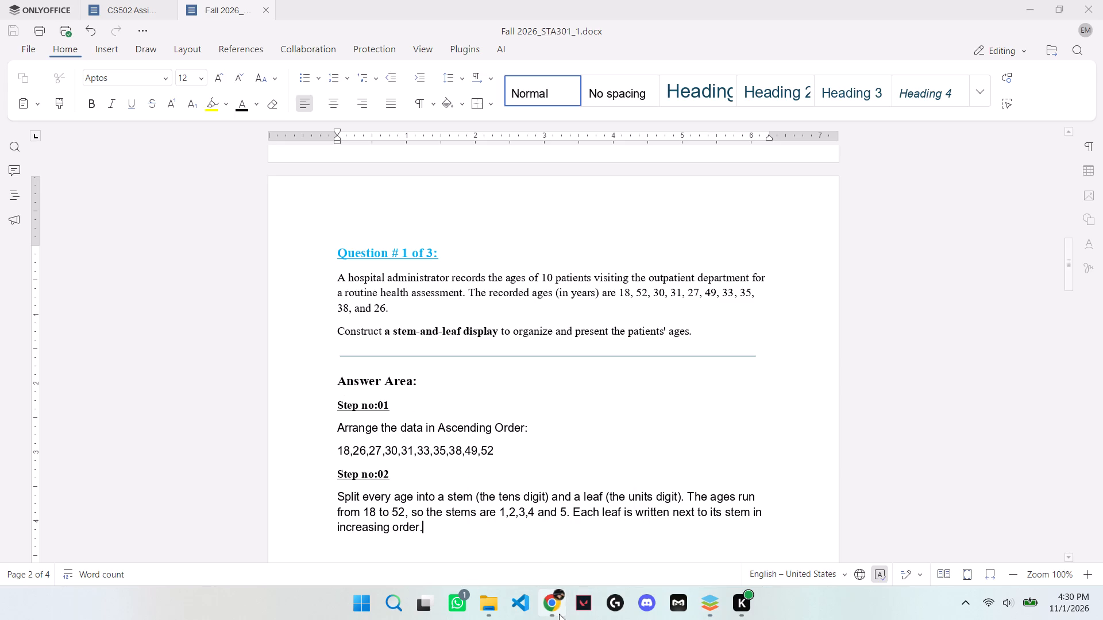
{"action": "left_click", "coordinate": [559, 613]}
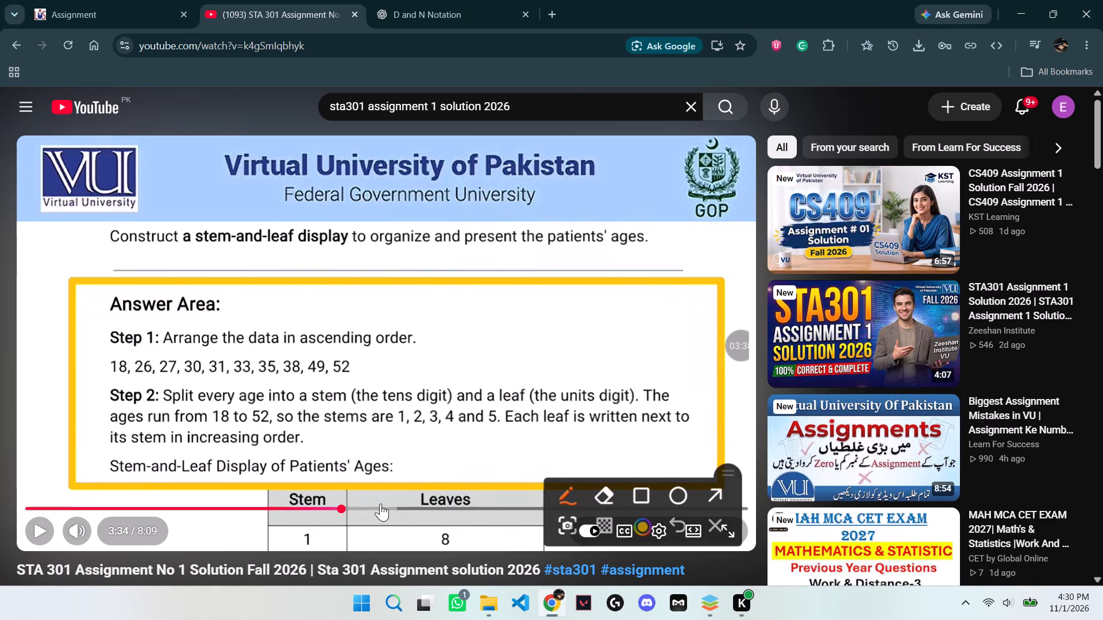
{"action": "left_click", "coordinate": [705, 610]}
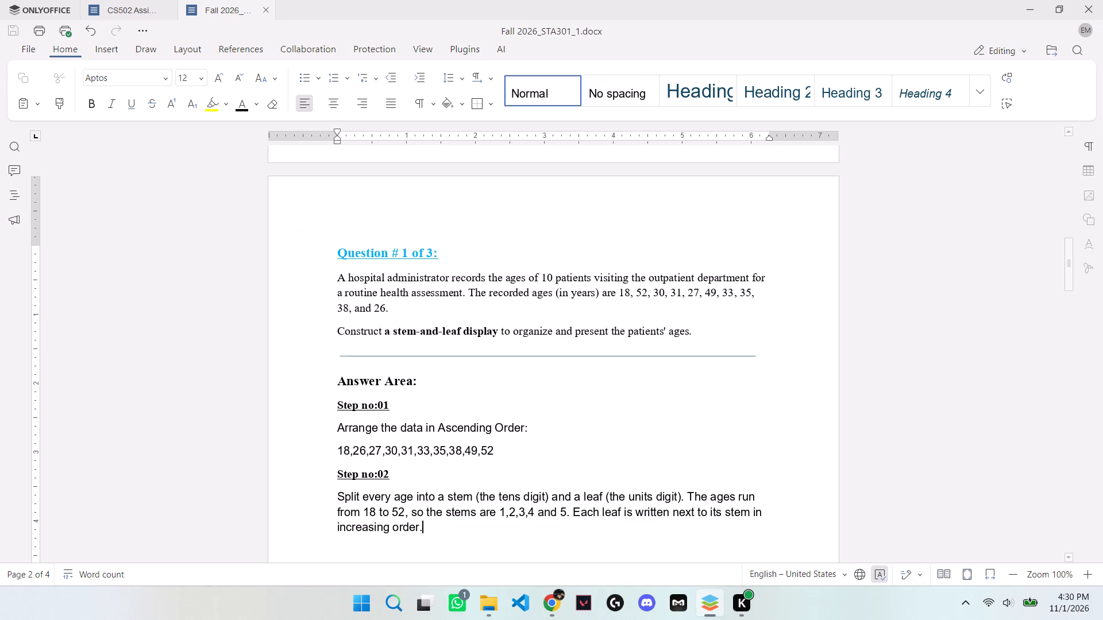
{"action": "left_click", "coordinate": [548, 606]}
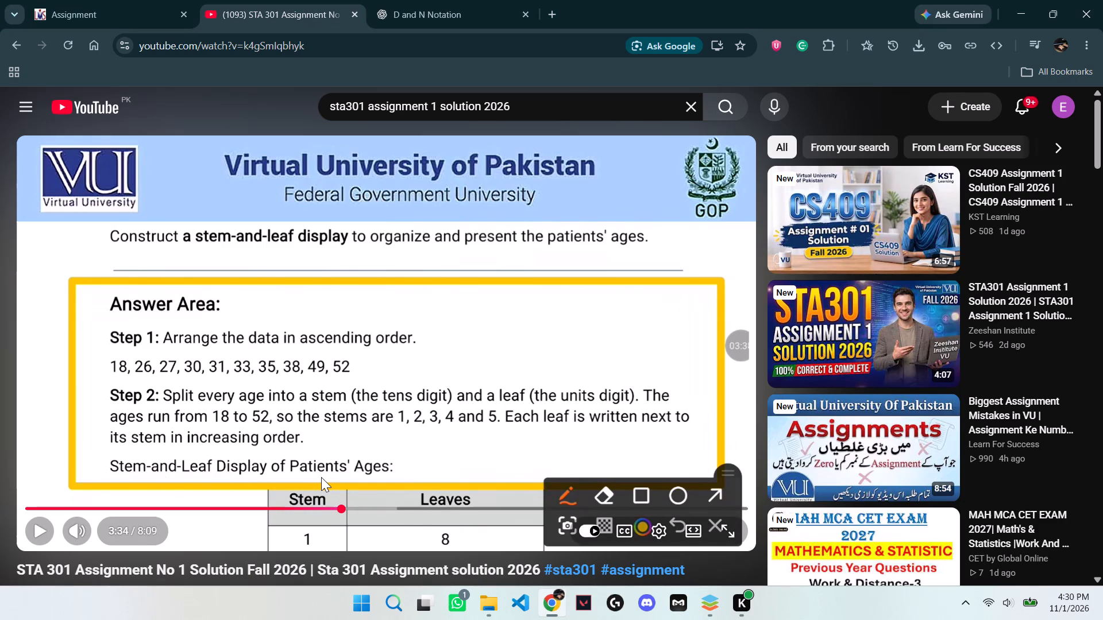
{"action": "left_click", "coordinate": [710, 605]}
{"action": "key", "text": "Return"}
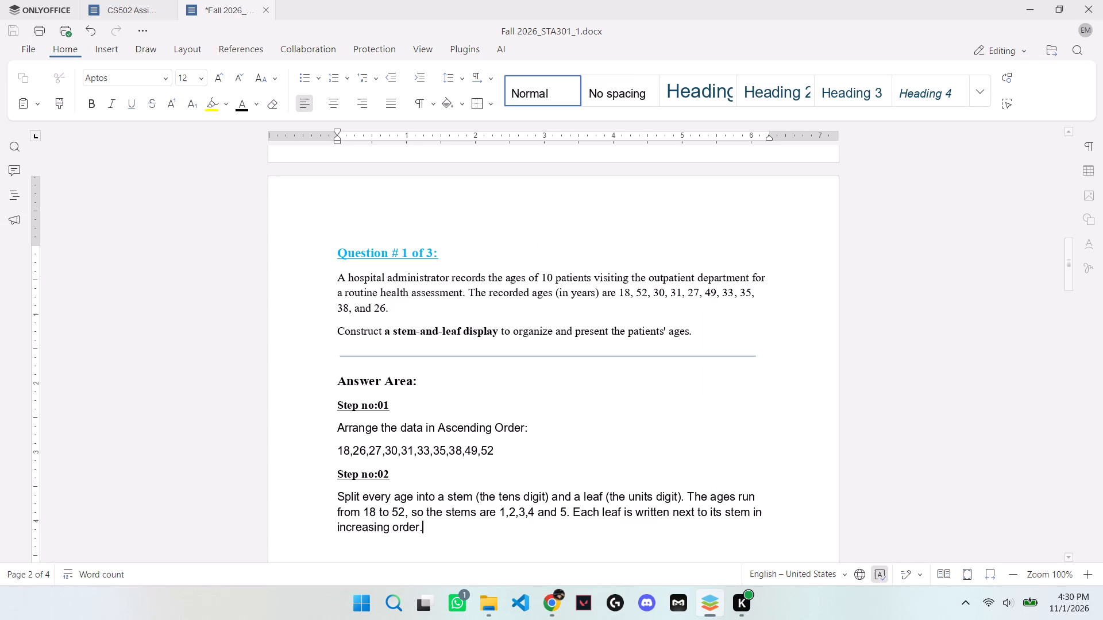
{"action": "type", "text": "Stew"}
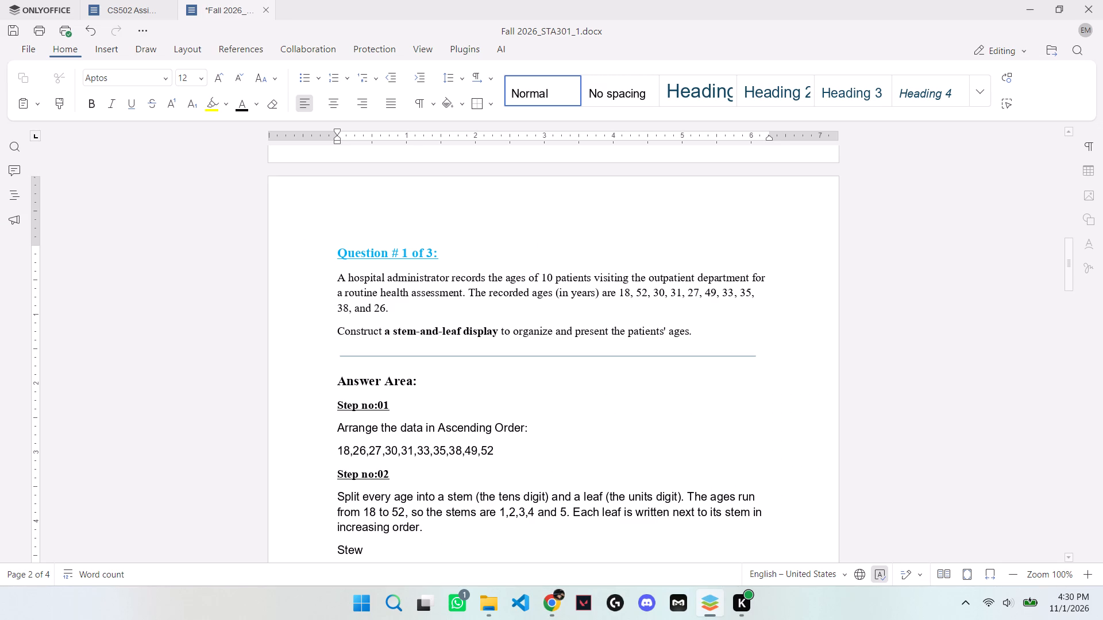
{"action": "key", "text": "BackSpace"}
{"action": "type", "text": "m and"}
{"action": "key", "text": "space"}
{"action": "type", "text": "Lea"}
{"action": "type", "text": "f display of"}
{"action": "key", "text": "space"}
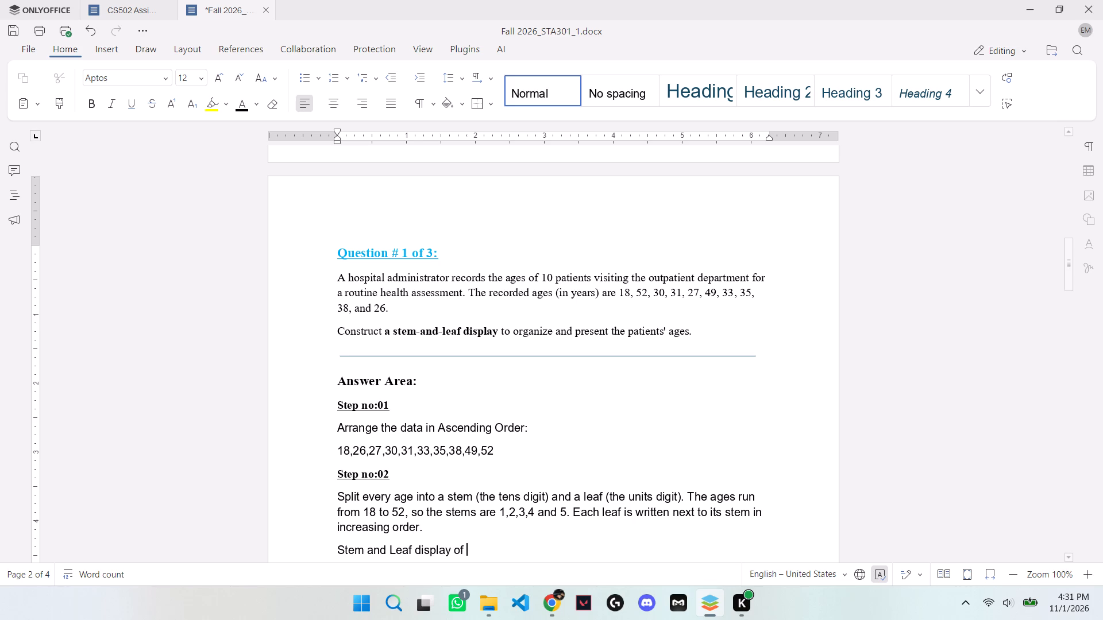
Complete the table caption with "Patient's ages:".
{"action": "type", "text": "Pa"}
{"action": "key", "text": "t"}
{"action": "type", "text": "ien"}
{"action": "key", "text": "t"}
{"action": "type", "text": "'s a"}
{"action": "type", "text": "ges"}
{"action": "key", "text": "shift+colon"}
Compare the caption with the solution video and capitalize its last word as "Ages" in the document.
{"action": "left_click", "coordinate": [551, 598]}
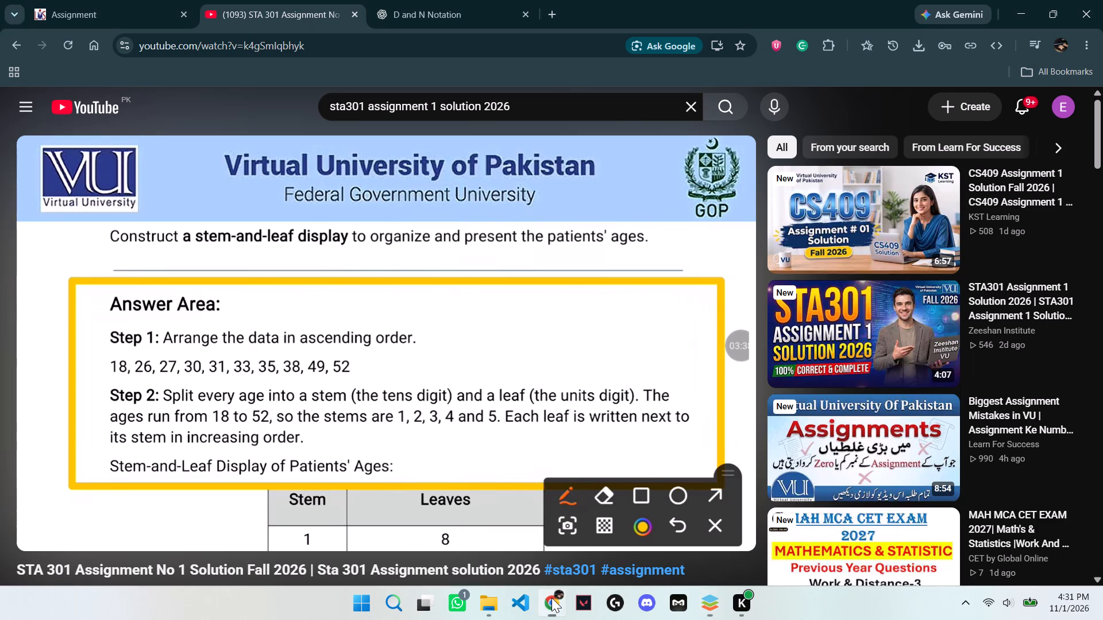
{"action": "left_click", "coordinate": [707, 608]}
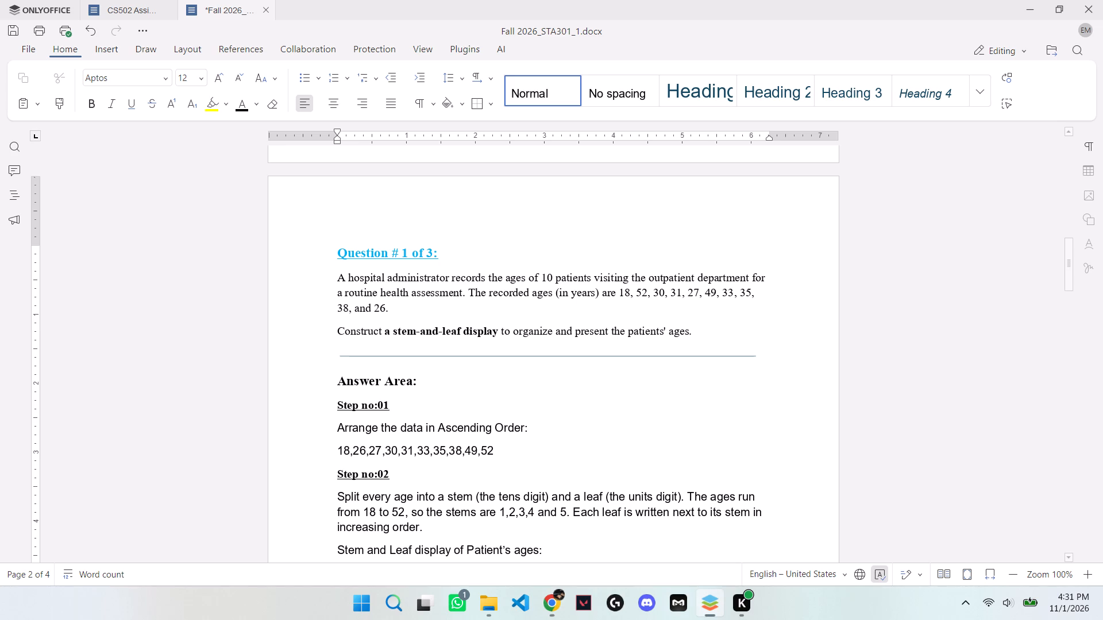
{"action": "left_click_drag", "start_coordinate": [518, 552], "coordinate": [526, 553]}
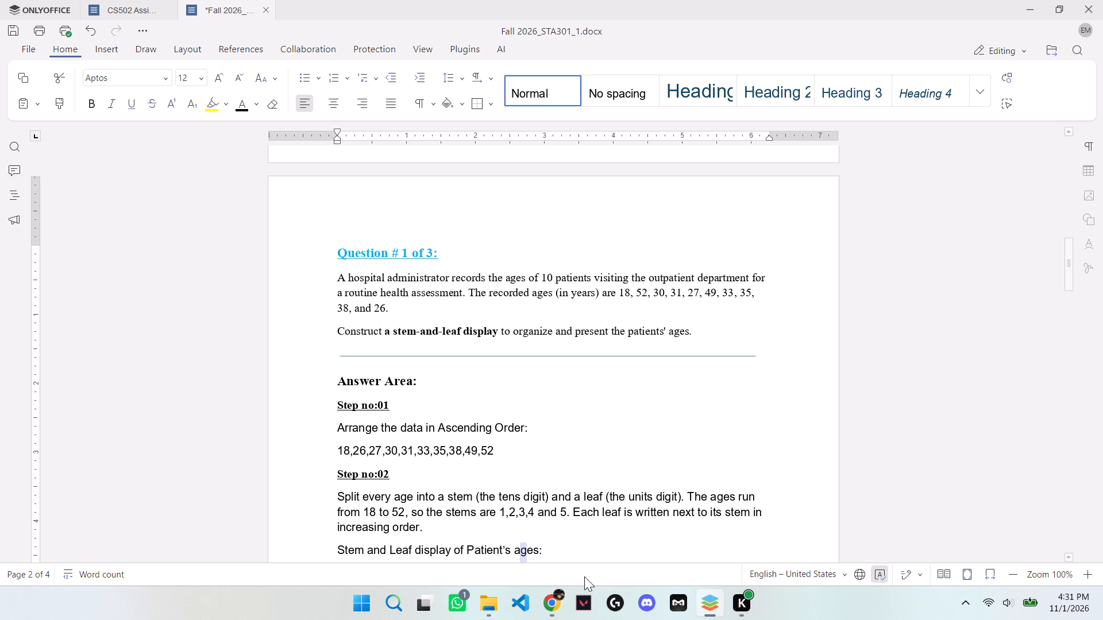
{"action": "key", "text": "BackSpace"}
{"action": "key", "text": "BackSpace"}
{"action": "type", "text": "Ag"}
Hyphenate the start of the caption so it reads "Stem-and-Leaf".
{"action": "scroll", "coordinate": [590, 517], "scroll_direction": "down", "scroll_amount": 1}
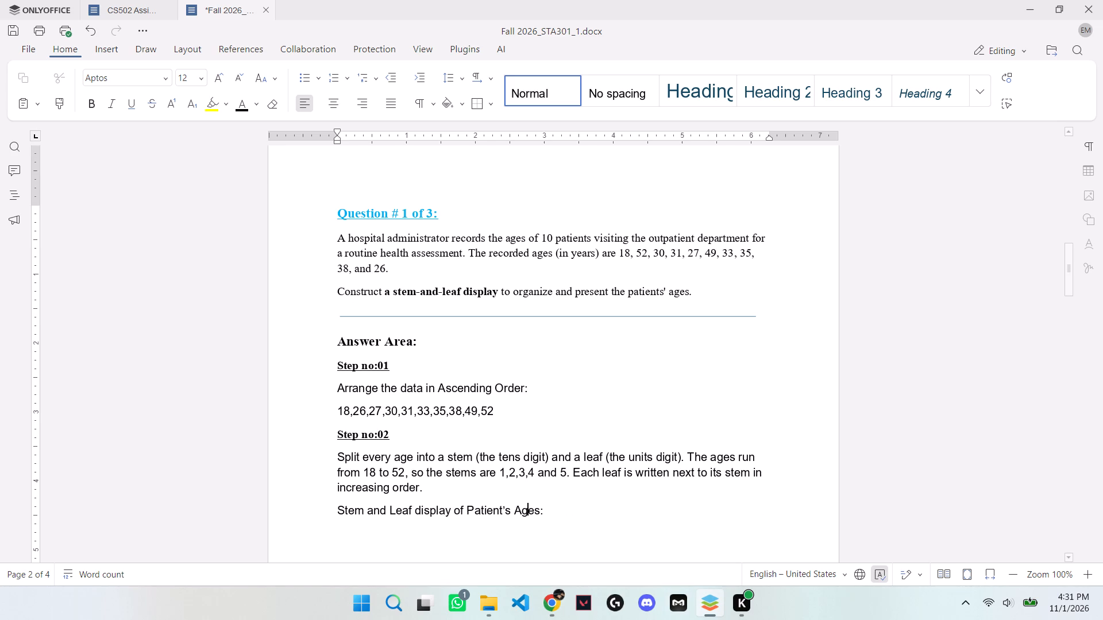
{"action": "left_click", "coordinate": [368, 511]}
{"action": "key", "text": "BackSpace"}
{"action": "key", "text": "minus"}
{"action": "key", "text": "Right"}
{"action": "key", "text": "Right"}
{"action": "key", "text": "Right"}
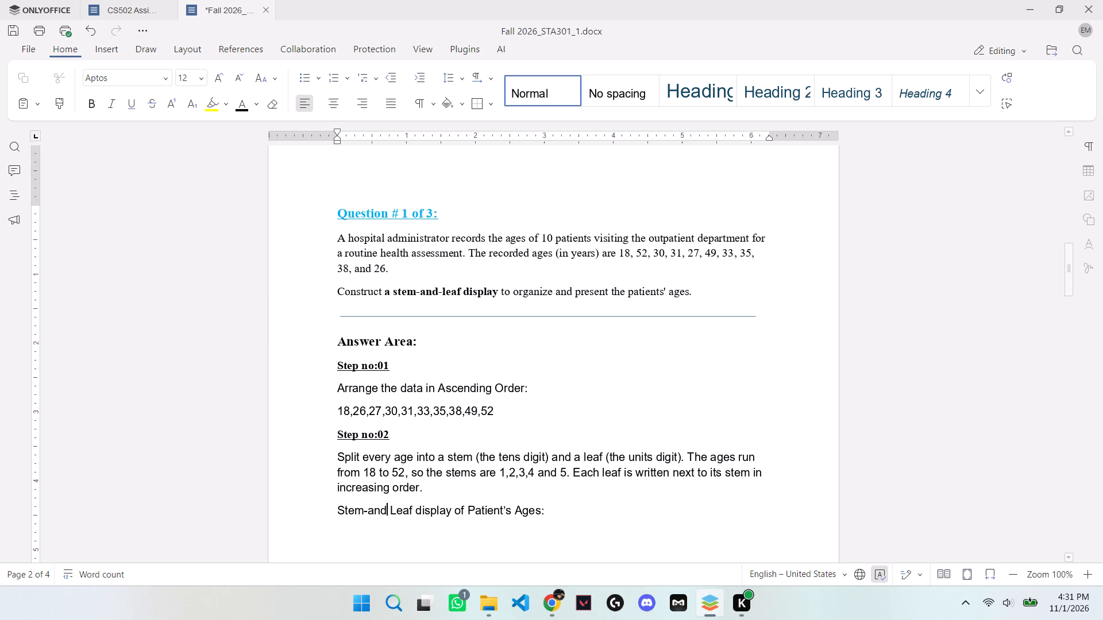
{"action": "key", "text": "Right"}
{"action": "key", "text": "BackSpace"}
{"action": "key", "text": "minus"}
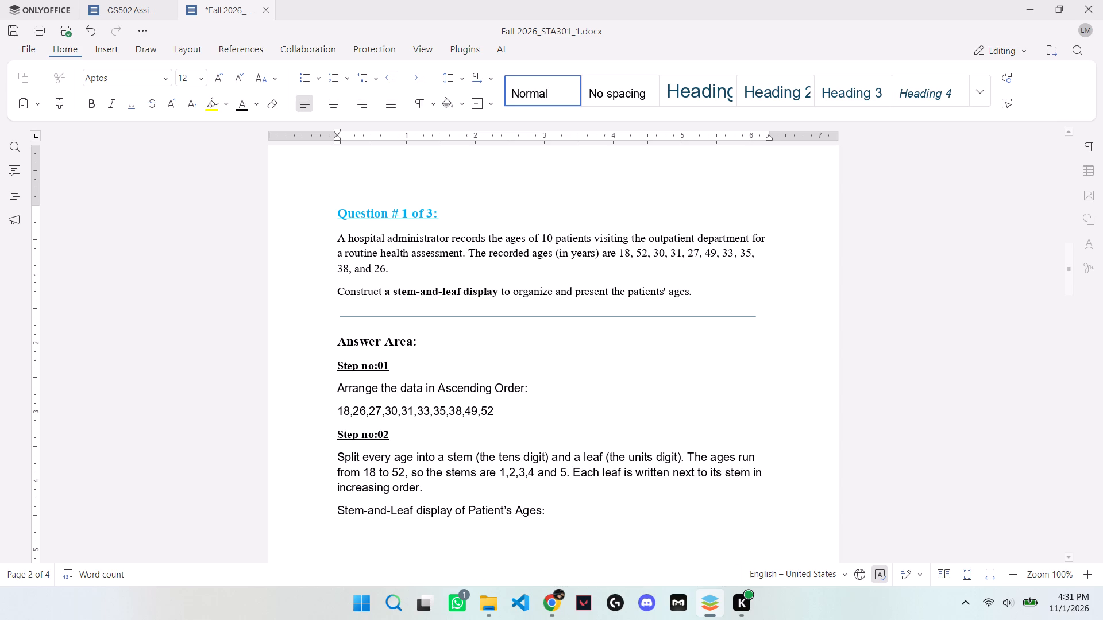
Check the table caption against the solution video and make the whole caption bold, italic and underlined.
{"action": "left_click", "coordinate": [555, 594]}
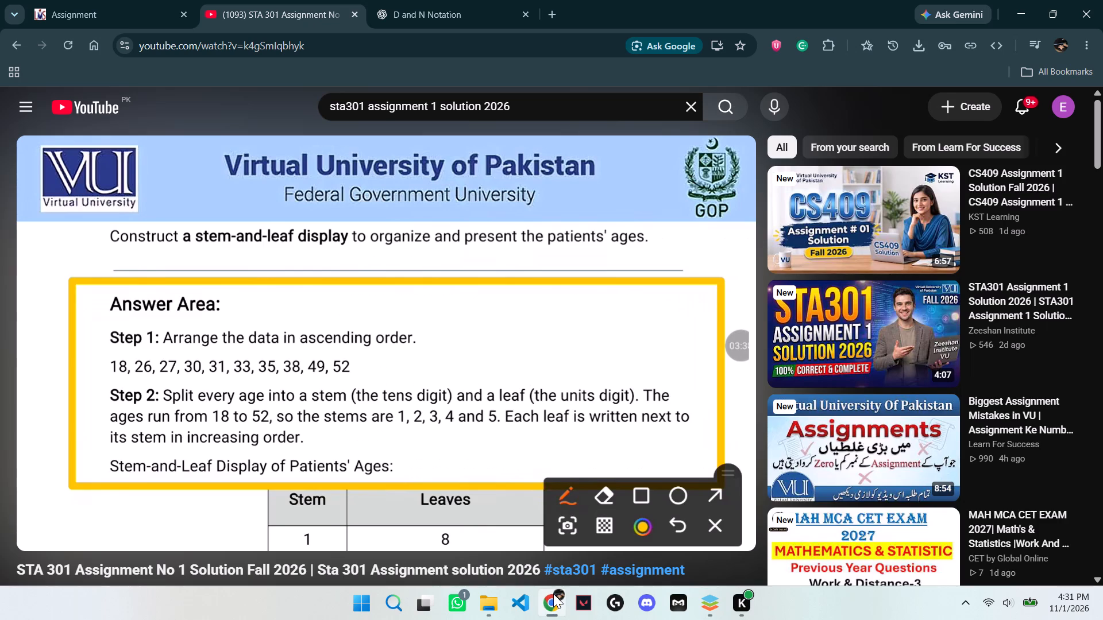
{"action": "left_click", "coordinate": [708, 612]}
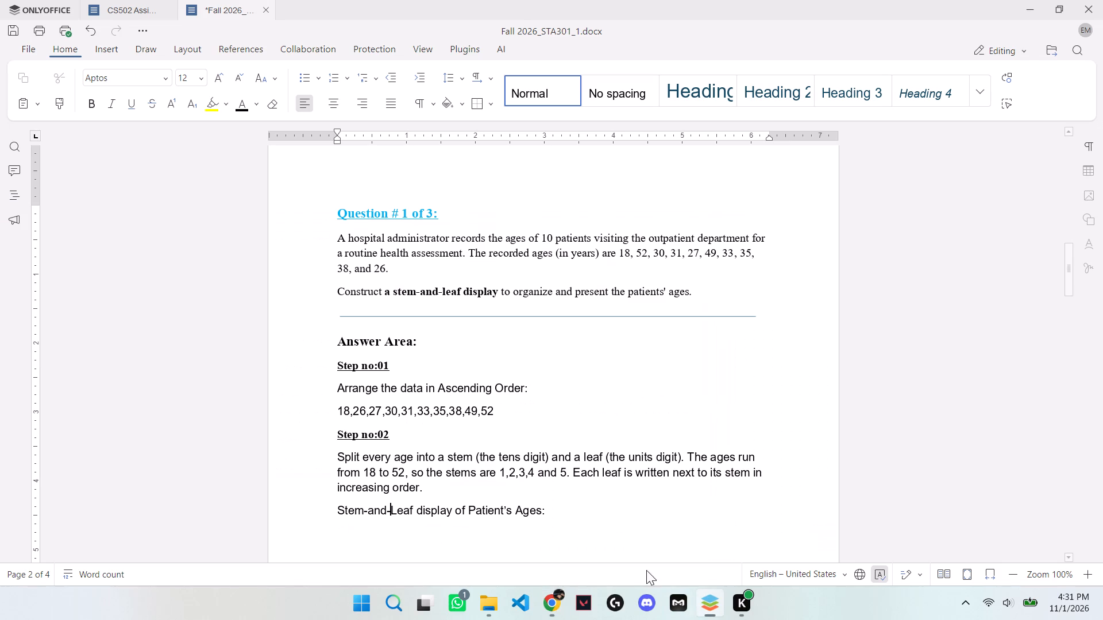
{"action": "left_click_drag", "start_coordinate": [549, 512], "coordinate": [484, 510]}
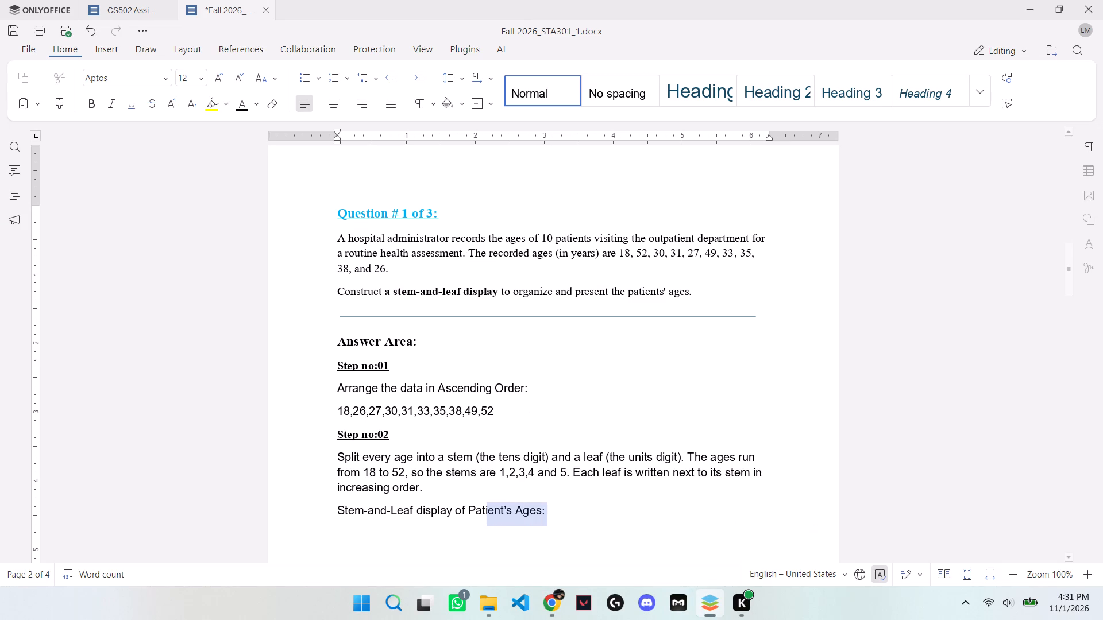
{"action": "left_click_drag", "start_coordinate": [484, 510], "coordinate": [324, 518]}
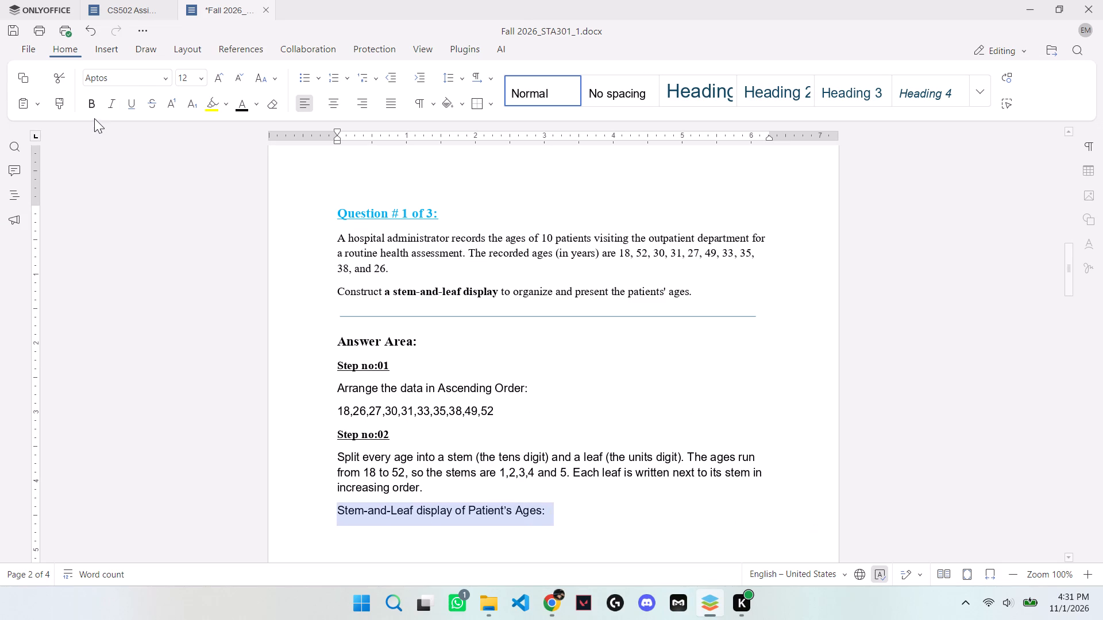
{"action": "left_click", "coordinate": [94, 111]}
{"action": "left_click", "coordinate": [107, 110]}
{"action": "left_click", "coordinate": [129, 108]}
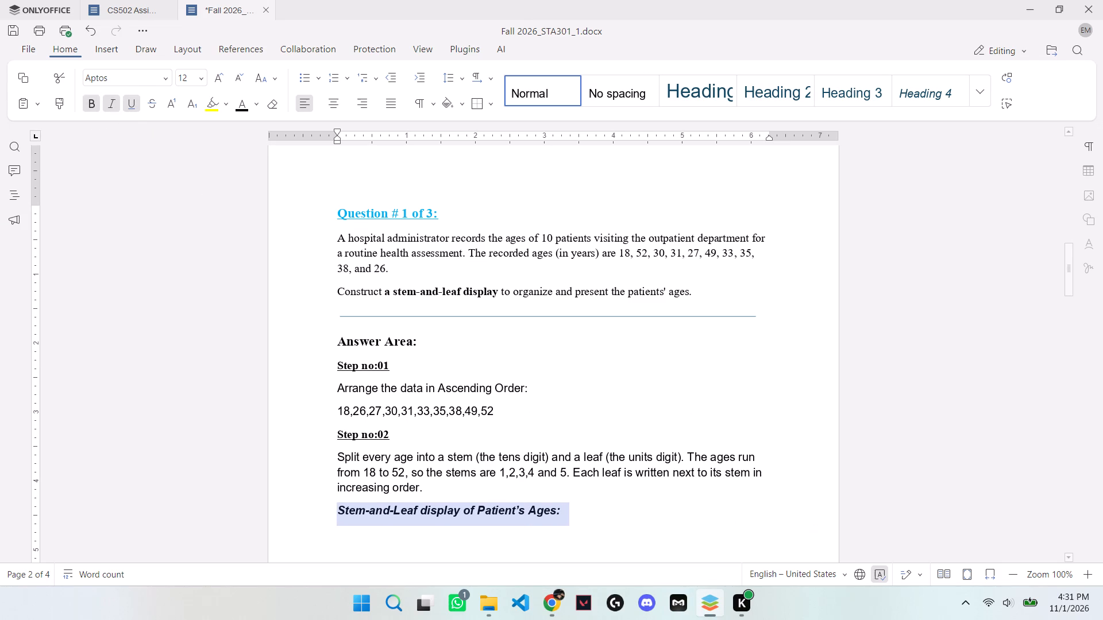
Start an empty line below the "Stem-and-Leaf display of Patient's Ages:" caption and save the document.
{"action": "left_click", "coordinate": [576, 512]}
{"action": "key", "text": "Return"}
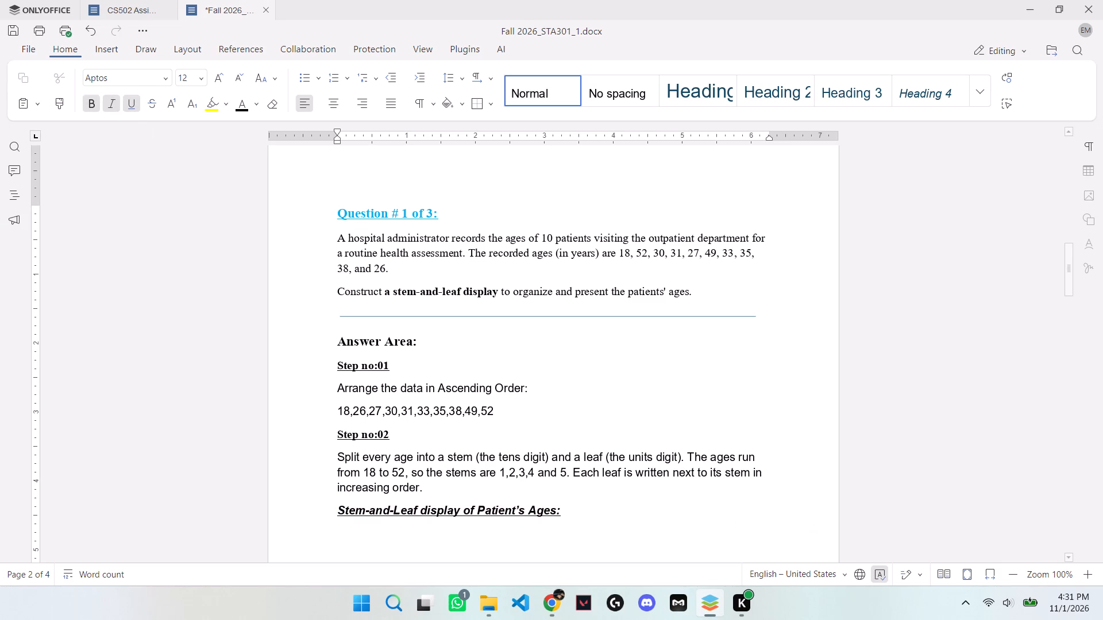
{"action": "key", "text": "ctrl+s"}
Play the solution video to see the stem-and-leaf table and insert a table of 2 columns and 6 rows below the caption.
{"action": "left_click", "coordinate": [553, 599]}
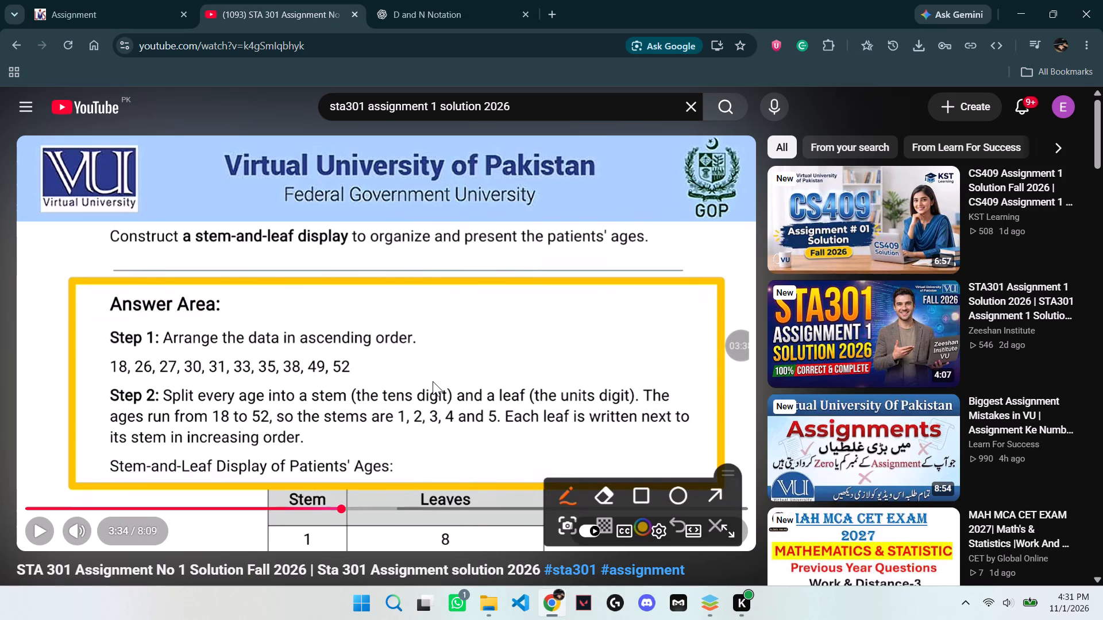
{"action": "left_click", "coordinate": [433, 381]}
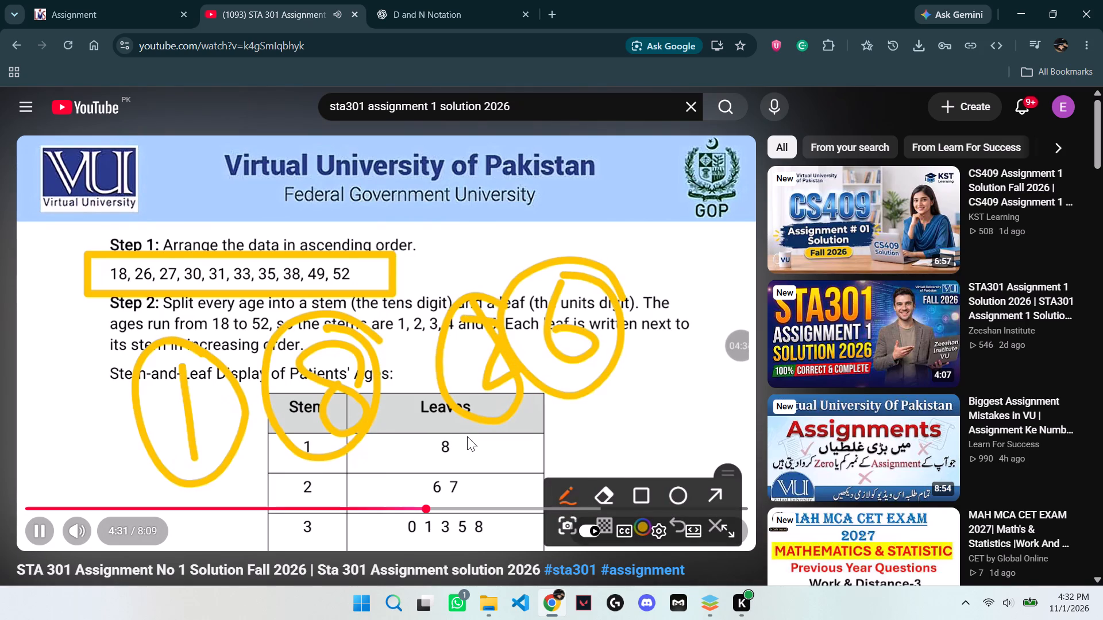
{"action": "left_click", "coordinate": [467, 436]}
{"action": "left_click", "coordinate": [467, 436]}
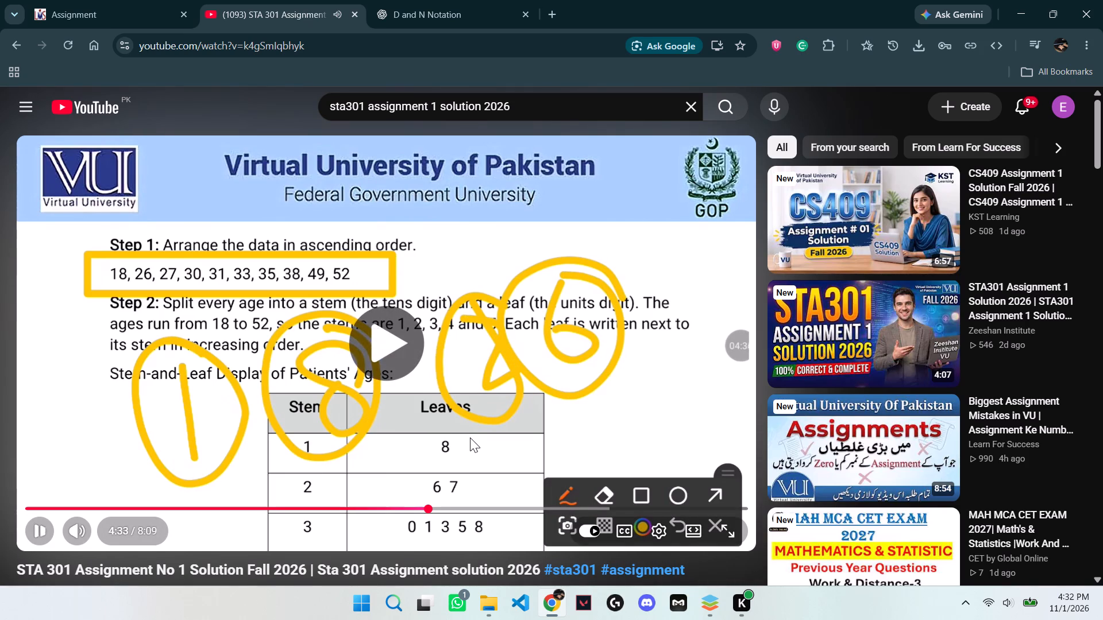
{"action": "left_click", "coordinate": [473, 436]}
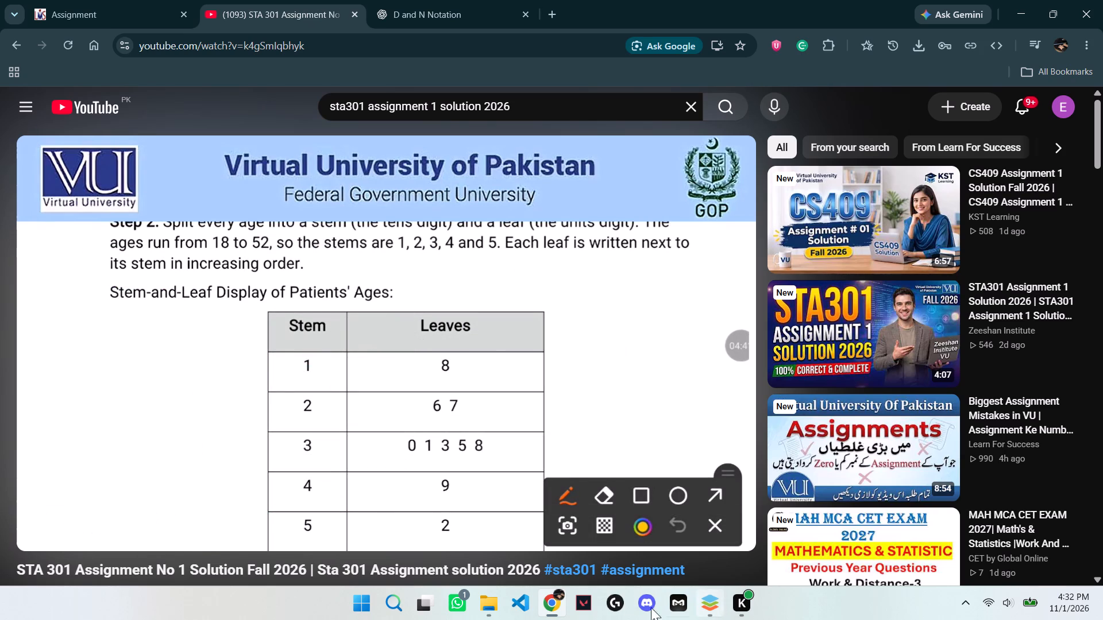
{"action": "left_click", "coordinate": [706, 607]}
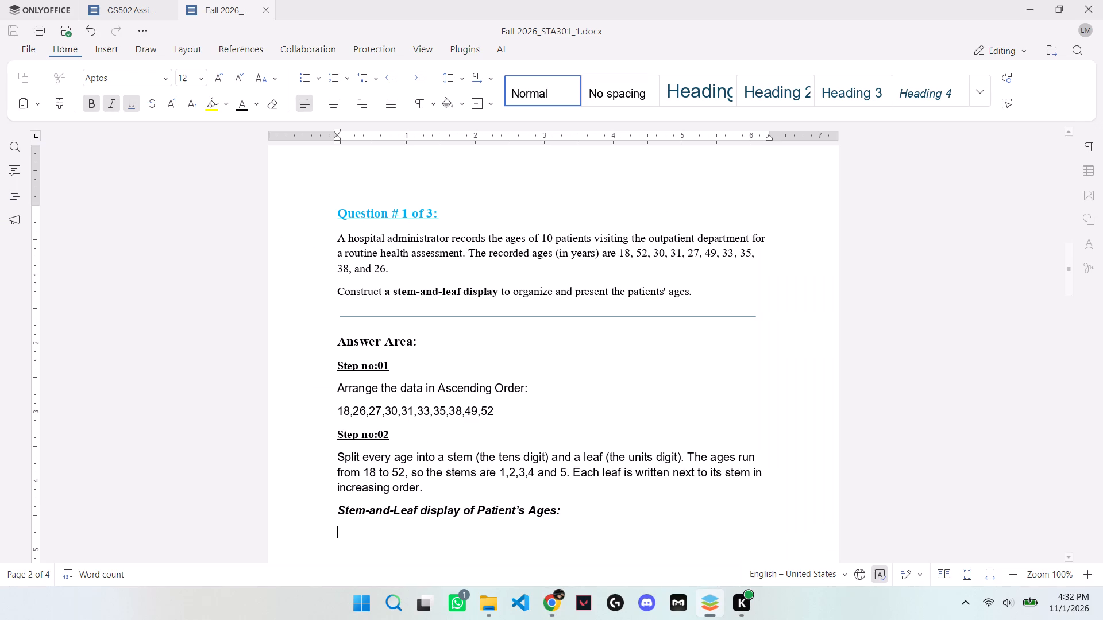
{"action": "left_click", "coordinate": [109, 53]}
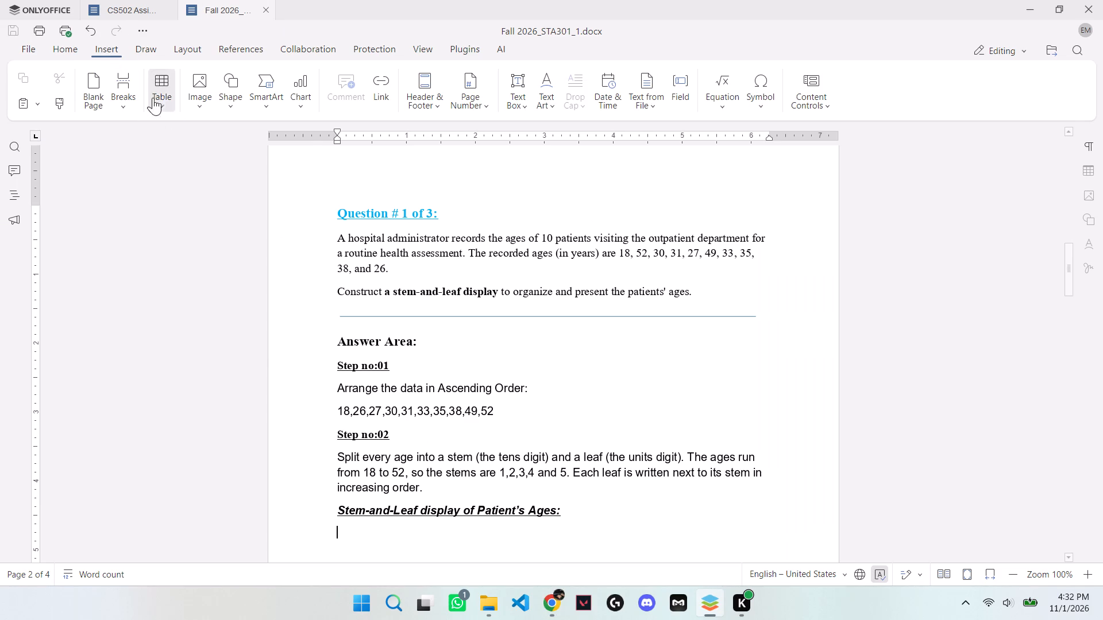
{"action": "left_click", "coordinate": [160, 94]}
{"action": "left_click", "coordinate": [267, 259]}
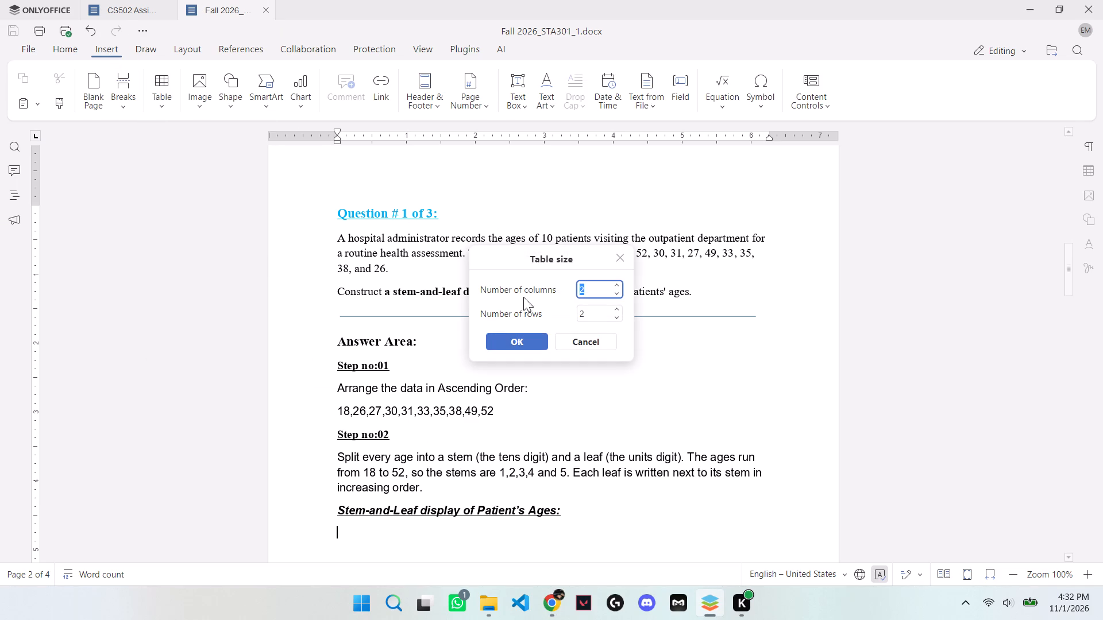
{"action": "left_click", "coordinate": [595, 311]}
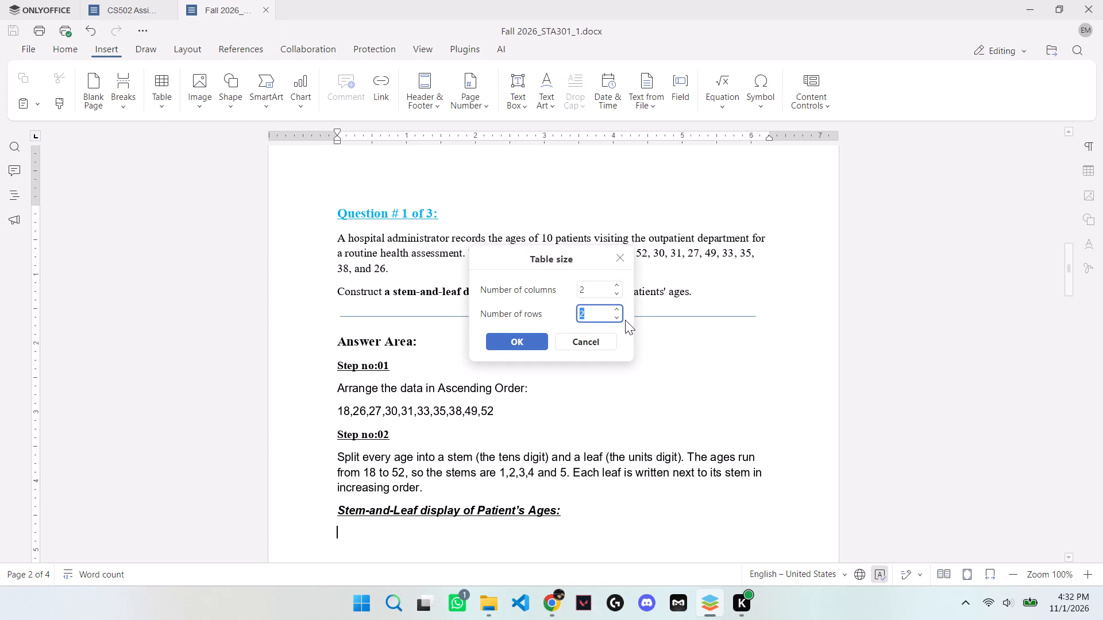
{"action": "key", "text": "BackSpace"}
{"action": "key", "text": "6"}
{"action": "left_click", "coordinate": [514, 337]}
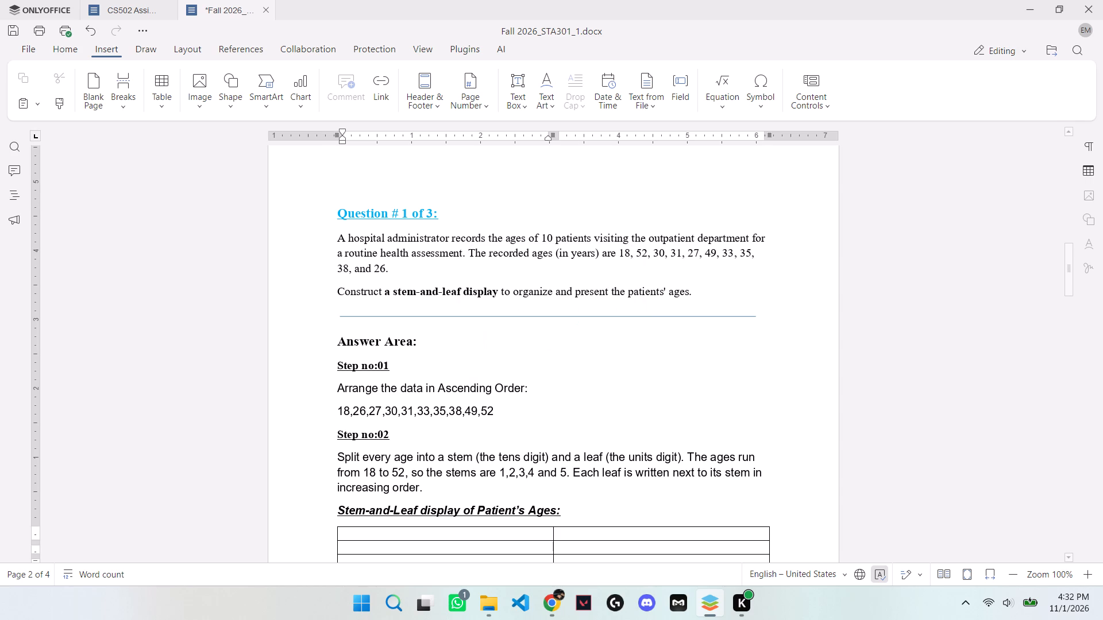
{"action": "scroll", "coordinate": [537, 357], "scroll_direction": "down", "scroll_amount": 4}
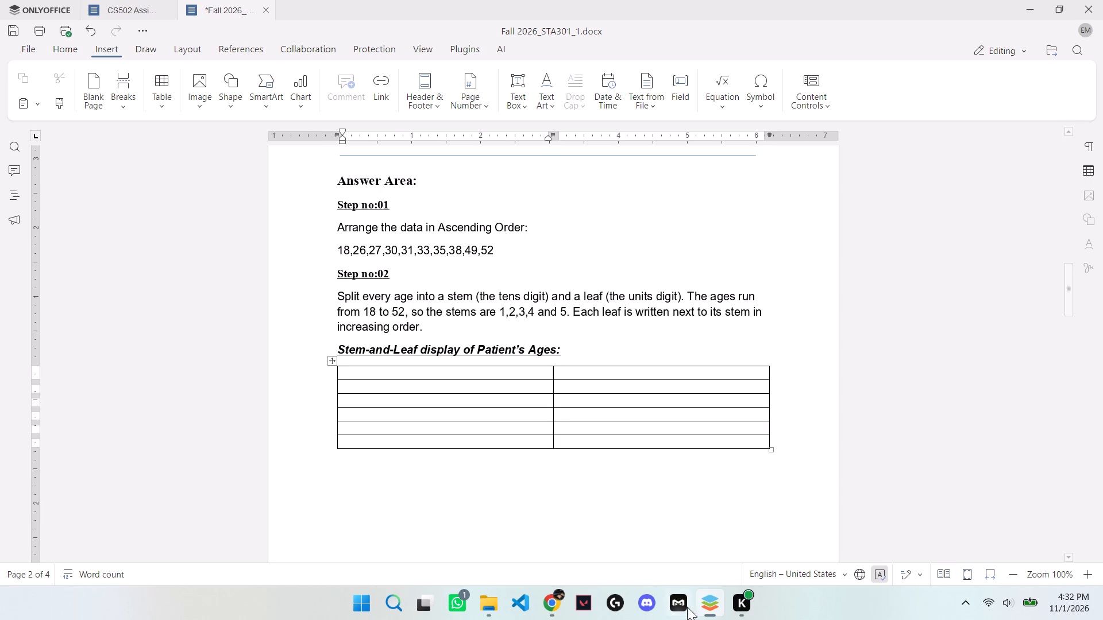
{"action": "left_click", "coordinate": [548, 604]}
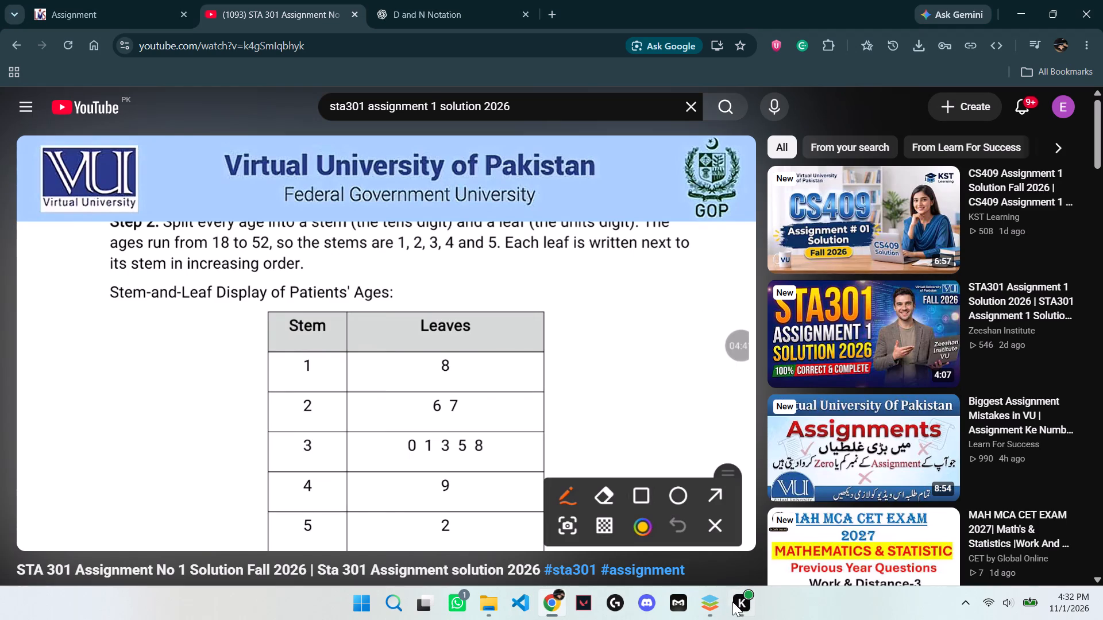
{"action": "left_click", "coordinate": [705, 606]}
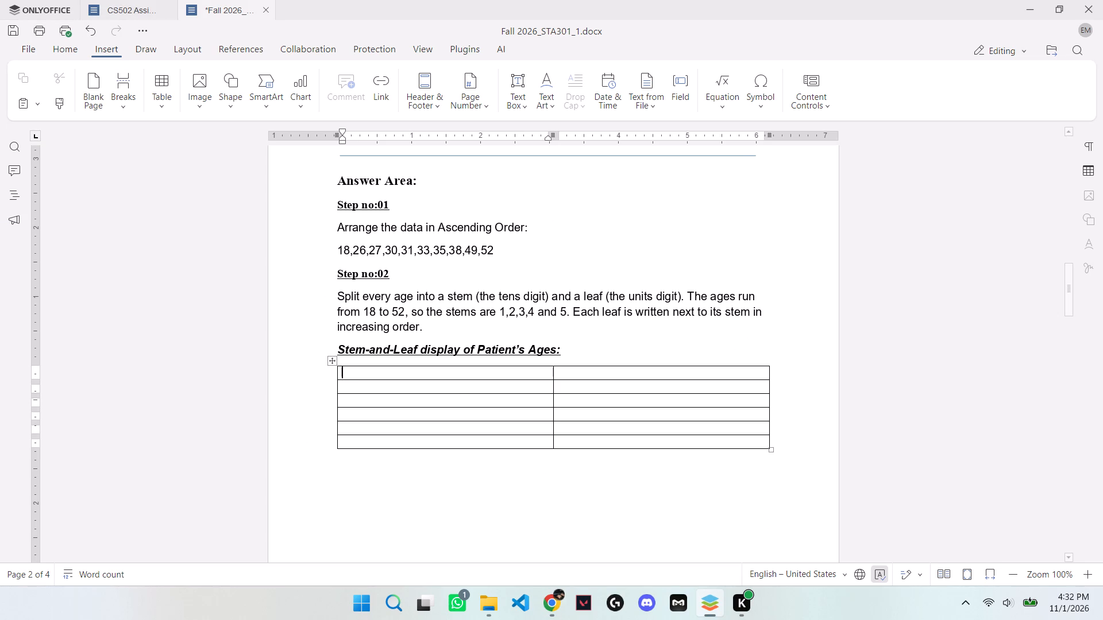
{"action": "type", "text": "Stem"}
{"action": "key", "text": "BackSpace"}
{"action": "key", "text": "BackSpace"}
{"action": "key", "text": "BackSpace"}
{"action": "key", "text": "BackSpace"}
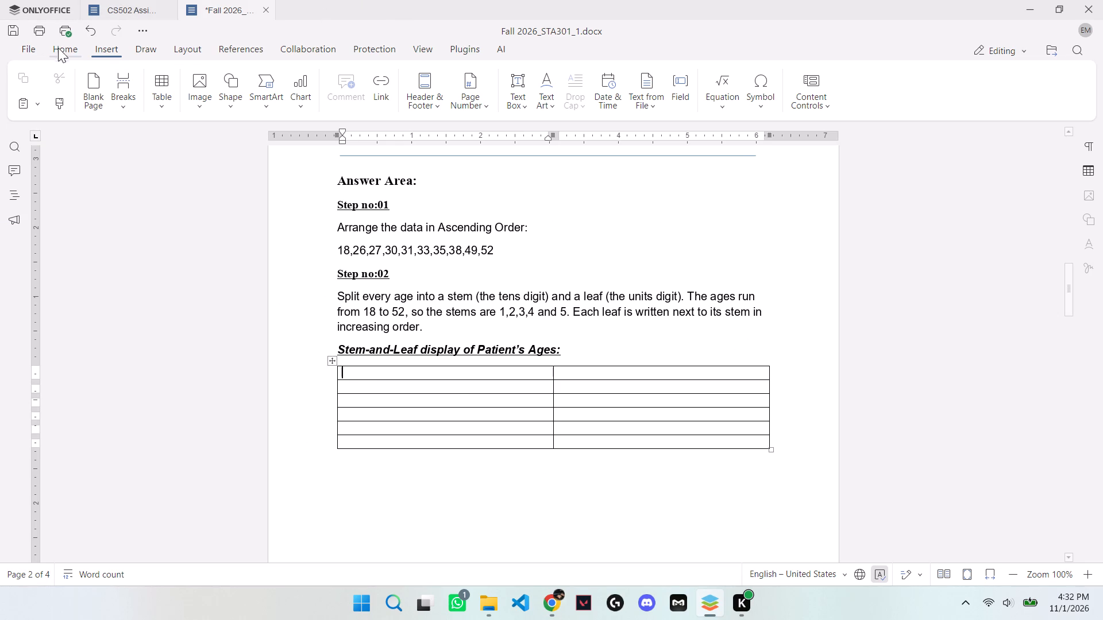
Enter the column headers "Stem" and "Leaves" in the table's first row, in bold without italic or underline.
{"action": "left_click", "coordinate": [59, 46]}
{"action": "left_click", "coordinate": [530, 88]}
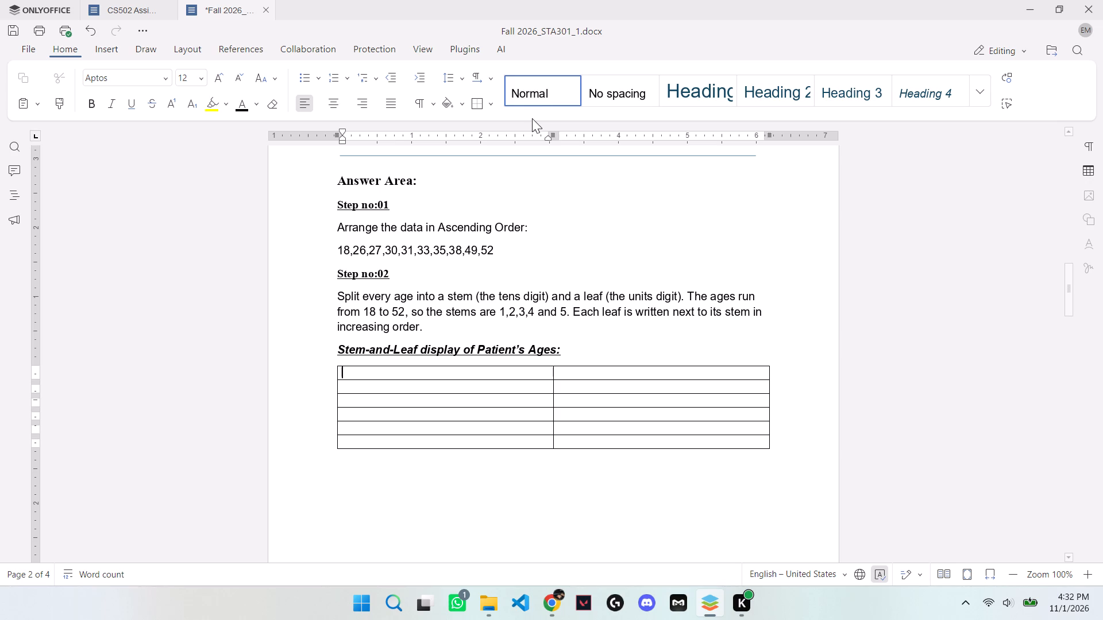
{"action": "left_click", "coordinate": [94, 96]}
{"action": "key", "text": "shift+s"}
{"action": "type", "text": "tem"}
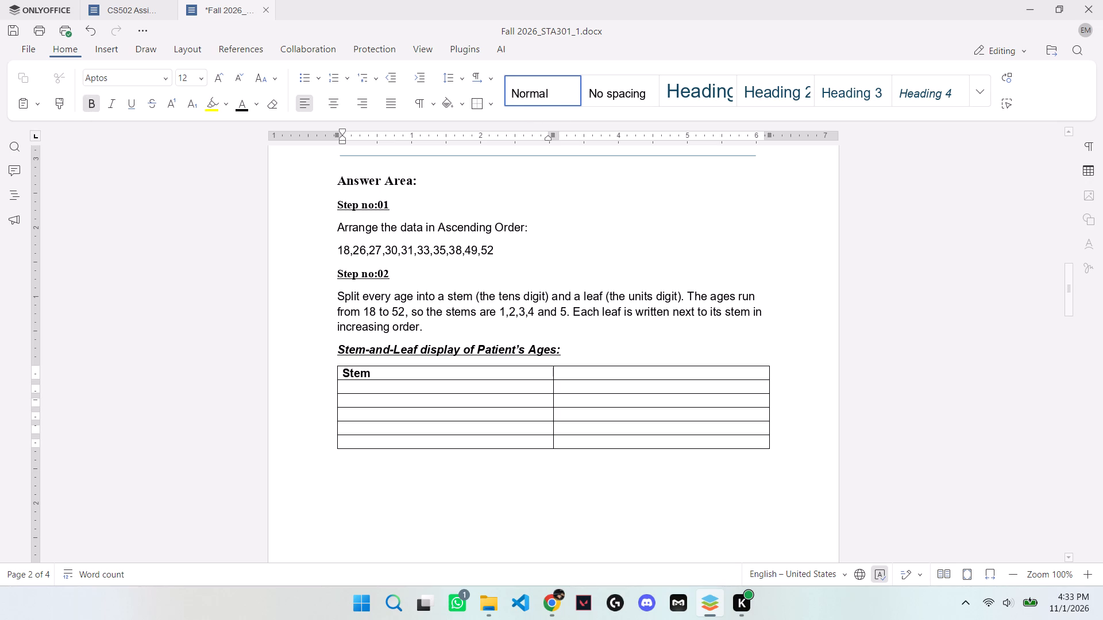
{"action": "left_click", "coordinate": [658, 375]}
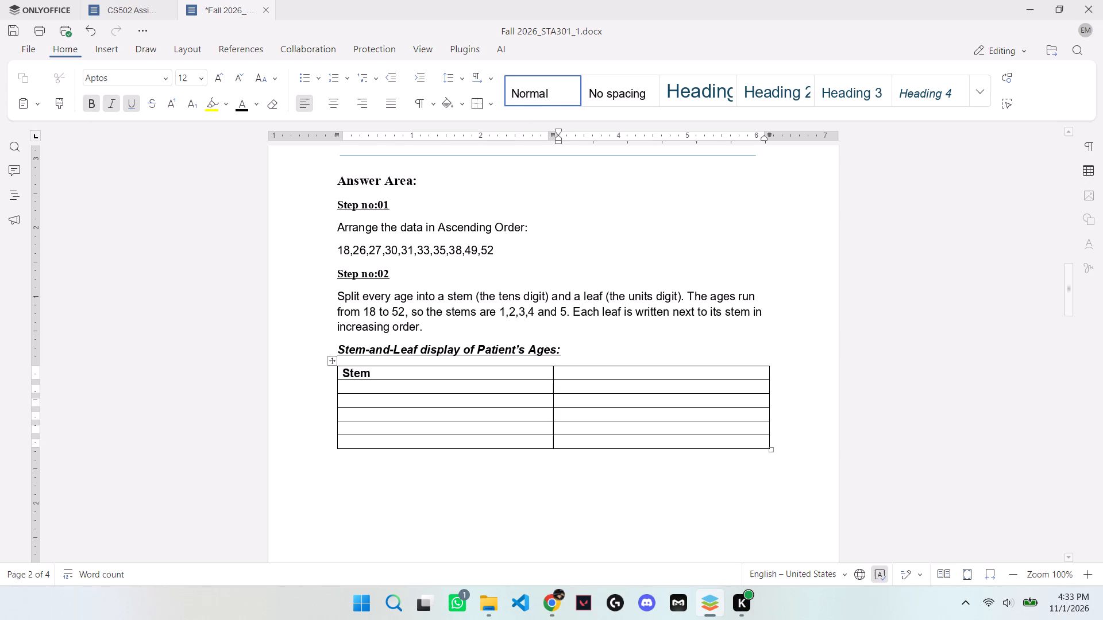
{"action": "left_click", "coordinate": [117, 107]}
{"action": "left_click", "coordinate": [130, 102]}
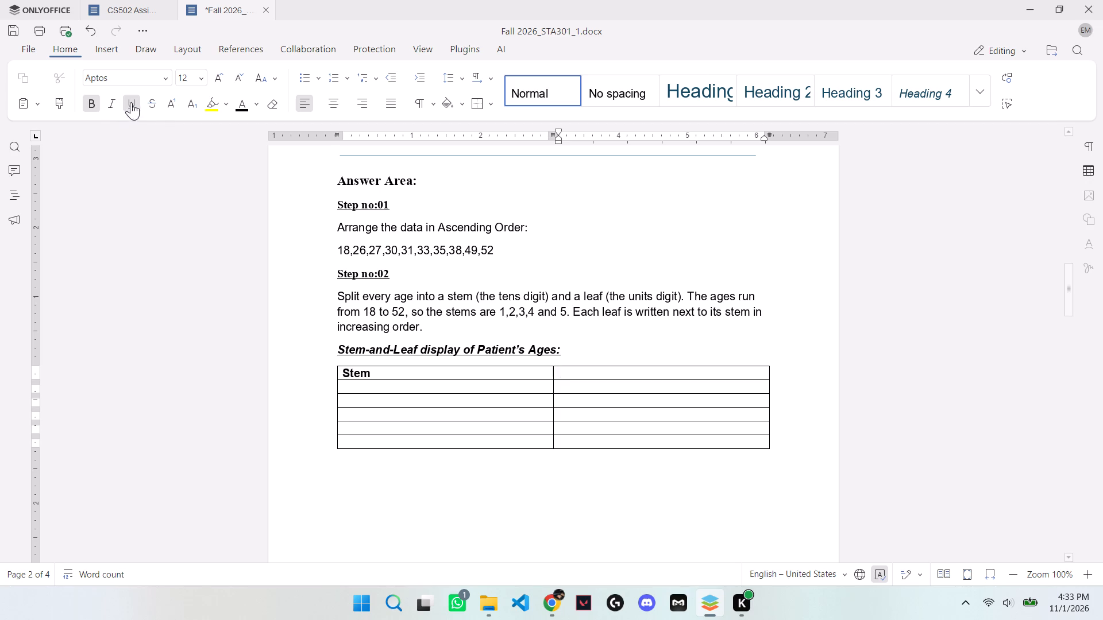
{"action": "type", "text": "Leaves"}
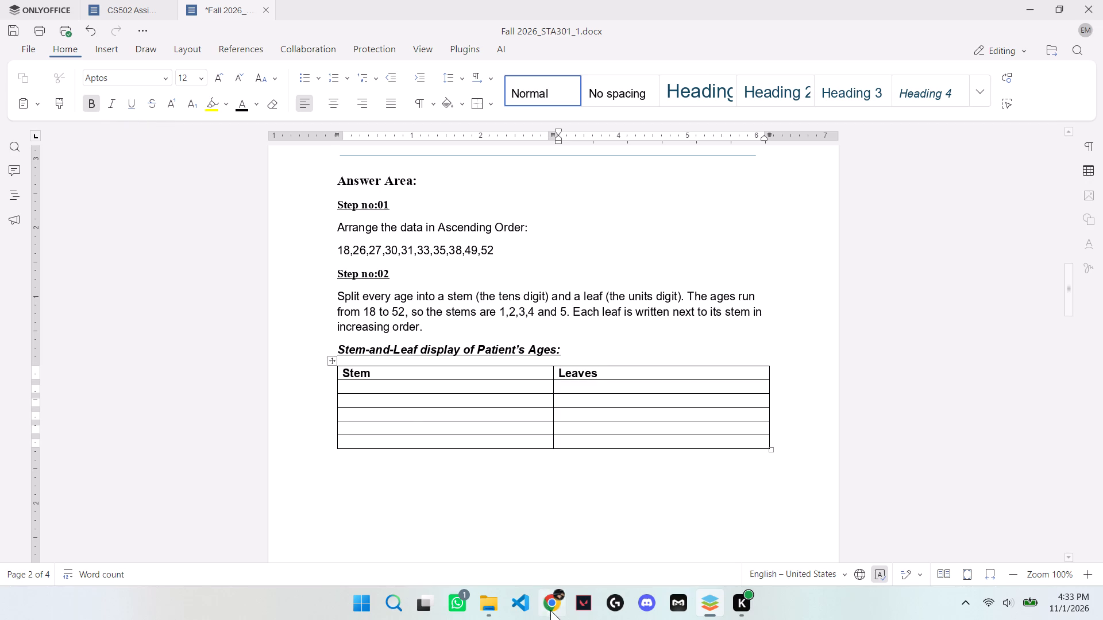
Consult the solution video further and change the table's second column header to "Leaf".
{"action": "left_click", "coordinate": [550, 610]}
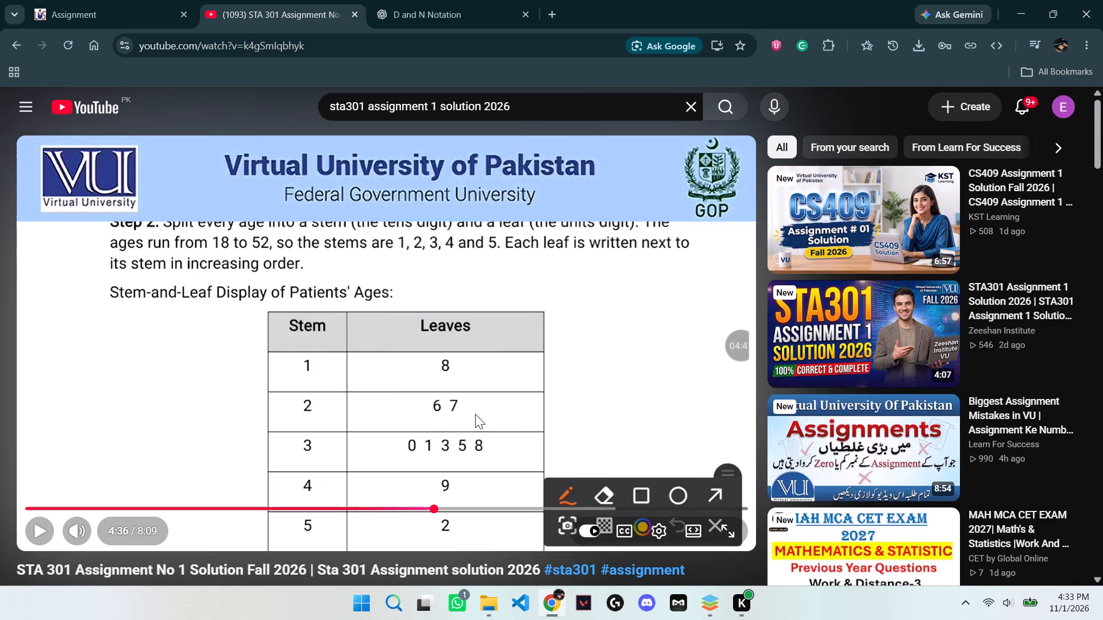
{"action": "left_click_drag", "start_coordinate": [479, 413], "coordinate": [484, 413]}
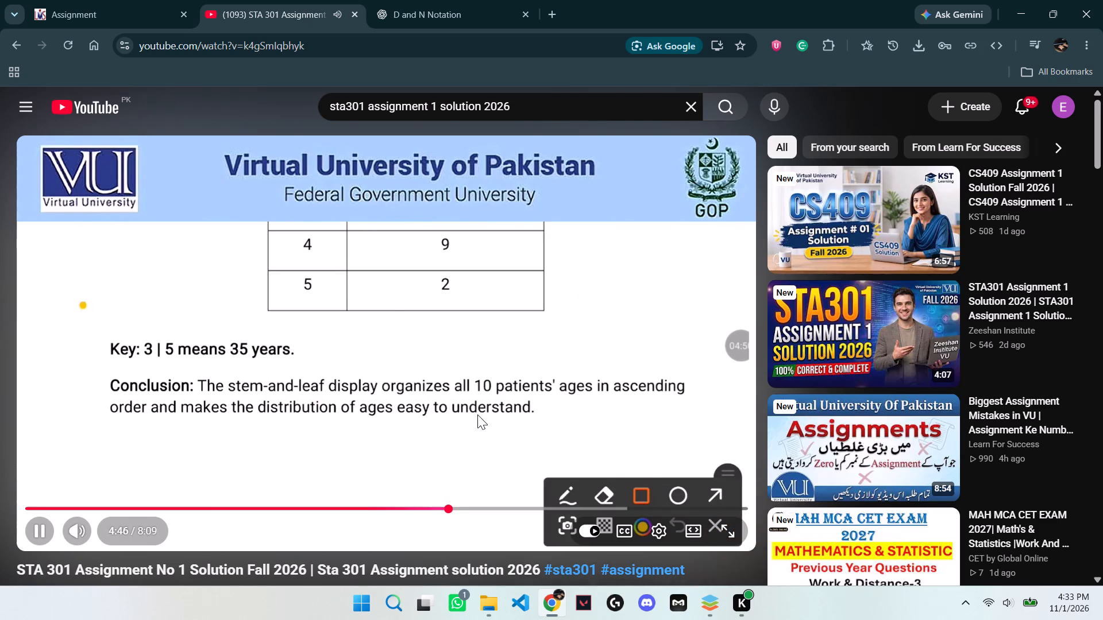
{"action": "left_click_drag", "start_coordinate": [448, 404], "coordinate": [452, 399]}
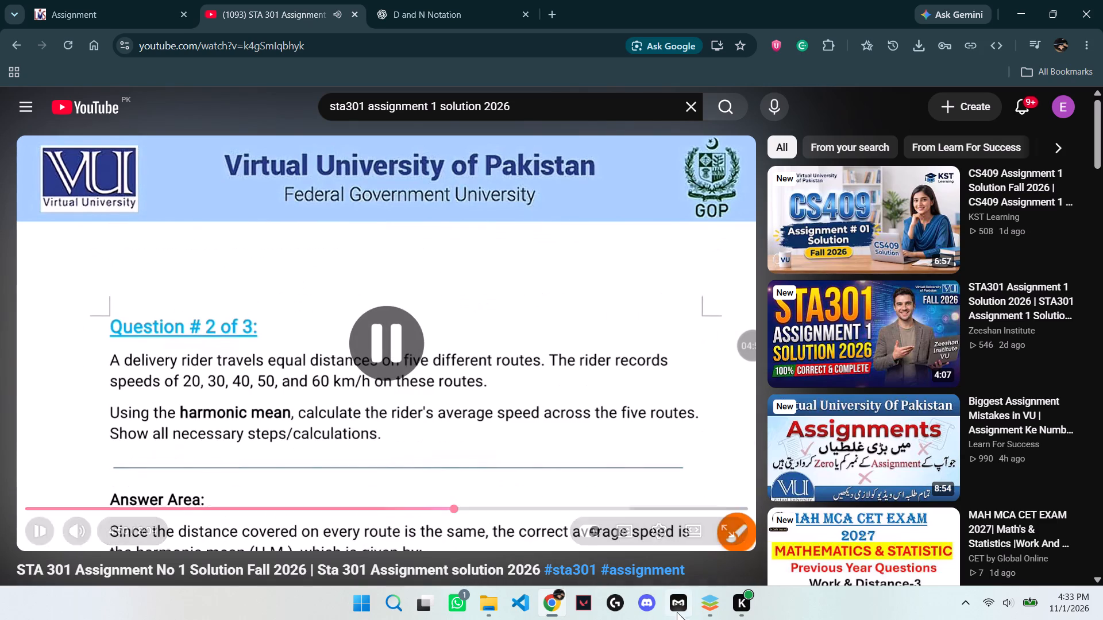
{"action": "left_click", "coordinate": [714, 603]}
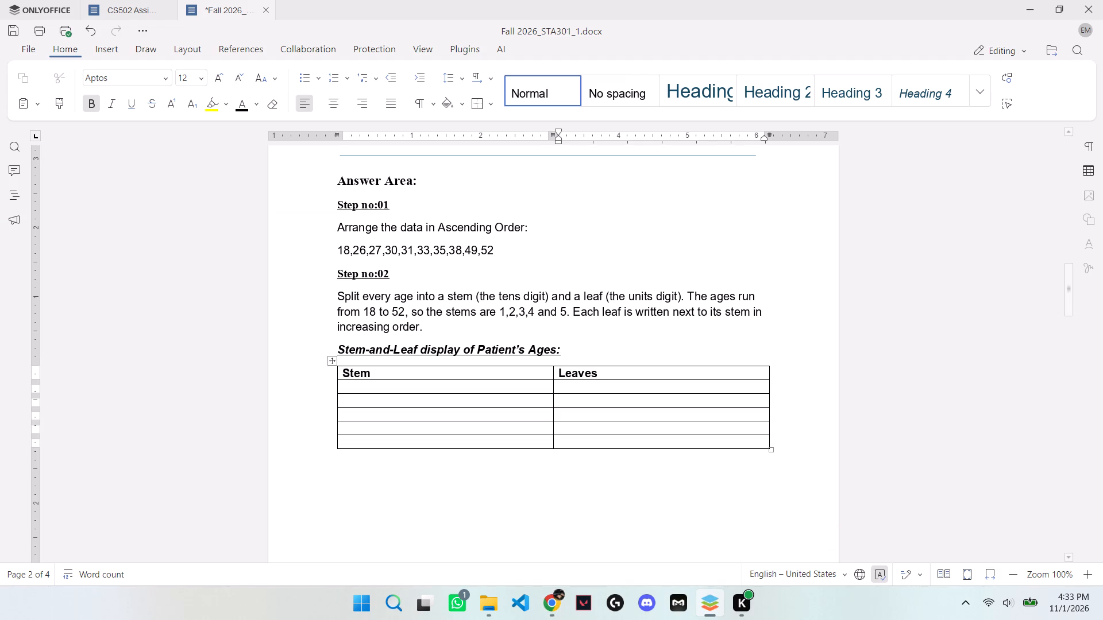
{"action": "scroll", "coordinate": [642, 333], "scroll_direction": "up", "scroll_amount": 3}
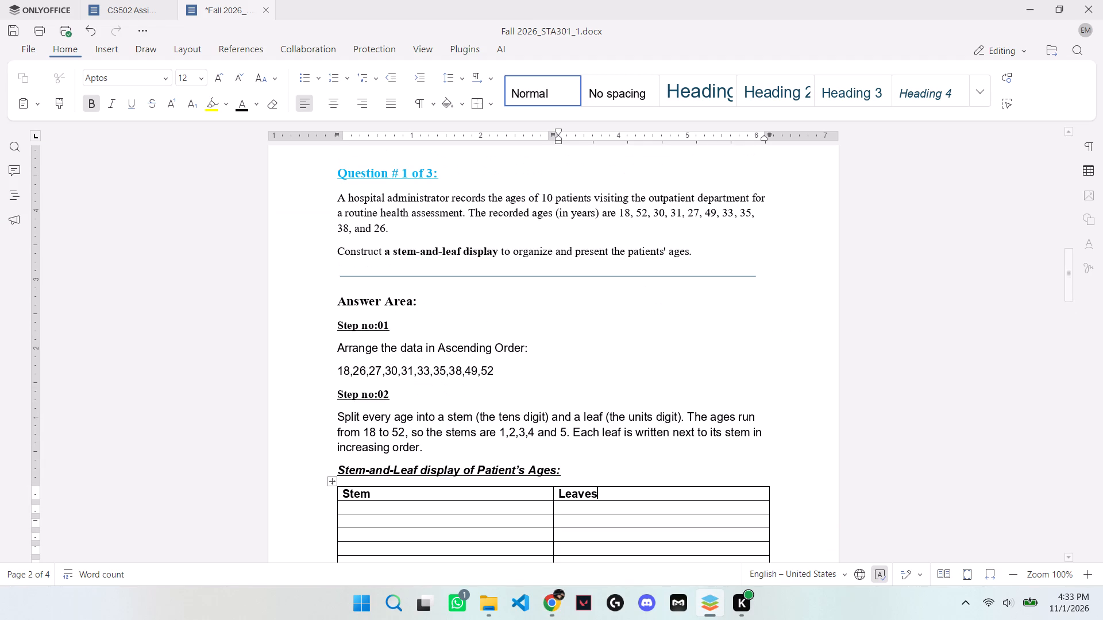
{"action": "scroll", "coordinate": [642, 333], "scroll_direction": "down", "scroll_amount": 3}
{"action": "key", "text": "BackSpace"}
{"action": "key", "text": "BackSpace"}
{"action": "key", "text": "BackSpace"}
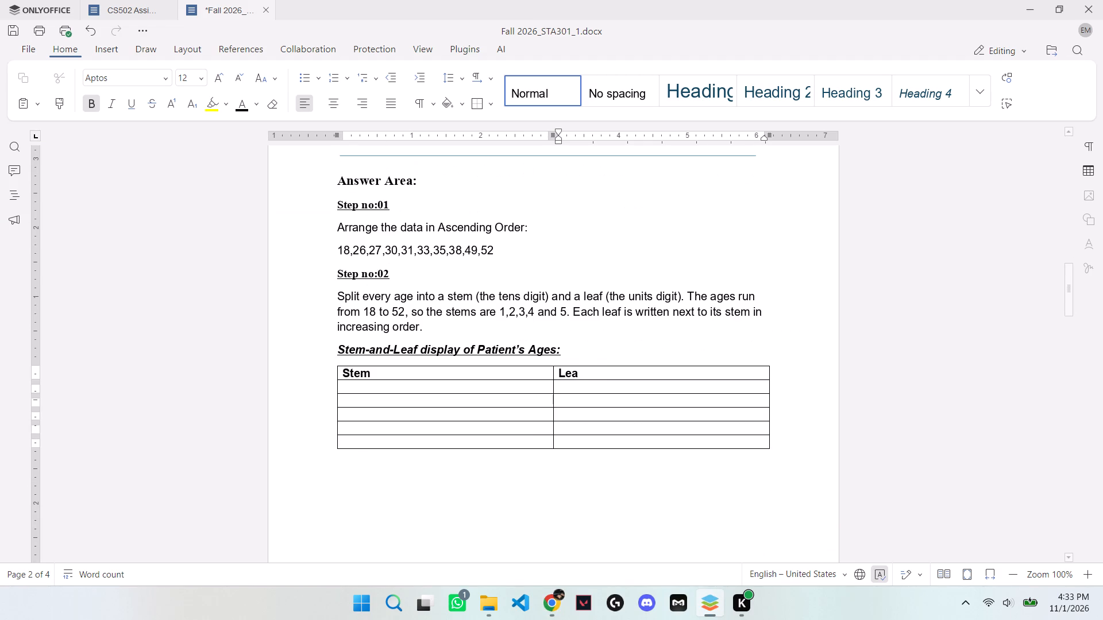
{"action": "key", "text": "f"}
Save the document.
{"action": "key", "text": "ctrl+s"}
Enter the stems 1 and 2 in the first two empty cells of the Stem column, using the plain Normal style.
{"action": "left_click", "coordinate": [377, 386]}
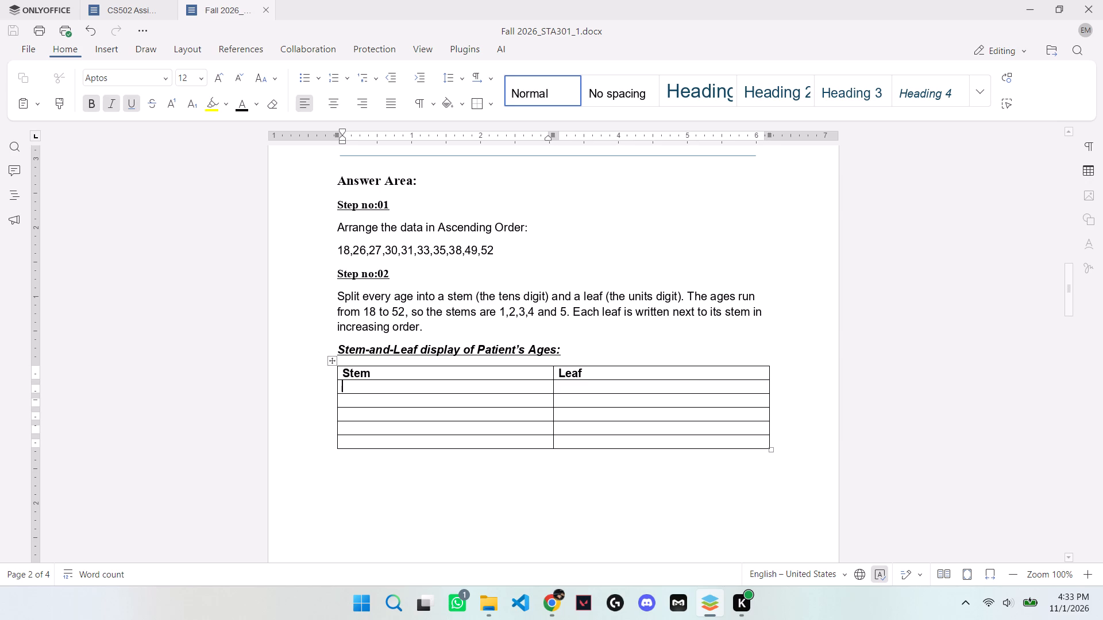
{"action": "left_click", "coordinate": [521, 94]}
{"action": "key", "text": "1"}
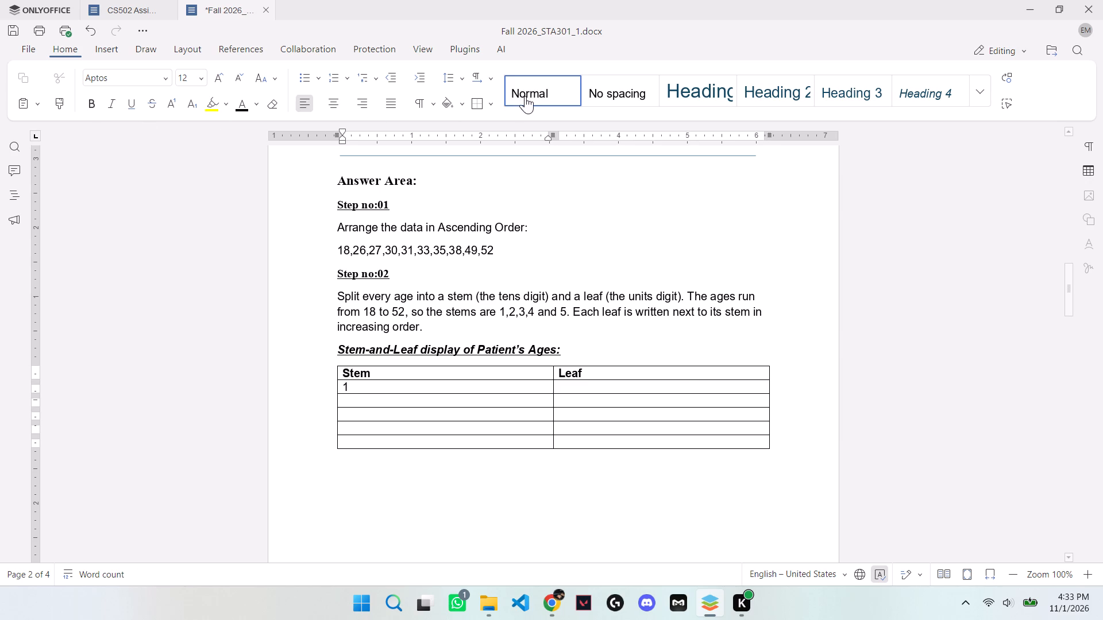
{"action": "key", "text": "Down"}
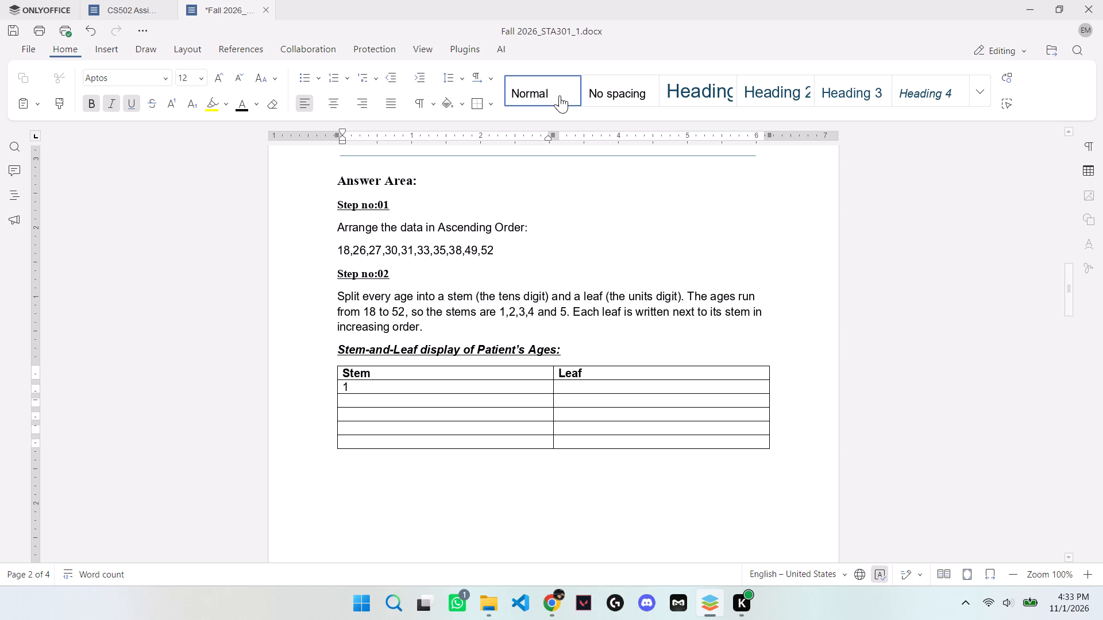
{"action": "left_click", "coordinate": [560, 95]}
{"action": "key", "text": "2"}
{"action": "key", "text": "Left"}
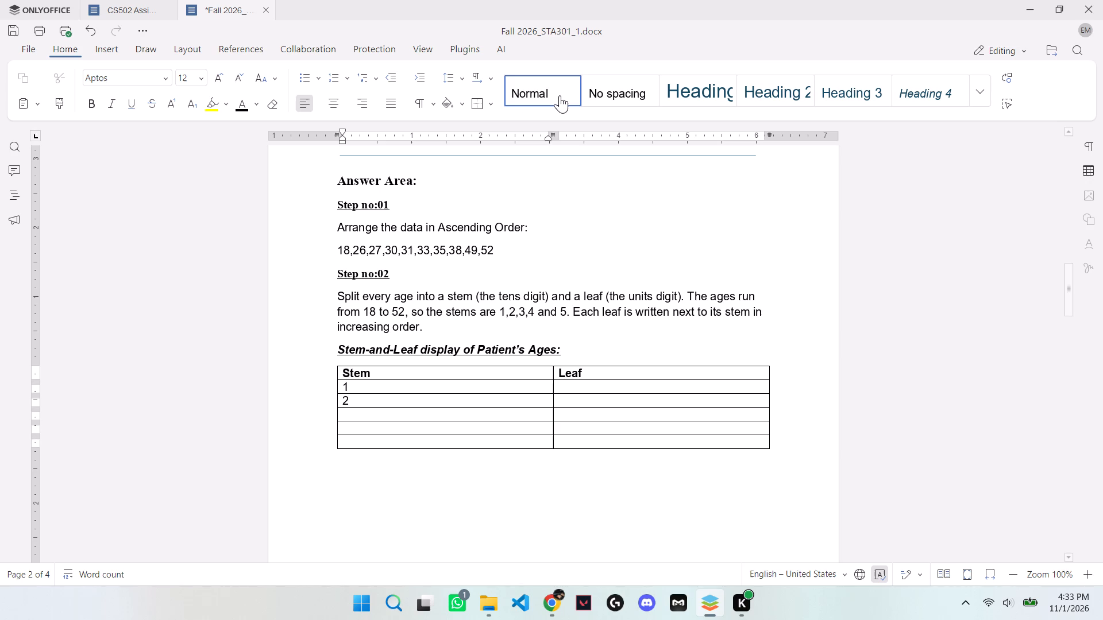
Enter the stems 3, 4 and 5 in the remaining cells of the Stem column, using the plain Normal style.
{"action": "key", "text": "Down"}
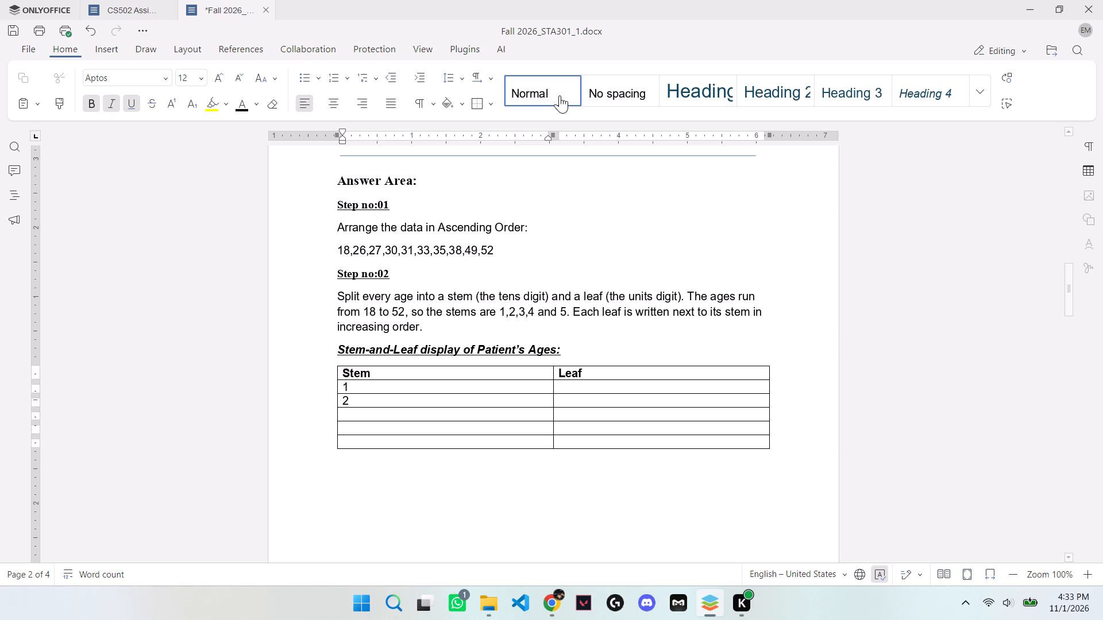
{"action": "left_click", "coordinate": [598, 94]}
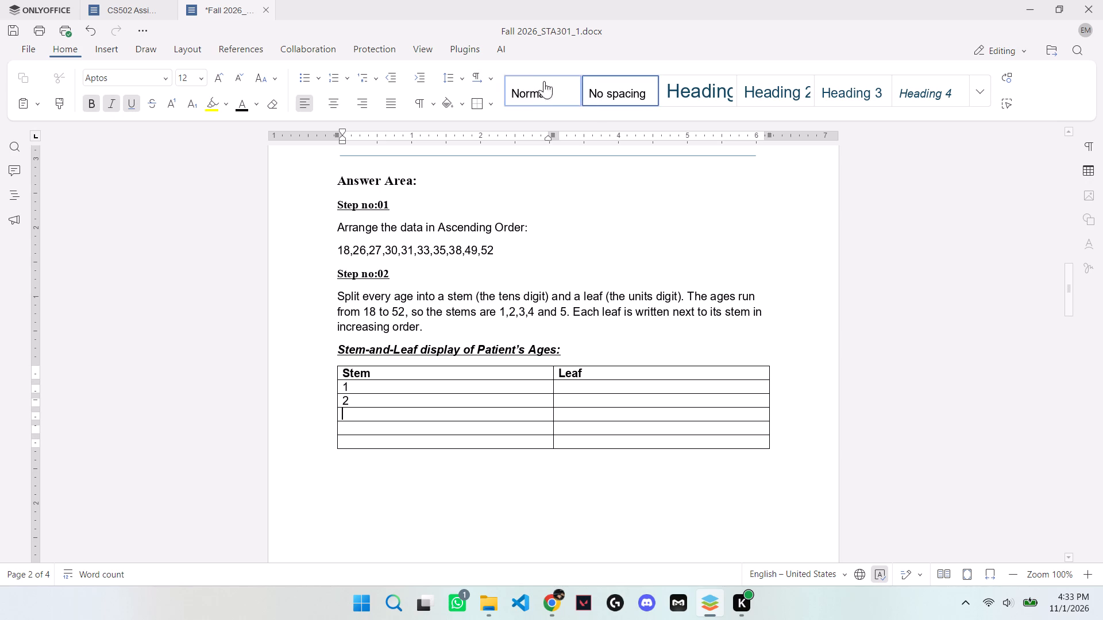
{"action": "left_click", "coordinate": [547, 83]}
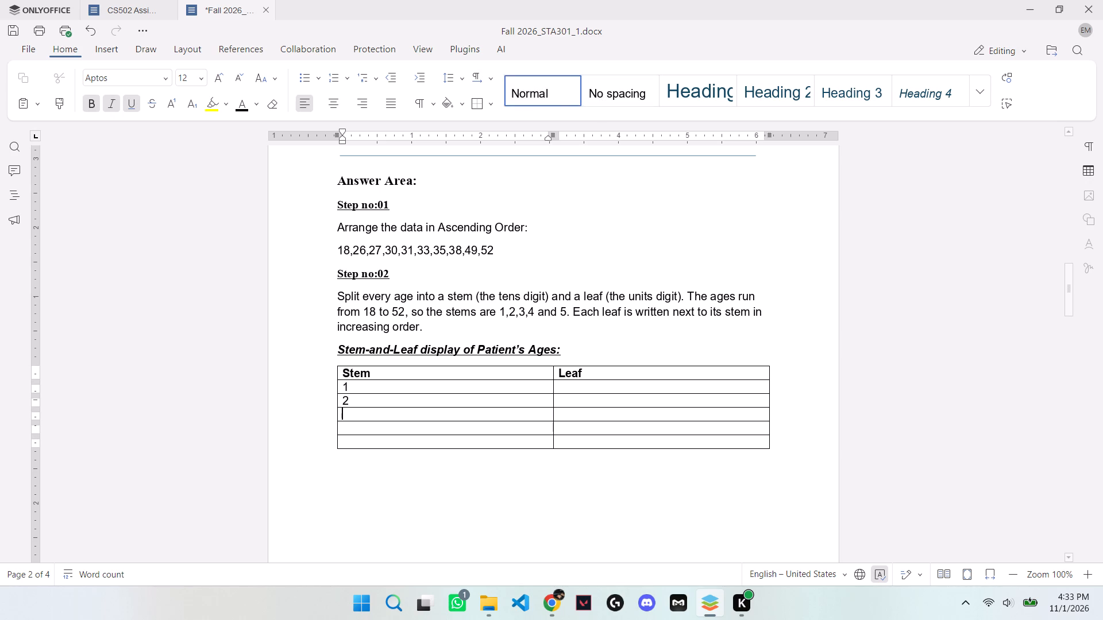
{"action": "key", "text": "3"}
{"action": "key", "text": "BackSpace"}
{"action": "left_click", "coordinate": [560, 88]}
{"action": "key", "text": "3"}
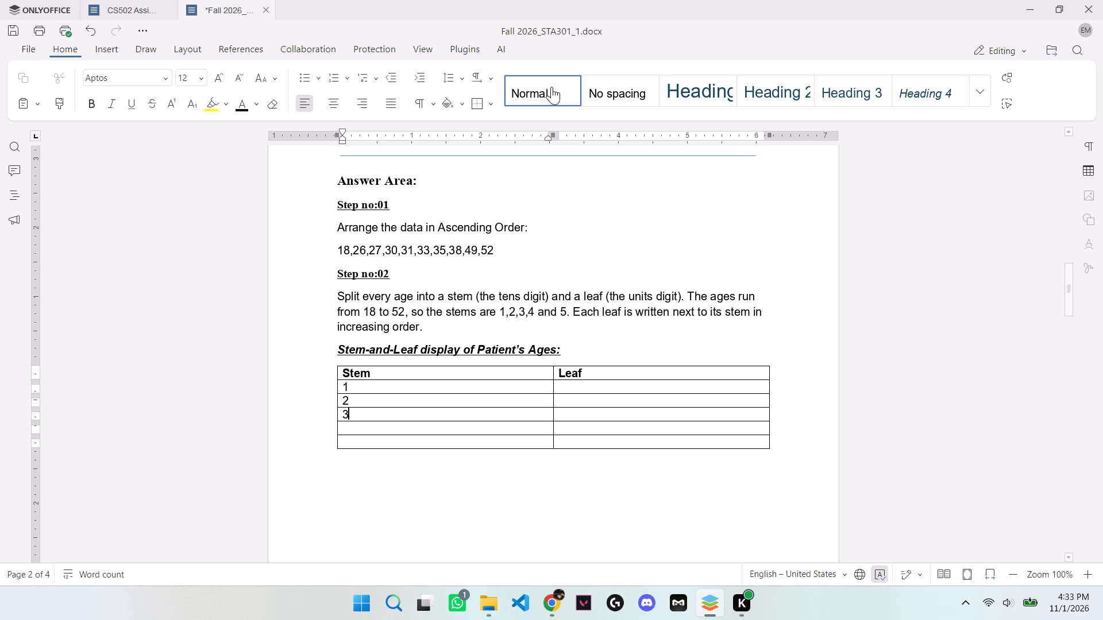
{"action": "key", "text": "Down"}
{"action": "left_click", "coordinate": [553, 87]}
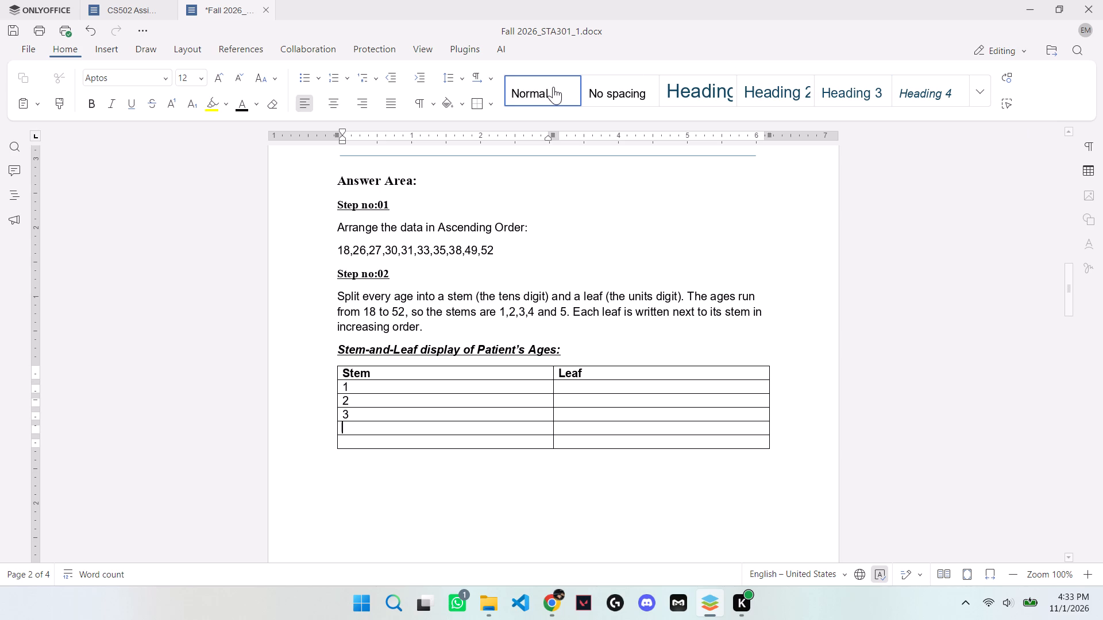
{"action": "key", "text": "4"}
{"action": "key", "text": "Down"}
{"action": "left_click", "coordinate": [553, 87]}
{"action": "key", "text": "5"}
Consult the solution video's stem-and-leaf table in Chrome and enter "8" for stem 1 and "6 7" for stem 2 in Normal style.
{"action": "left_click", "coordinate": [613, 386]}
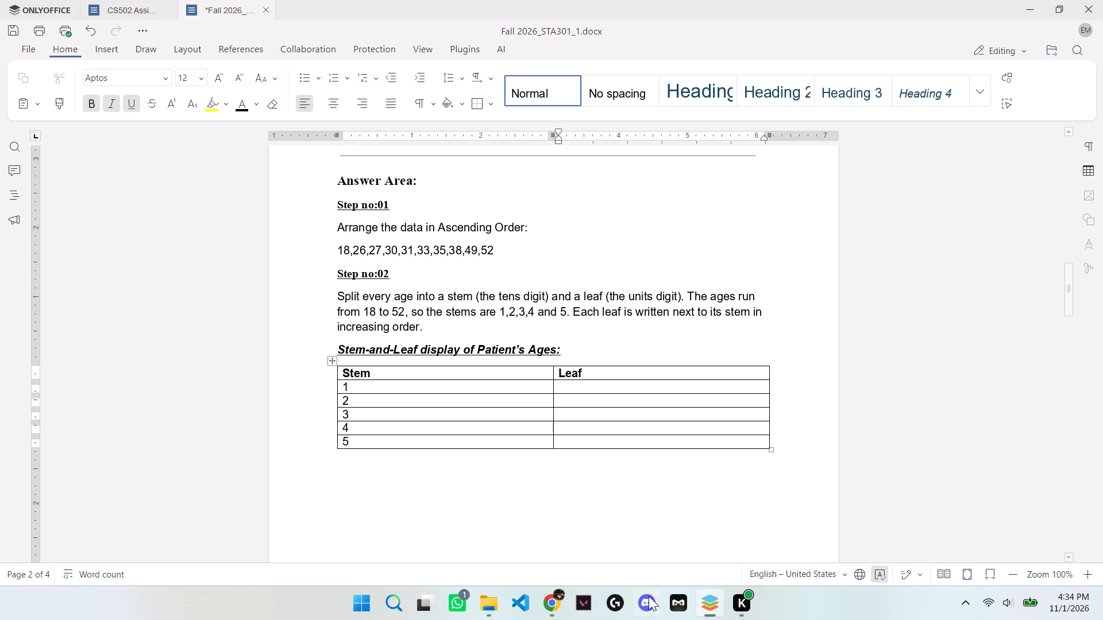
{"action": "left_click", "coordinate": [545, 94]}
{"action": "left_click", "coordinate": [553, 603]}
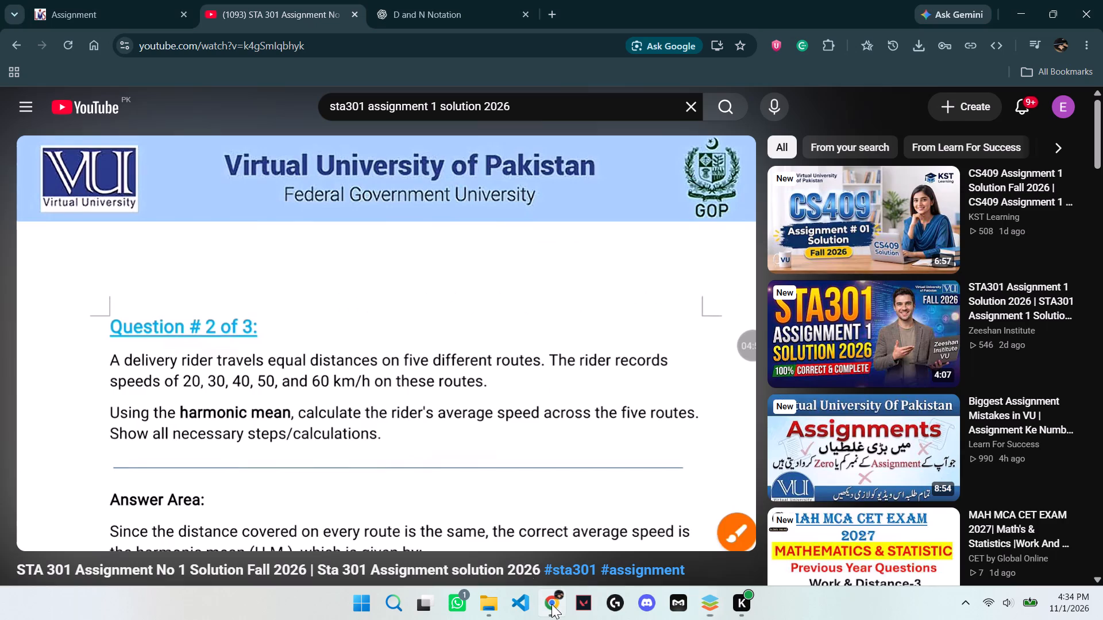
{"action": "key", "text": "Left"}
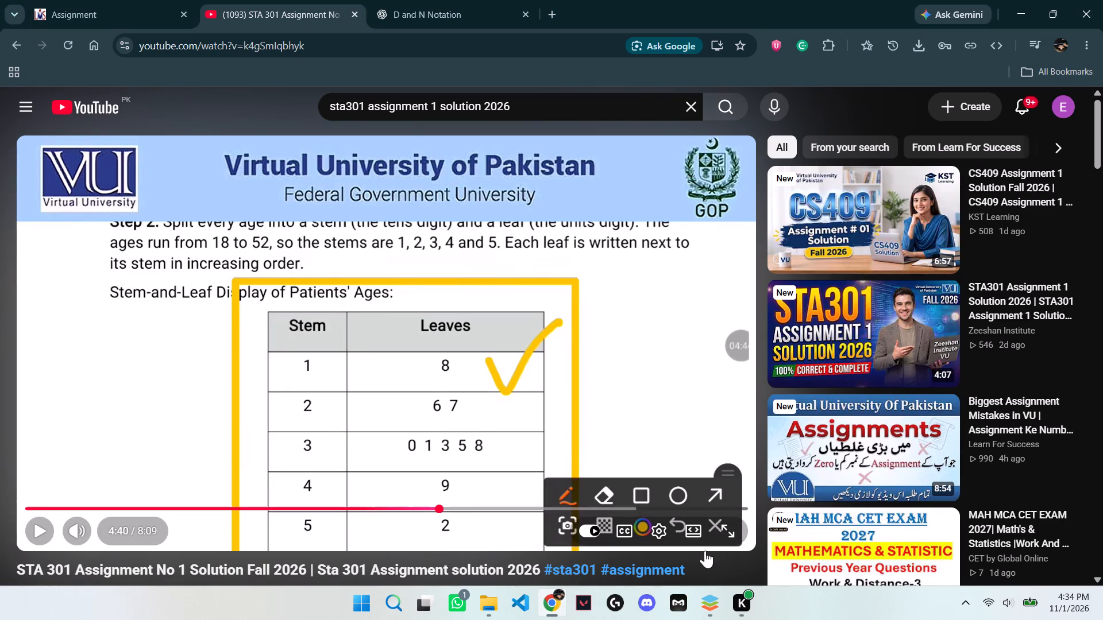
{"action": "left_click", "coordinate": [700, 602]}
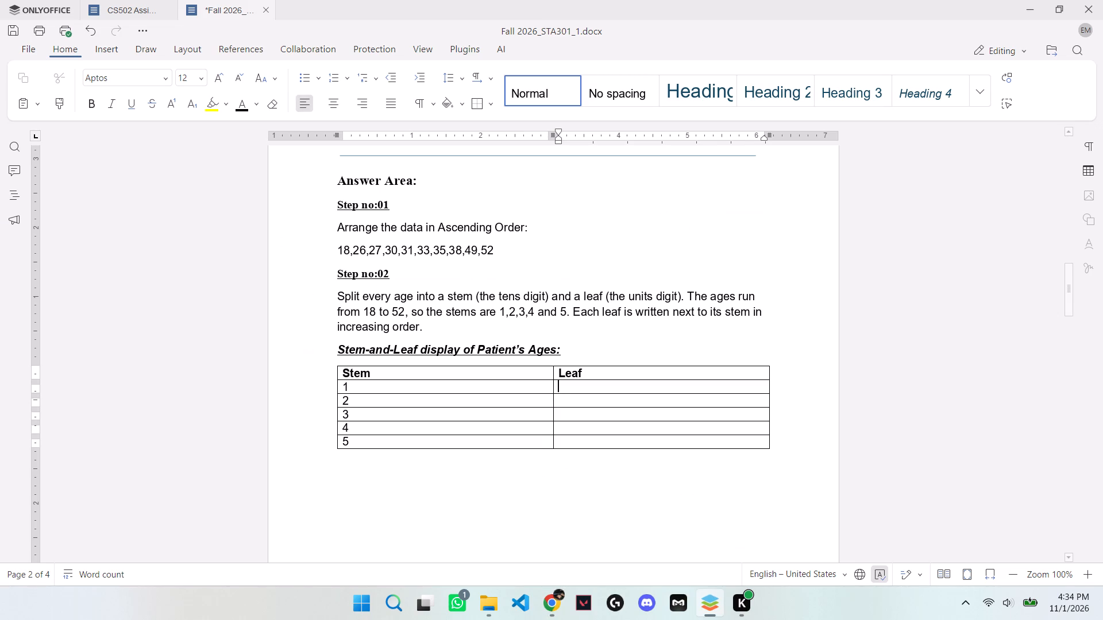
{"action": "key", "text": "8"}
{"action": "key", "text": "Down"}
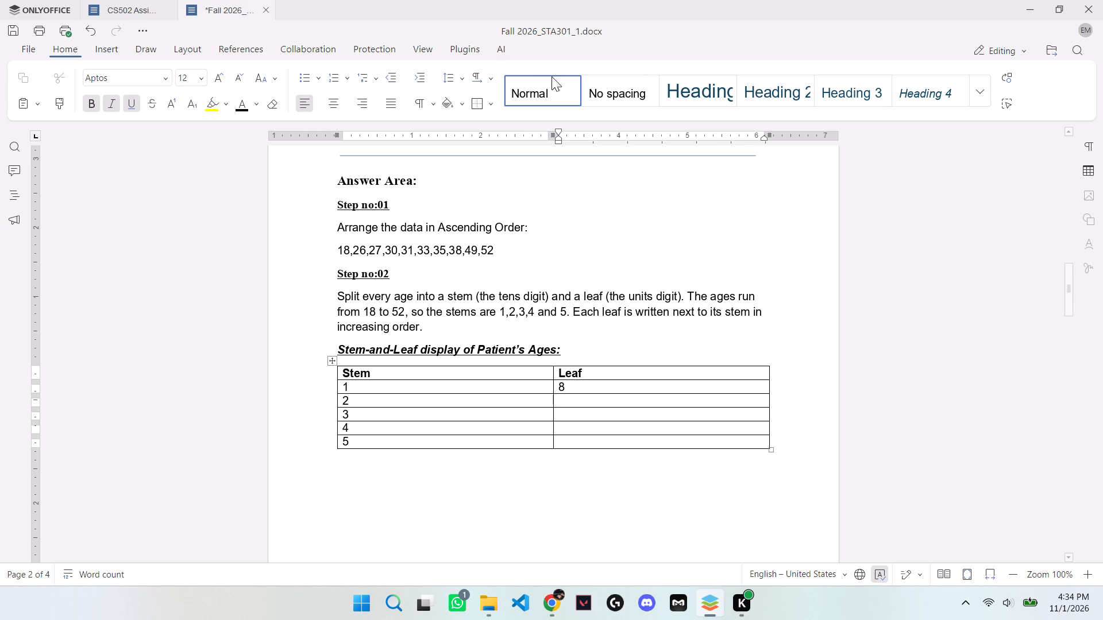
{"action": "left_click", "coordinate": [541, 84]}
{"action": "type", "text": "6"}
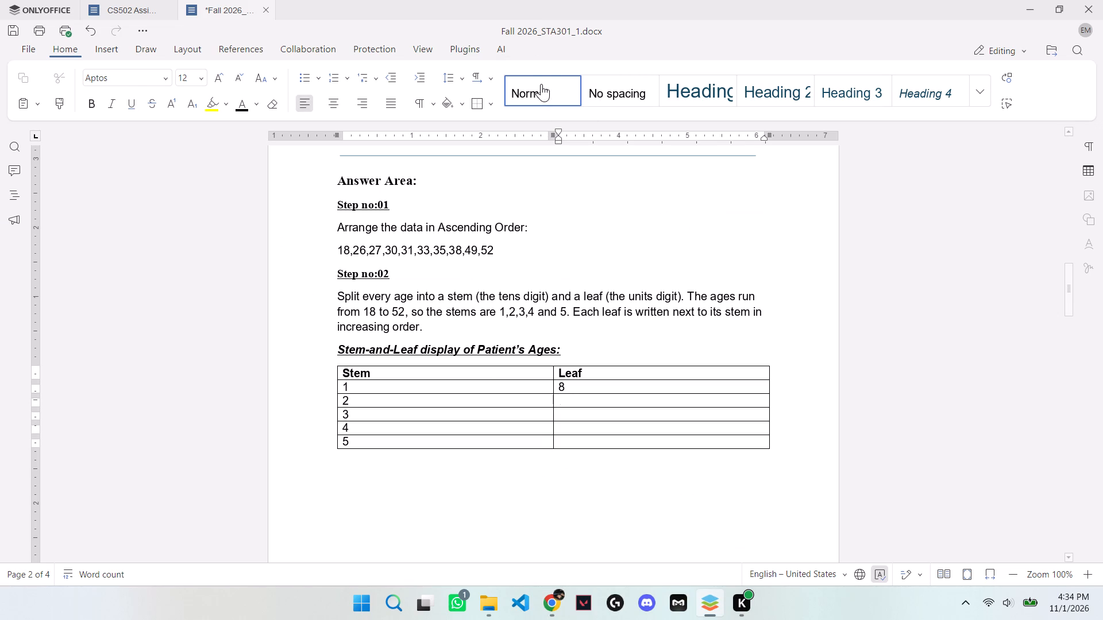
{"action": "key", "text": "space"}
{"action": "key", "text": "7"}
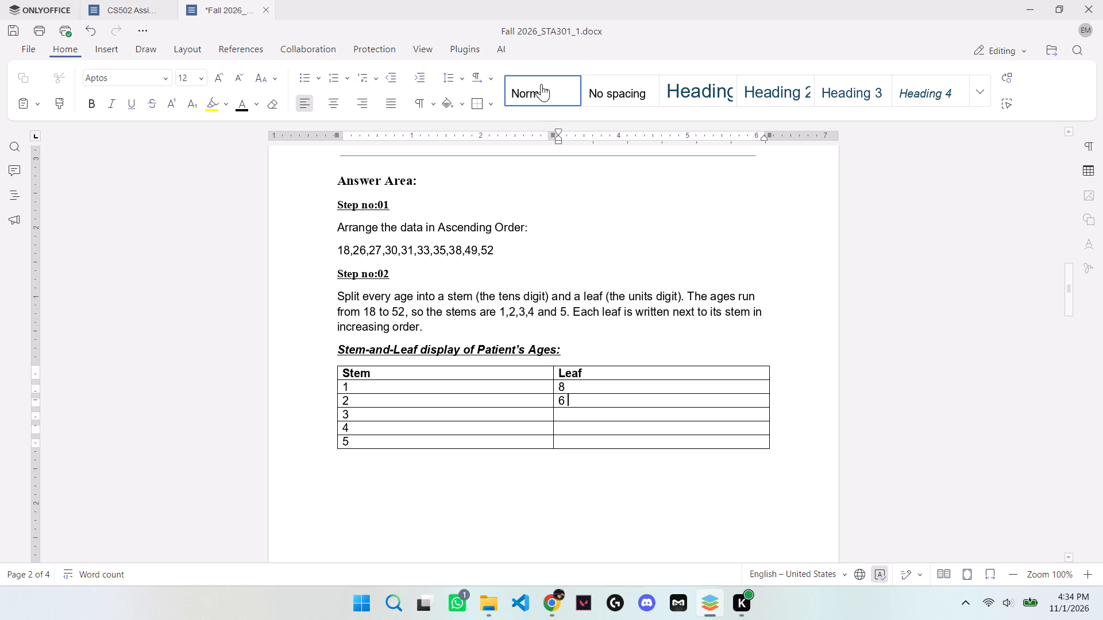
Check the solution video again and enter the leaves "0 1 3 5 8" for stem 3 in Normal style.
{"action": "key", "text": "Down"}
{"action": "left_click", "coordinate": [547, 90]}
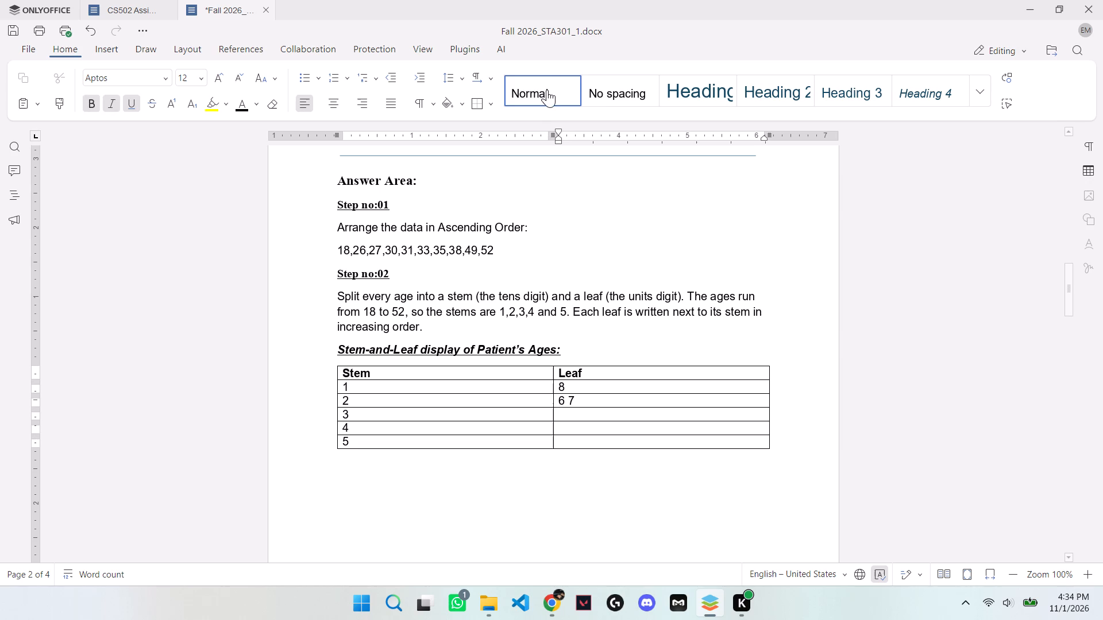
{"action": "left_click", "coordinate": [550, 604]}
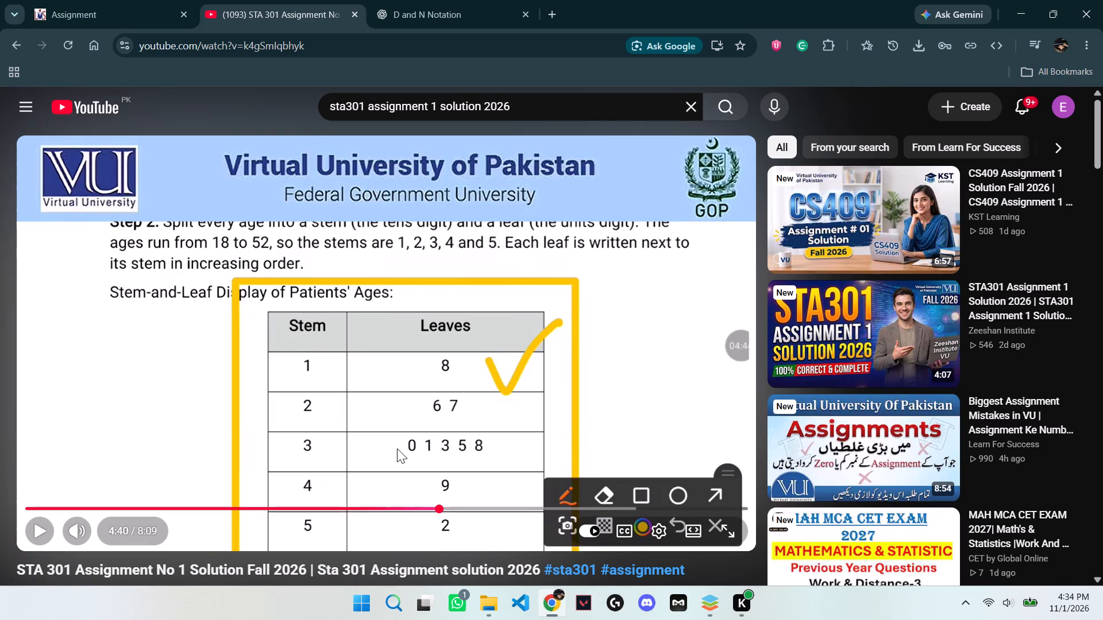
{"action": "left_click", "coordinate": [709, 606]}
{"action": "left_click", "coordinate": [549, 75]}
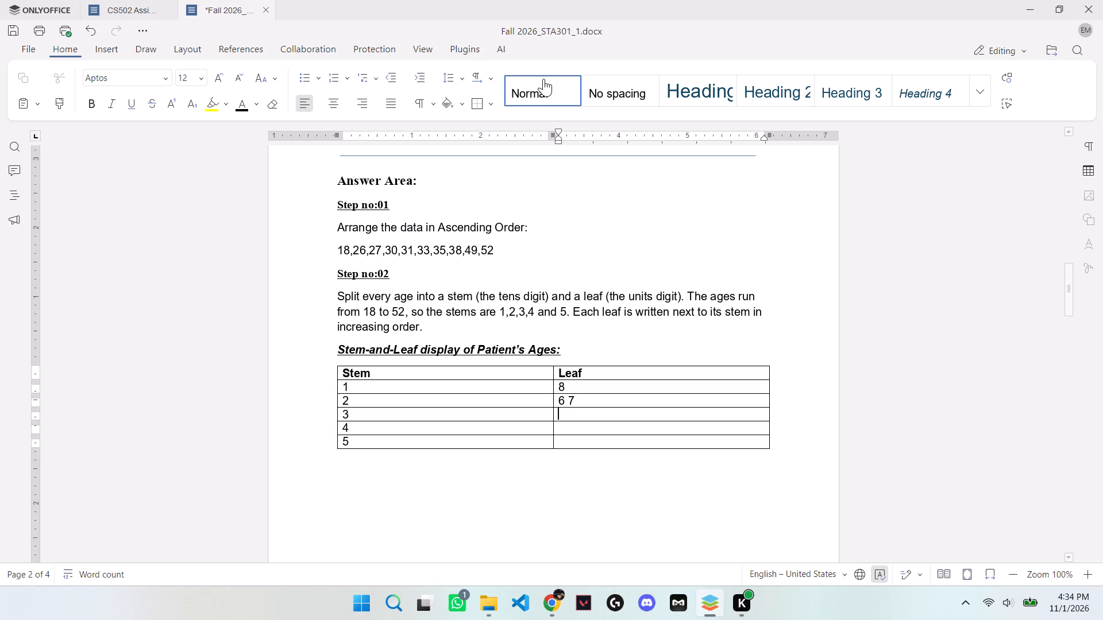
{"action": "type", "text": "0 1 3 5 8"}
Check the solution video, enter leaf 9 for stem 4 and leaf 2 for stem 5 in Normal style, and save the document.
{"action": "key", "text": "Down"}
{"action": "left_click", "coordinate": [546, 90]}
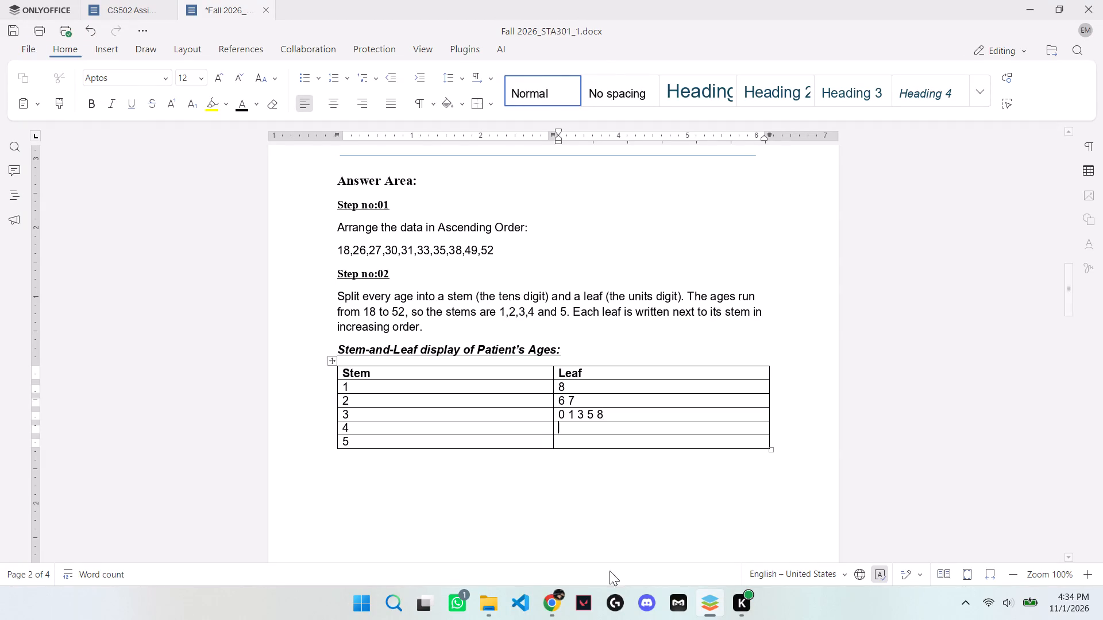
{"action": "left_click", "coordinate": [553, 601]}
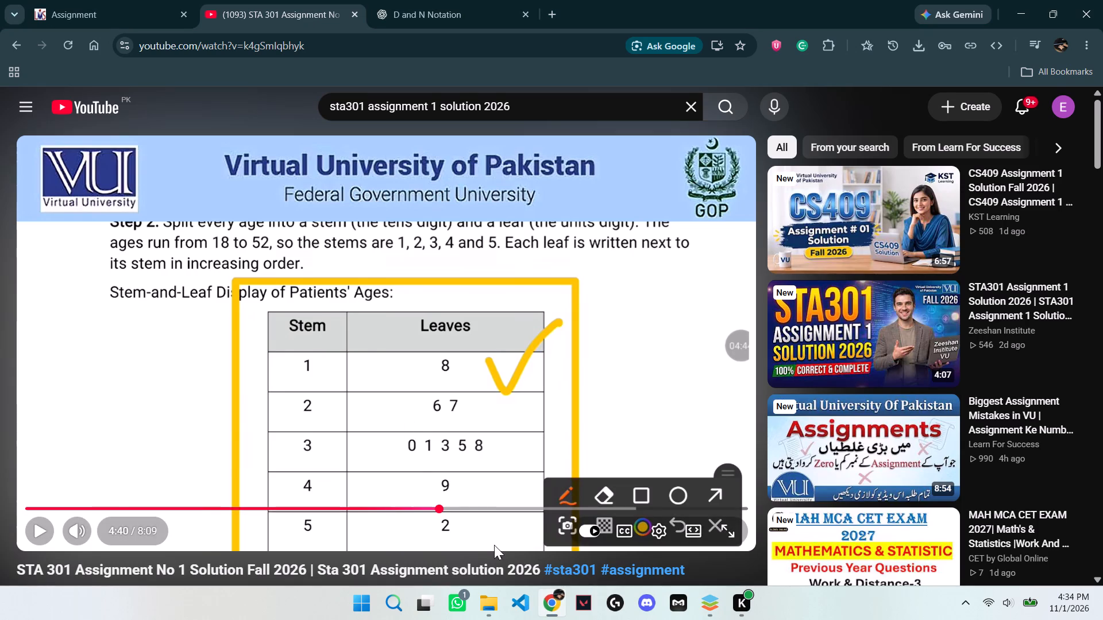
{"action": "left_click", "coordinate": [708, 610]}
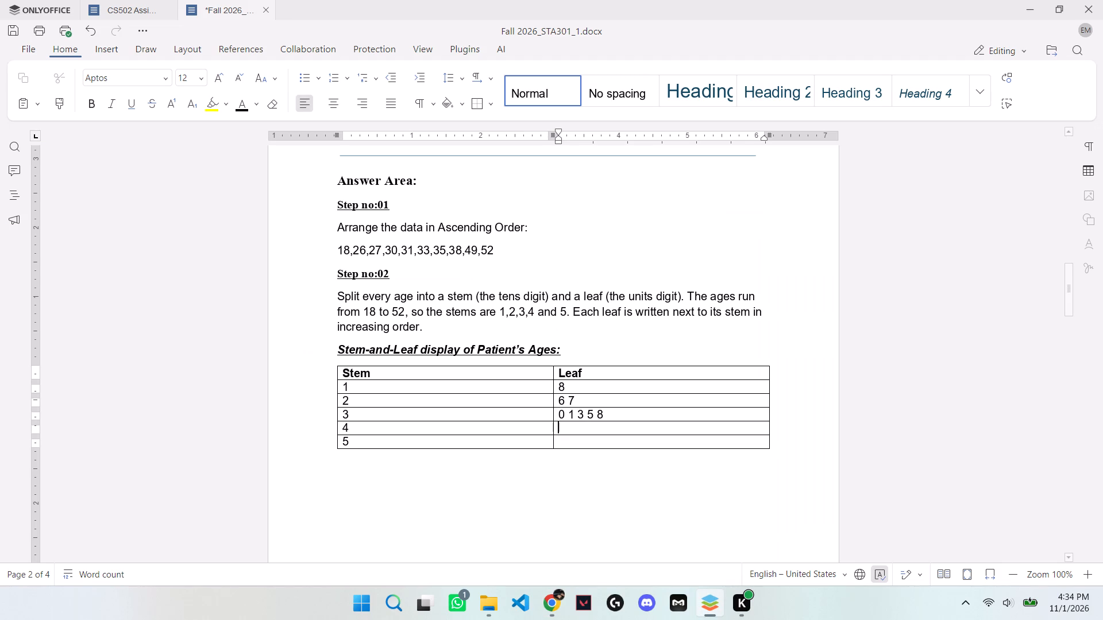
{"action": "key", "text": "9"}
{"action": "key", "text": "Down"}
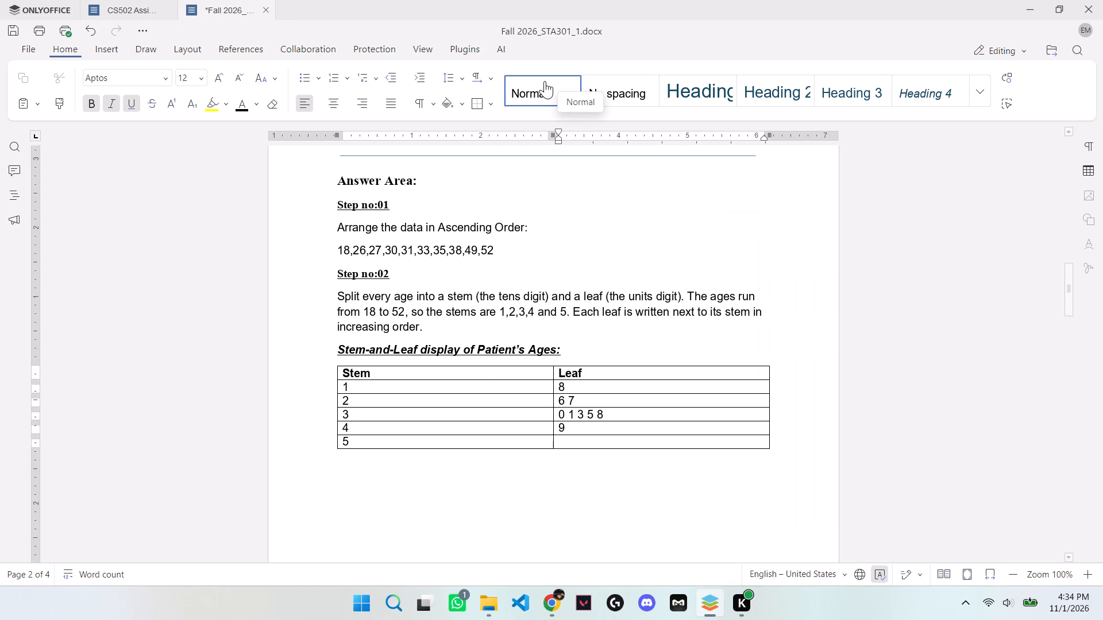
{"action": "key", "text": "2"}
{"action": "key", "text": "BackSpace"}
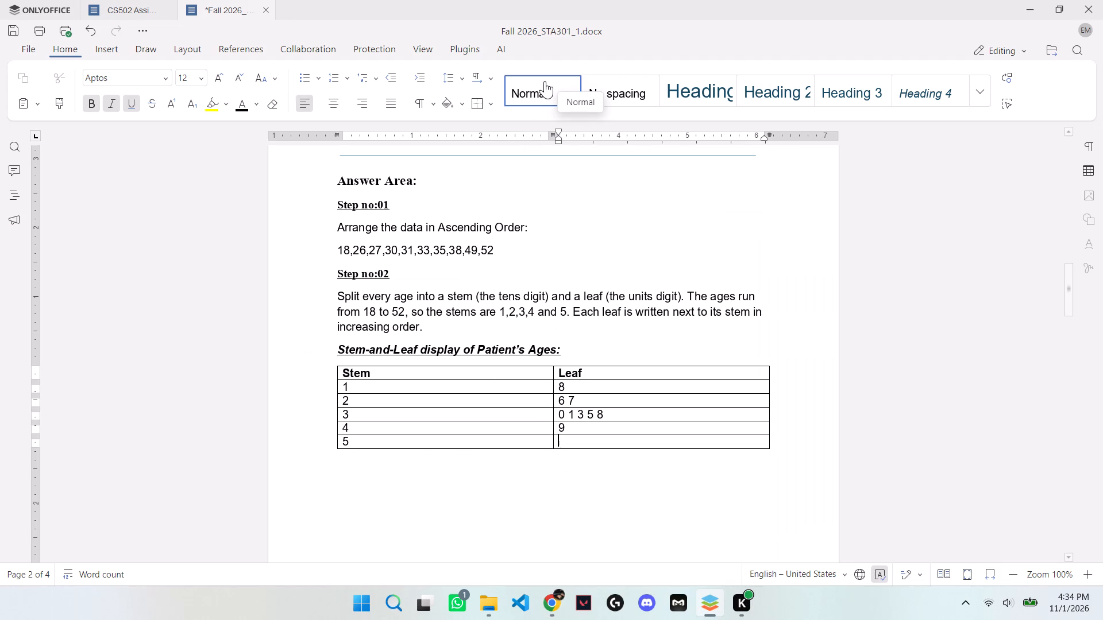
{"action": "left_click", "coordinate": [545, 81]}
{"action": "key", "text": "2"}
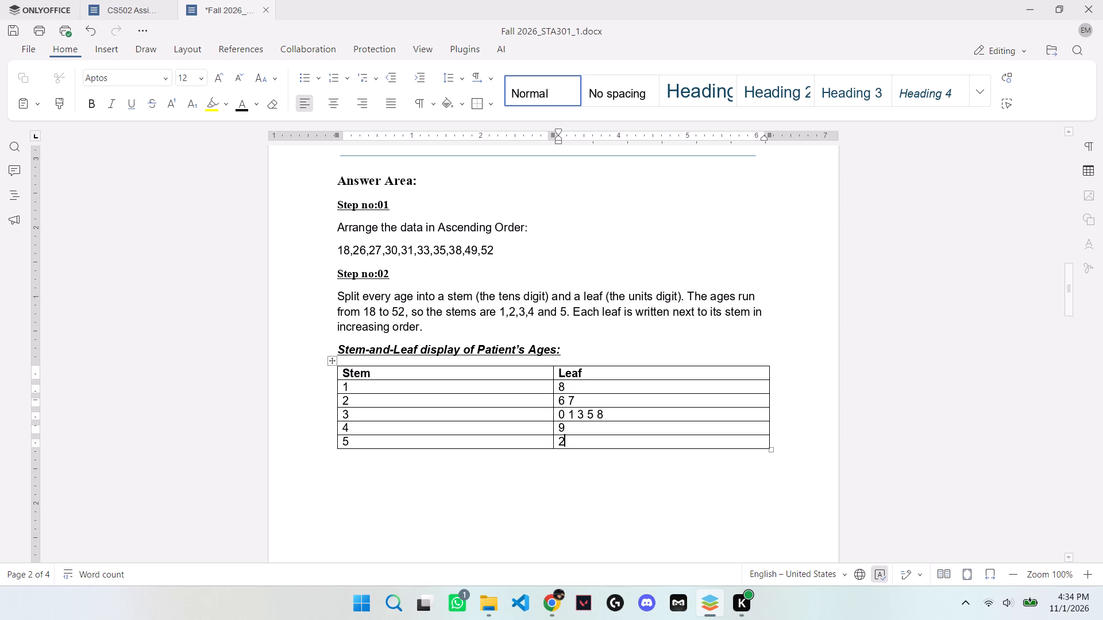
{"action": "key", "text": "ctrl+s"}
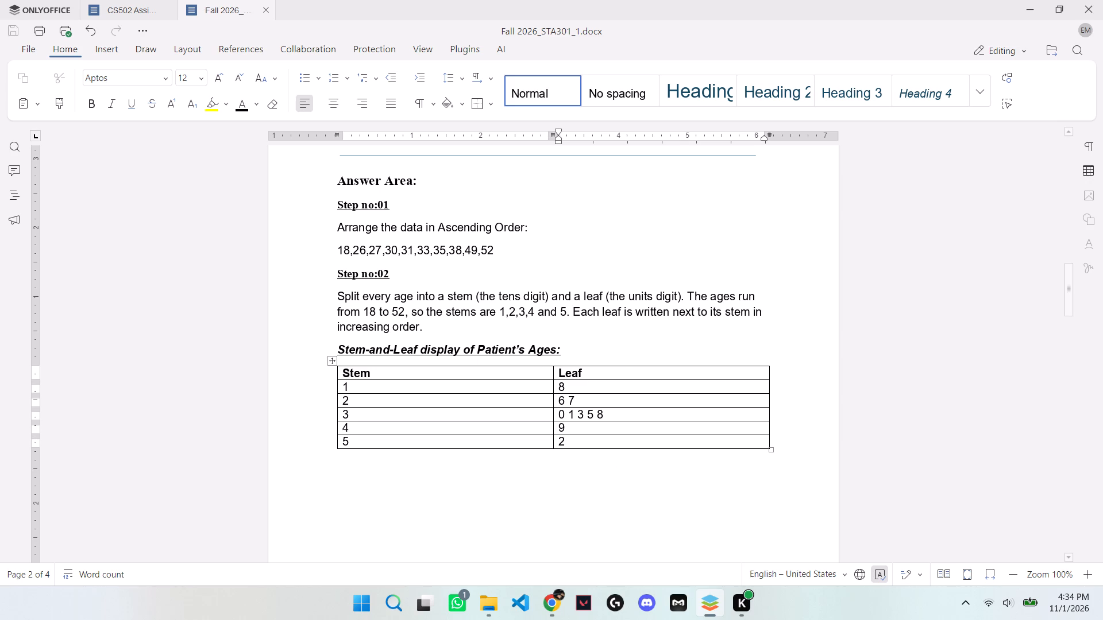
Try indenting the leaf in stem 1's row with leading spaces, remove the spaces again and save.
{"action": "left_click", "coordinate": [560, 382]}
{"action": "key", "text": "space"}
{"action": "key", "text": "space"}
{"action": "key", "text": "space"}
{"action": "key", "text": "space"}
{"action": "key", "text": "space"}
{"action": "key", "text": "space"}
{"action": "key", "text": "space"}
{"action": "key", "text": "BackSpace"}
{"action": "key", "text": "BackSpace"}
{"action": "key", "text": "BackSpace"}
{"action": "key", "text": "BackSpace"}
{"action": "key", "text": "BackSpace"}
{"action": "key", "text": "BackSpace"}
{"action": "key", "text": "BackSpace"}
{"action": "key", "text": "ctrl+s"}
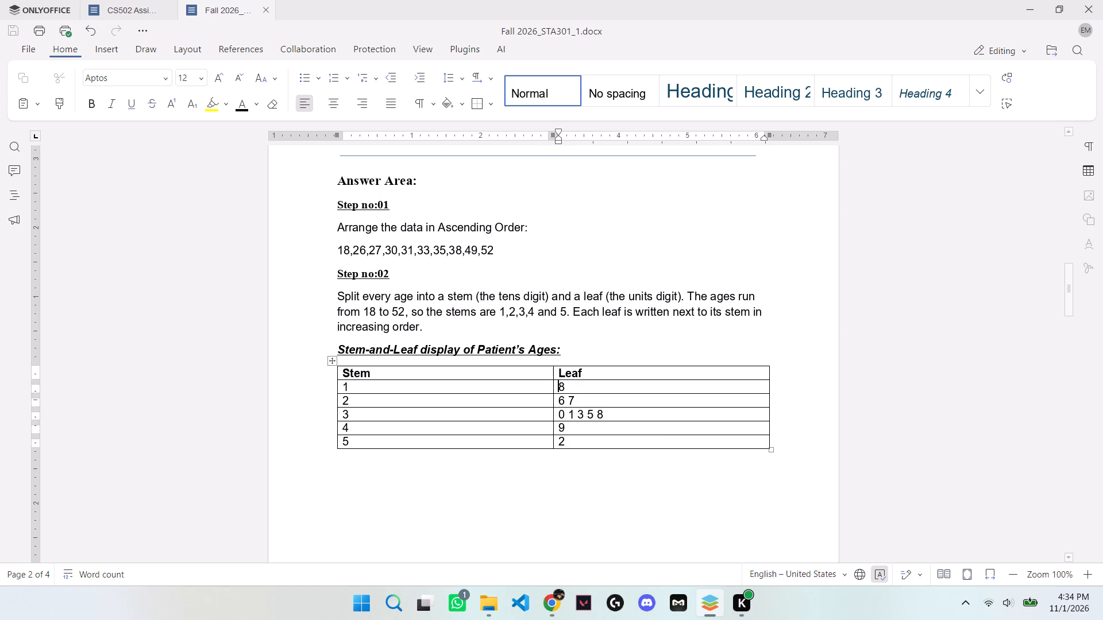
Play the solution video in Chrome to the key and conclusion below the stem-and-leaf table, and review the document's Question 1 answer against it.
{"action": "left_click", "coordinate": [359, 480]}
{"action": "left_click", "coordinate": [544, 605]}
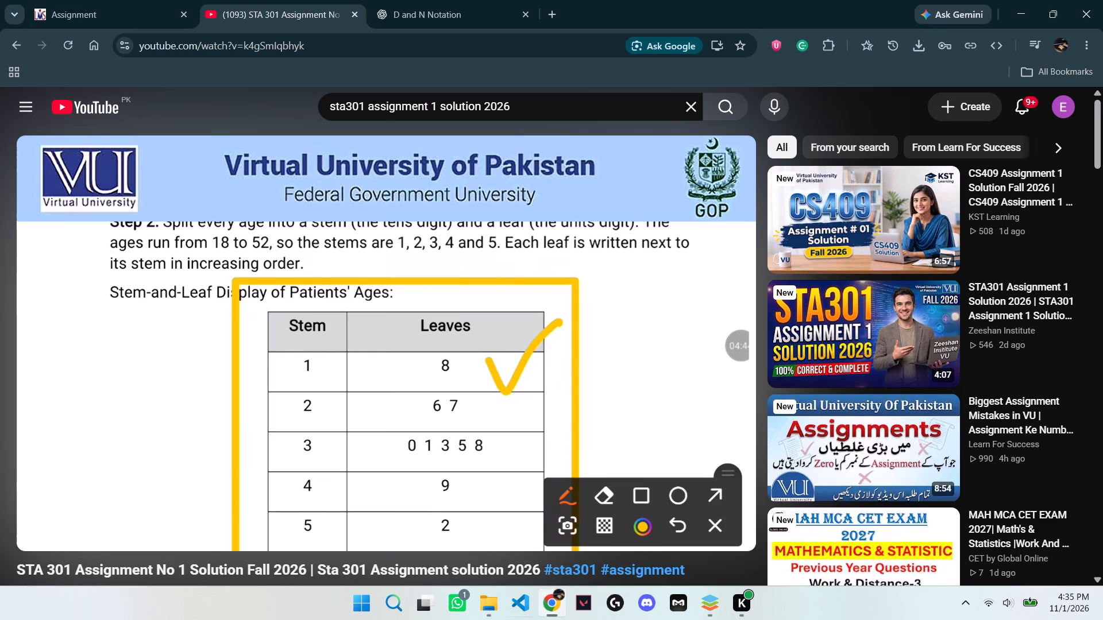
{"action": "left_click", "coordinate": [408, 473]}
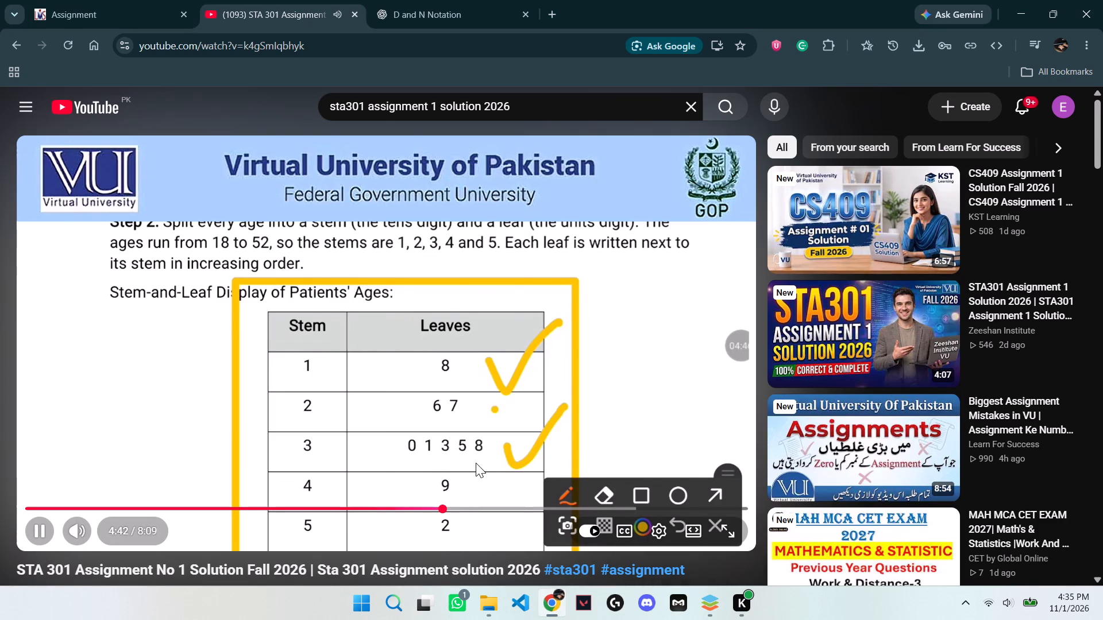
{"action": "left_click", "coordinate": [491, 460]}
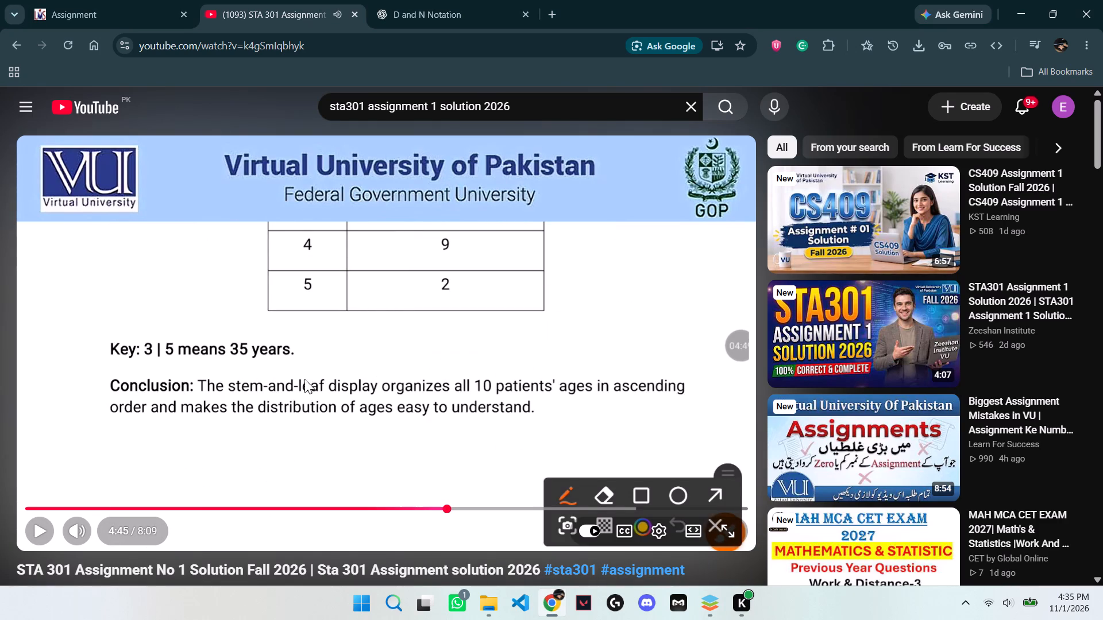
{"action": "left_click", "coordinate": [718, 618]}
{"action": "scroll", "coordinate": [540, 522], "scroll_direction": "up", "scroll_amount": 2}
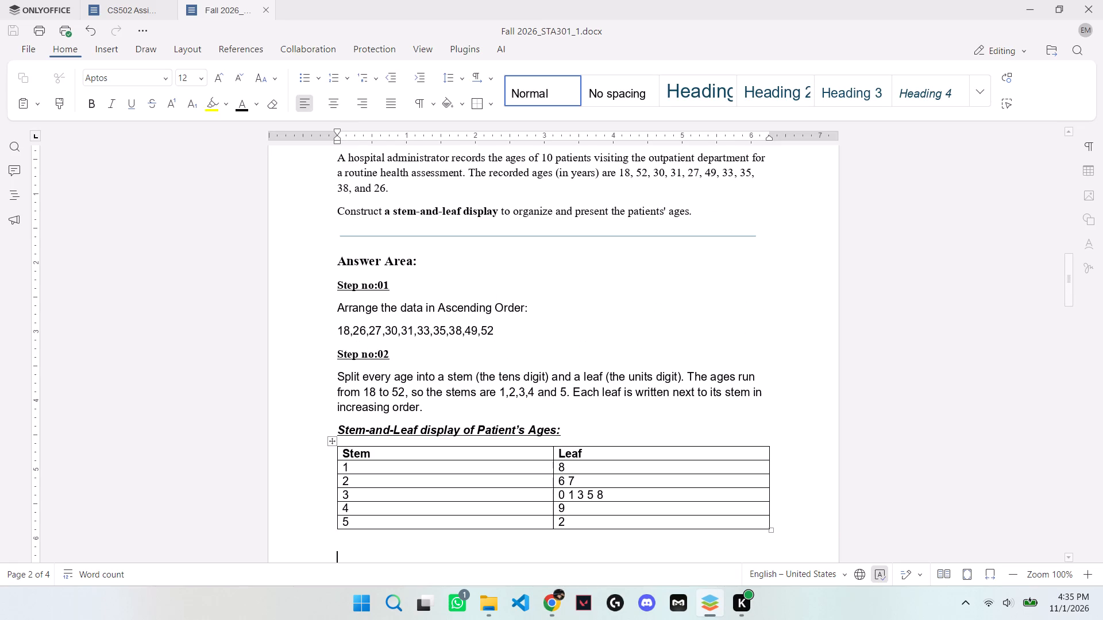
{"action": "scroll", "coordinate": [540, 522], "scroll_direction": "up", "scroll_amount": 1}
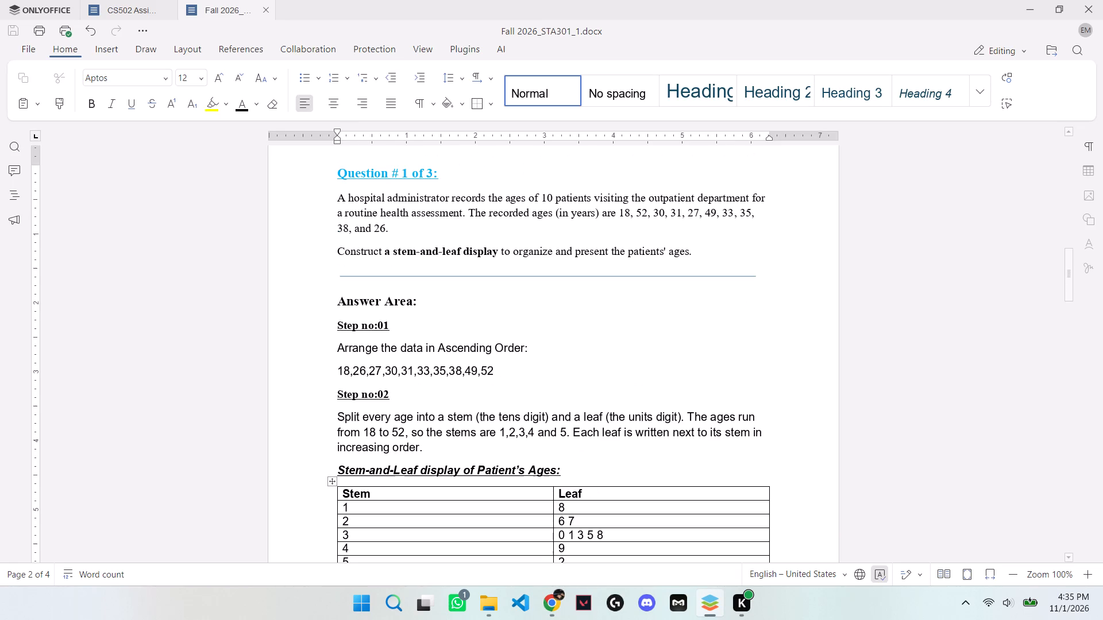
{"action": "scroll", "coordinate": [540, 522], "scroll_direction": "down", "scroll_amount": 3}
{"action": "left_click", "coordinate": [554, 601]}
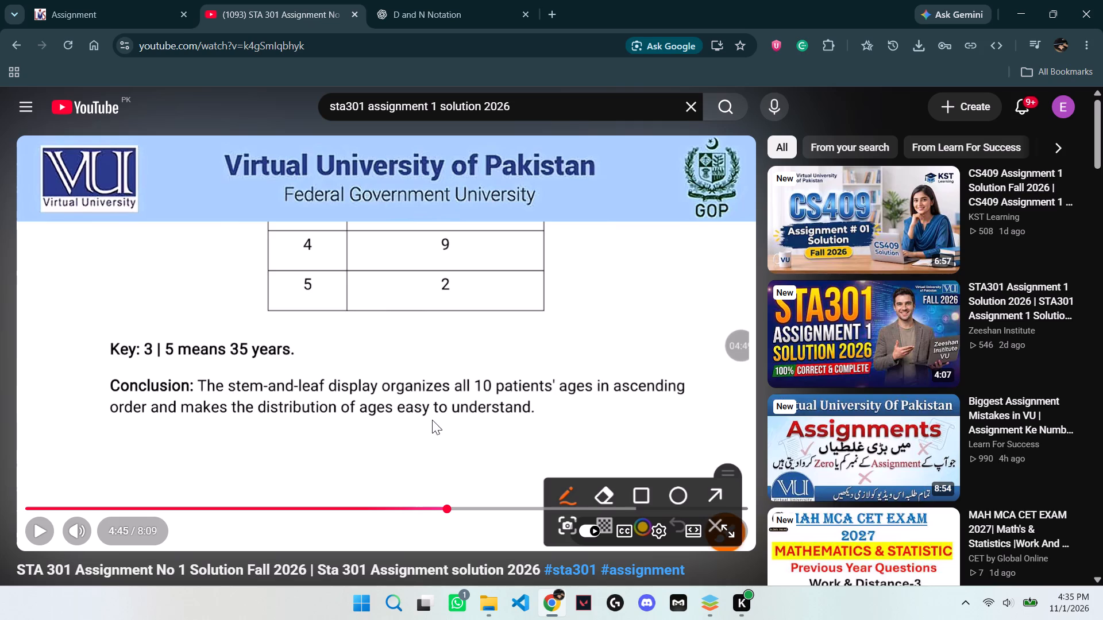
{"action": "scroll", "coordinate": [481, 411], "scroll_direction": "up", "scroll_amount": 3}
Enter the line "Key:3 | 5 means 35 Years" below the stem-and-leaf table in the ONLYOFFICE document, checking the solution video for the wording.
{"action": "left_click", "coordinate": [707, 603]}
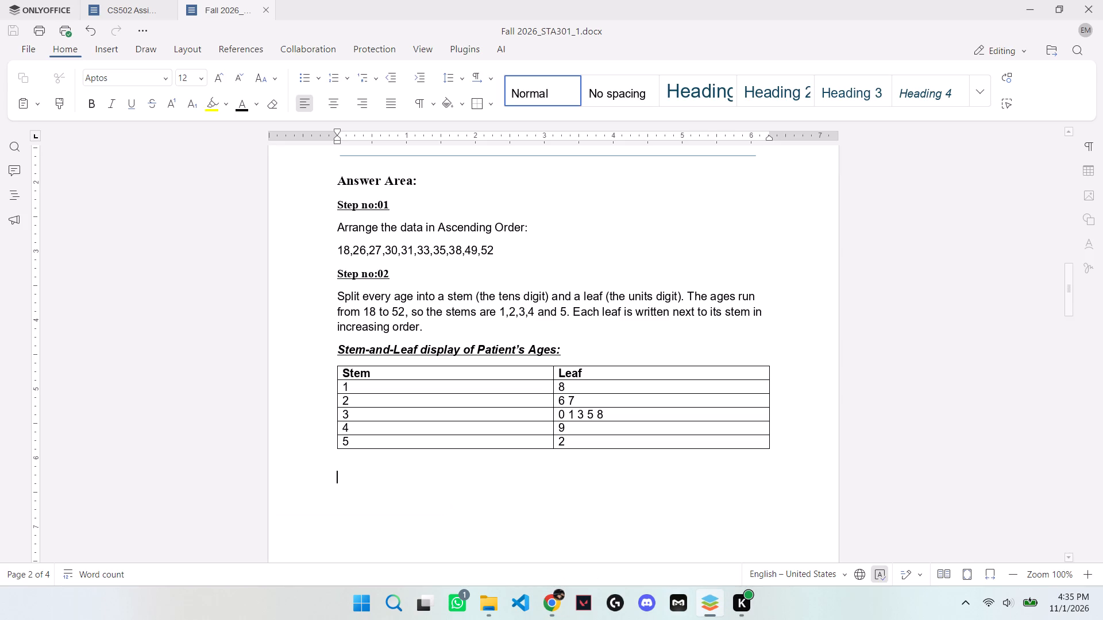
{"action": "type", "text": "Key"}
{"action": "key", "text": "shift+colon"}
{"action": "type", "text": "3"}
{"action": "key", "text": "space"}
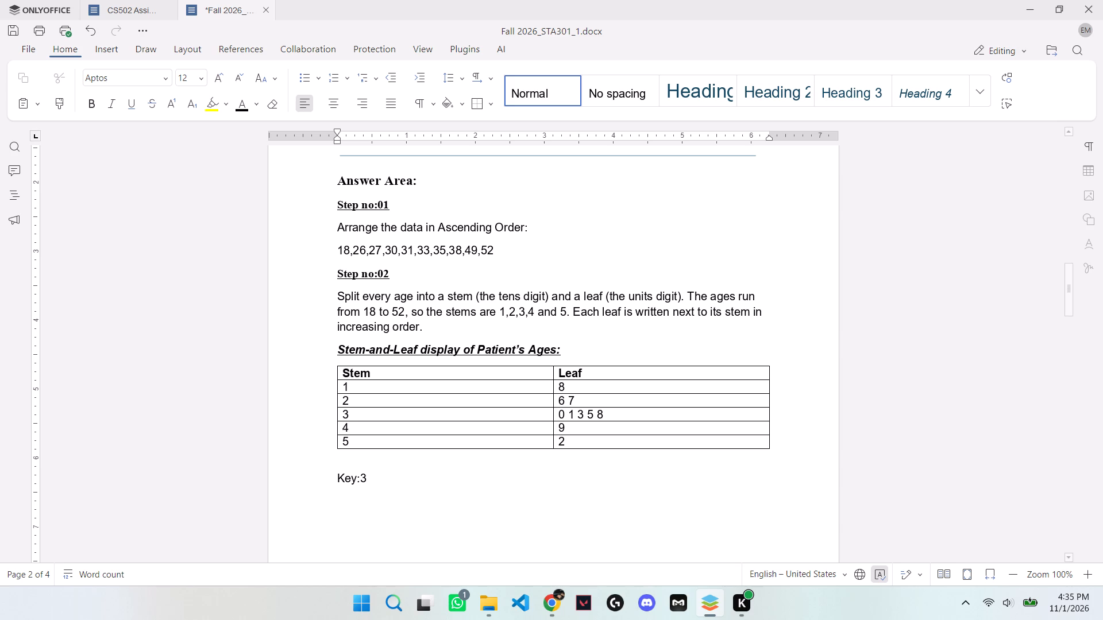
{"action": "left_click", "coordinate": [557, 610]}
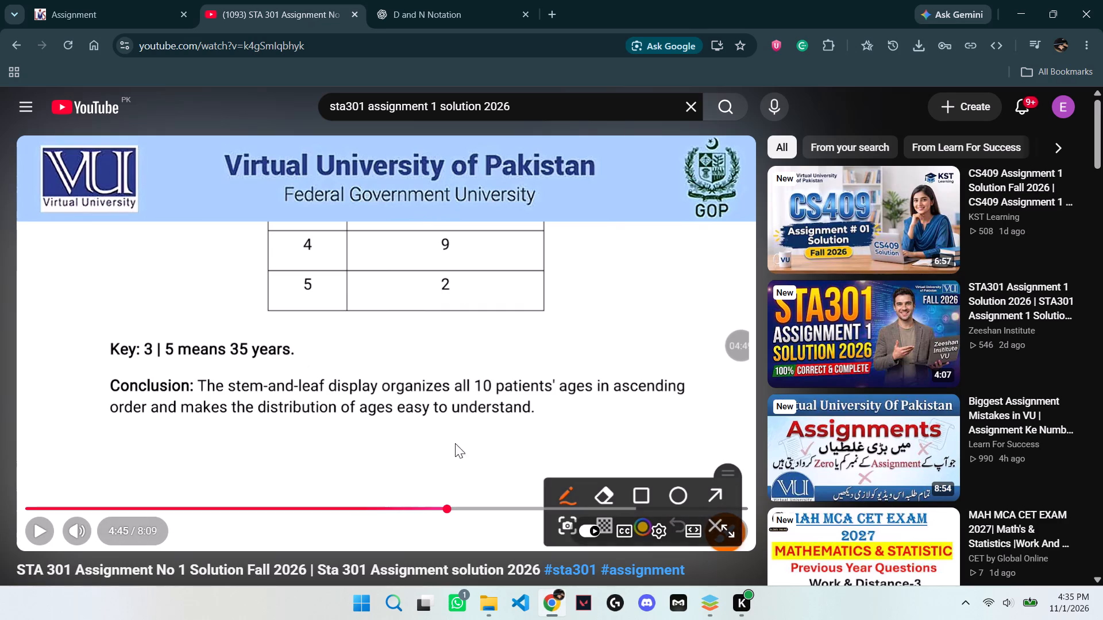
{"action": "left_click", "coordinate": [705, 611]}
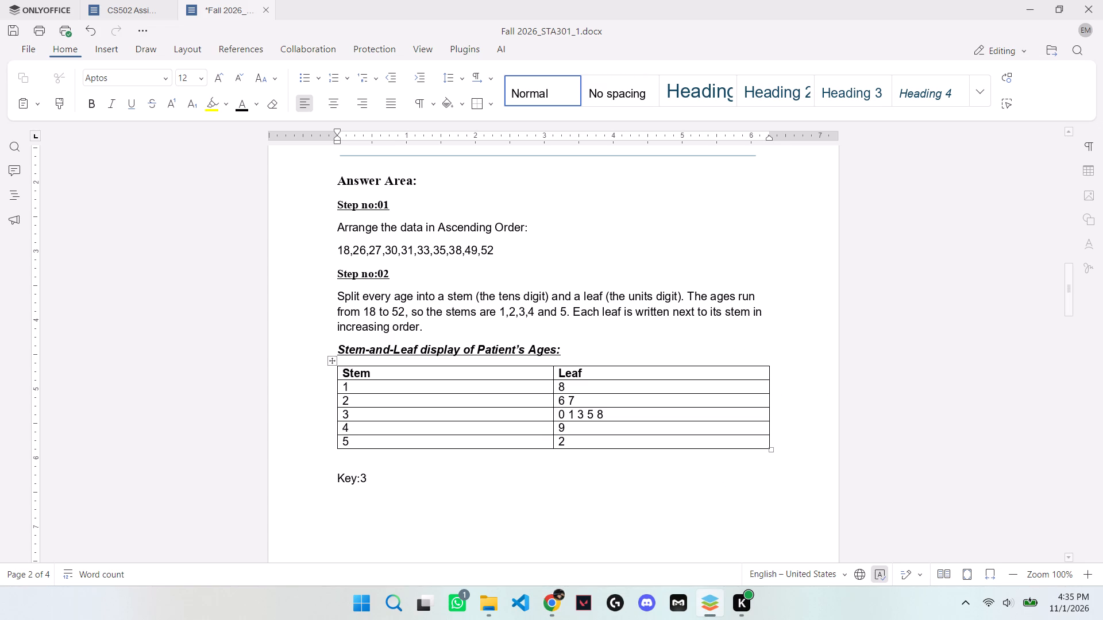
{"action": "key", "text": "shift+bar"}
{"action": "key", "text": "space"}
{"action": "type", "text": "5 means"}
{"action": "key", "text": "space"}
{"action": "type", "text": "35 Years"}
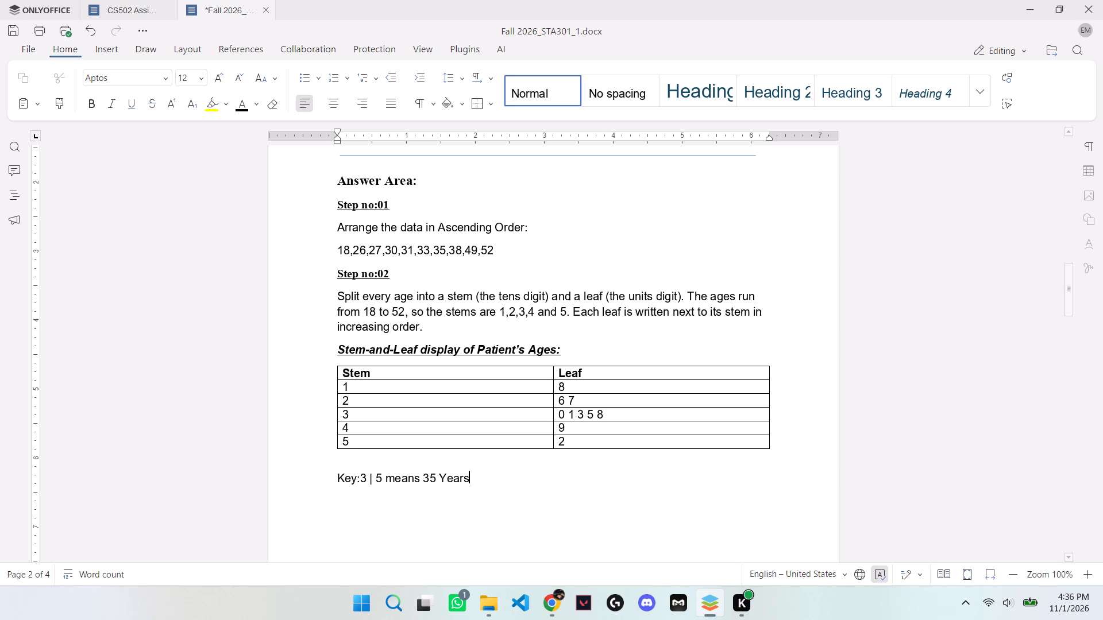
Make the whole key line below the table bold and italic.
{"action": "left_click_drag", "start_coordinate": [471, 481], "coordinate": [322, 484]}
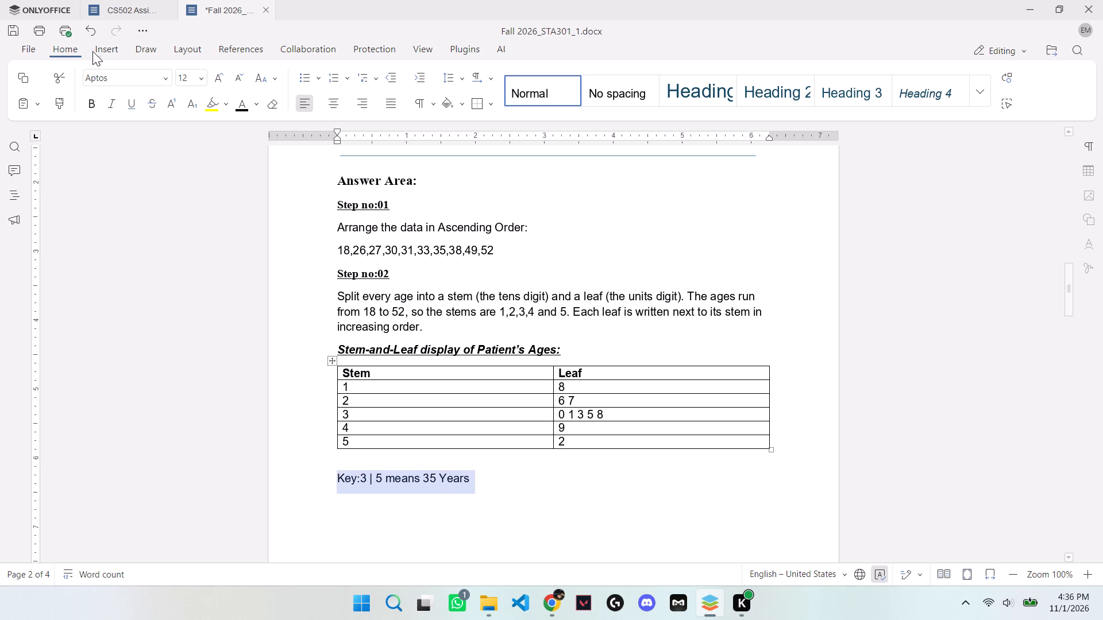
{"action": "left_click", "coordinate": [93, 111]}
{"action": "left_click", "coordinate": [107, 108]}
{"action": "left_click", "coordinate": [482, 474]}
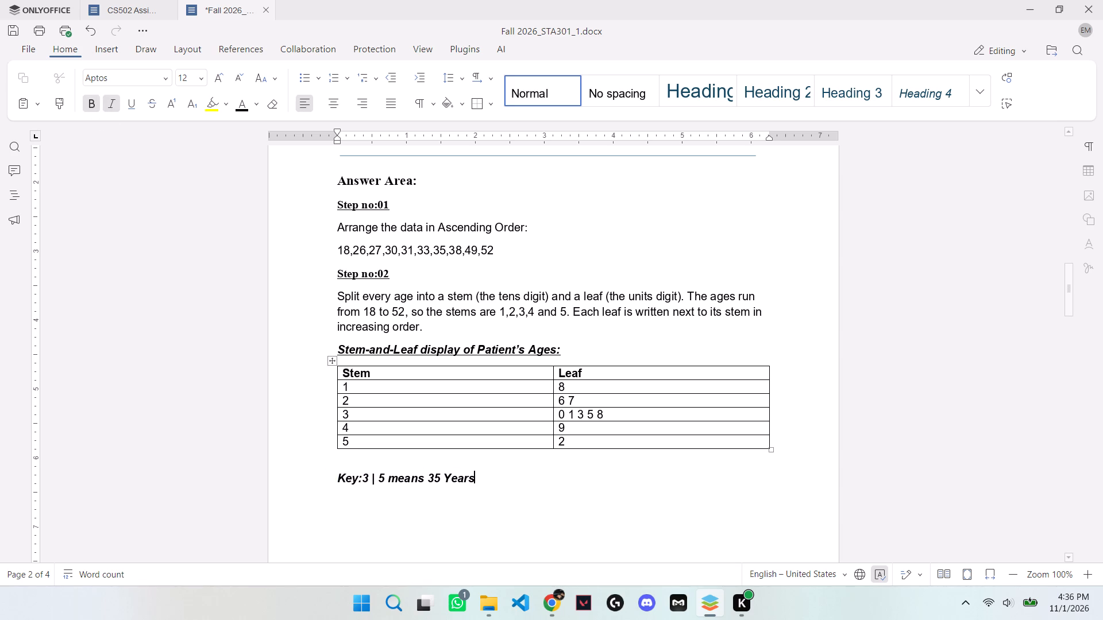
Add a bold italic "Conclusion:" heading below the key line, start a new paragraph after it and save the document.
{"action": "key", "text": "Return"}
{"action": "type", "text": "Con"}
{"action": "type", "text": "clusion"}
{"action": "key", "text": "shift+colon"}
{"action": "key", "text": "Return"}
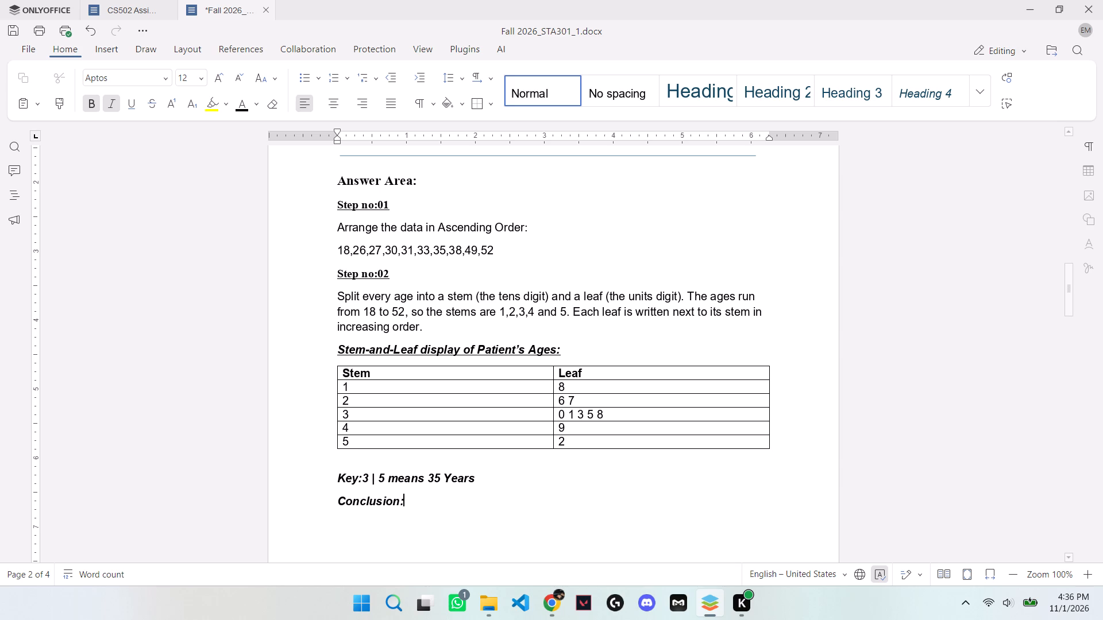
{"action": "key", "text": "ctrl+s"}
Check the solution video, and begin the conclusion paragraph in Normal style with "The Stem-and-Leaf display organizes".
{"action": "left_click", "coordinate": [553, 607]}
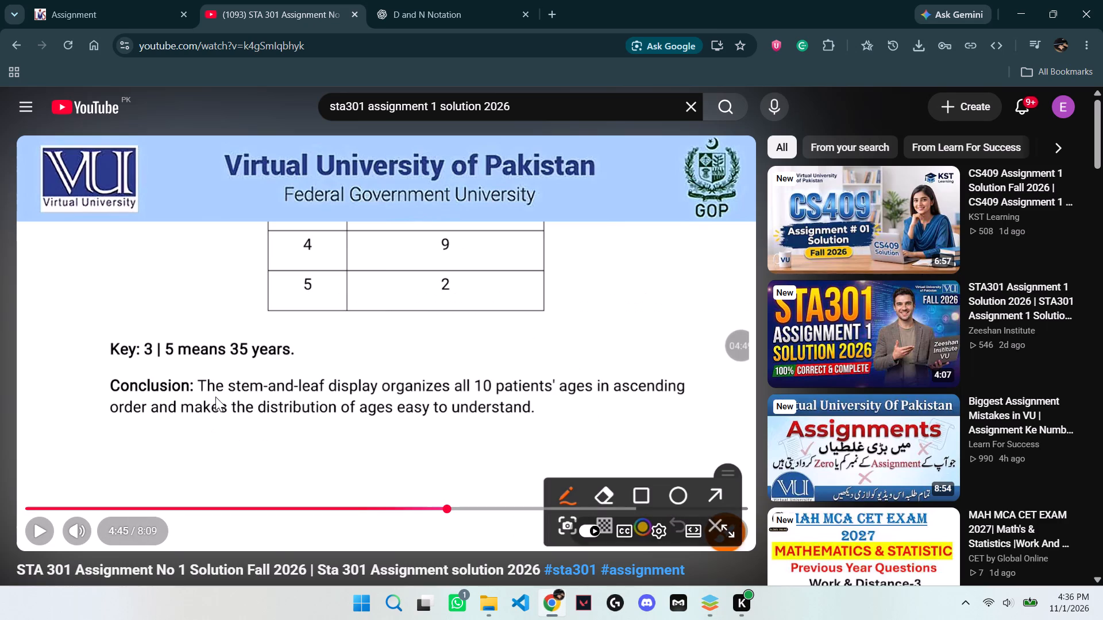
{"action": "left_click", "coordinate": [708, 601]}
{"action": "left_click", "coordinate": [527, 79]}
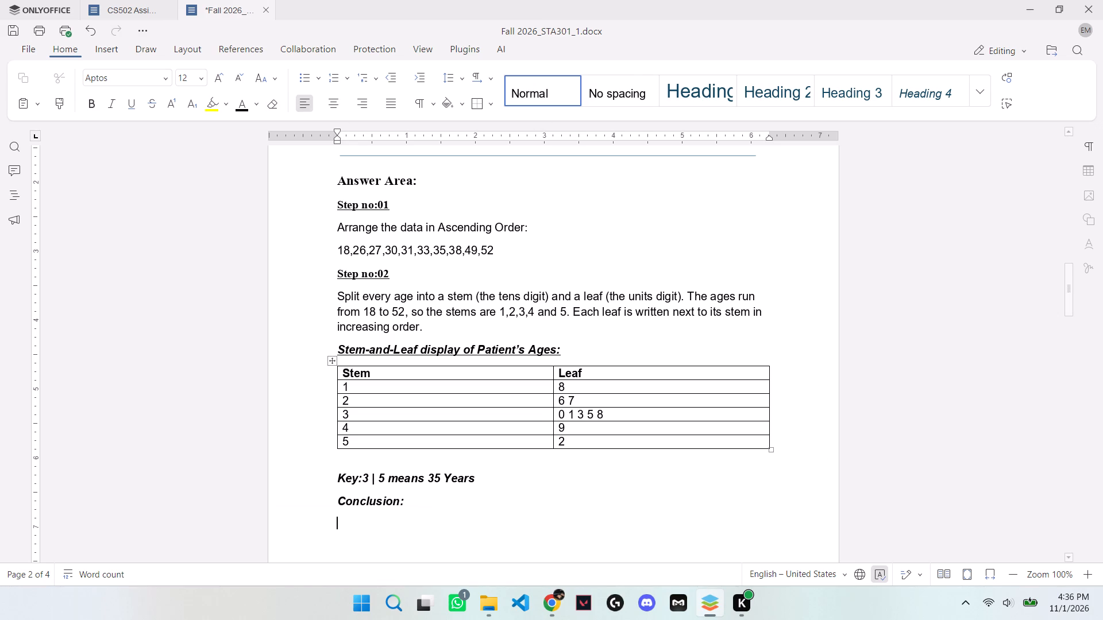
{"action": "type", "text": "The stem"}
{"action": "key", "text": "space"}
{"action": "key", "text": "BackSpace"}
{"action": "key", "text": "BackSpace"}
{"action": "key", "text": "BackSpace"}
{"action": "key", "text": "BackSpace"}
{"action": "key", "text": "BackSpace"}
{"action": "type", "text": "Stem"}
{"action": "type", "text": "-and"}
{"action": "key", "text": "space"}
{"action": "key", "text": "BackSpace"}
{"action": "type", "text": "-Leaf diplay"}
{"action": "key", "text": "space"}
{"action": "key", "text": "BackSpace"}
{"action": "key", "text": "BackSpace"}
{"action": "key", "text": "BackSpace"}
{"action": "key", "text": "BackSpace"}
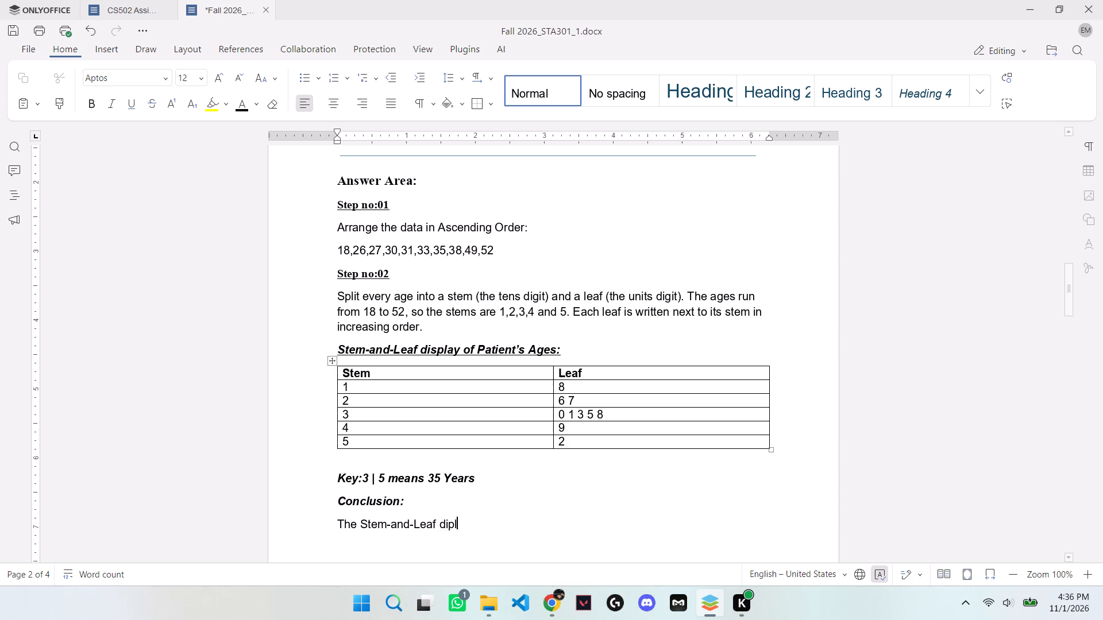
{"action": "key", "text": "BackSpace"}
{"action": "key", "text": "BackSpace"}
{"action": "type", "text": "isplay p"}
{"action": "key", "text": "BackSpace"}
{"action": "type", "text": "organi"}
{"action": "type", "text": "zes"}
{"action": "key", "text": "space"}
{"action": "scroll", "coordinate": [399, 425], "scroll_direction": "down", "scroll_amount": 1}
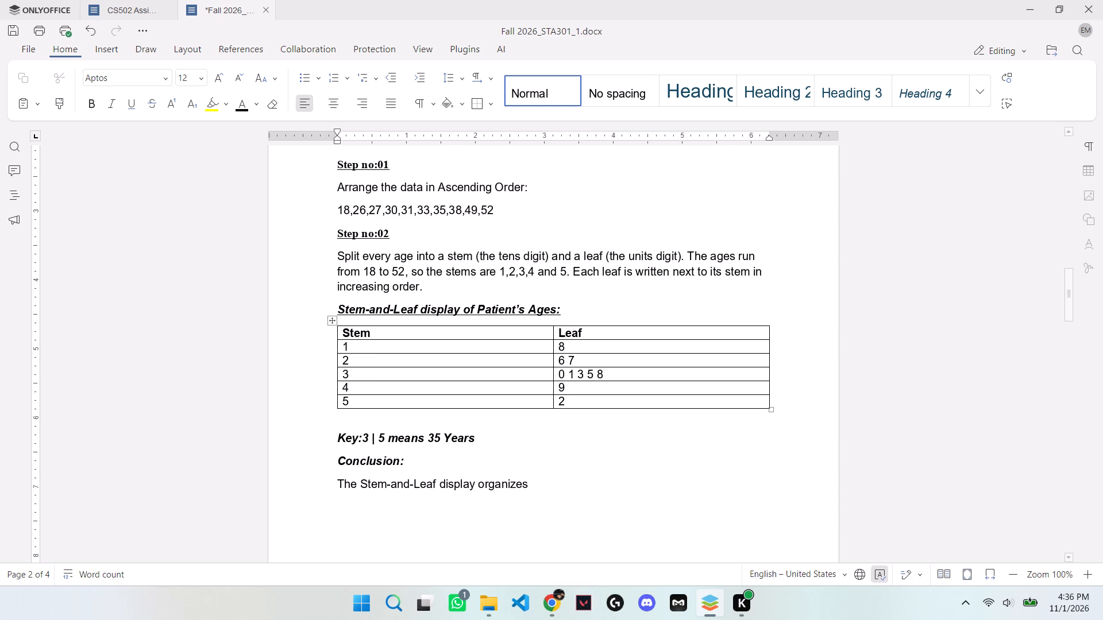
Check the solution video again and continue the conclusion sentence with "all 10 Patient's ages".
{"action": "left_click", "coordinate": [546, 609]}
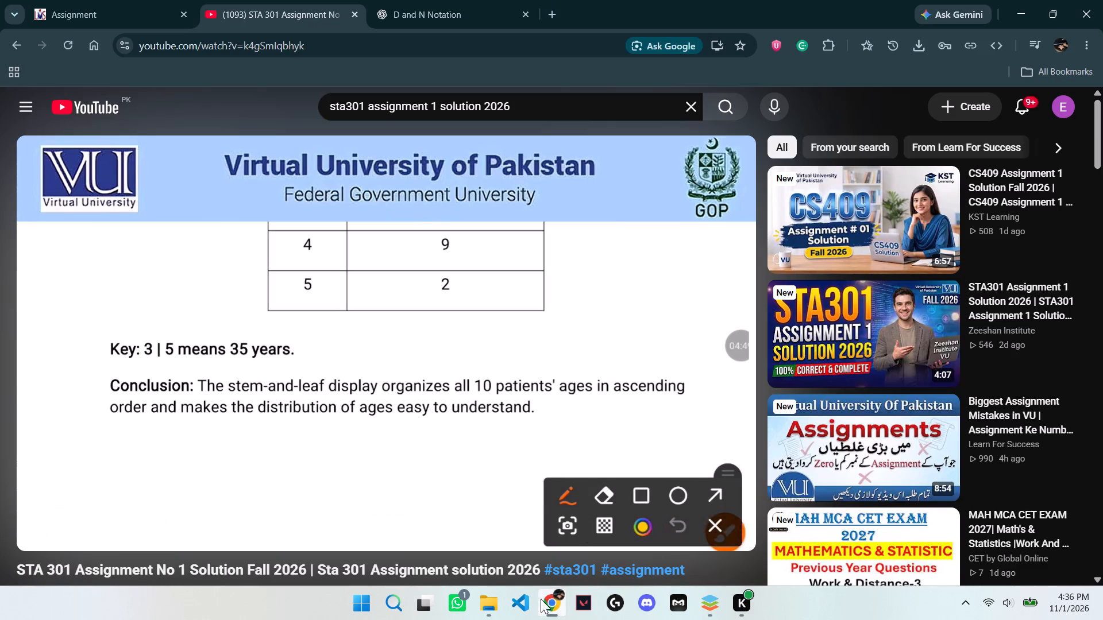
{"action": "left_click", "coordinate": [711, 606]}
{"action": "type", "text": "all 10"}
{"action": "key", "text": "space"}
{"action": "type", "text": "pat"}
{"action": "key", "text": "BackSpace"}
{"action": "key", "text": "BackSpace"}
{"action": "key", "text": "BackSpace"}
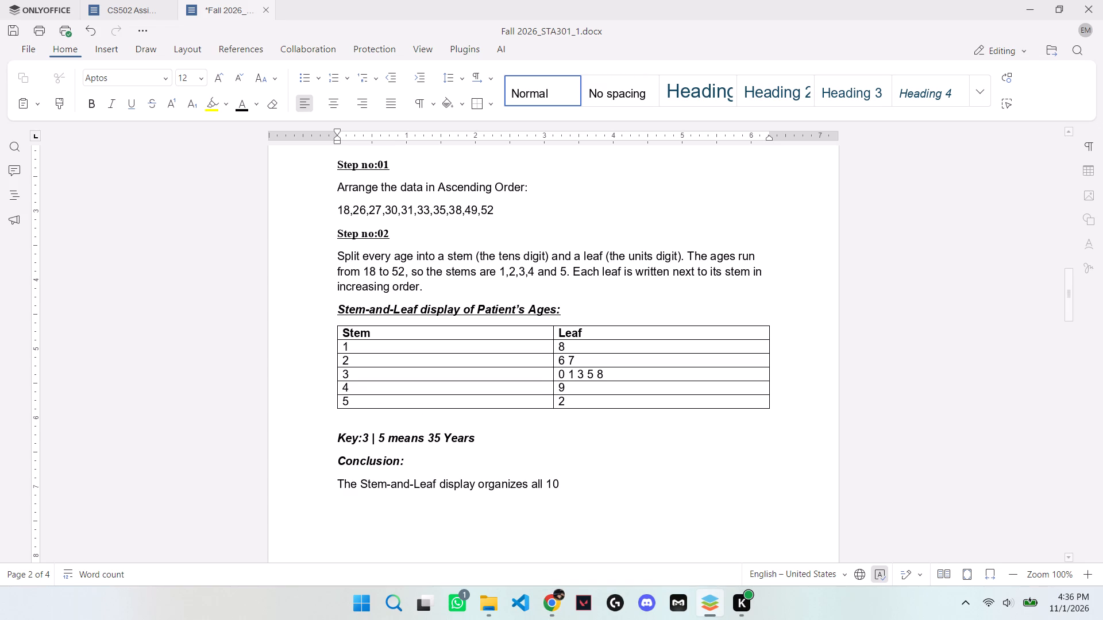
{"action": "type", "text": "Patient"}
{"action": "type", "text": "'s a"}
{"action": "type", "text": "ges"}
{"action": "key", "text": "space"}
Check the solution video and continue the conclusion sentence with "in ascending order and makes the distribution of".
{"action": "left_click", "coordinate": [547, 610]}
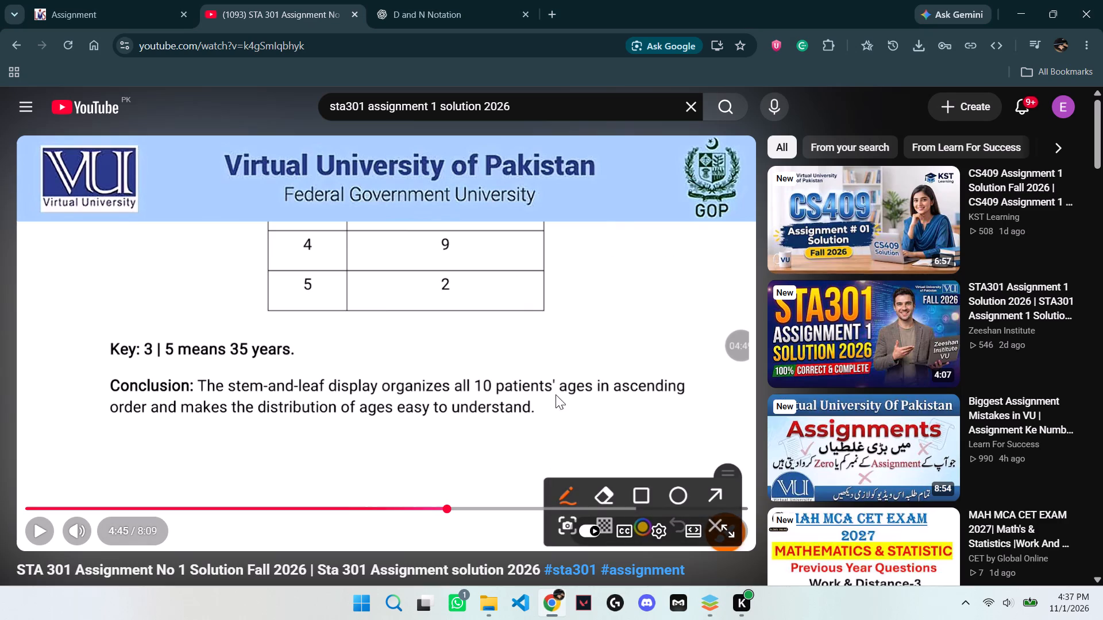
{"action": "left_click", "coordinate": [717, 611]}
{"action": "type", "text": "in ascending order"}
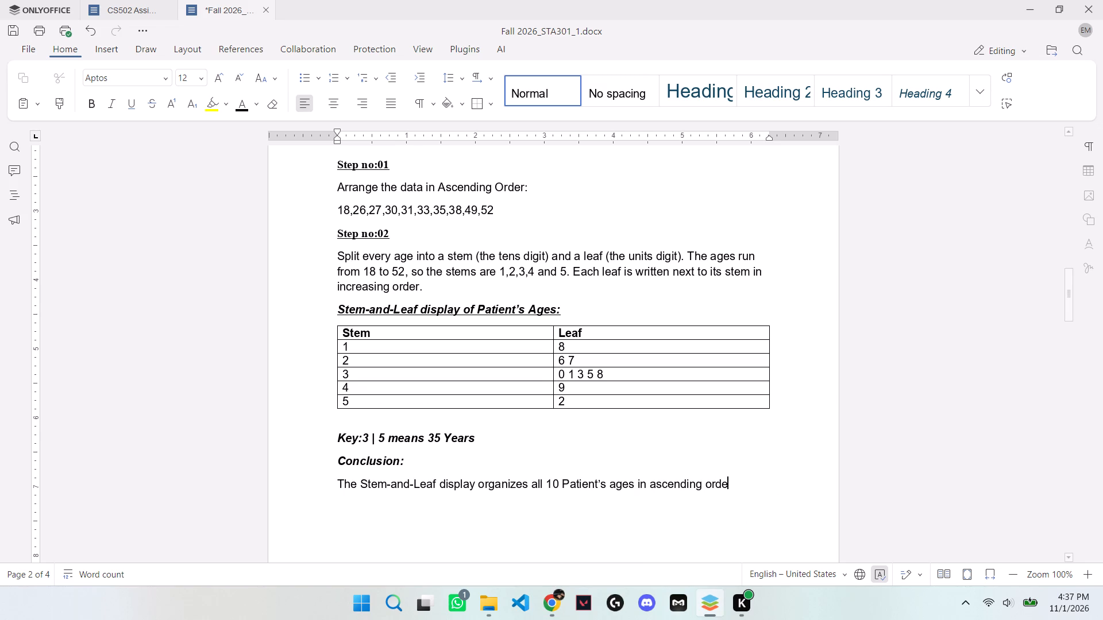
{"action": "key", "text": "space"}
{"action": "left_click", "coordinate": [556, 606]}
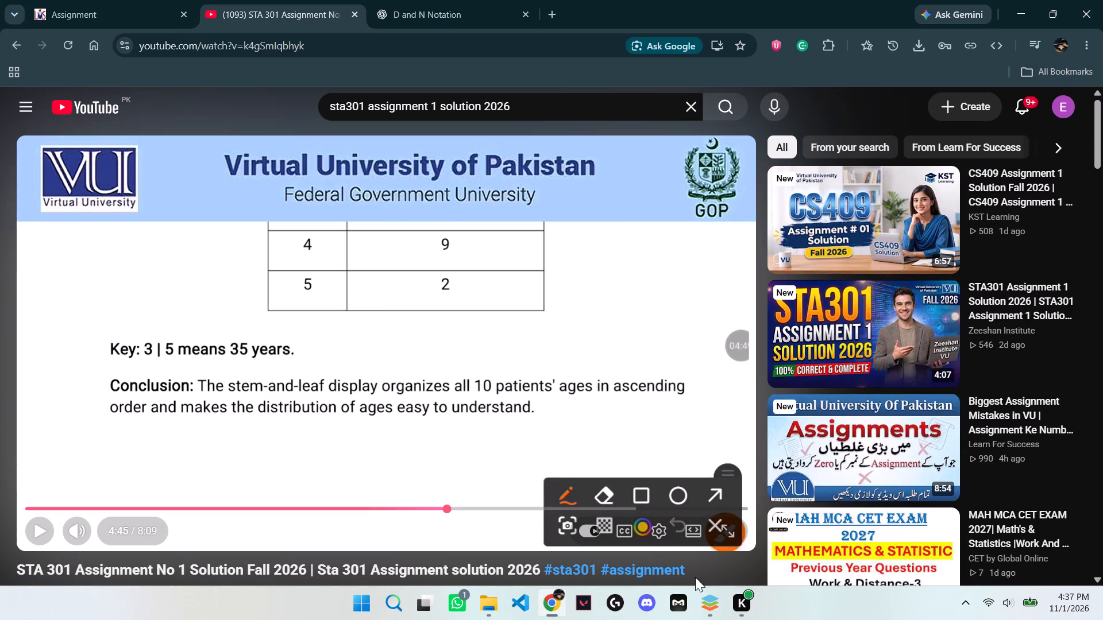
{"action": "left_click", "coordinate": [712, 600]}
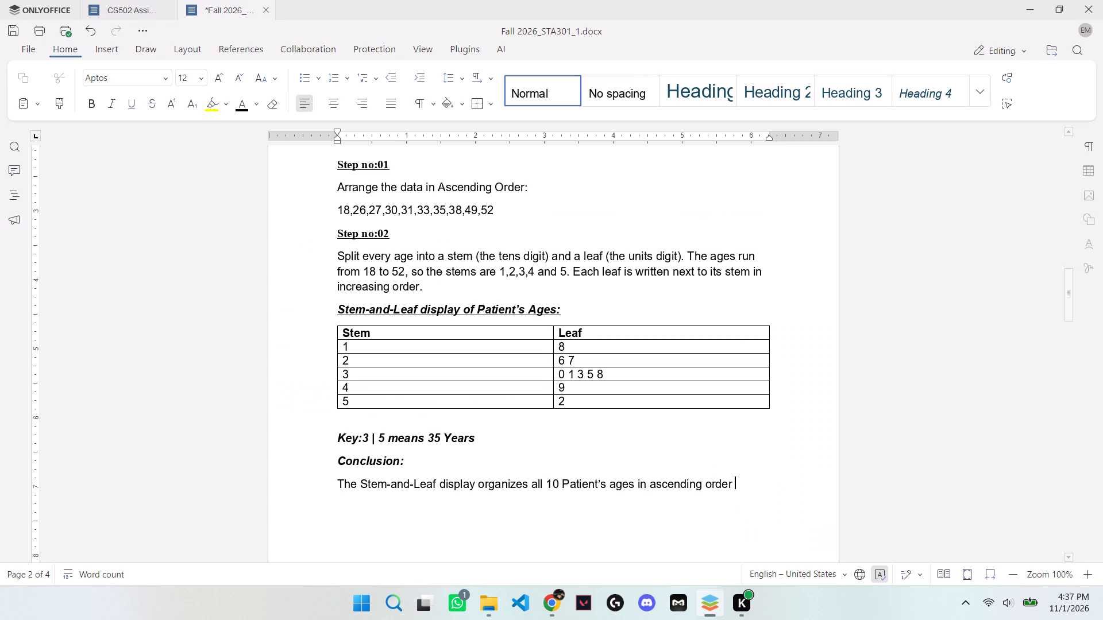
{"action": "type", "text": "and makes teh"}
{"action": "key", "text": "space"}
{"action": "key", "text": "BackSpace"}
{"action": "key", "text": "BackSpace"}
{"action": "key", "text": "BackSpace"}
{"action": "type", "text": "he s"}
{"action": "key", "text": "BackSpace"}
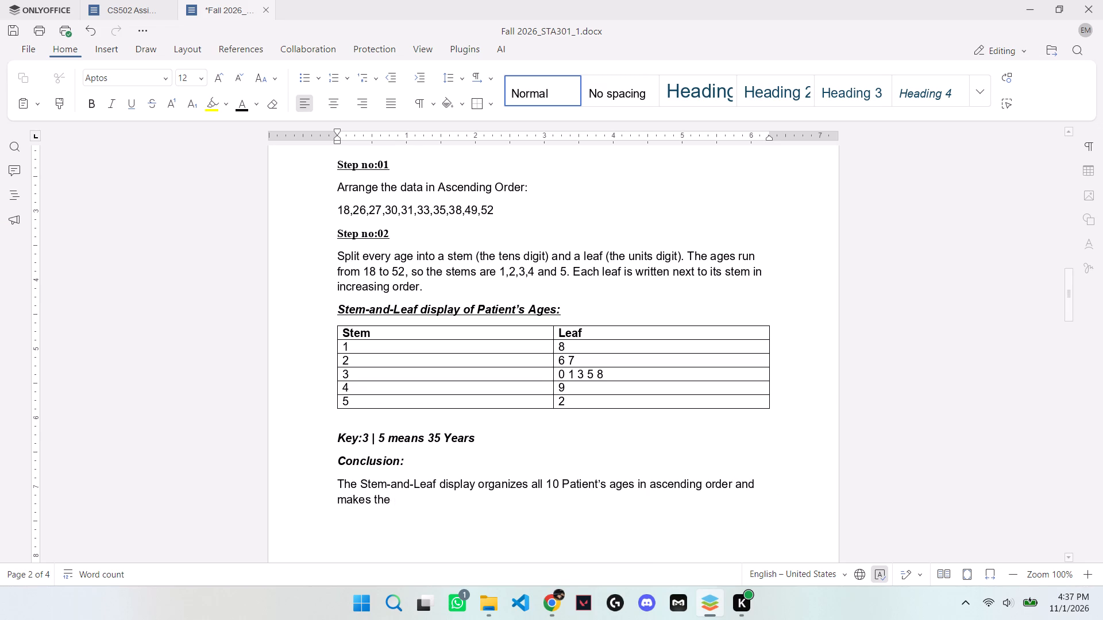
{"action": "type", "text": "distribution of"}
Check the solution video, finish the conclusion sentence with "ages easy to understand." and save the document.
{"action": "left_click", "coordinate": [557, 612]}
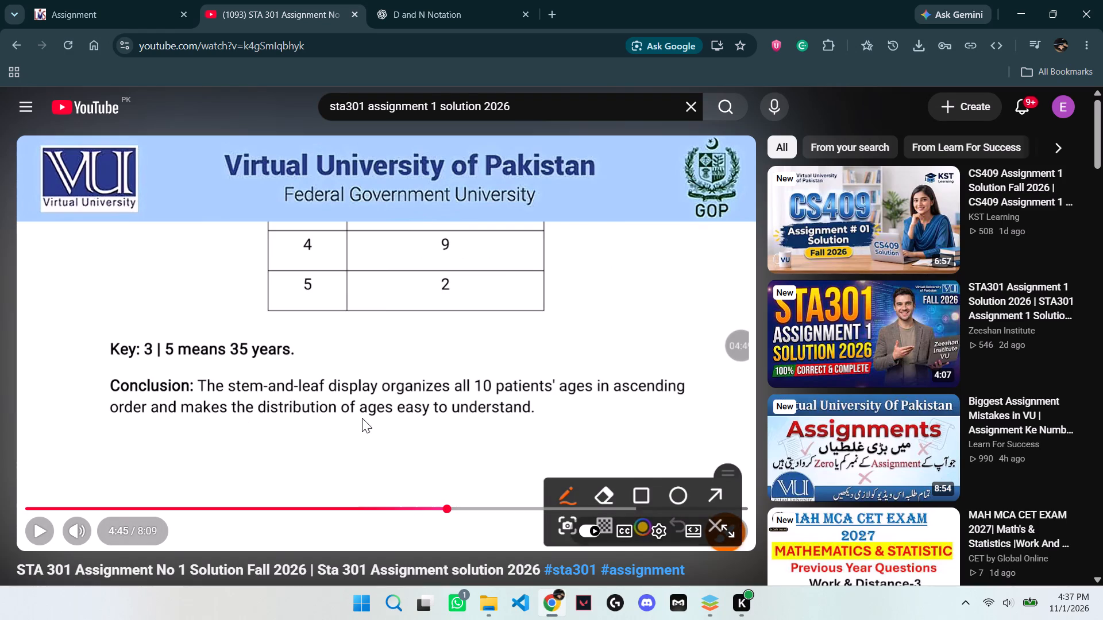
{"action": "left_click", "coordinate": [707, 611]}
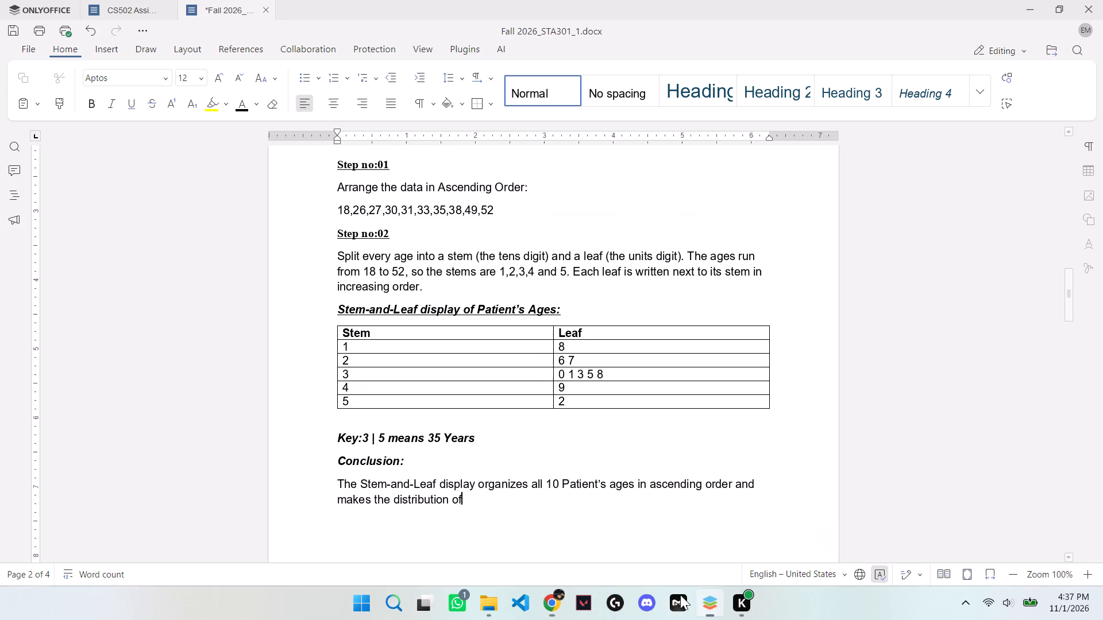
{"action": "key", "text": "space"}
{"action": "type", "text": "ages"}
{"action": "key", "text": "space"}
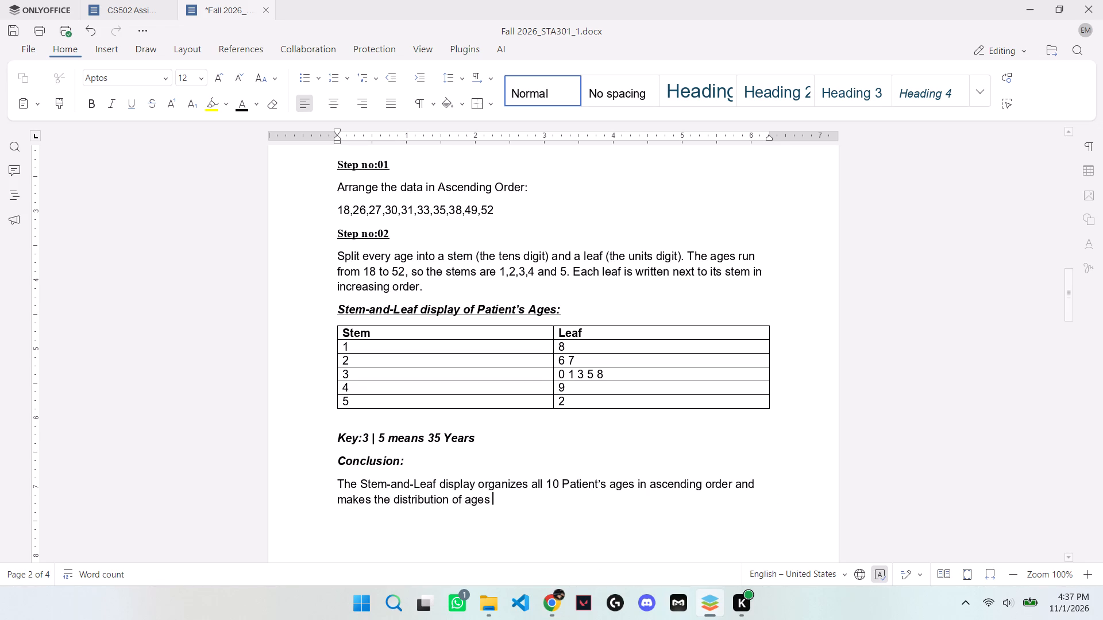
{"action": "left_click", "coordinate": [560, 597]}
{"action": "left_click", "coordinate": [711, 600]}
{"action": "type", "text": "easy to understand"}
{"action": "key", "text": "period"}
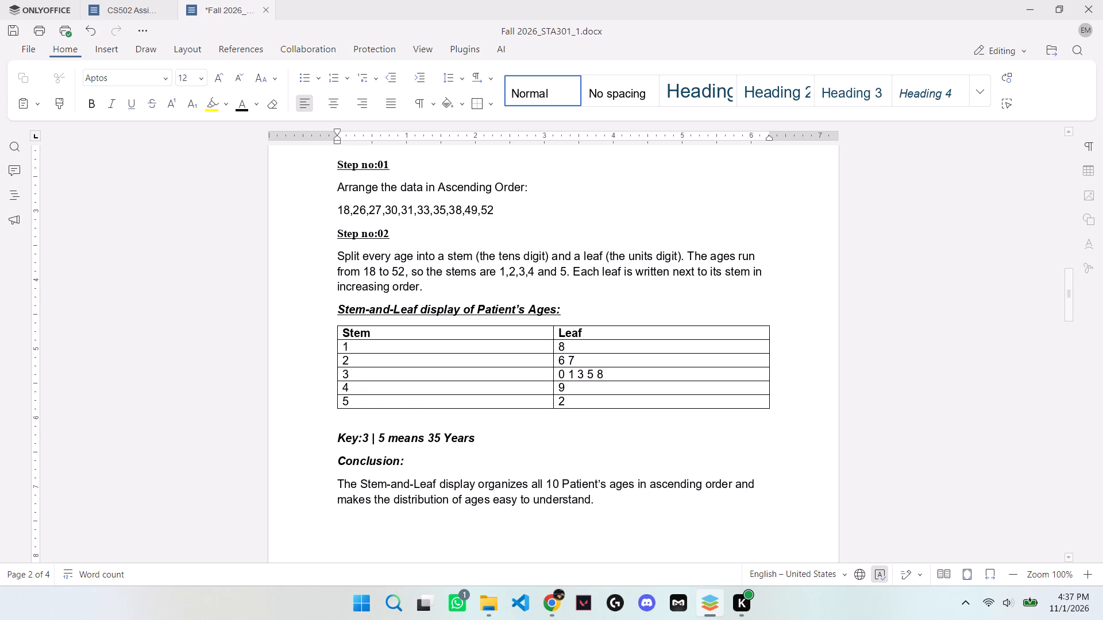
{"action": "key", "text": "ctrl+s"}
Review the Question 1 answer and the Question 2 task, and examine the start of Question 2 in the solution video.
{"action": "scroll", "coordinate": [620, 441], "scroll_direction": "up", "scroll_amount": 3}
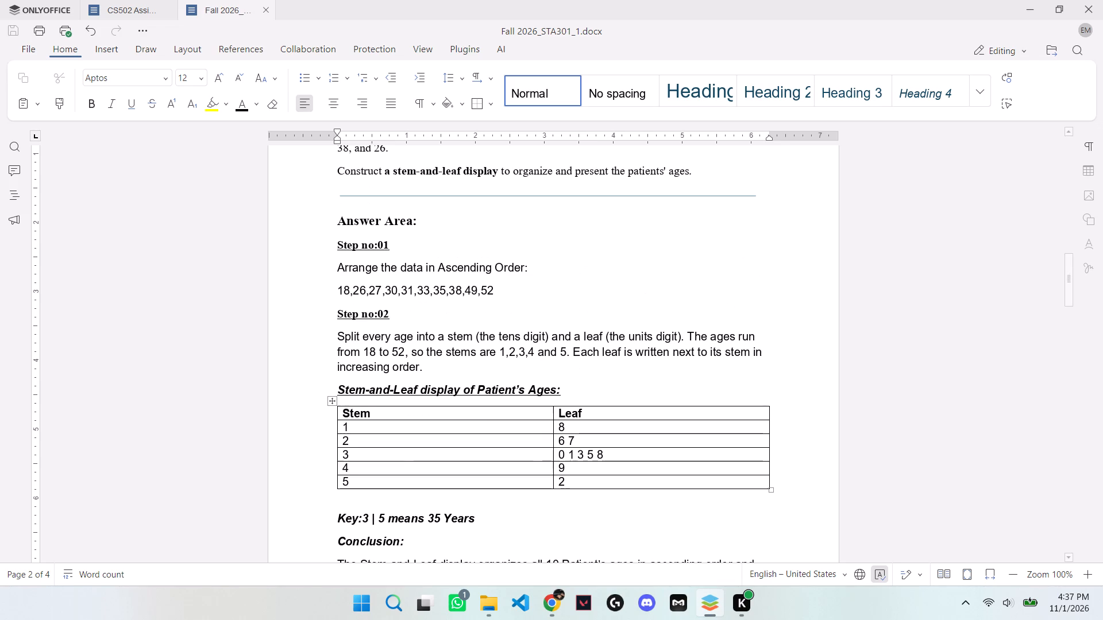
{"action": "scroll", "coordinate": [622, 441], "scroll_direction": "up", "scroll_amount": 1}
{"action": "scroll", "coordinate": [622, 441], "scroll_direction": "down", "scroll_amount": 5}
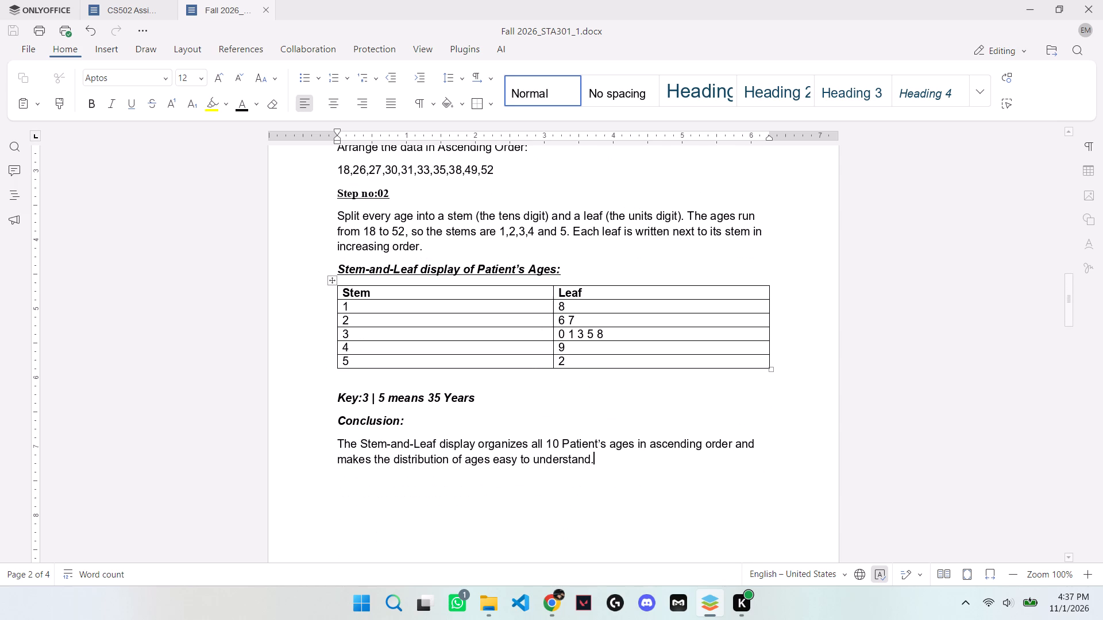
{"action": "scroll", "coordinate": [659, 518], "scroll_direction": "down", "scroll_amount": 14}
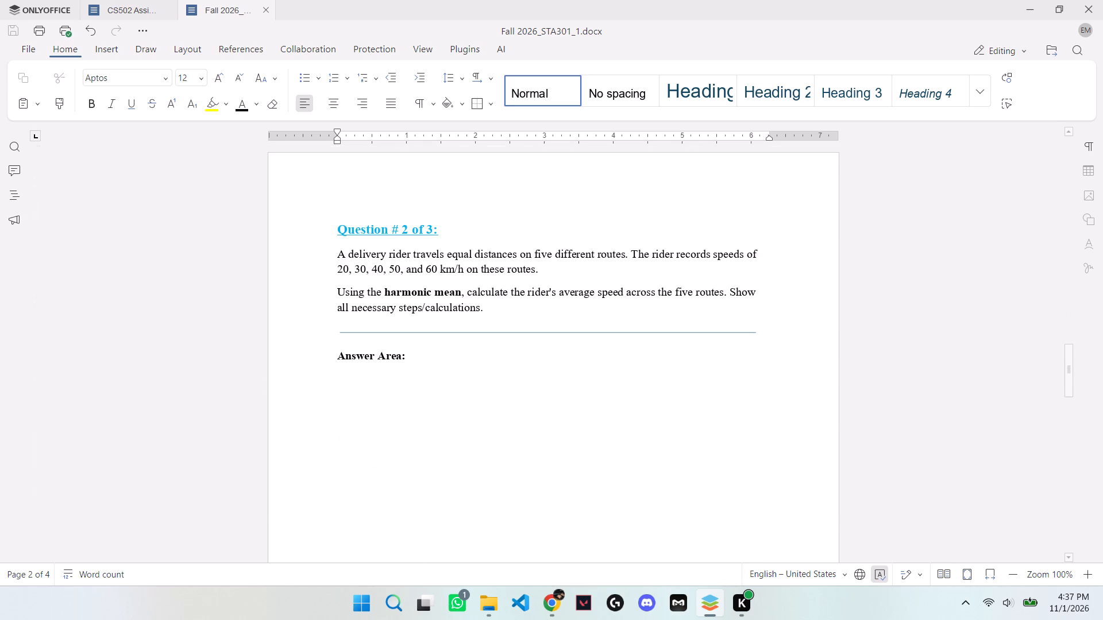
{"action": "left_click", "coordinate": [558, 608]}
{"action": "left_click", "coordinate": [503, 402]}
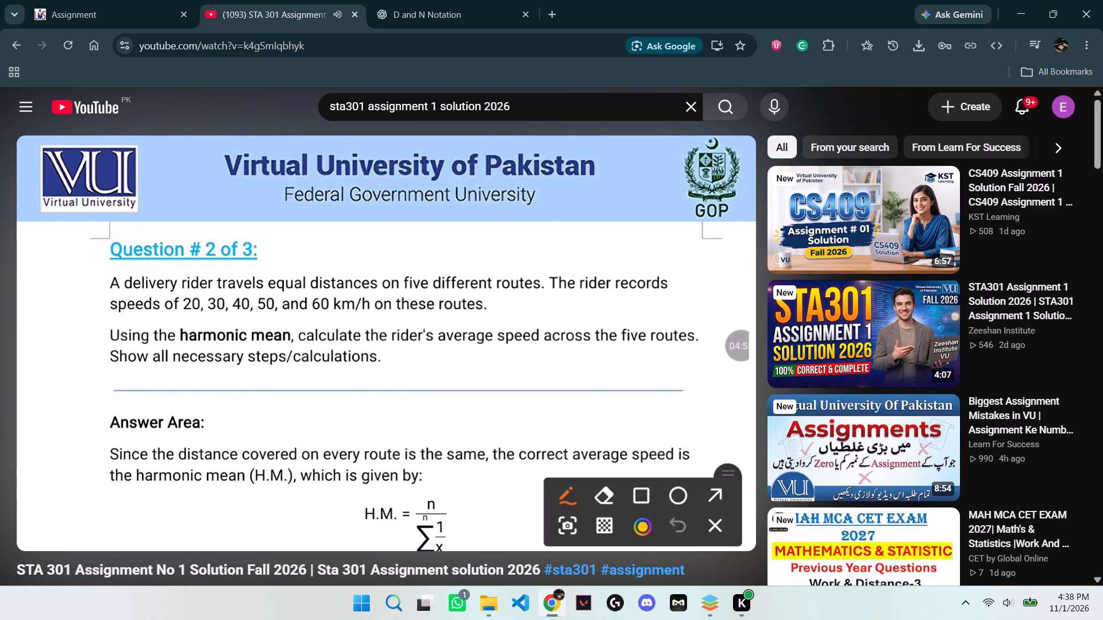
{"action": "left_click", "coordinate": [319, 382]}
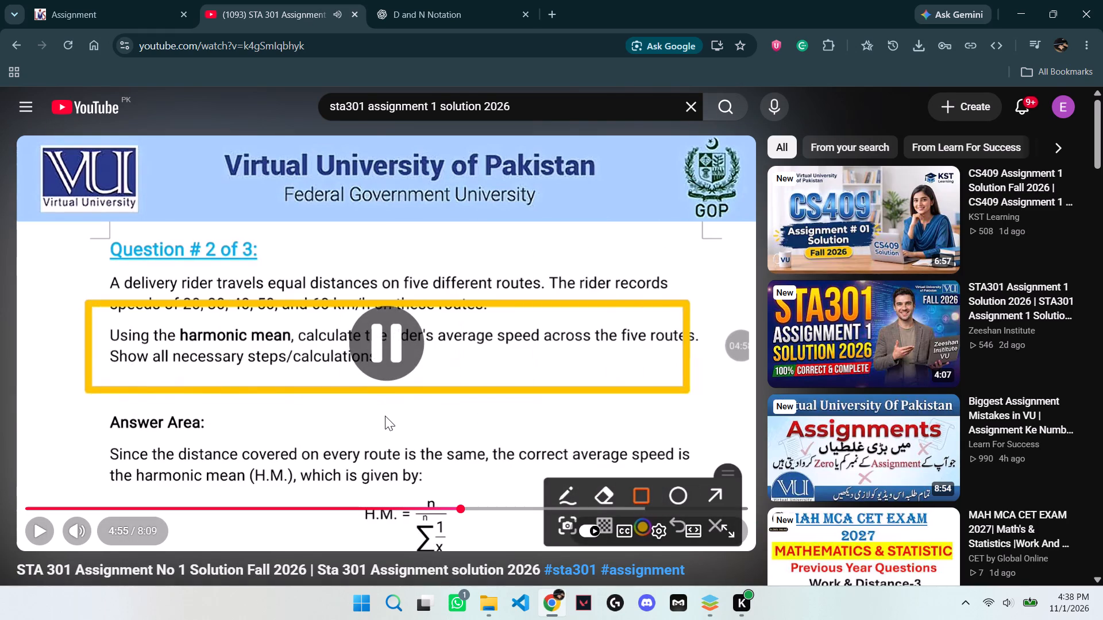
{"action": "key", "text": "Left"}
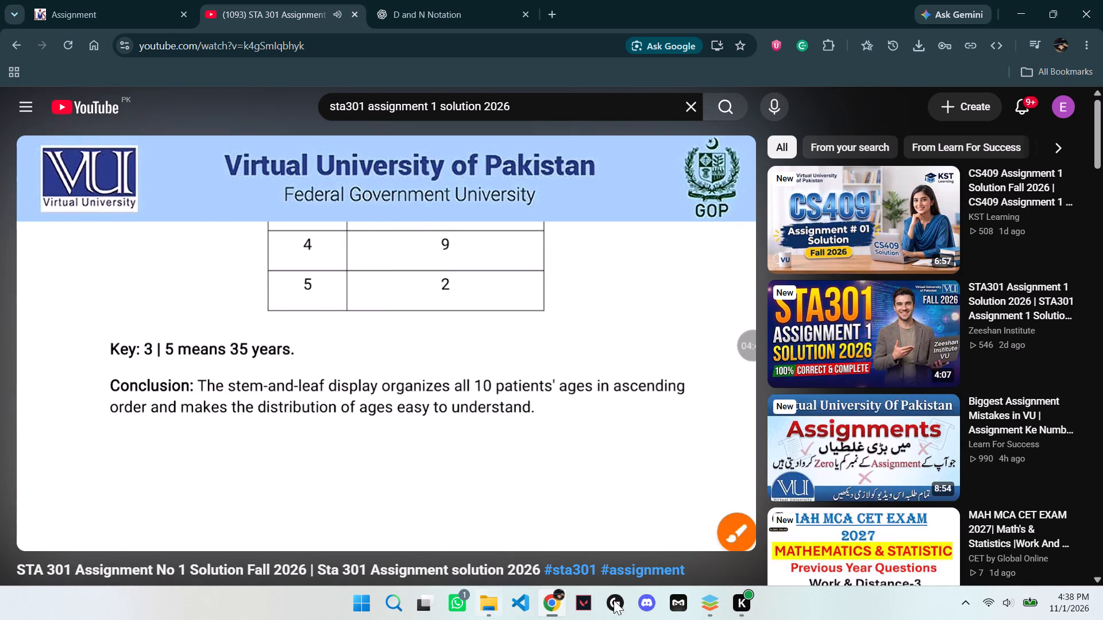
Return to the document, place the cursor on the empty line below Question 2's "Answer Area:" heading and save.
{"action": "left_click", "coordinate": [722, 617]}
{"action": "scroll", "coordinate": [508, 417], "scroll_direction": "up", "scroll_amount": 6}
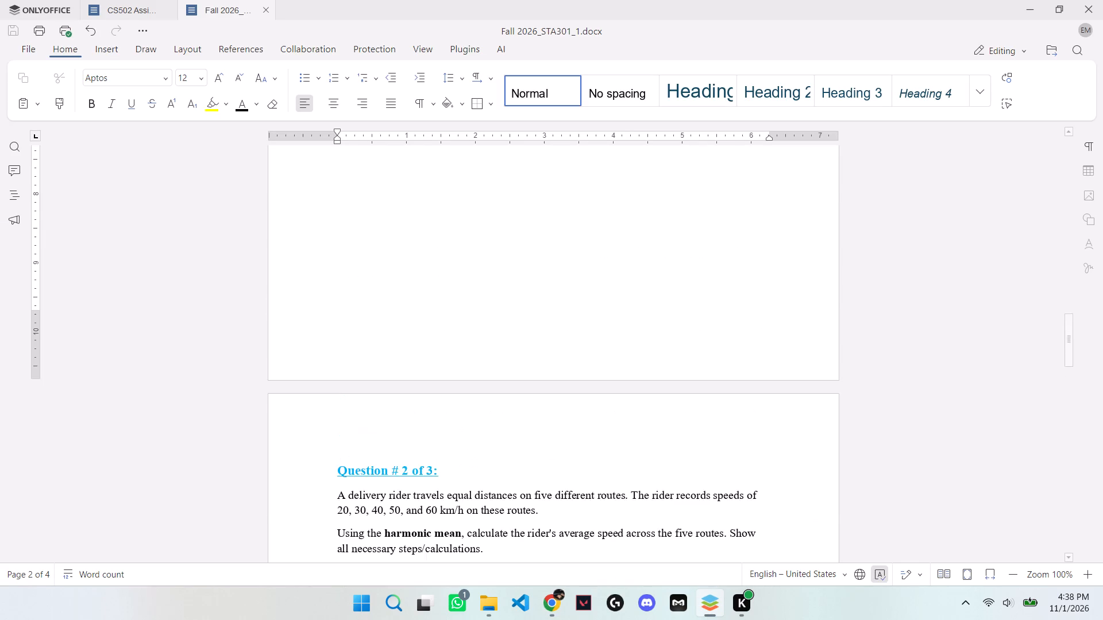
{"action": "scroll", "coordinate": [508, 416], "scroll_direction": "up", "scroll_amount": 3}
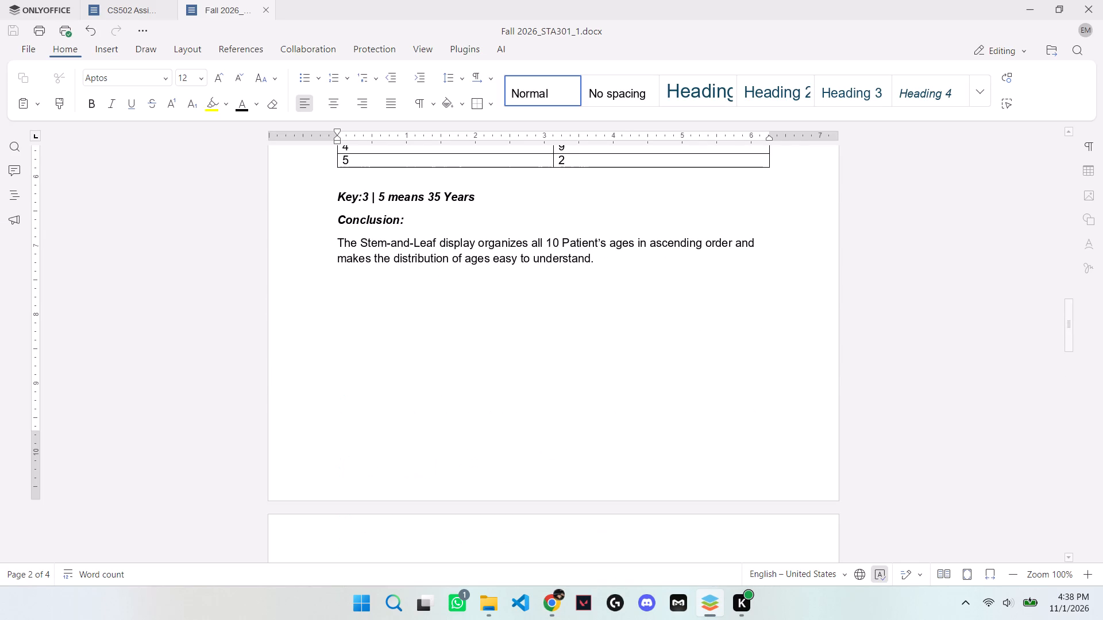
{"action": "scroll", "coordinate": [508, 416], "scroll_direction": "down", "scroll_amount": 9}
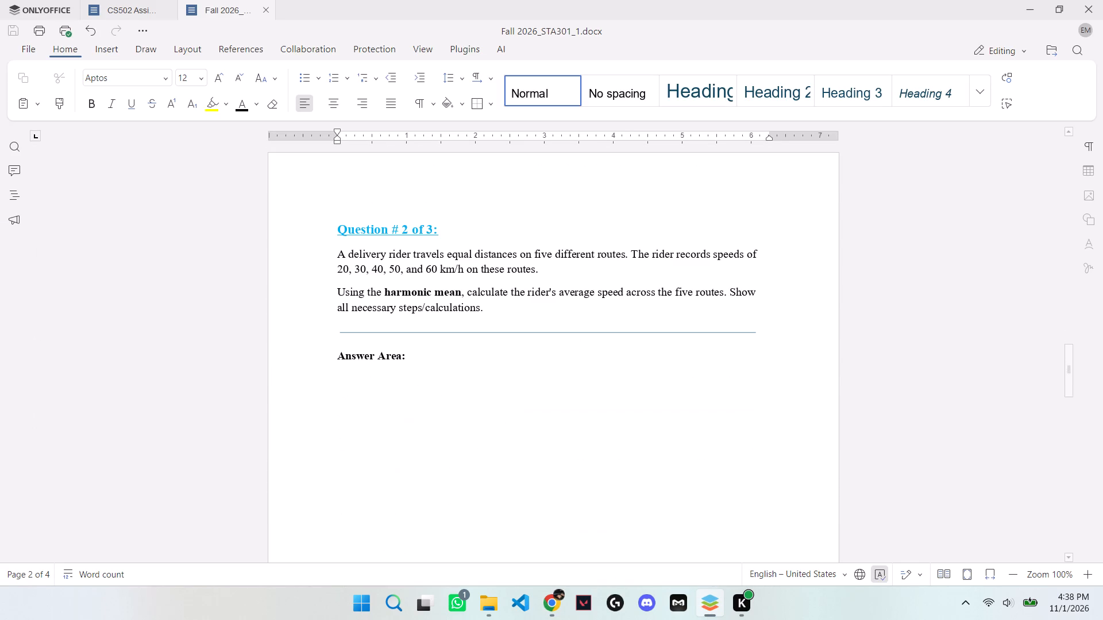
{"action": "left_click", "coordinate": [371, 392]}
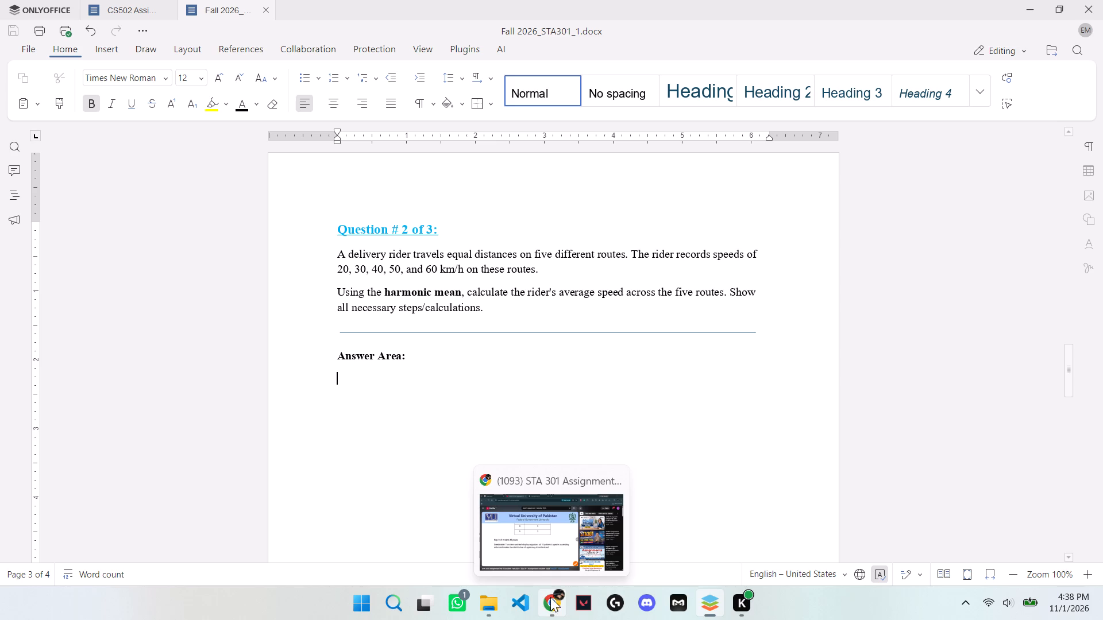
{"action": "key", "text": "ctrl+s"}
{"action": "left_click", "coordinate": [556, 605]}
{"action": "left_click", "coordinate": [522, 407]}
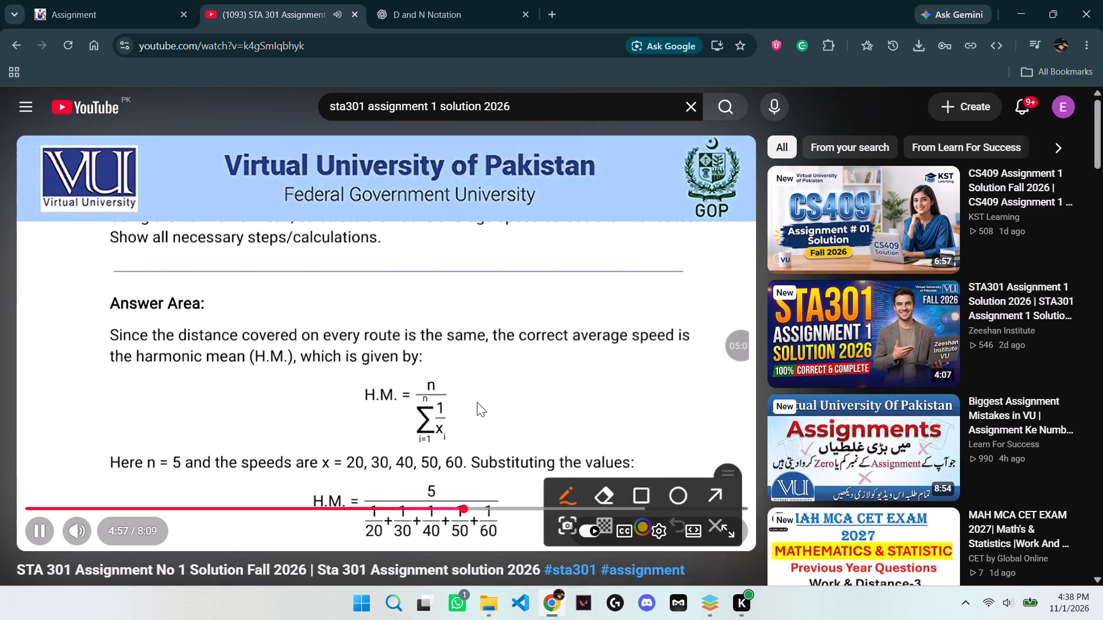
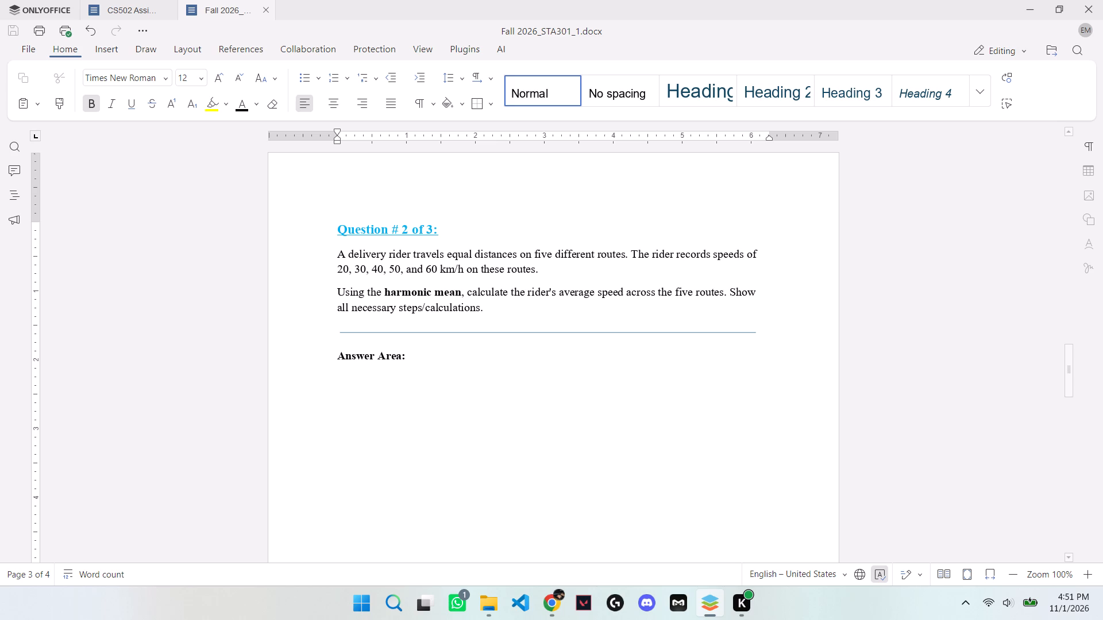
Switch to the YouTube solution video in Chrome and rewind it to the start of the Question 2 answer.
{"action": "left_click", "coordinate": [557, 615]}
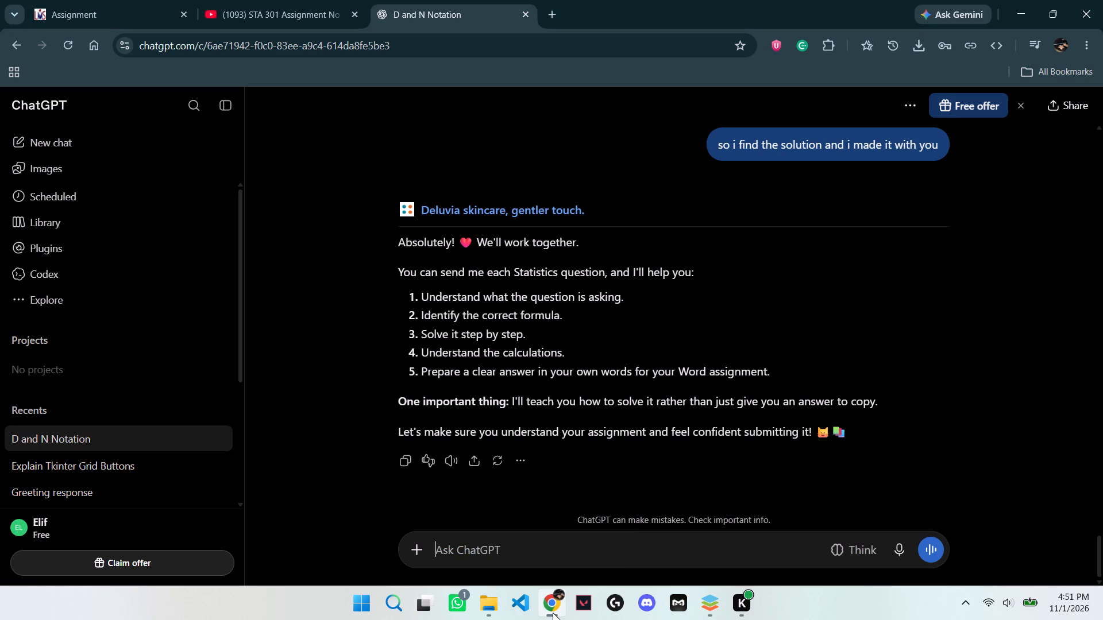
{"action": "left_click", "coordinate": [264, 0]}
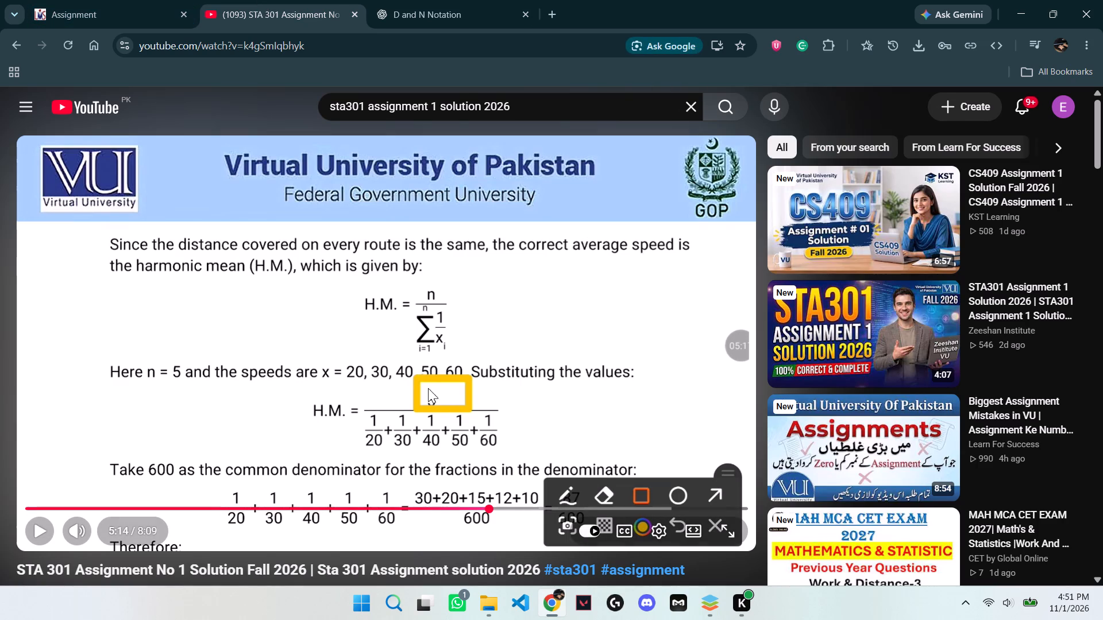
{"action": "left_click", "coordinate": [441, 411]}
{"action": "left_click", "coordinate": [428, 458]}
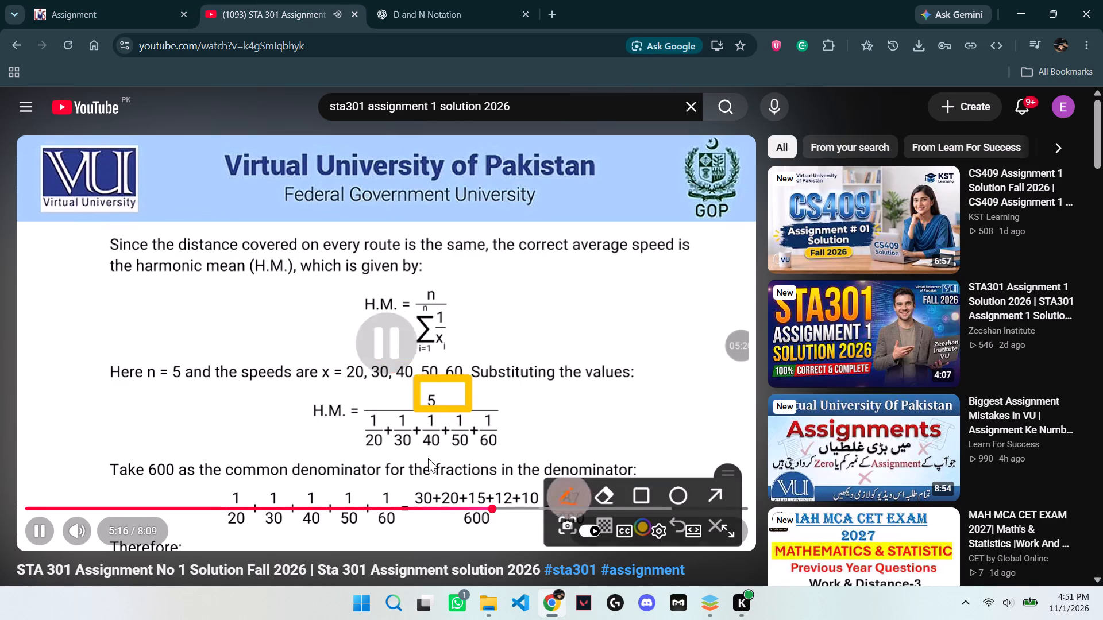
{"action": "key", "text": "Left"}
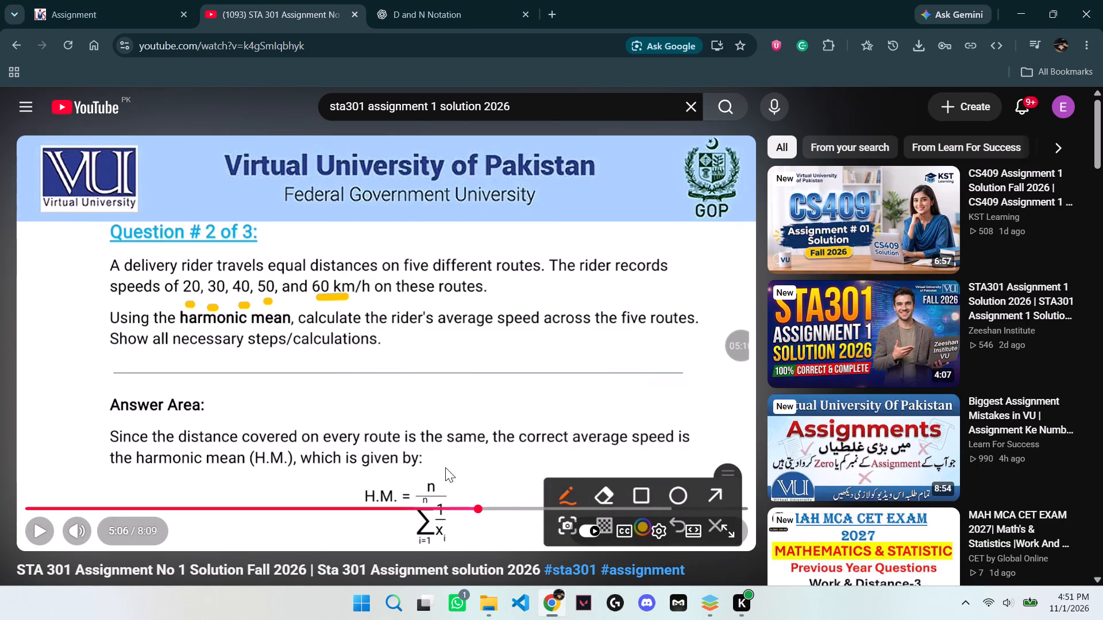
Return to the ONLYOFFICE assignment document and apply the Normal style to the empty line below Answer Area.
{"action": "left_click", "coordinate": [708, 606]}
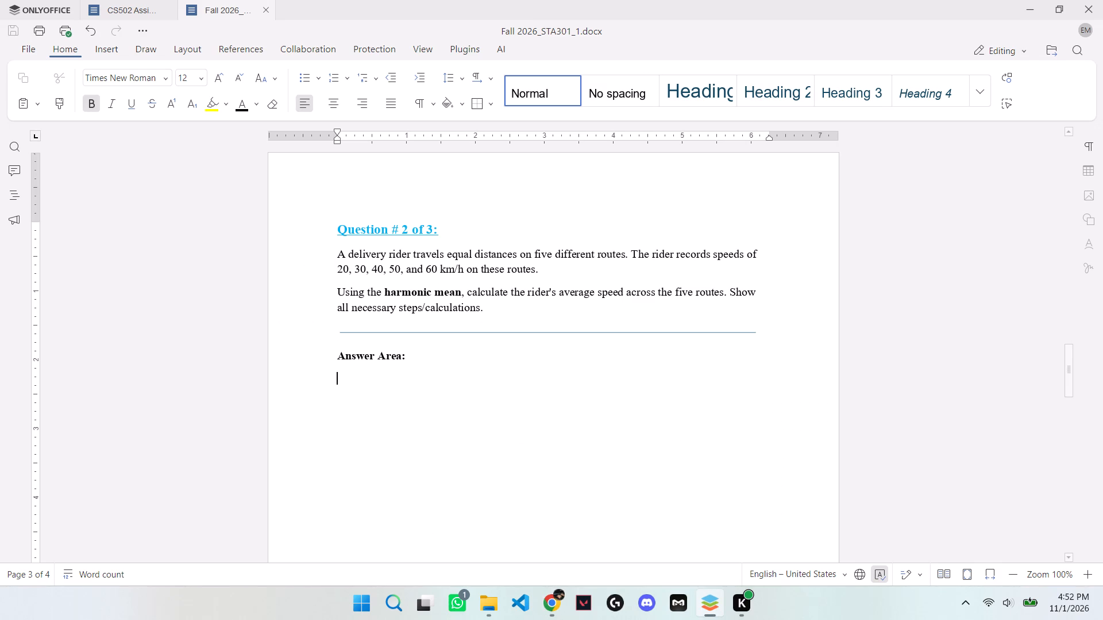
{"action": "left_click", "coordinate": [529, 77]}
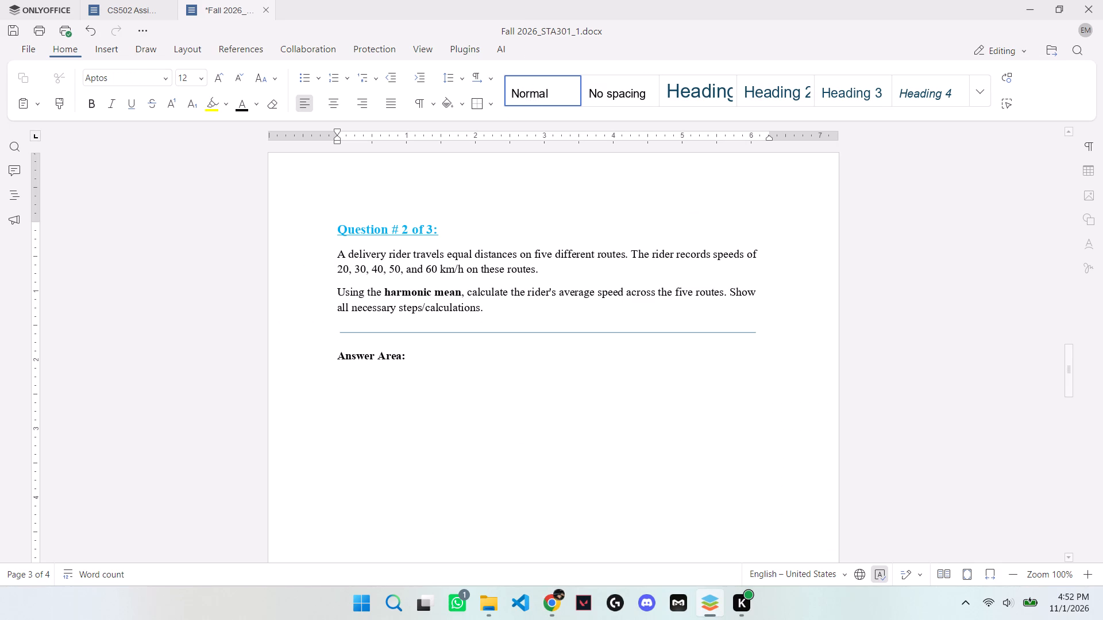
Begin the Question 2 answer with the words "Since the distance covered in".
{"action": "type", "text": "Since r"}
{"action": "key", "text": "BackSpace"}
{"action": "type", "text": "the"}
{"action": "key", "text": "space"}
{"action": "type", "text": "dis"}
{"action": "type", "text": "tance"}
{"action": "key", "text": "space"}
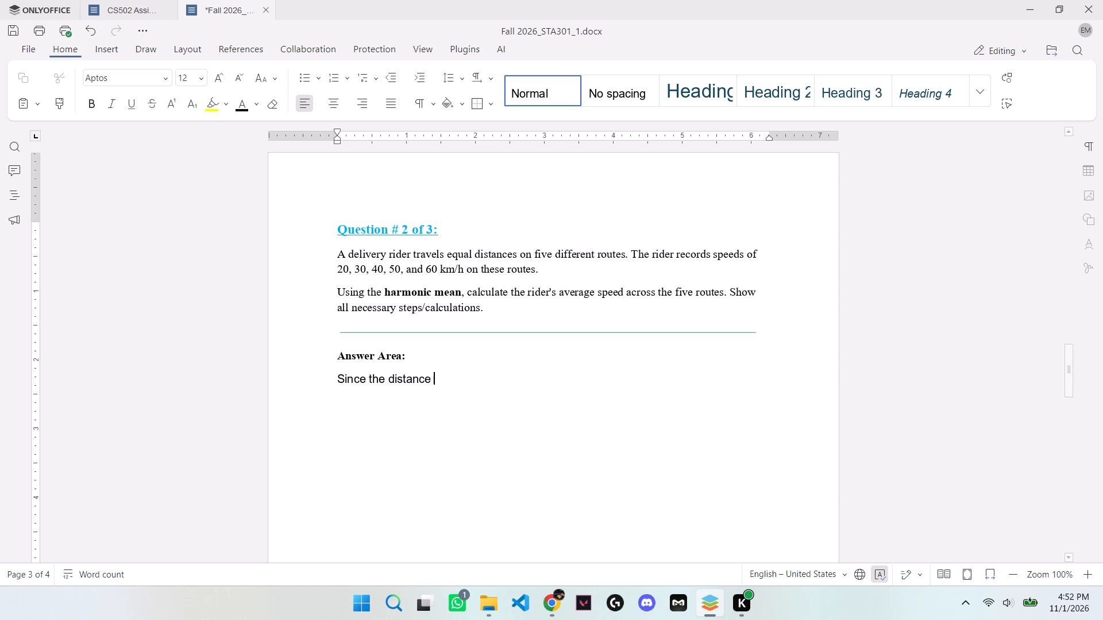
{"action": "type", "text": "coverd"}
{"action": "key", "text": "space"}
{"action": "key", "text": "BackSpace"}
{"action": "key", "text": "BackSpace"}
{"action": "key", "text": "BackSpace"}
{"action": "key", "text": "BackSpace"}
{"action": "type", "text": "ered in wvery"}
{"action": "key", "text": "space"}
{"action": "key", "text": "BackSpace"}
{"action": "key", "text": "BackSpace"}
{"action": "key", "text": "BackSpace"}
{"action": "key", "text": "BackSpace"}
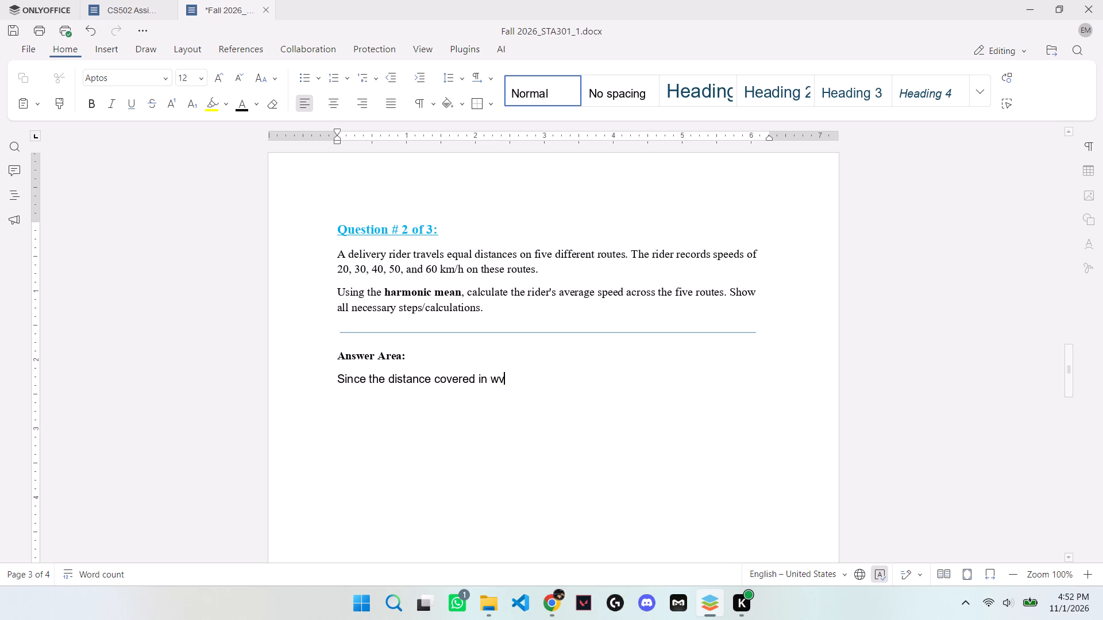
{"action": "key", "text": "BackSpace"}
{"action": "key", "text": "BackSpace"}
{"action": "key", "text": "BackSpace"}
{"action": "key", "text": "space"}
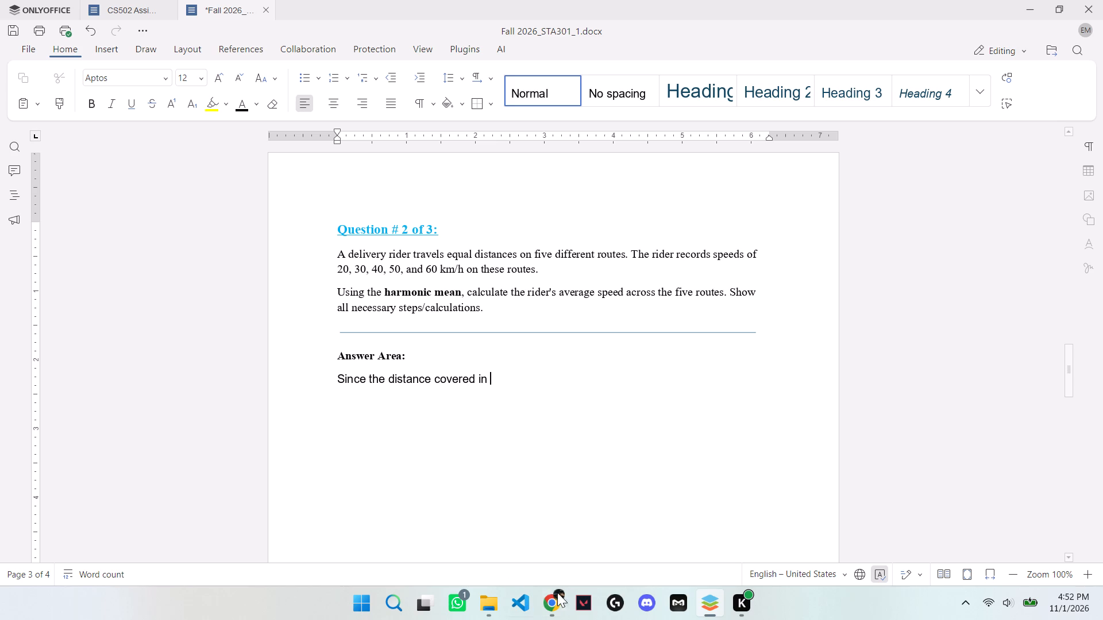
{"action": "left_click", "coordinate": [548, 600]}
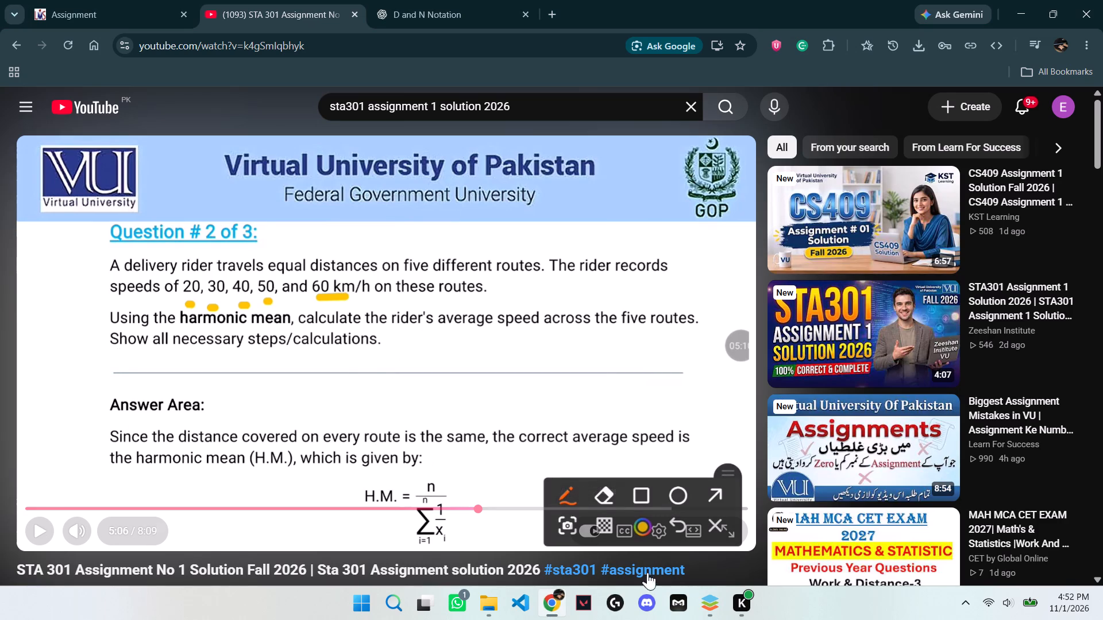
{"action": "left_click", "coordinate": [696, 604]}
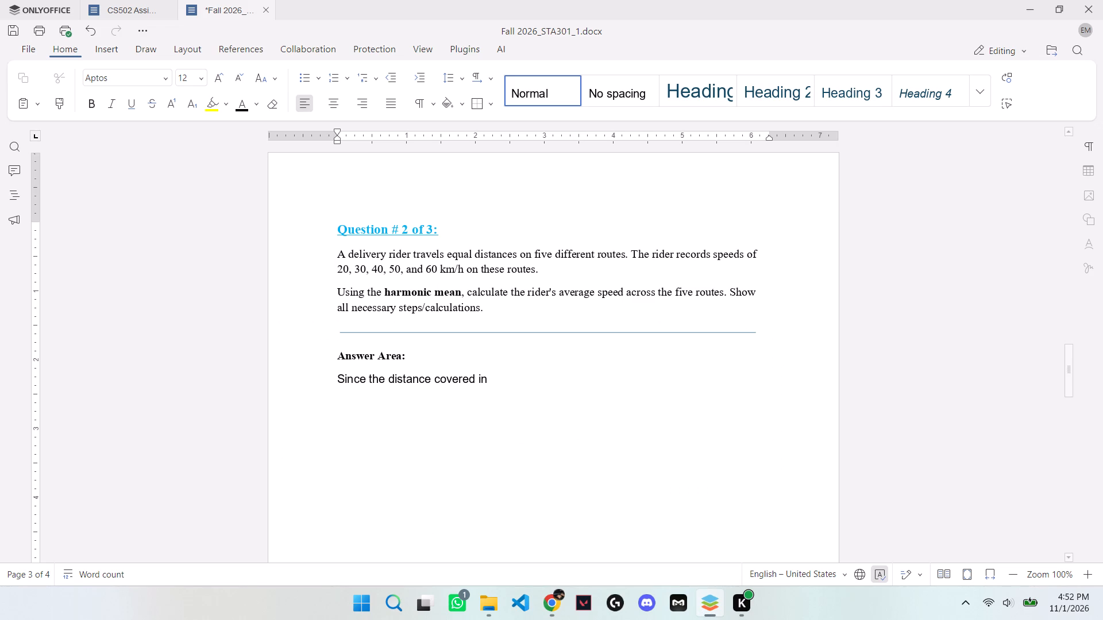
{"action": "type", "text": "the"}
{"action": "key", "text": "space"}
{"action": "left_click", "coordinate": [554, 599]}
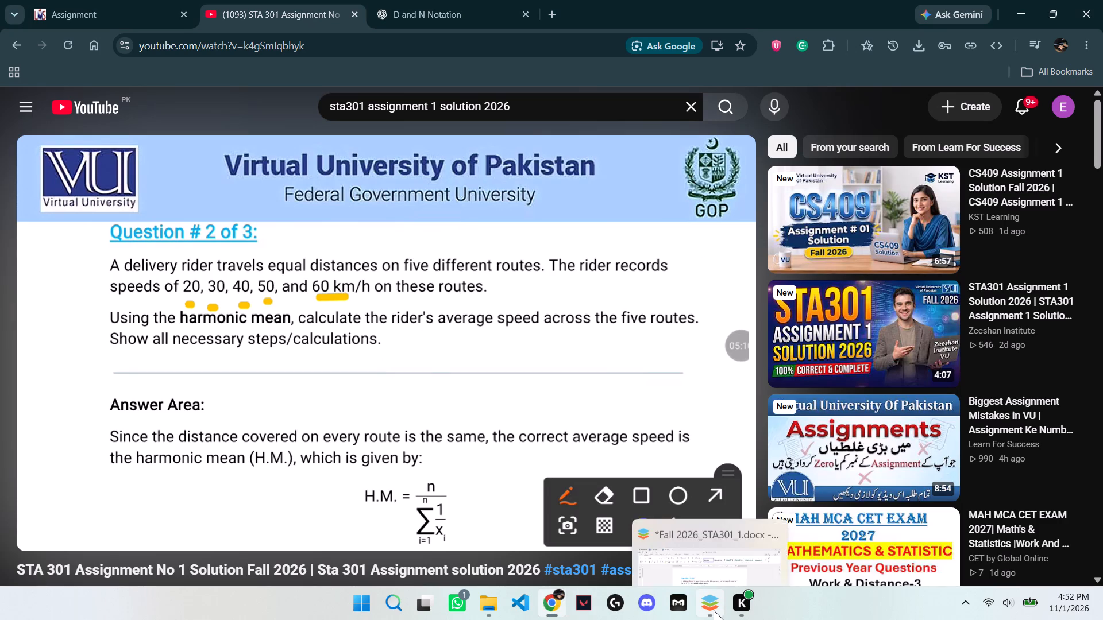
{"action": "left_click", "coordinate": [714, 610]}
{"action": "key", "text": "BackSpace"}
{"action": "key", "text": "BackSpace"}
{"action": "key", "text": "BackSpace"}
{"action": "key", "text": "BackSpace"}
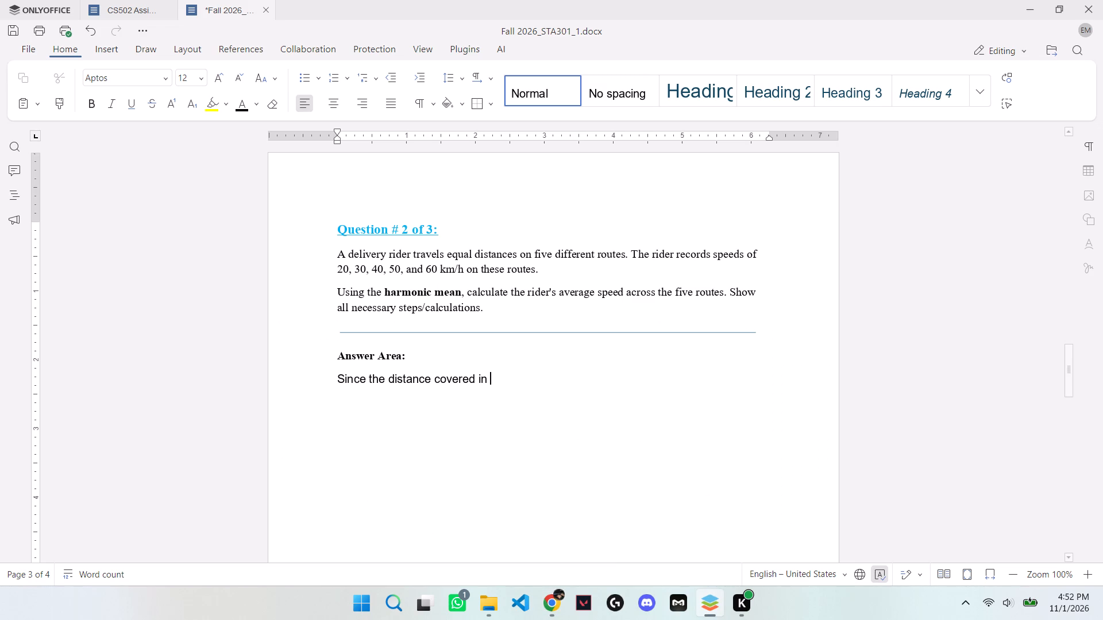
Replace the word "in" at the end of the answer sentence with "on every route is same".
{"action": "key", "text": "BackSpace"}
{"action": "key", "text": "BackSpace"}
{"action": "key", "text": "BackSpace"}
{"action": "type", "text": "on"}
{"action": "key", "text": "space"}
{"action": "type", "text": "every routee"}
{"action": "key", "text": "BackSpace"}
{"action": "key", "text": "space"}
{"action": "type", "text": "is same"}
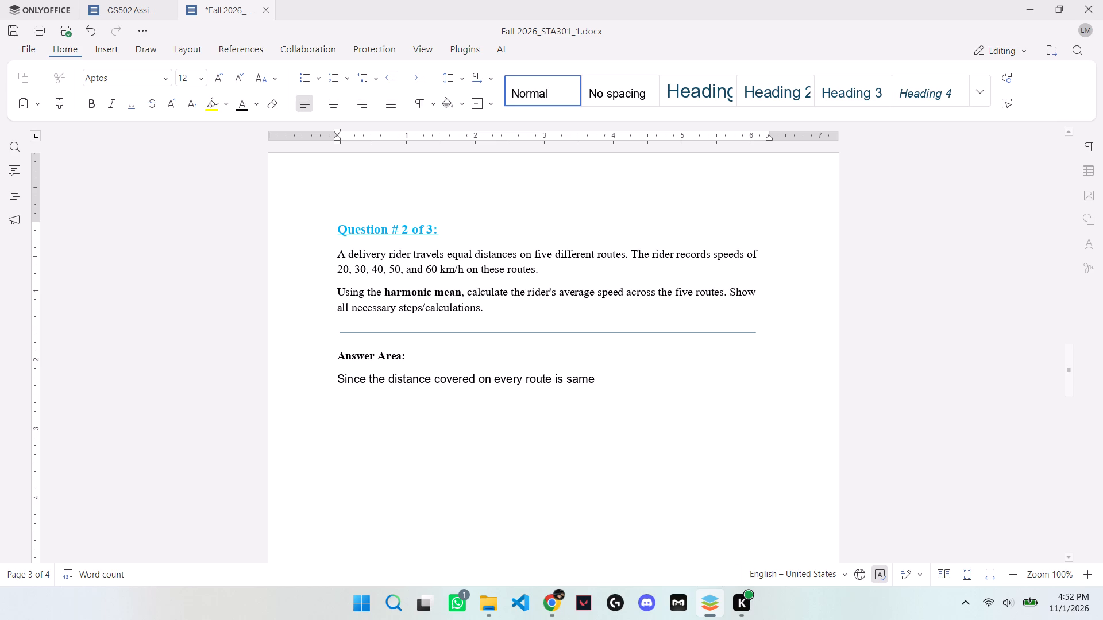
Compare the wording with the YouTube solution and insert "the" before "same" in the answer sentence.
{"action": "left_click", "coordinate": [550, 609]}
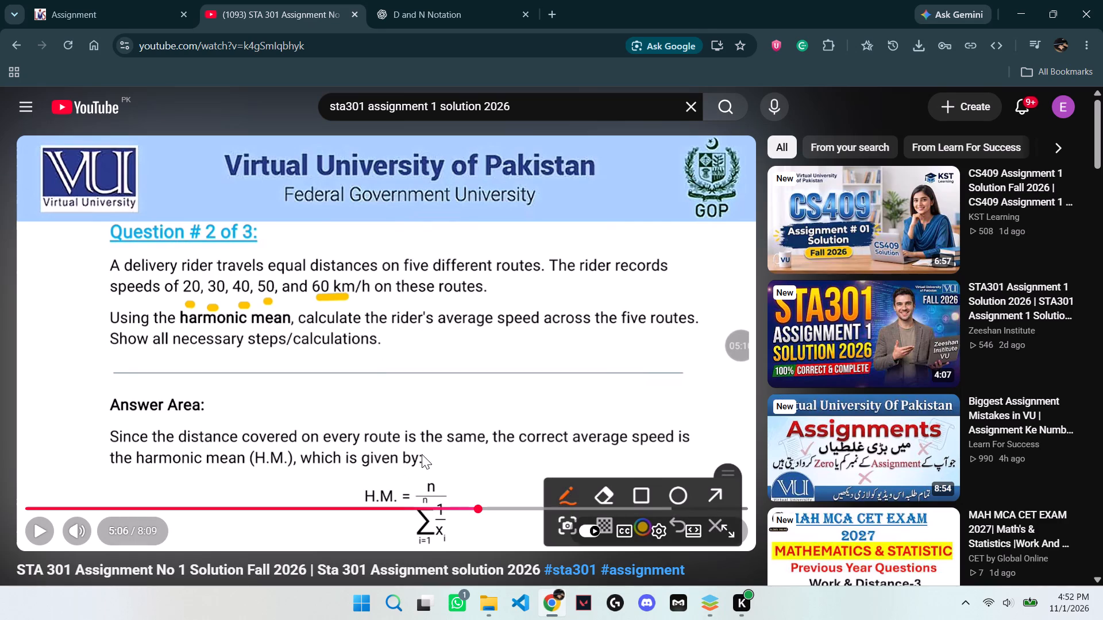
{"action": "left_click", "coordinate": [711, 609]}
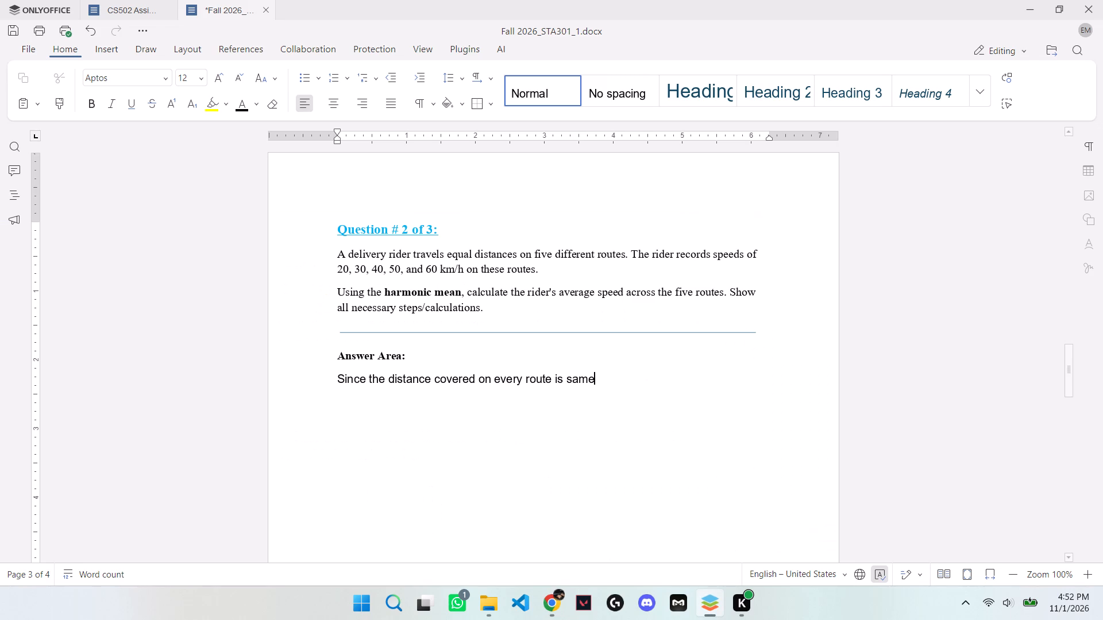
{"action": "key", "text": "Left"}
{"action": "key", "text": "Left"}
{"action": "key", "text": "Left"}
{"action": "key", "text": "Left"}
{"action": "type", "text": "the"}
{"action": "key", "text": "space"}
{"action": "key", "text": "Right"}
{"action": "key", "text": "Right"}
{"action": "key", "text": "Right"}
{"action": "key", "text": "Right"}
Consult the YouTube solution in Chrome and continue the ONLYOFFICE answer sentence with ", the correct average speed".
{"action": "left_click", "coordinate": [557, 610]}
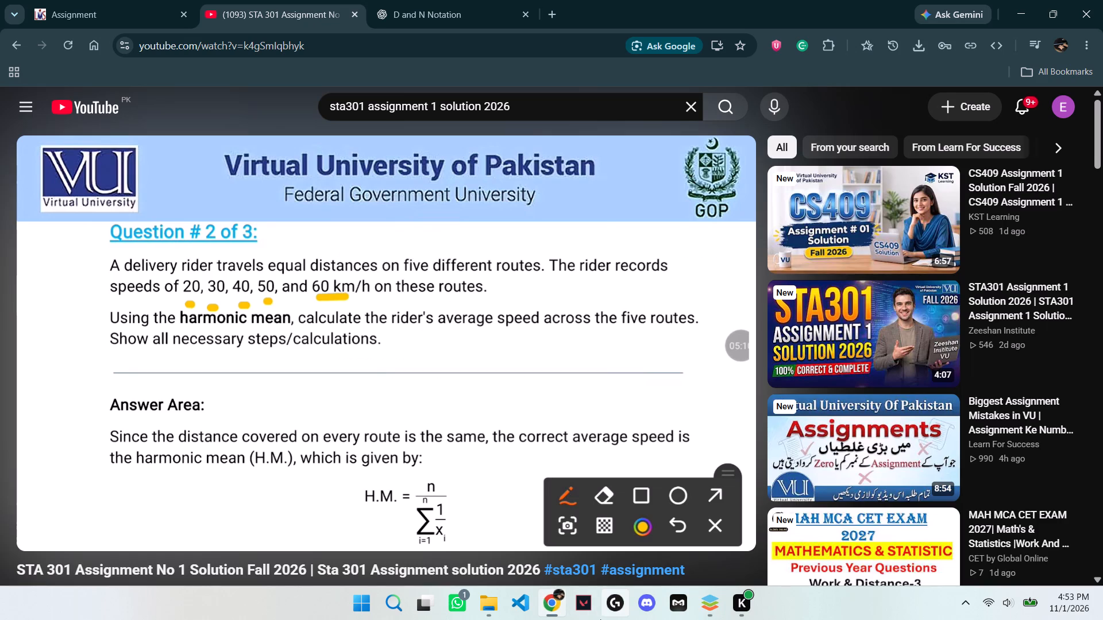
{"action": "left_click", "coordinate": [716, 606]}
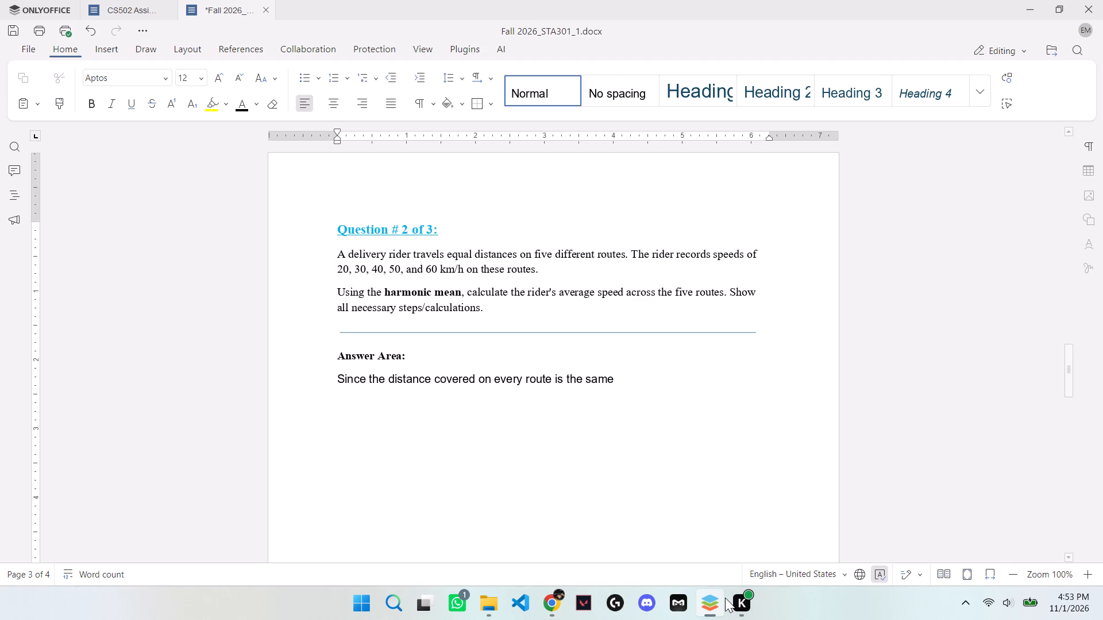
{"action": "key", "text": "F12"}
{"action": "key", "text": "space"}
{"action": "left_click", "coordinate": [556, 617]}
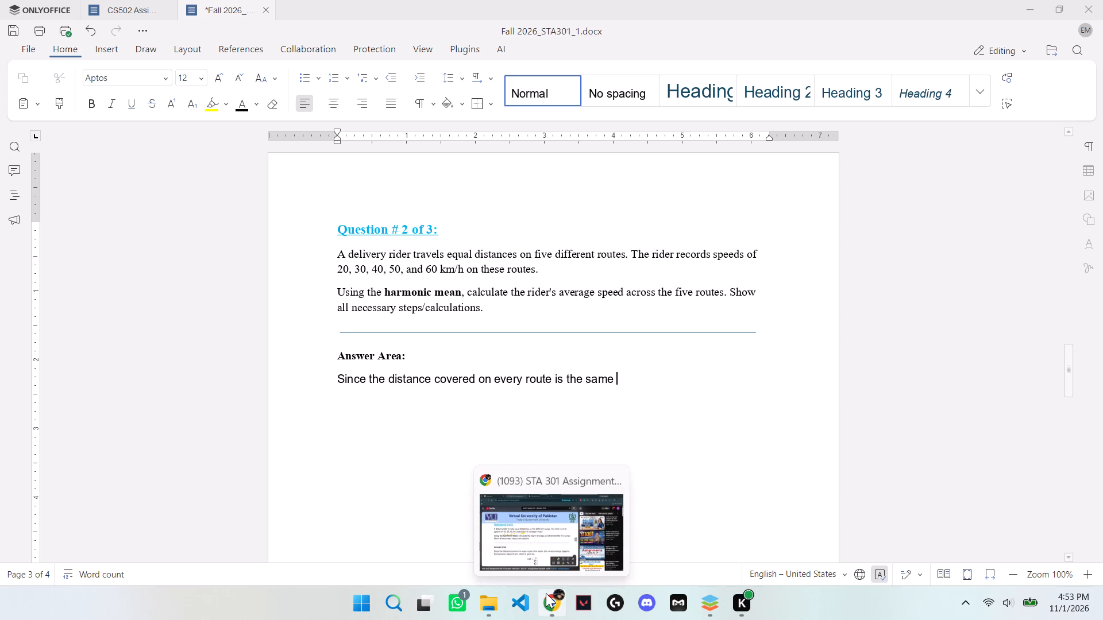
{"action": "left_click", "coordinate": [558, 606]}
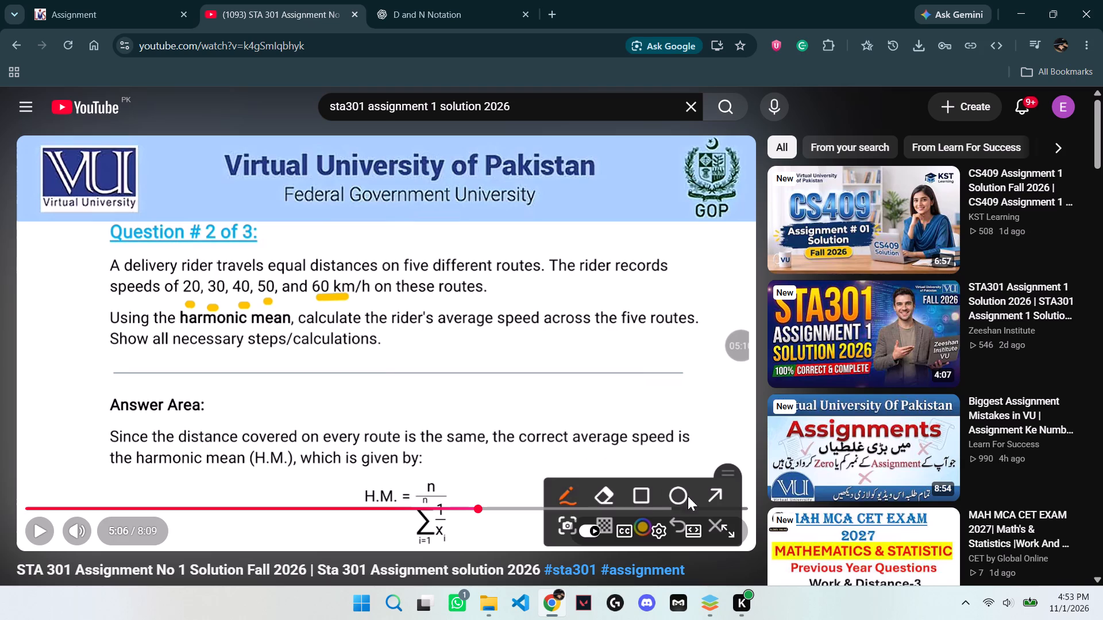
{"action": "left_click", "coordinate": [700, 610]}
{"action": "key", "text": "BackSpace"}
{"action": "type", "text": ", the corrwec"}
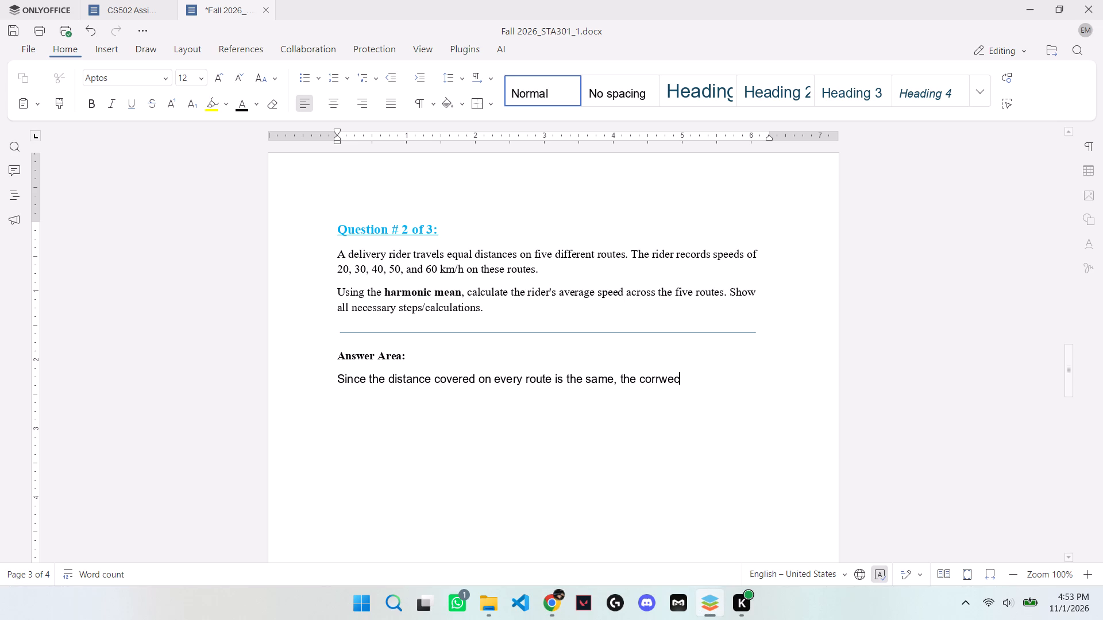
{"action": "key", "text": "BackSpace"}
{"action": "key", "text": "BackSpace"}
{"action": "key", "text": "BackSpace"}
{"action": "type", "text": "ect average"}
{"action": "key", "text": "space"}
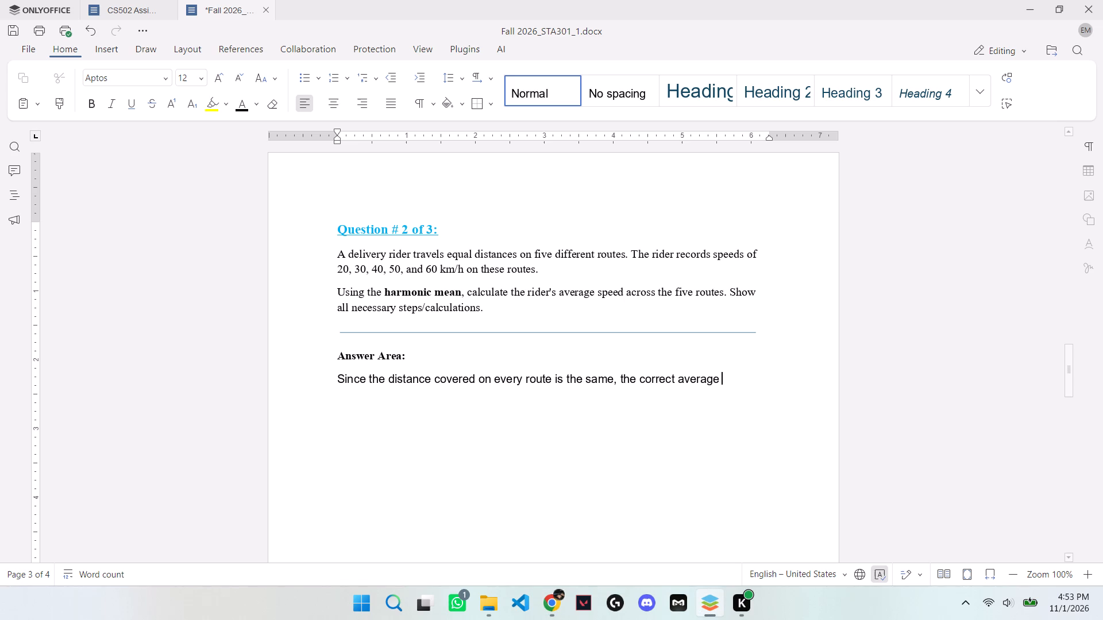
{"action": "type", "text": "speed"}
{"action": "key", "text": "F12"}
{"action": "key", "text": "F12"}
Consult the YouTube solution in Chrome and continue the ONLYOFFICE answer sentence with "is the".
{"action": "left_click", "coordinate": [545, 609]}
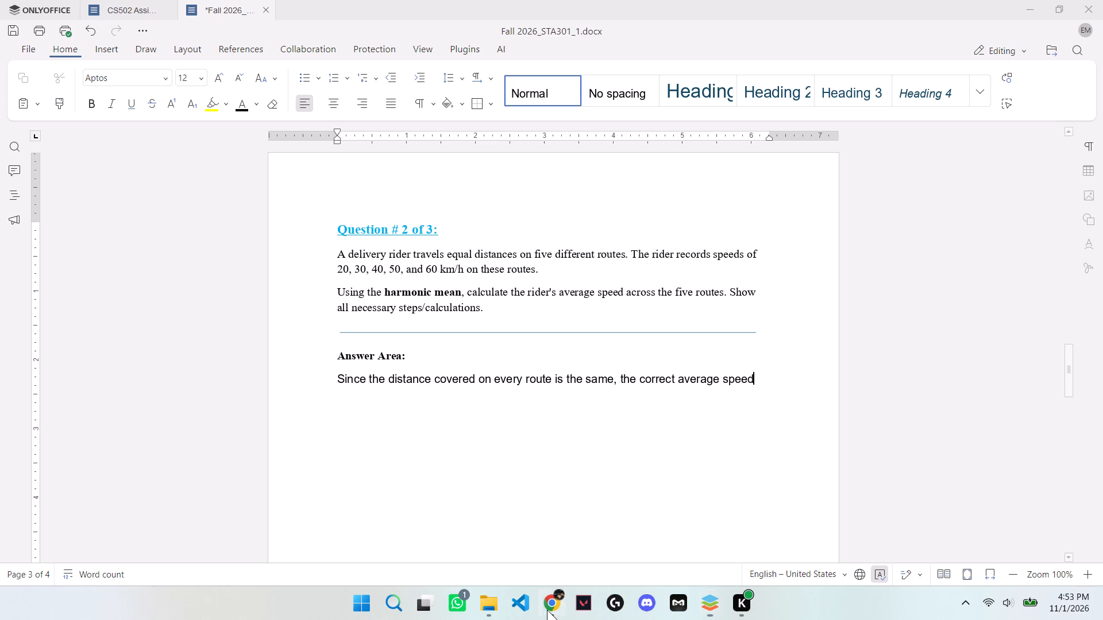
{"action": "left_click", "coordinate": [547, 610]}
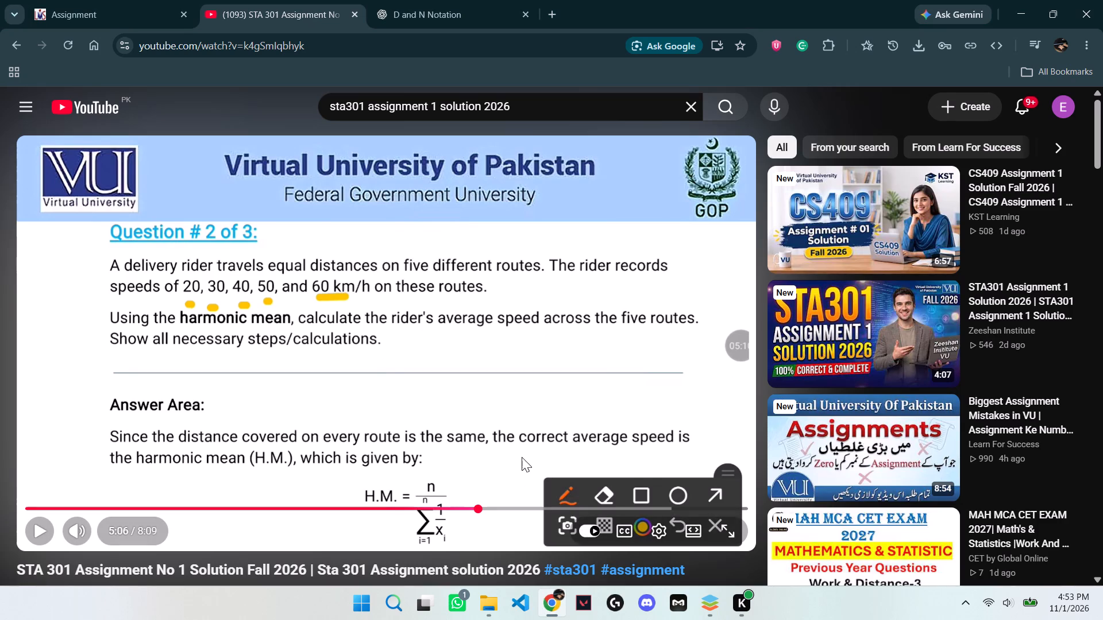
{"action": "left_click", "coordinate": [711, 600]}
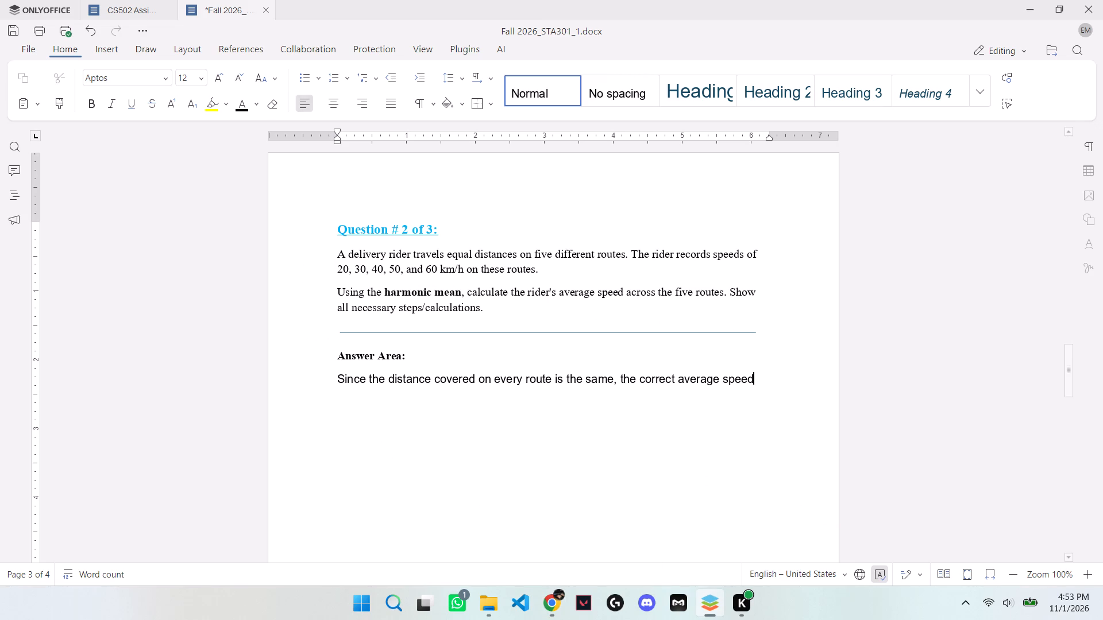
{"action": "key", "text": "space"}
{"action": "type", "text": "is h"}
{"action": "key", "text": "BackSpace"}
{"action": "type", "text": "the"}
{"action": "key", "text": "space"}
Check the YouTube solution again and continue the ONLYOFFICE answer sentence with "Harmonic Means which is given by".
{"action": "left_click", "coordinate": [550, 599]}
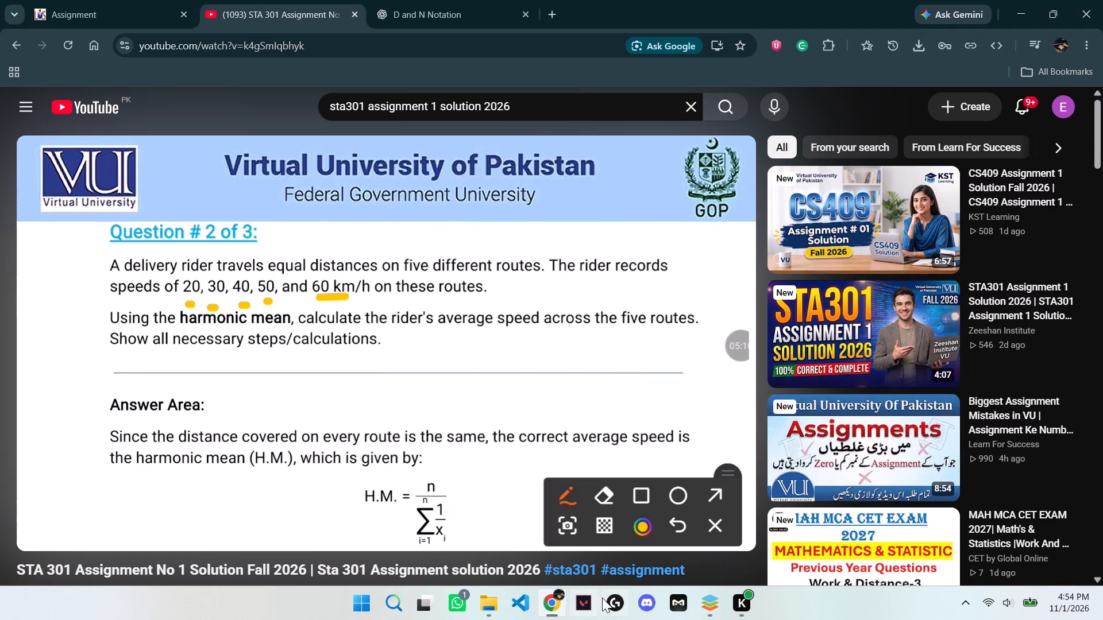
{"action": "left_click", "coordinate": [714, 604]}
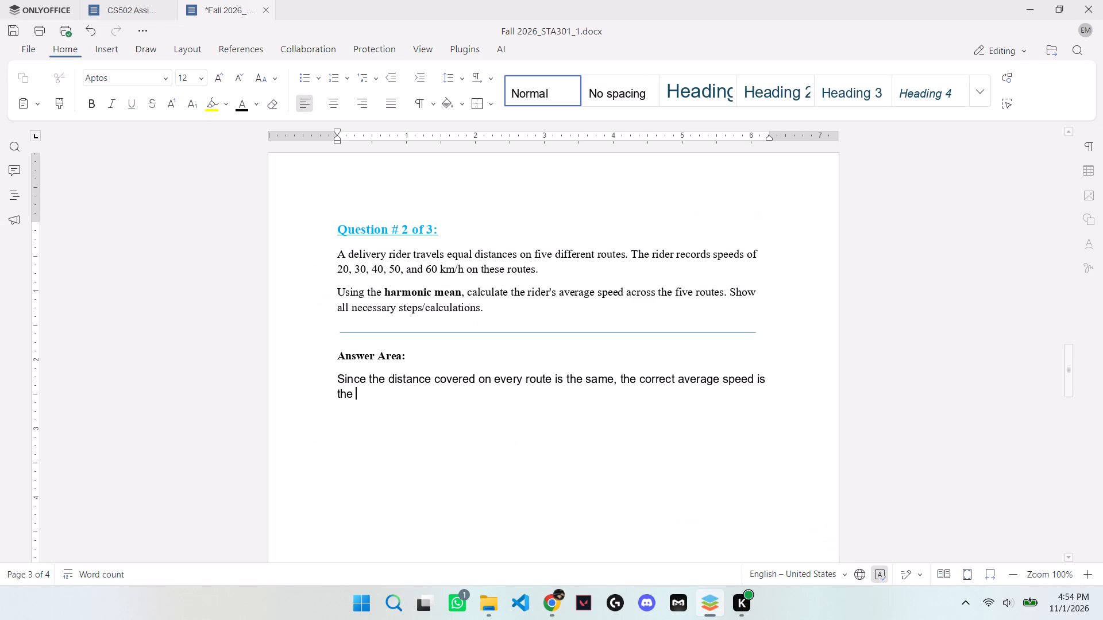
{"action": "type", "text": "Harmo"}
{"action": "type", "text": "nic Means which i s"}
{"action": "key", "text": "BackSpace"}
{"action": "key", "text": "BackSpace"}
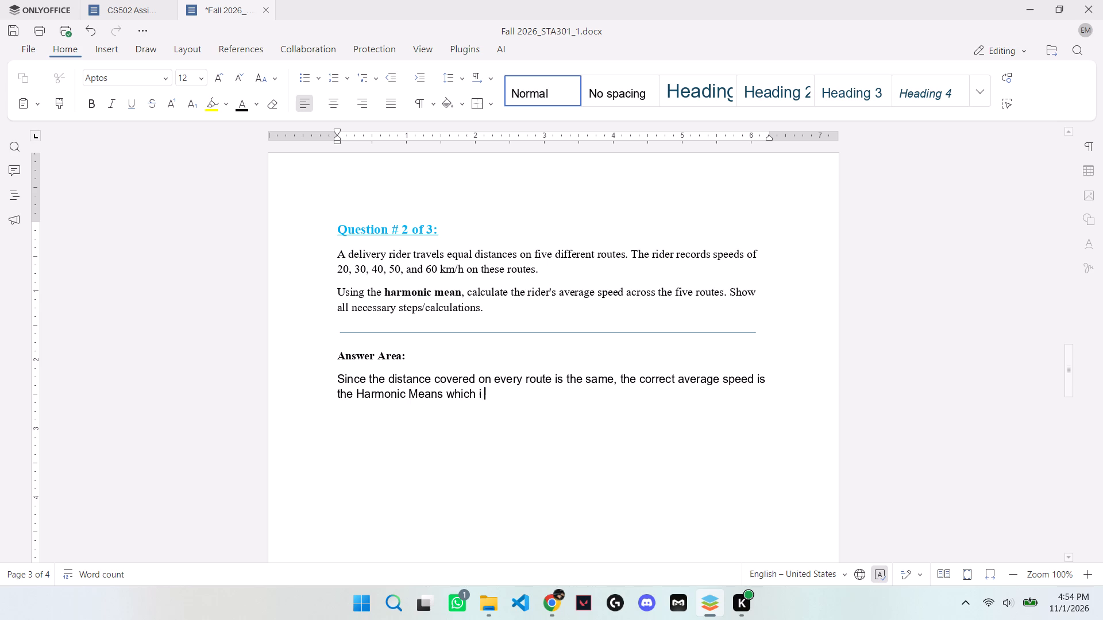
{"action": "type", "text": "s givne"}
{"action": "key", "text": "space"}
{"action": "key", "text": "BackSpace"}
{"action": "key", "text": "BackSpace"}
{"action": "key", "text": "BackSpace"}
{"action": "type", "text": "en by"}
Compare the wording with the YouTube solution and insert "(H.M)" directly after "Harmonic Means" in the answer sentence.
{"action": "left_click", "coordinate": [556, 605]}
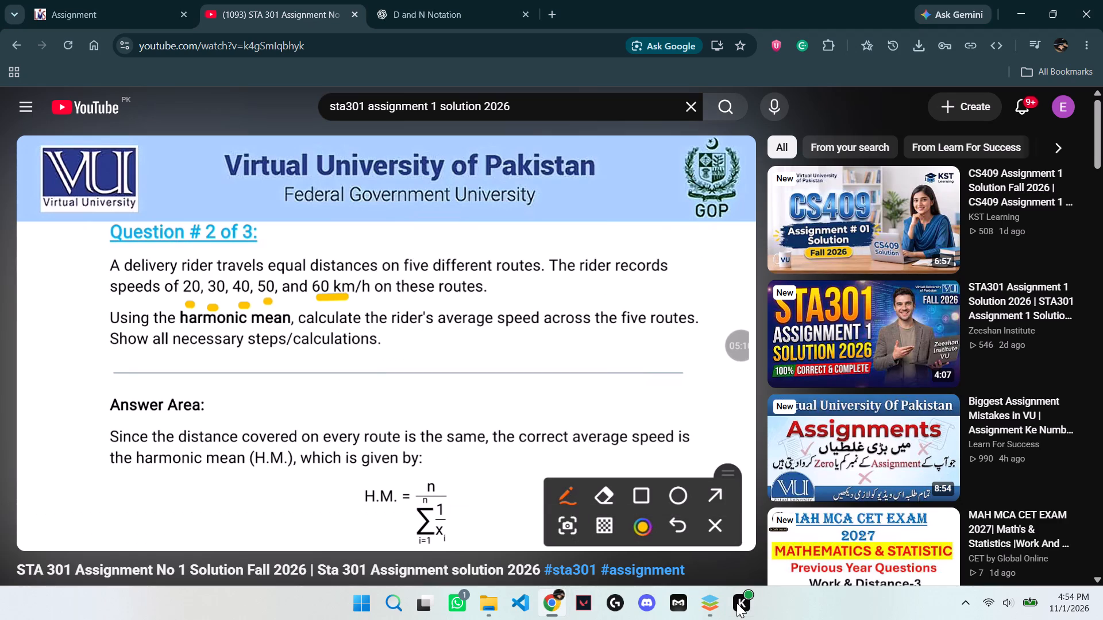
{"action": "left_click", "coordinate": [700, 599]}
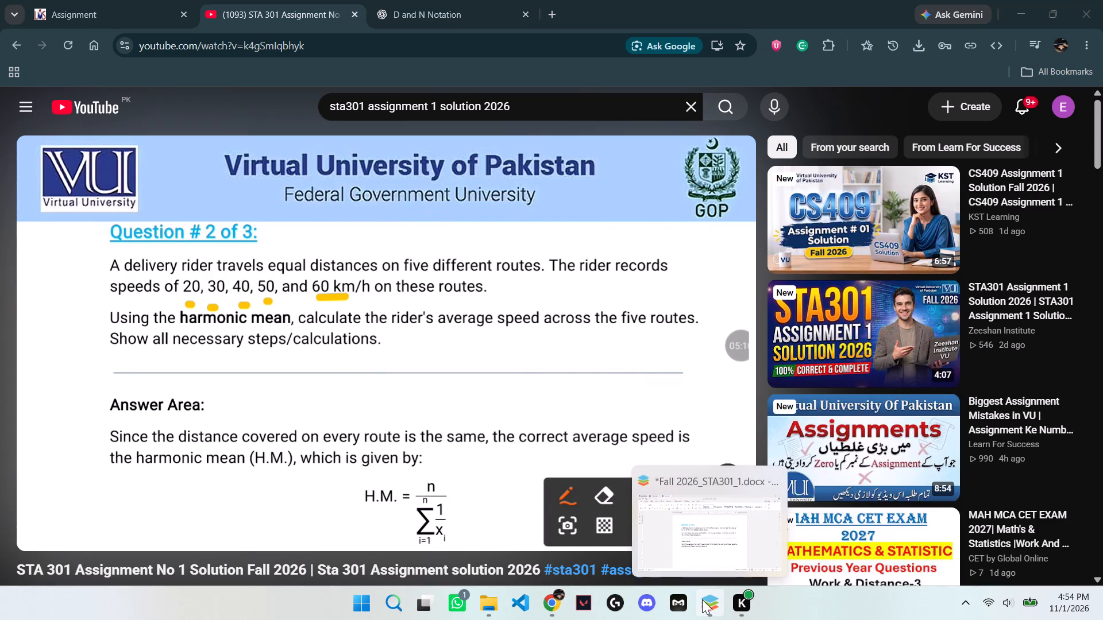
{"action": "left_click", "coordinate": [702, 599]}
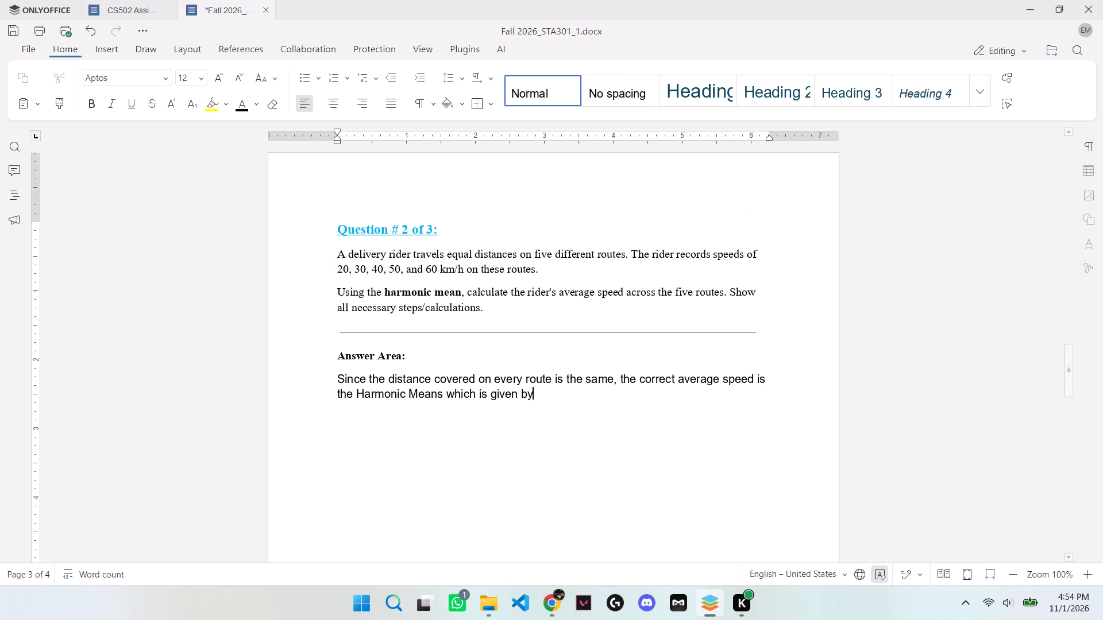
{"action": "left_click", "coordinate": [447, 398]}
{"action": "key", "text": "BackSpace"}
{"action": "key", "text": "shift+parenleft"}
{"action": "key", "text": "shift+h"}
{"action": "key", "text": "period"}
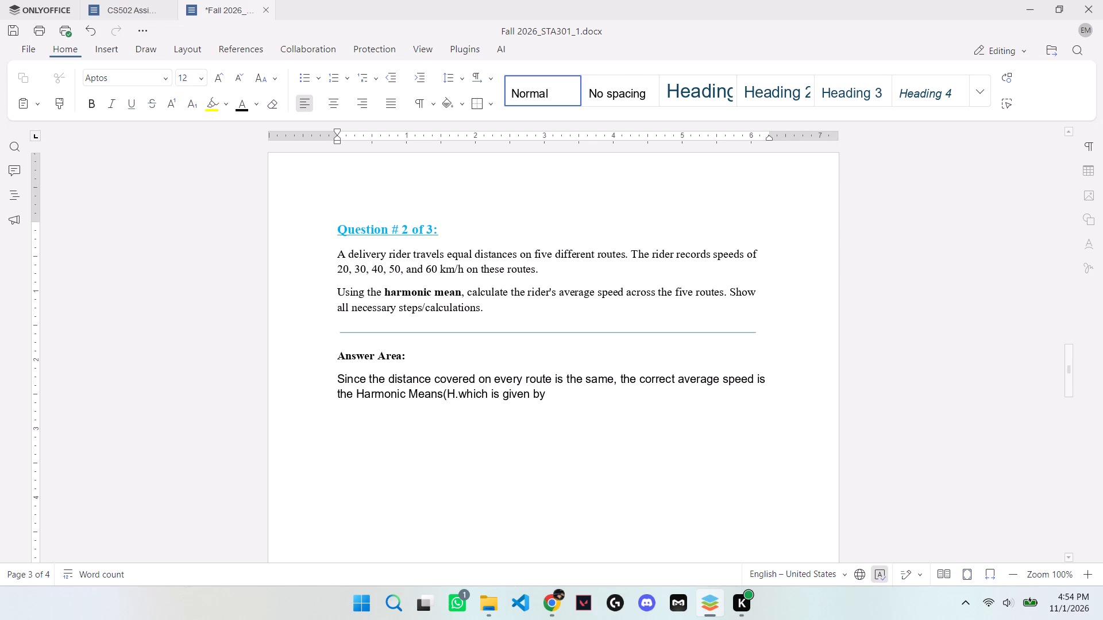
{"action": "key", "text": "shift+m"}
{"action": "key", "text": "shift+parenright"}
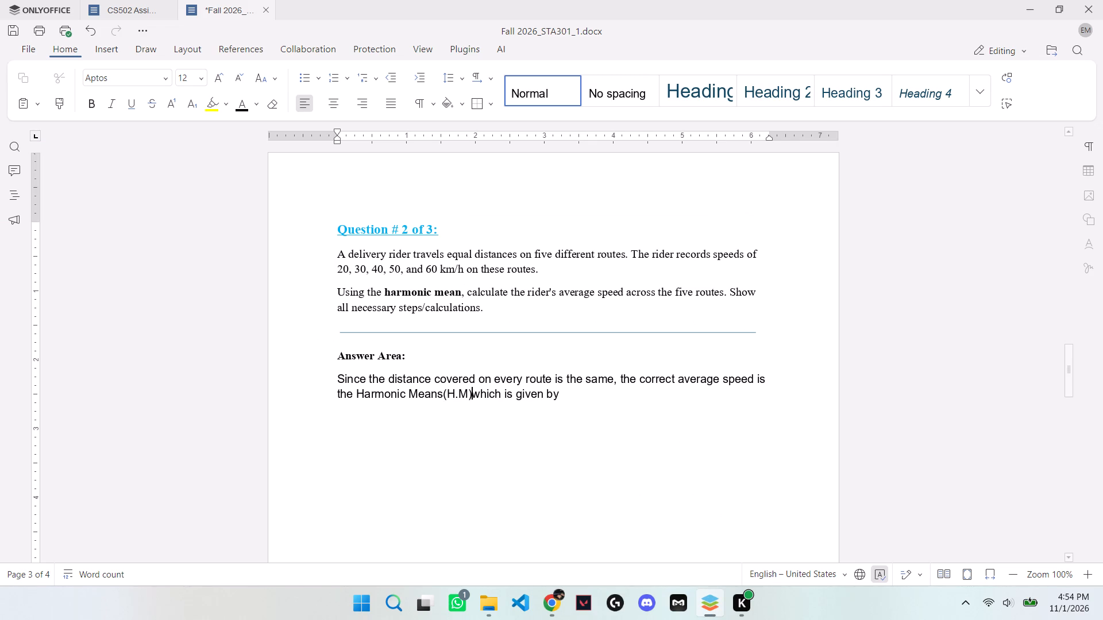
{"action": "key", "text": "space"}
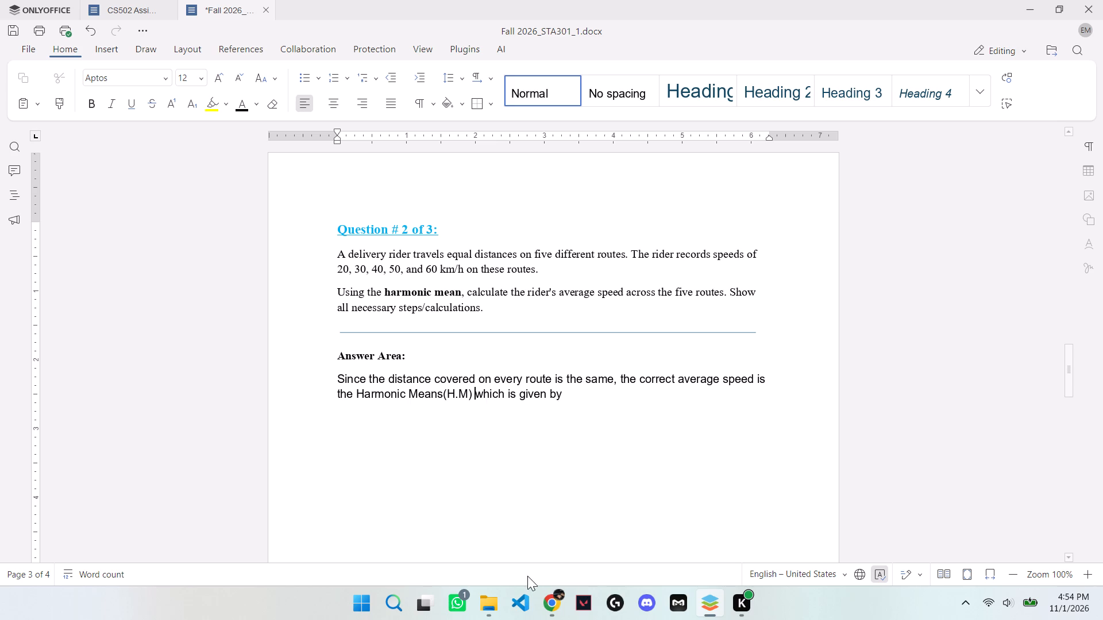
Match the video's punctuation: change the abbreviation to "(H.M.)," and end the answer sentence with a colon.
{"action": "left_click", "coordinate": [557, 605]}
{"action": "left_click", "coordinate": [550, 607]}
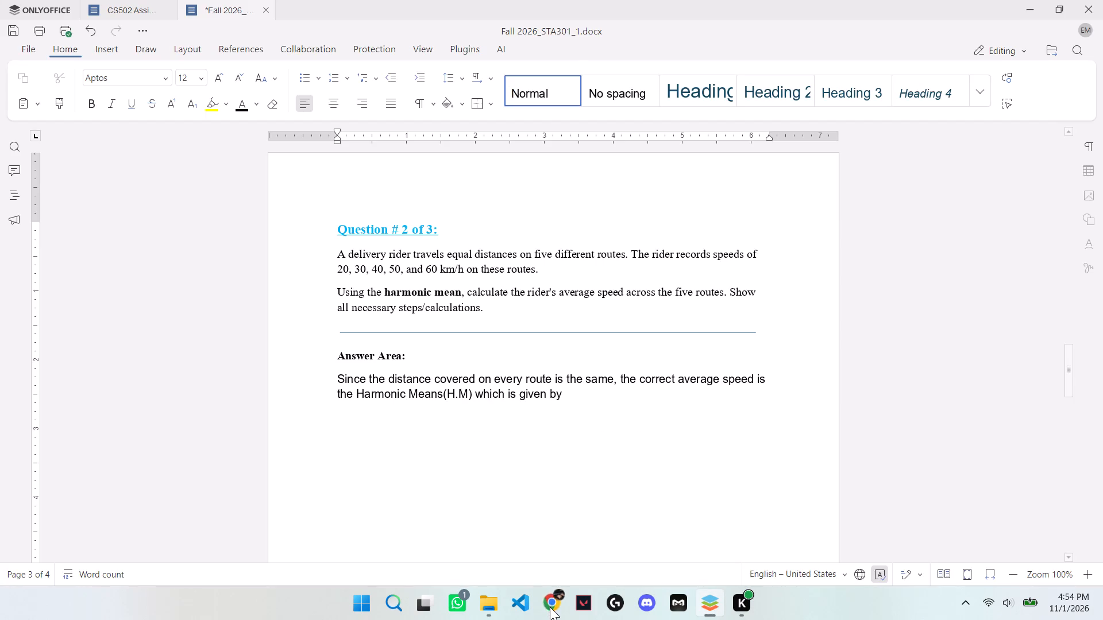
{"action": "left_click", "coordinate": [550, 607]}
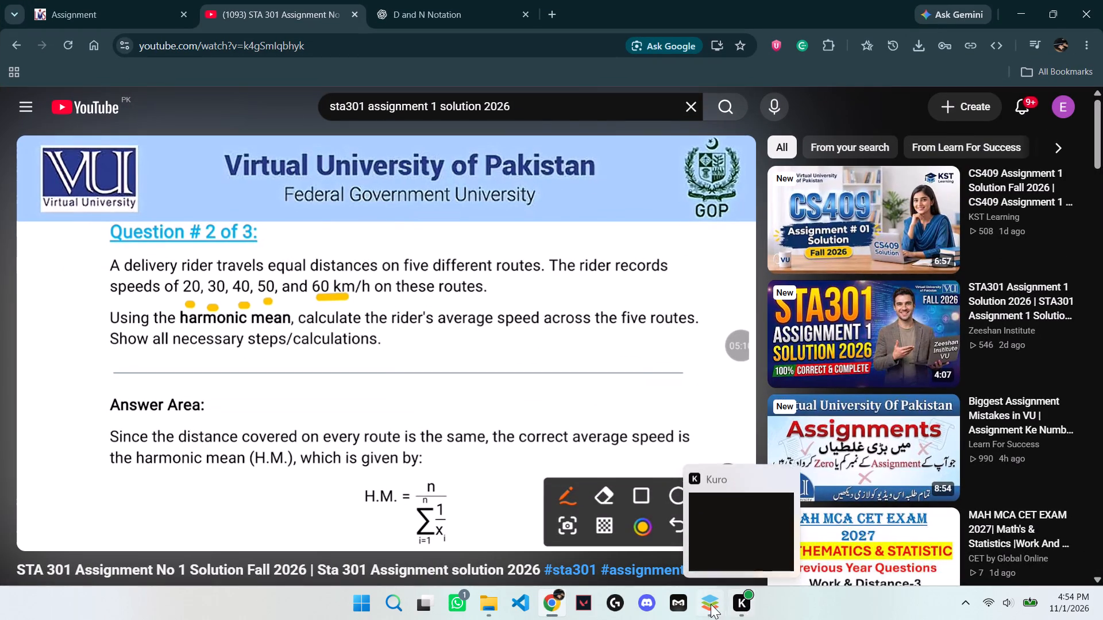
{"action": "left_click", "coordinate": [719, 616]}
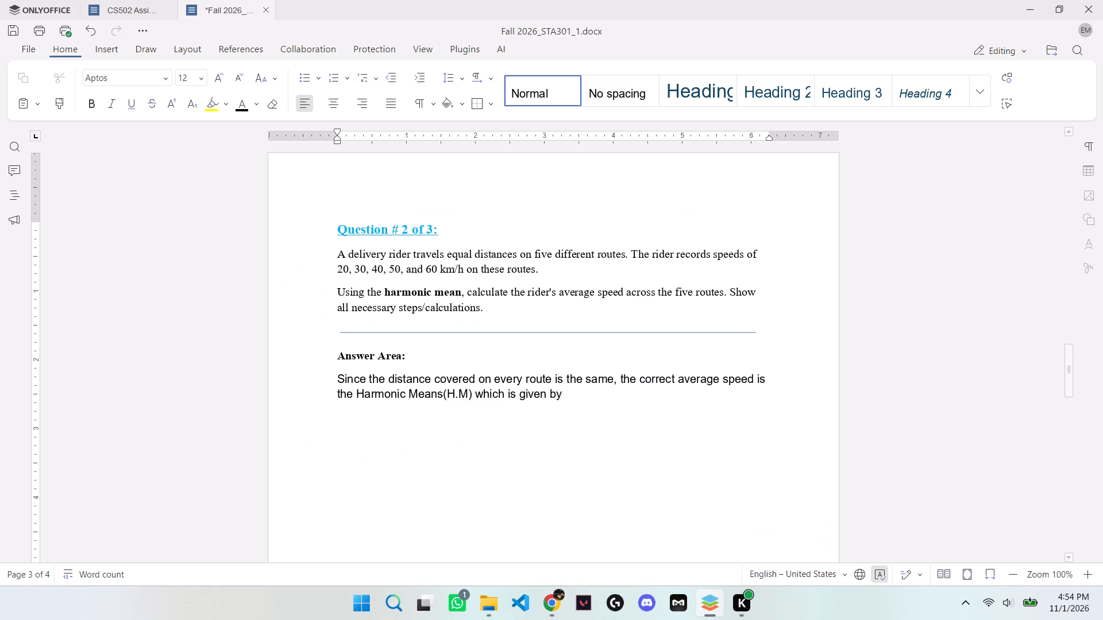
{"action": "key", "text": "Down"}
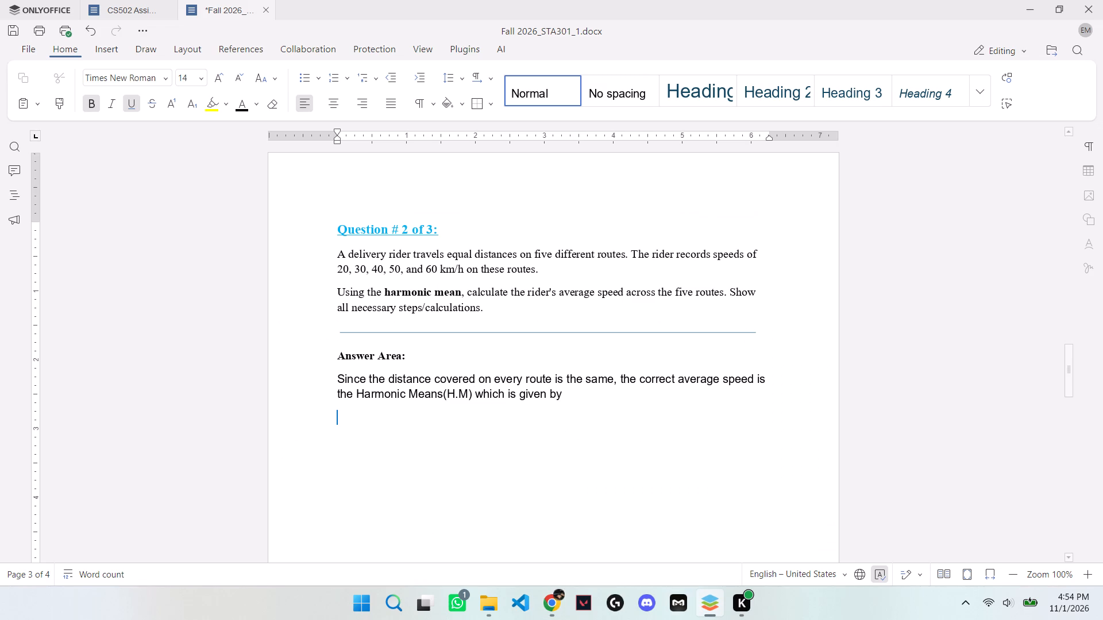
{"action": "left_click", "coordinate": [470, 398]}
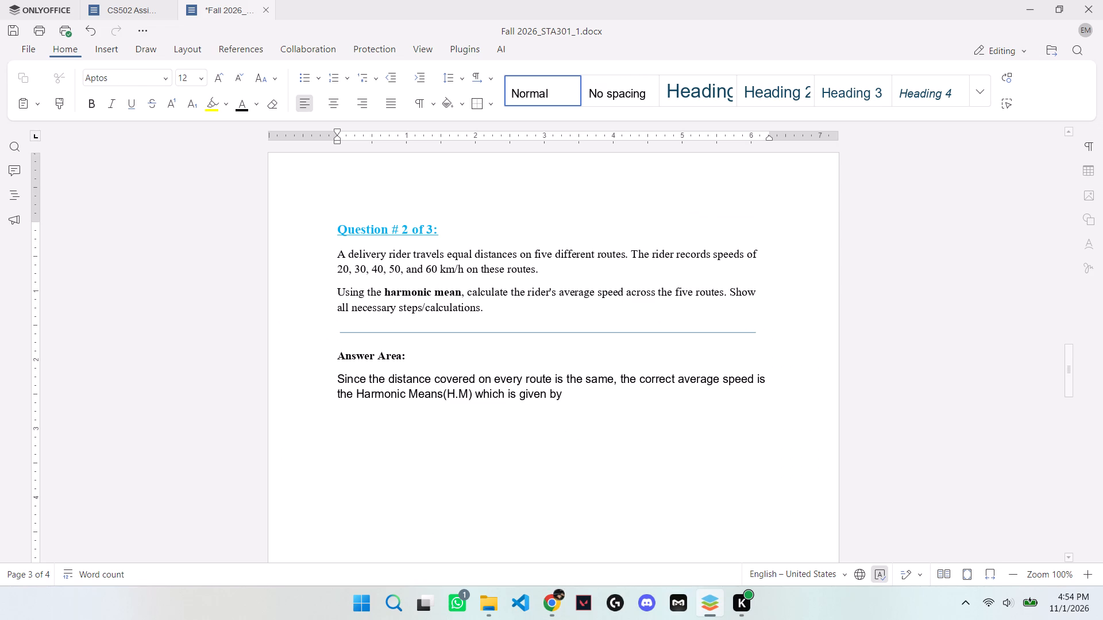
{"action": "key", "text": "Left"}
{"action": "key", "text": "period"}
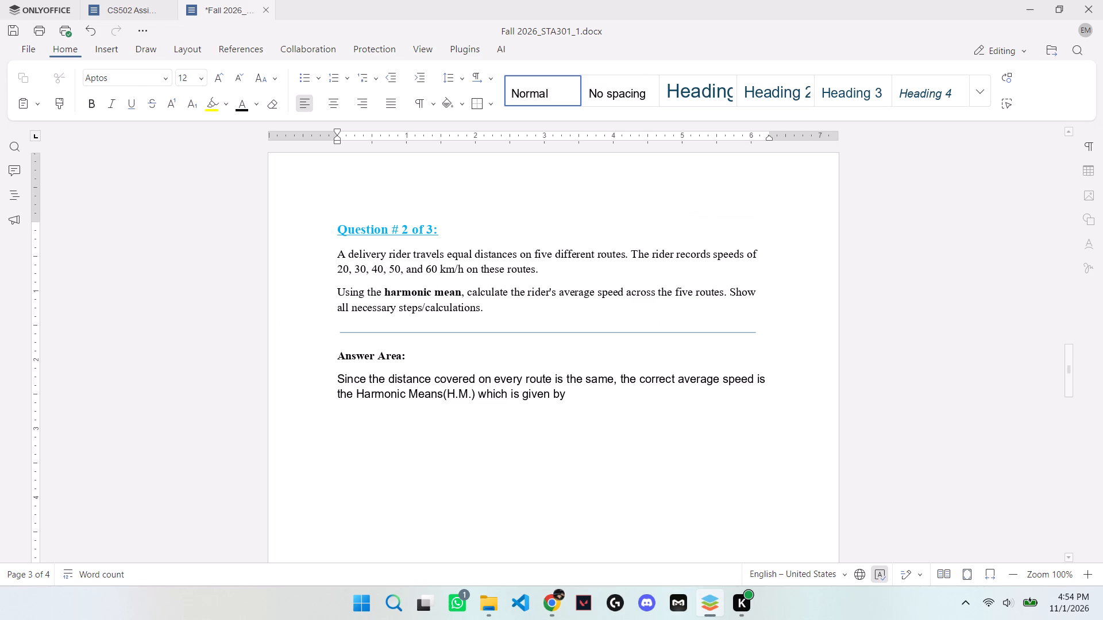
{"action": "key", "text": "Right"}
{"action": "key", "text": "comma"}
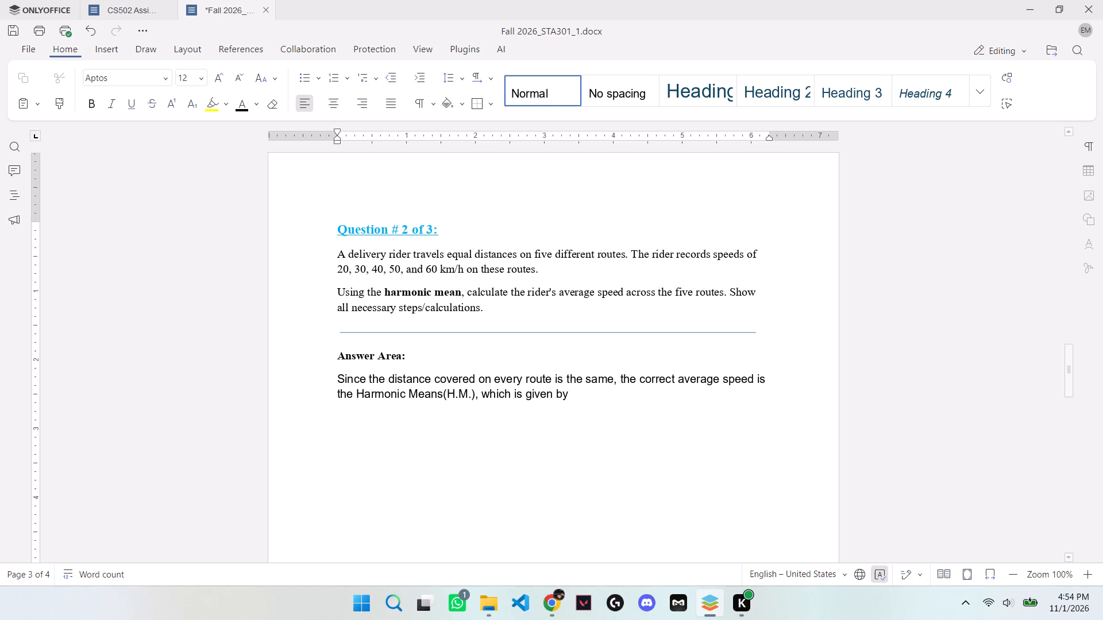
{"action": "left_click", "coordinate": [577, 396]}
{"action": "key", "text": "shift+colon"}
Add a new centre-aligned line below the answer sentence.
{"action": "key", "text": "Return"}
{"action": "left_click", "coordinate": [341, 104]}
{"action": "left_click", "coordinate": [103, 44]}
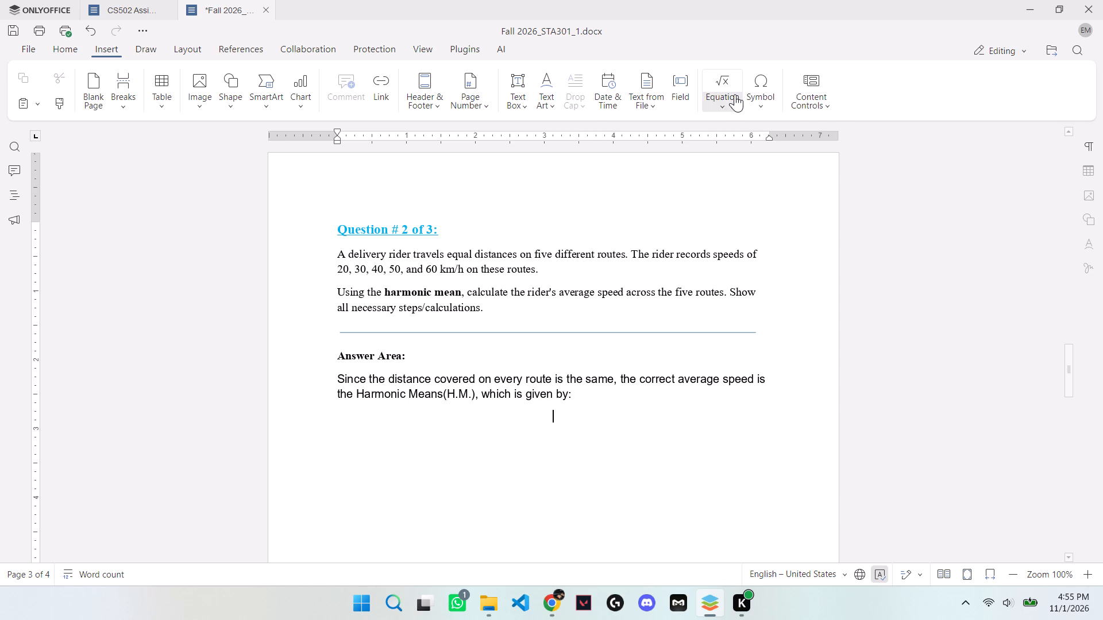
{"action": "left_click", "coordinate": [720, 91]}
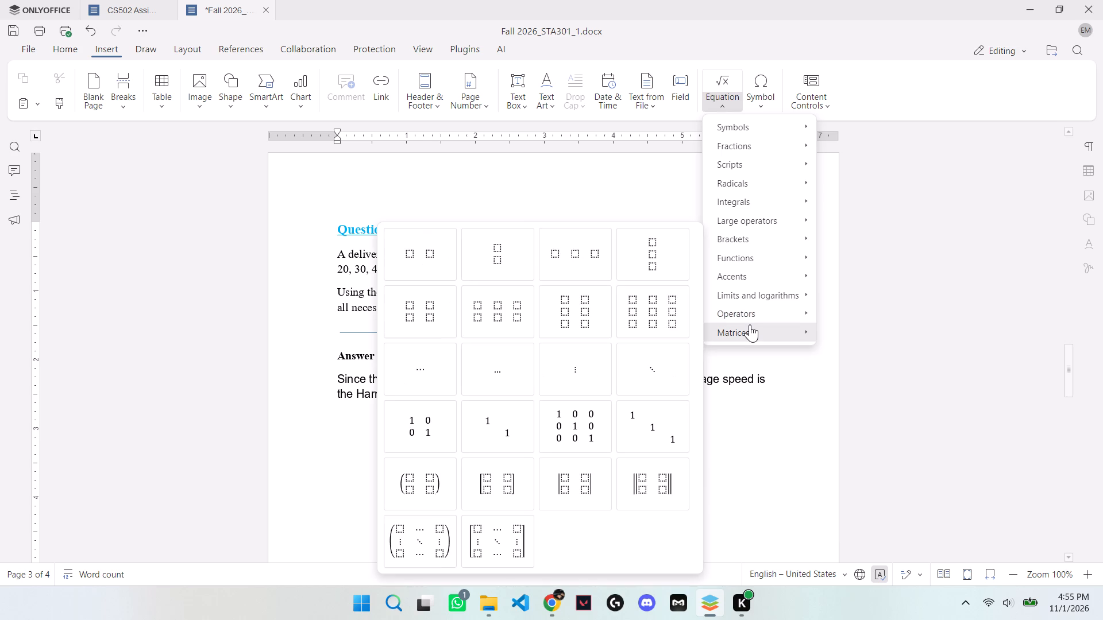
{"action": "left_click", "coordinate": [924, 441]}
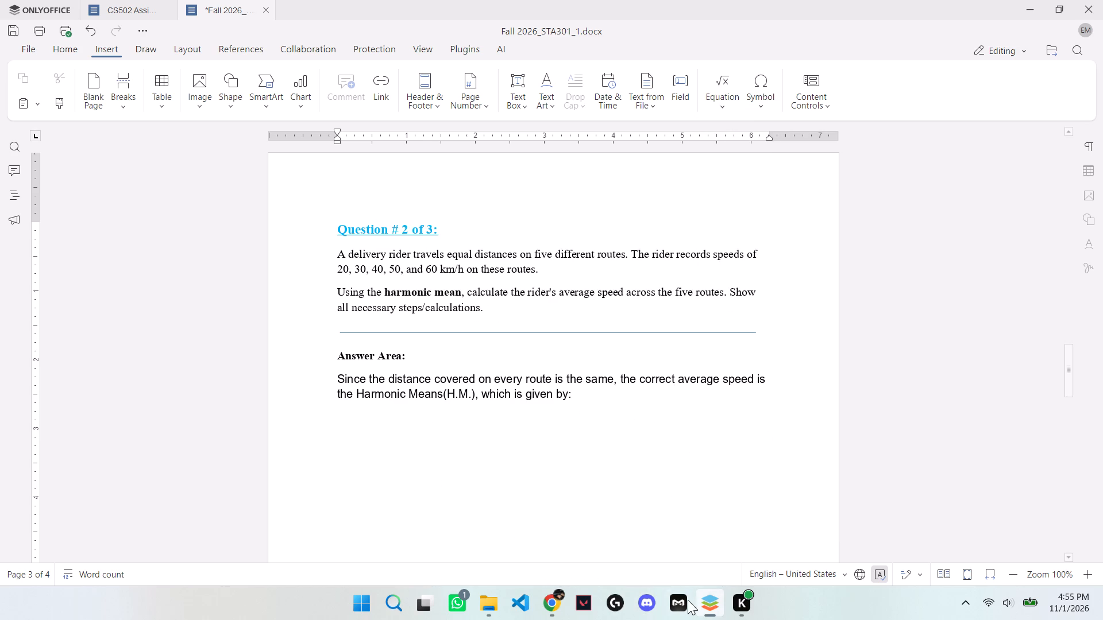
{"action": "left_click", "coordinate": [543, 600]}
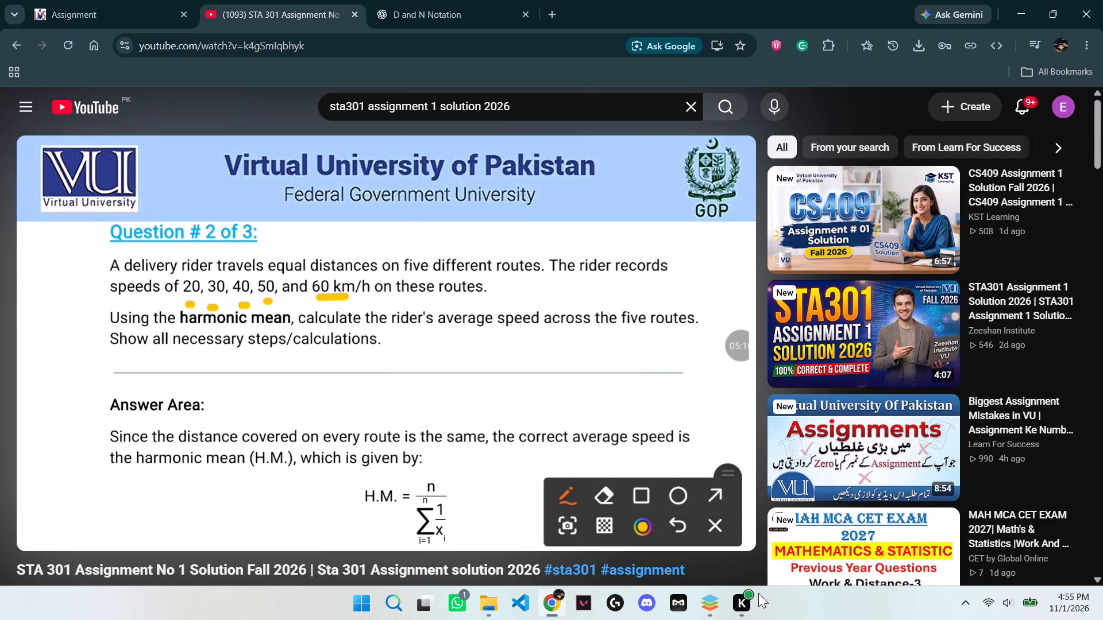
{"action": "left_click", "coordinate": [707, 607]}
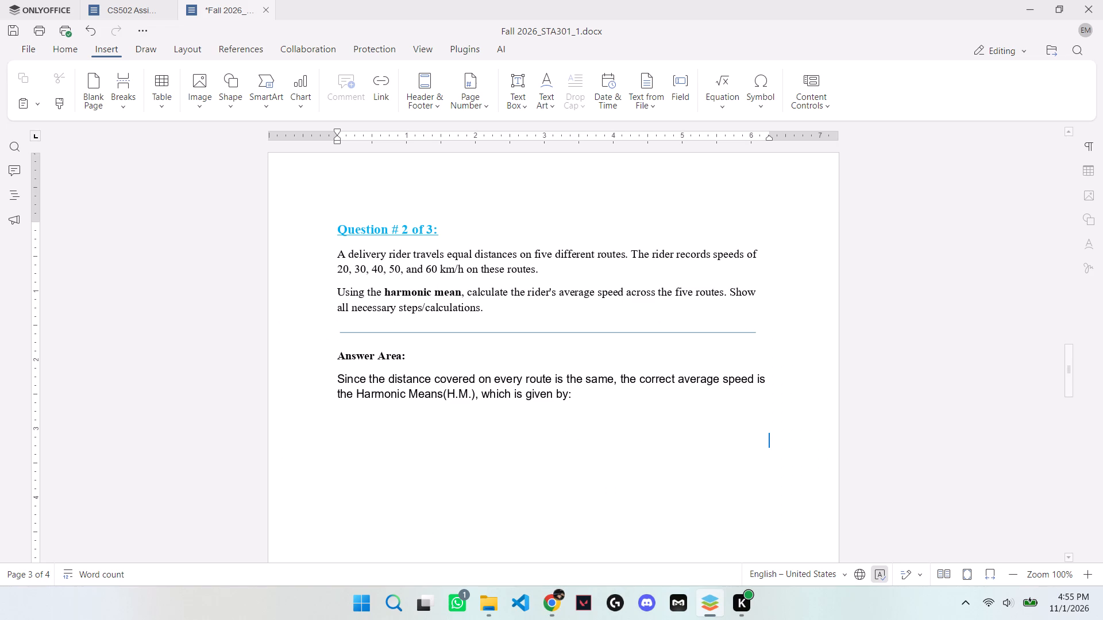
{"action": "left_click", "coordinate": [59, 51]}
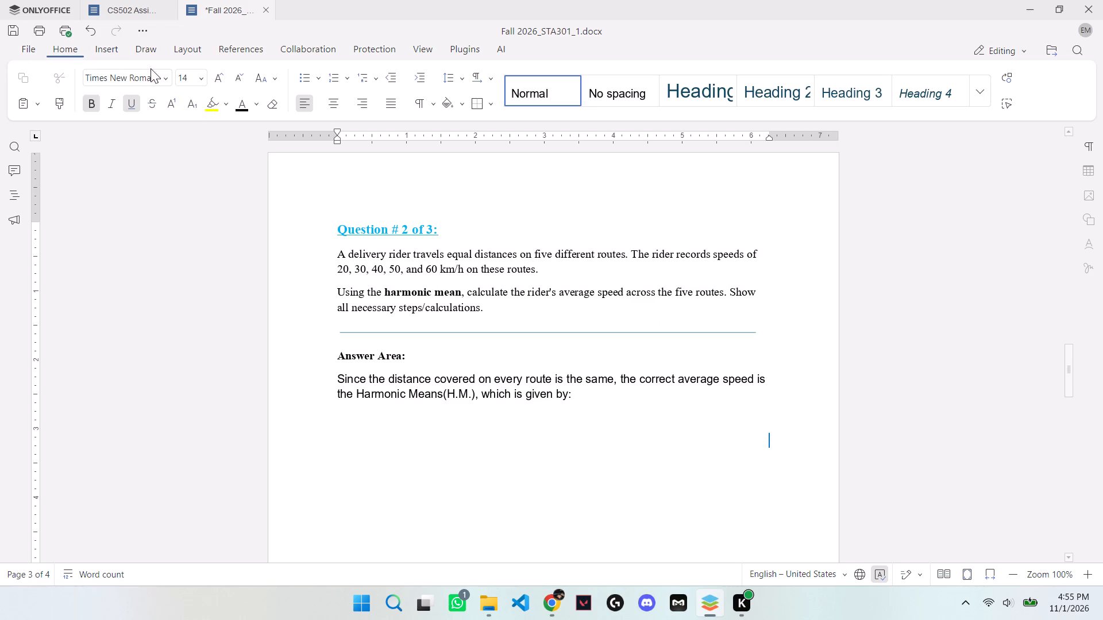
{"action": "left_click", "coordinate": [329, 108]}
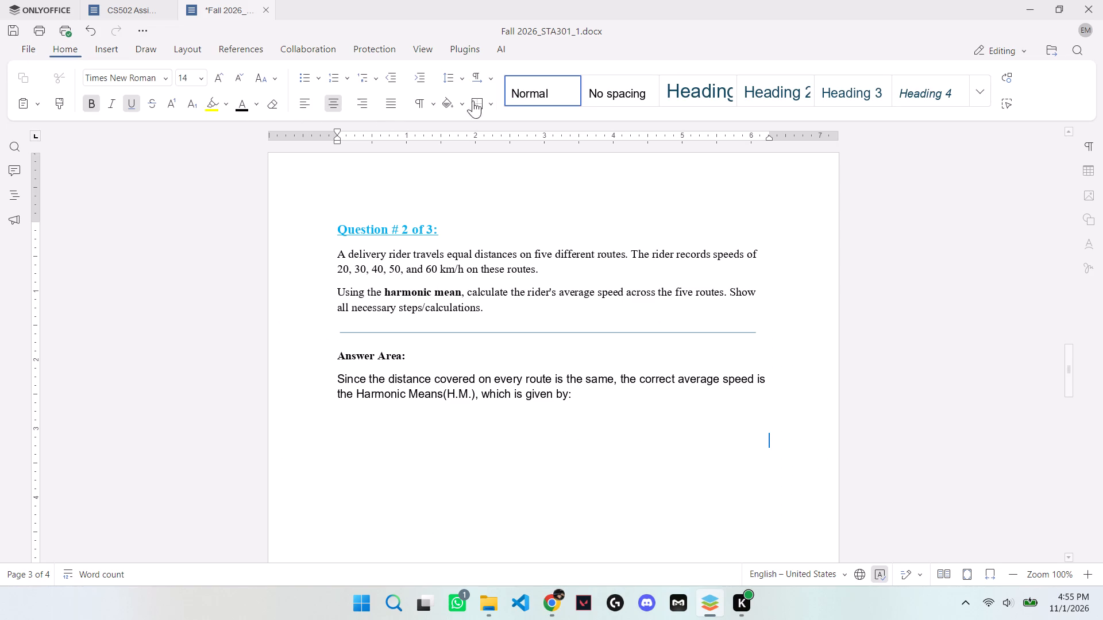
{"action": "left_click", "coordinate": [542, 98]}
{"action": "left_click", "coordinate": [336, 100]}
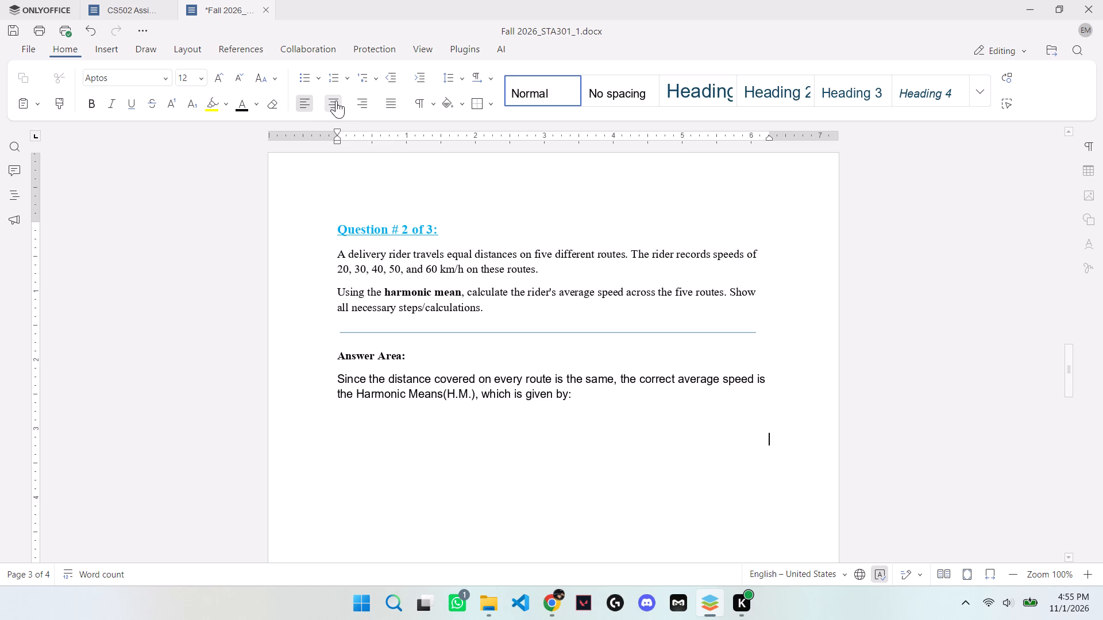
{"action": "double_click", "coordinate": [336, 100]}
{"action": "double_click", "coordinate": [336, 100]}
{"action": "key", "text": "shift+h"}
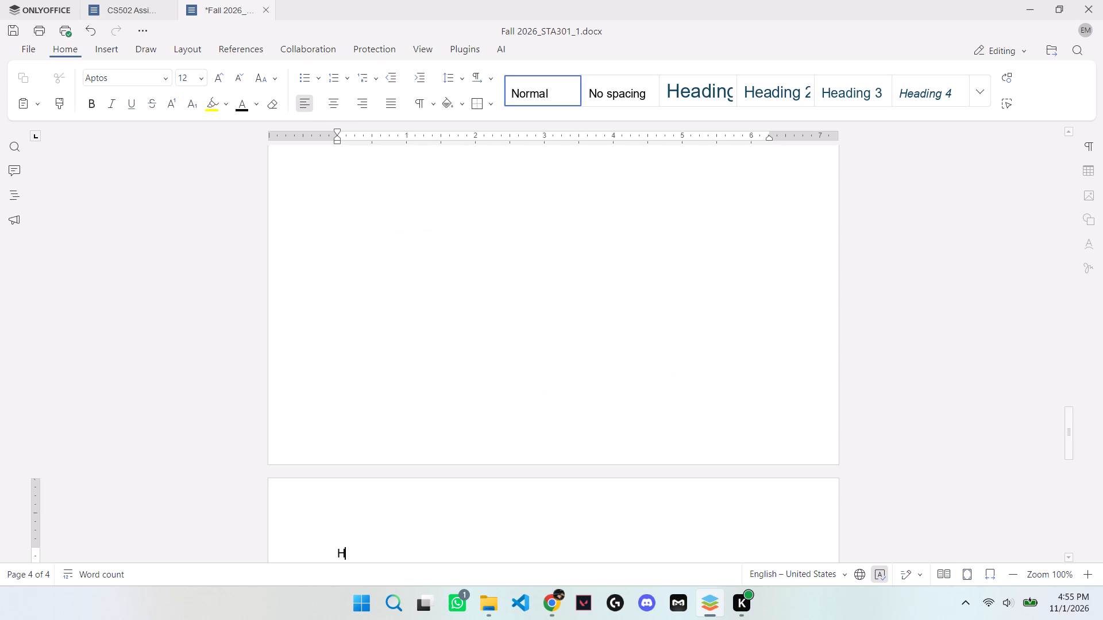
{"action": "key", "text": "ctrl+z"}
Add a centre-aligned line directly below the answer sentence and enter "H.M. =" on it.
{"action": "scroll", "coordinate": [514, 423], "scroll_direction": "up", "scroll_amount": 5}
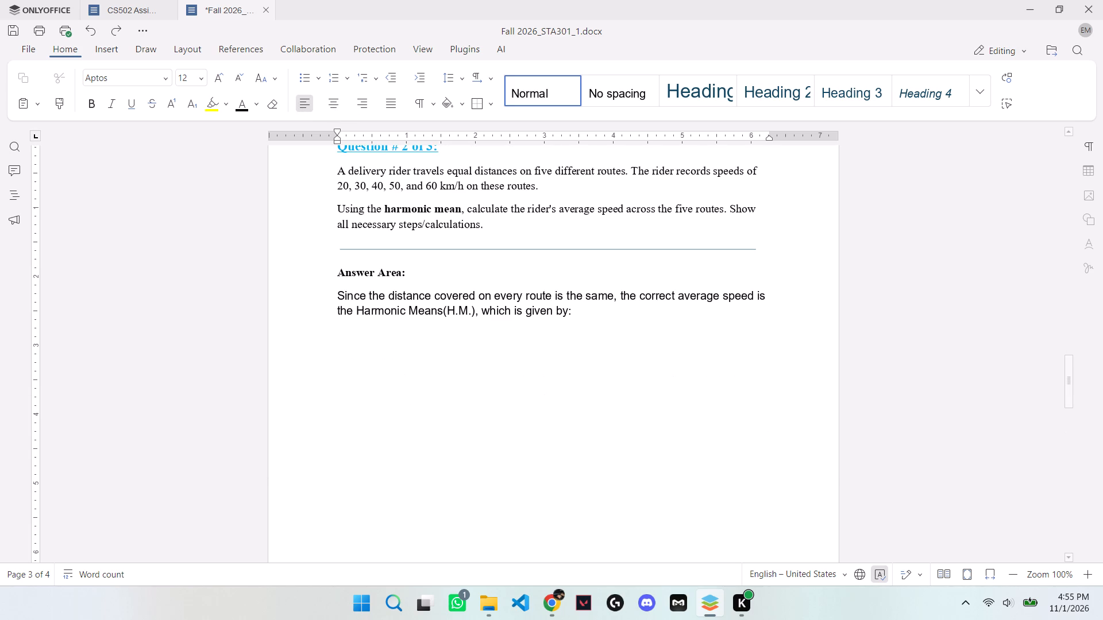
{"action": "left_click", "coordinate": [589, 316]}
{"action": "key", "text": "Return"}
{"action": "left_click", "coordinate": [334, 98]}
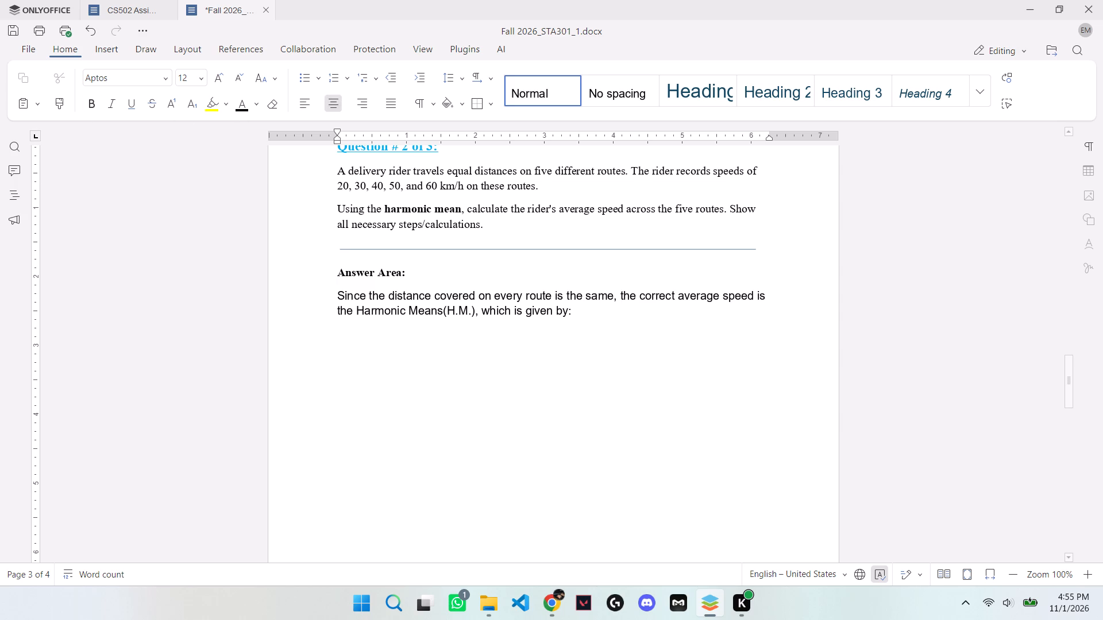
{"action": "key", "text": "shift+h"}
{"action": "key", "text": "period"}
{"action": "type", "text": "M. ="}
{"action": "key", "text": "space"}
{"action": "key", "text": "n"}
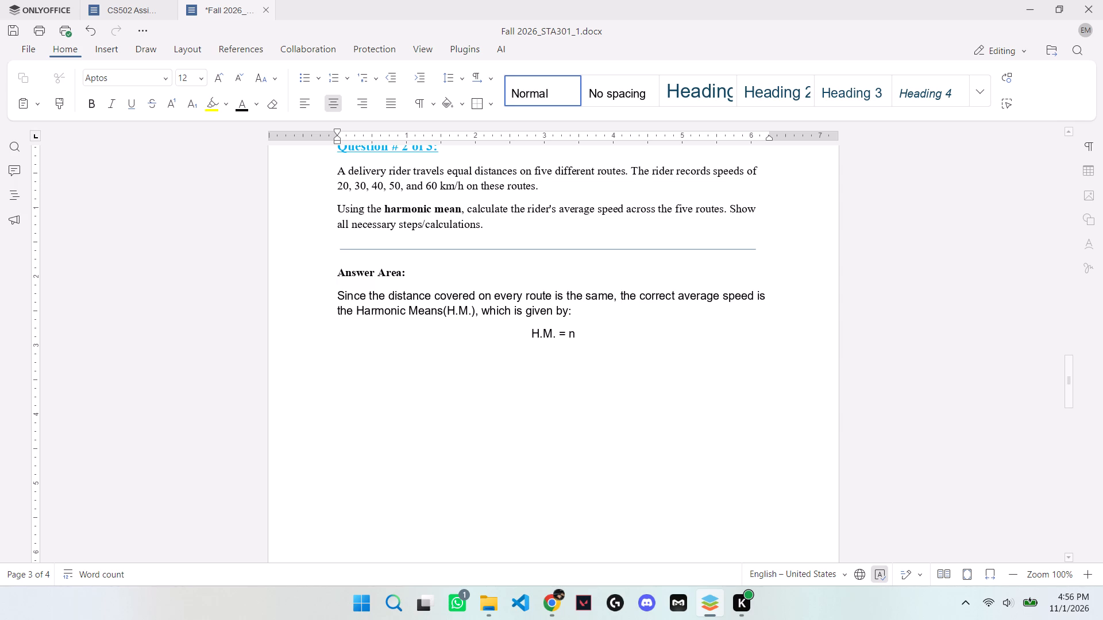
{"action": "key", "text": "BackSpace"}
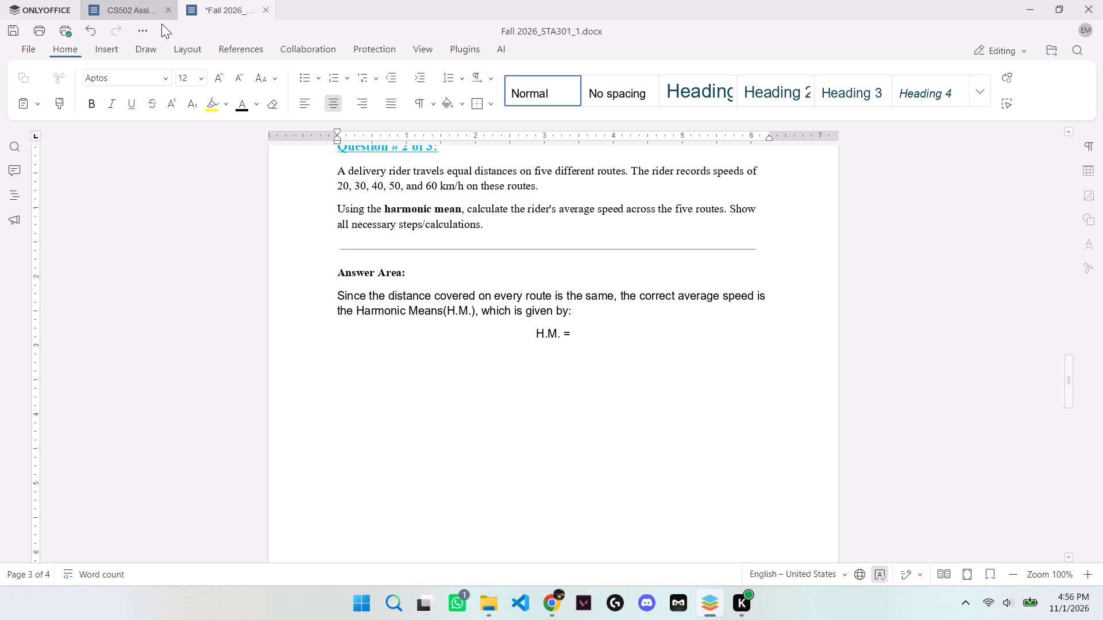
Insert a stacked fraction equation after "H.M. =" and enter n as its numerator.
{"action": "left_click_drag", "start_coordinate": [98, 51], "coordinate": [105, 49]}
{"action": "left_click", "coordinate": [723, 99]}
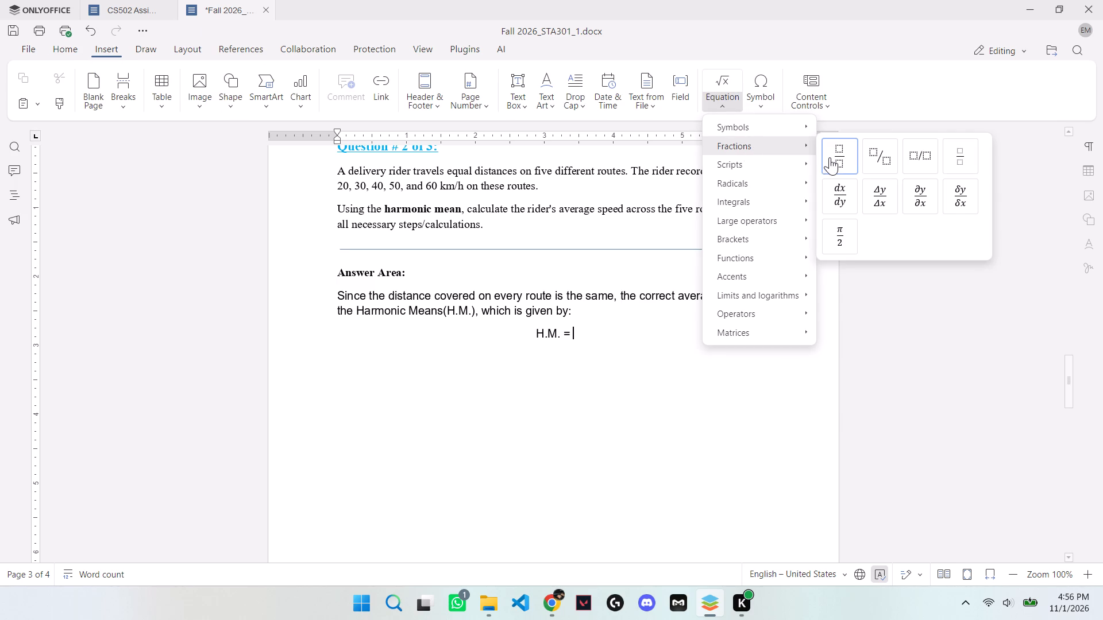
{"action": "left_click", "coordinate": [832, 157]}
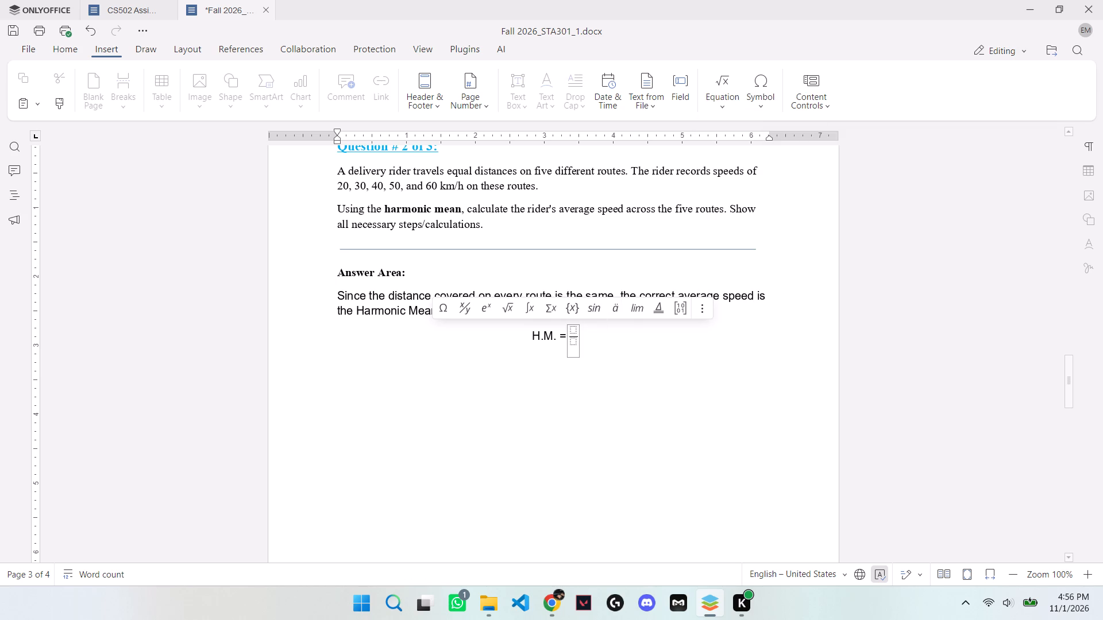
{"action": "left_click", "coordinate": [574, 328]}
{"action": "left_click", "coordinate": [573, 325]}
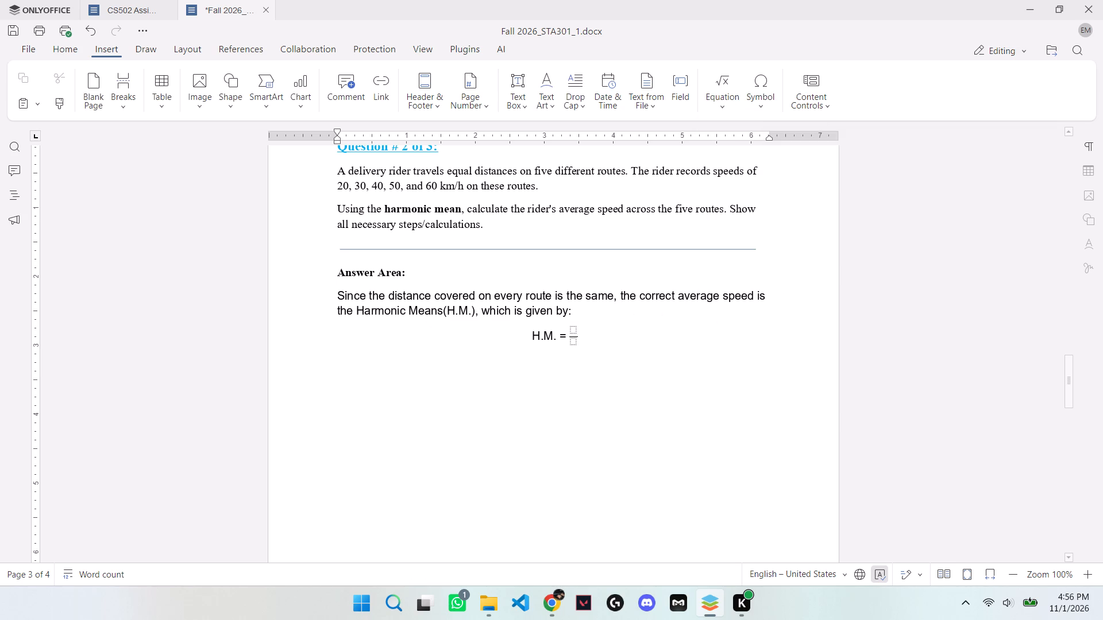
{"action": "left_click", "coordinate": [574, 326]}
{"action": "triple_click", "coordinate": [572, 325]}
{"action": "left_click", "coordinate": [583, 356]}
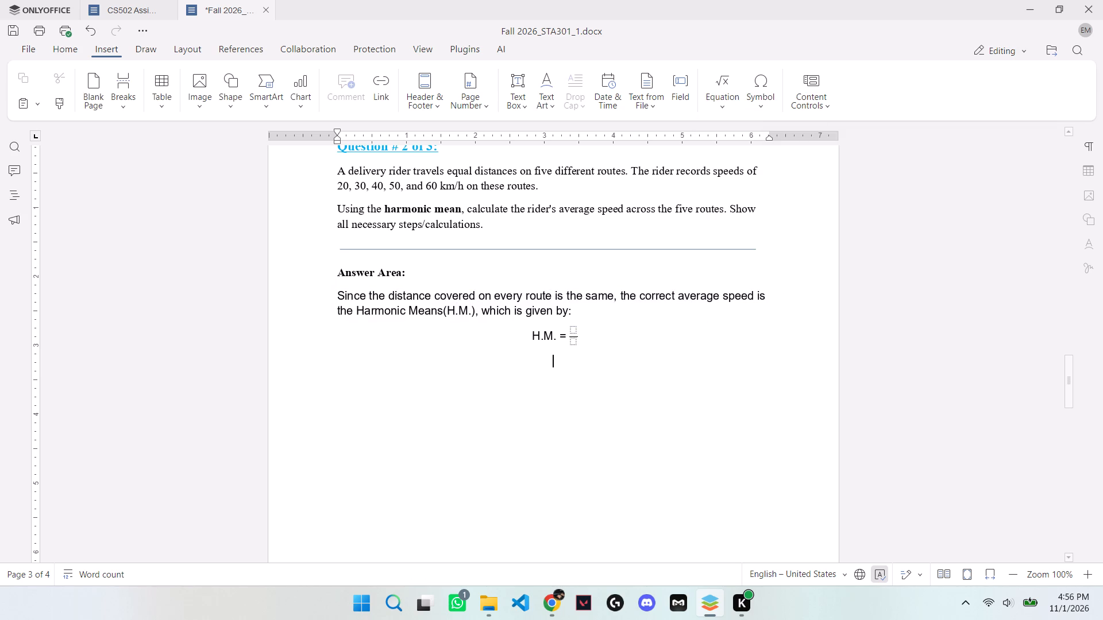
{"action": "left_click", "coordinate": [576, 330]}
{"action": "left_click", "coordinate": [569, 325]}
{"action": "left_click", "coordinate": [573, 329]}
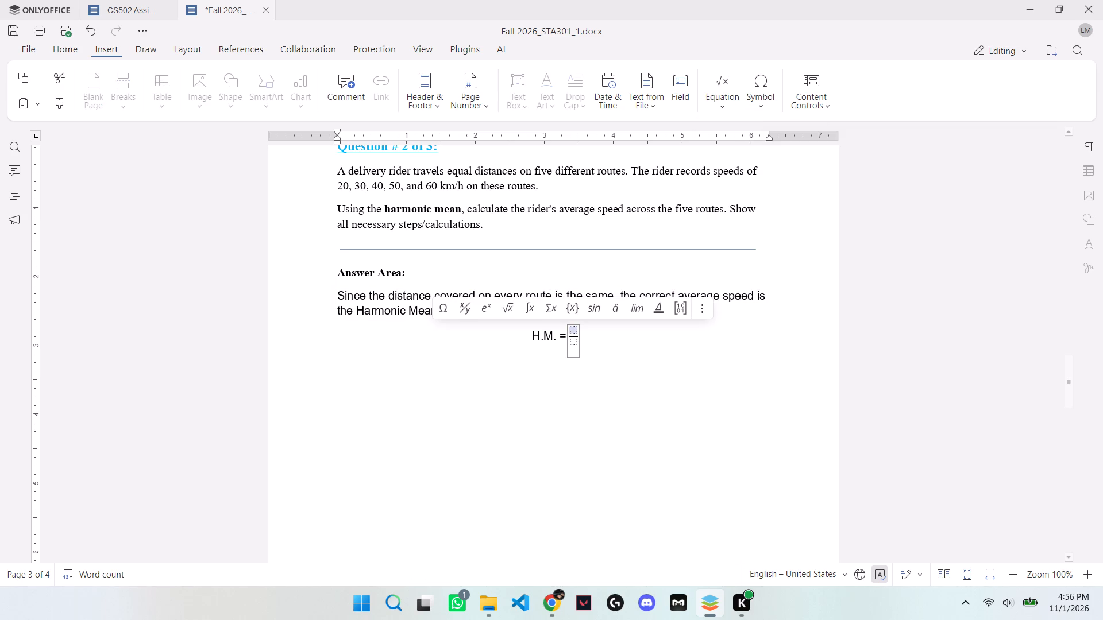
{"action": "key", "text": "n"}
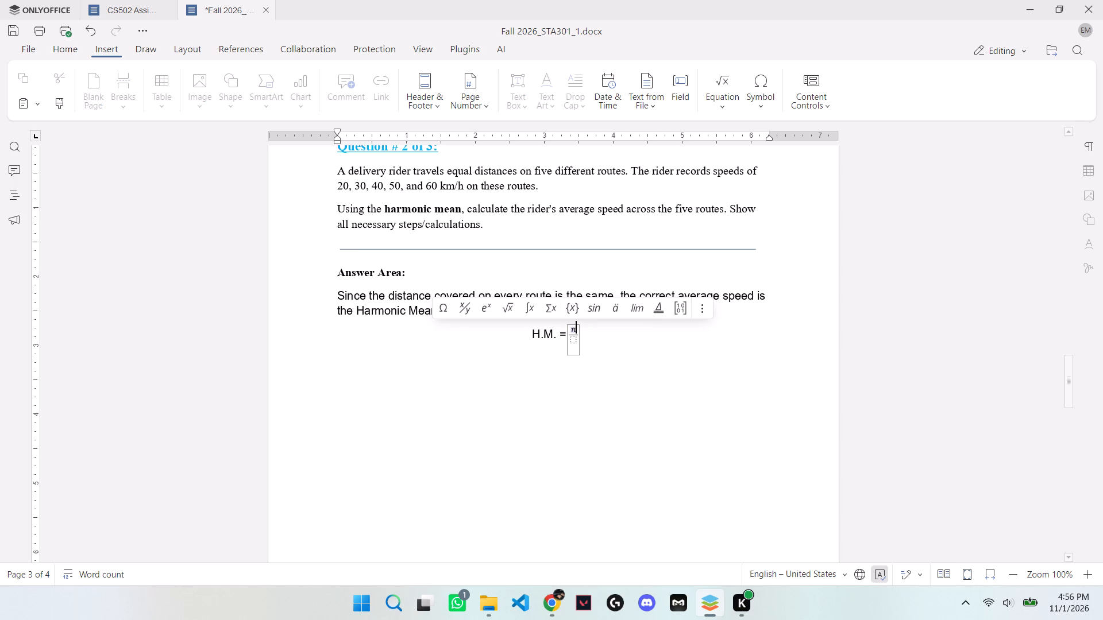
Compare the formula with the YouTube solution and insert a summation with limits in the fraction's denominator.
{"action": "key", "text": "Down"}
{"action": "left_click", "coordinate": [555, 602]}
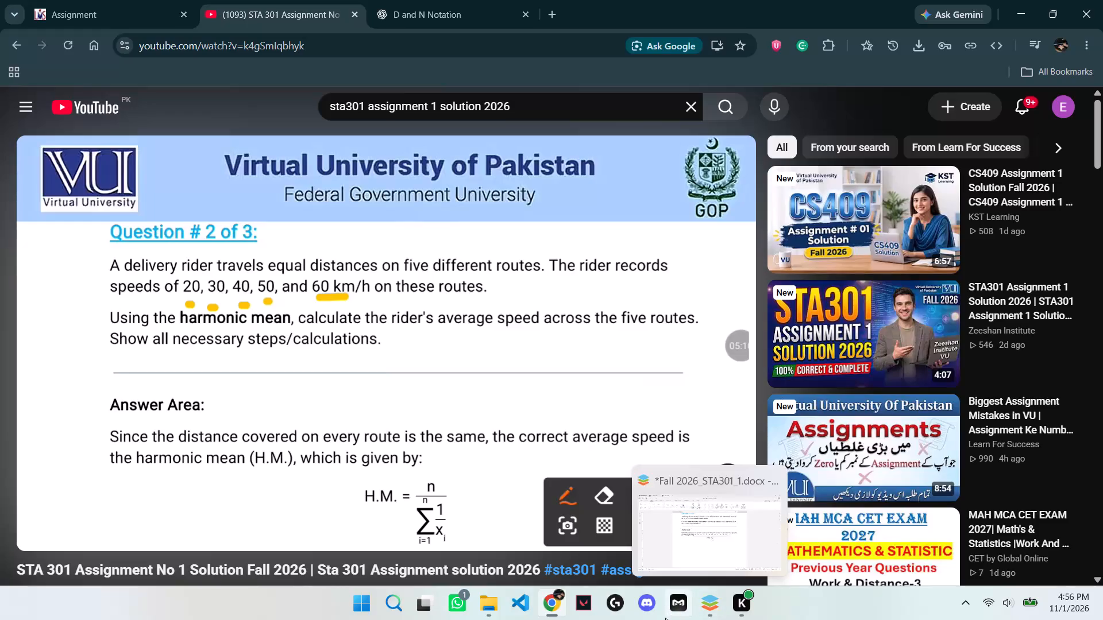
{"action": "left_click", "coordinate": [718, 610]}
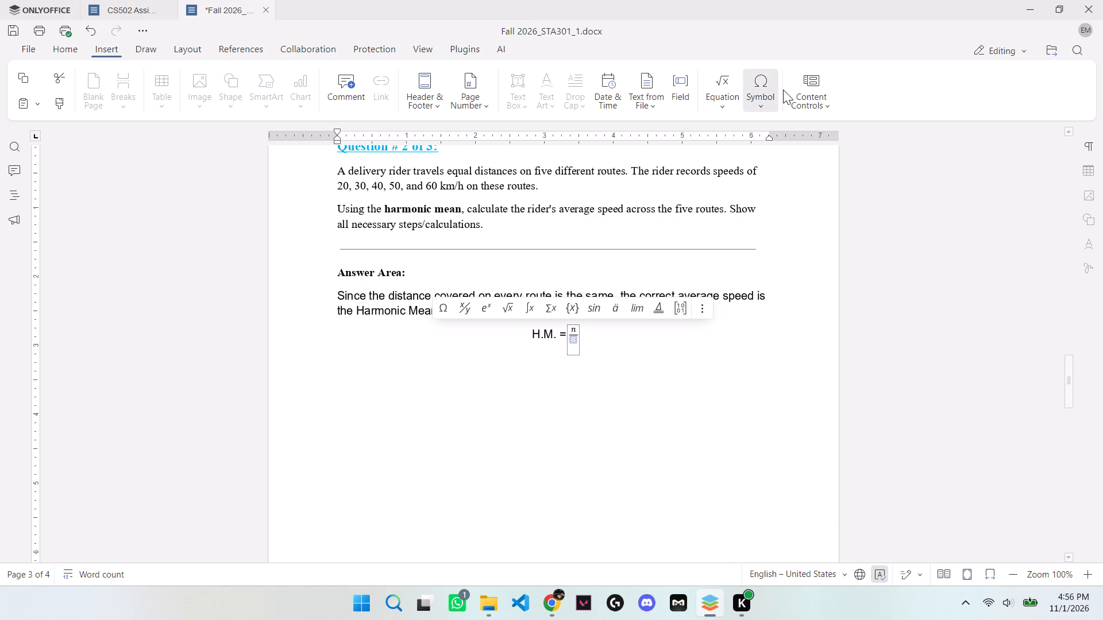
{"action": "left_click", "coordinate": [726, 107]}
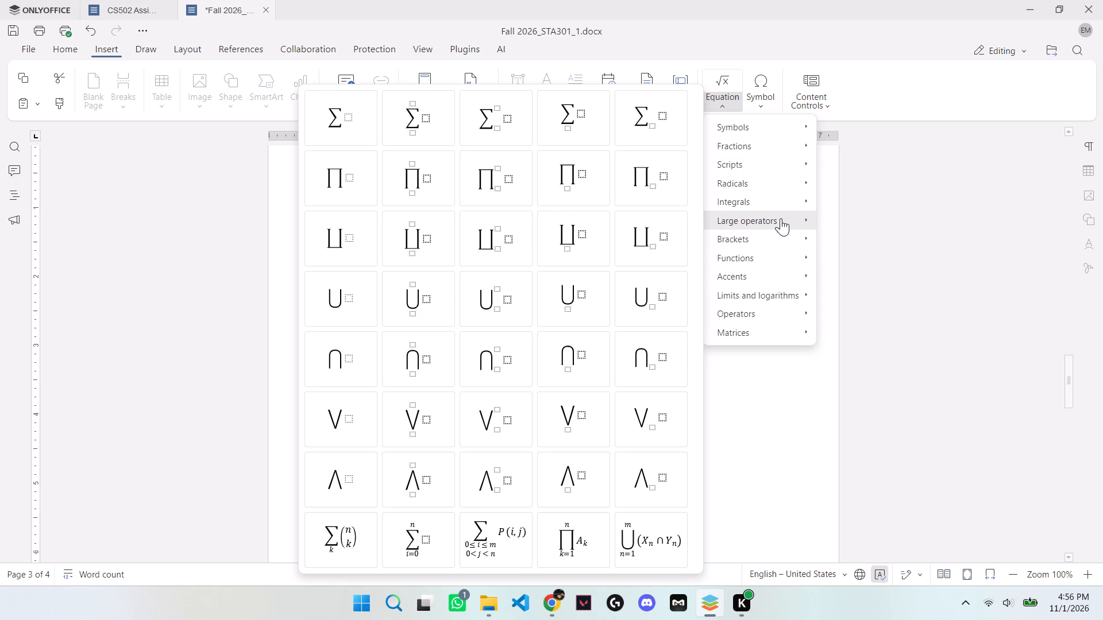
{"action": "left_click", "coordinate": [566, 613]}
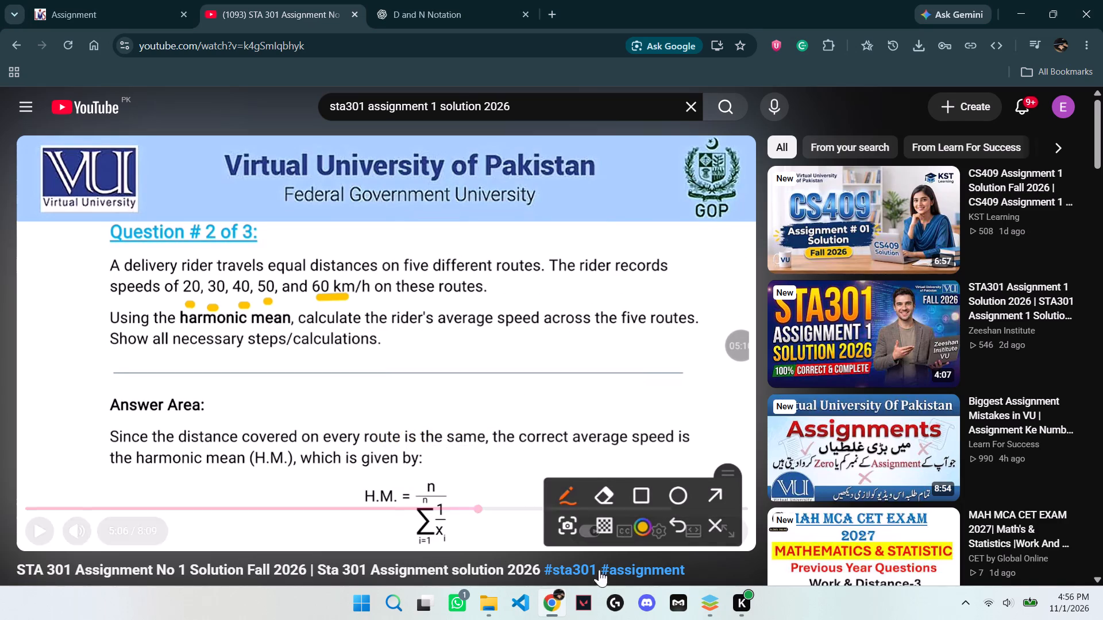
{"action": "left_click", "coordinate": [705, 605]}
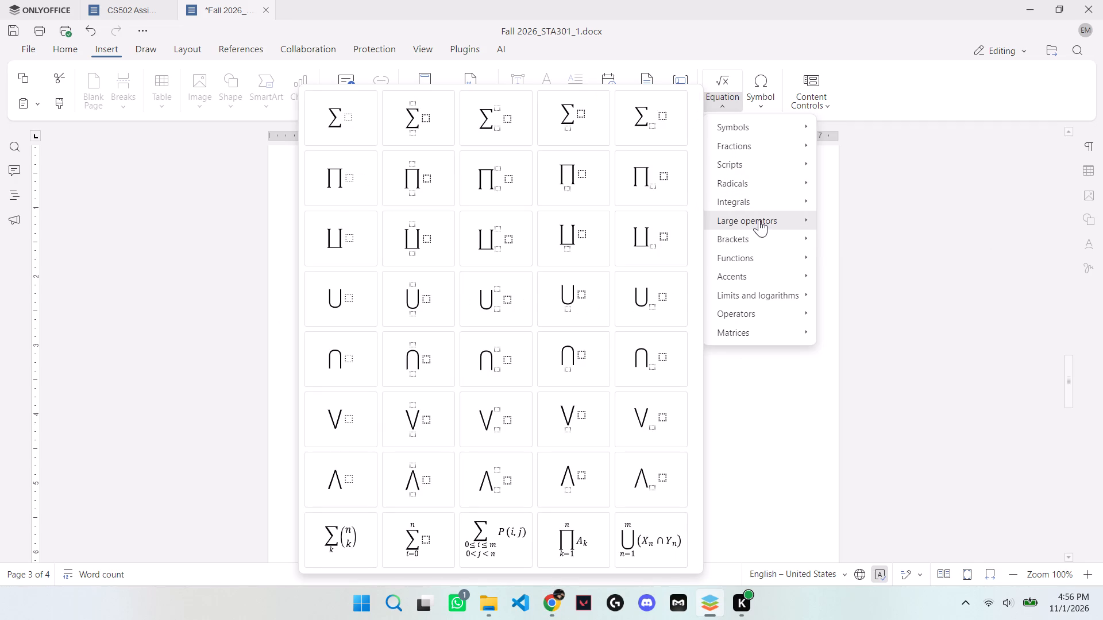
{"action": "left_click", "coordinate": [418, 108]}
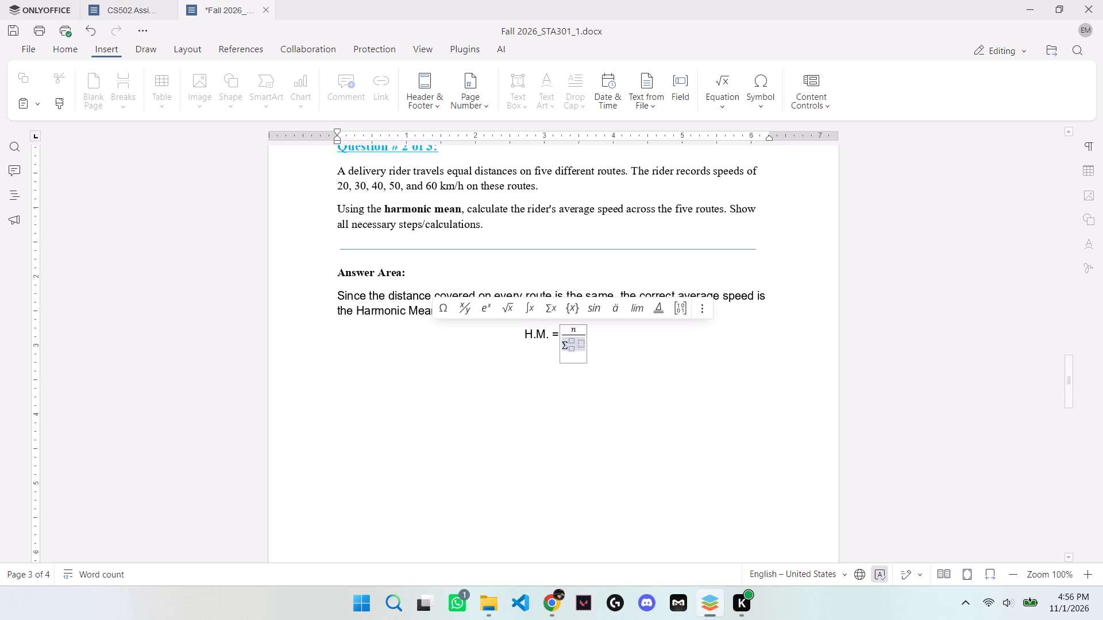
Following the YouTube solution, set the summation's upper limit to n and its lower limit to i=1.
{"action": "left_click", "coordinate": [572, 338]}
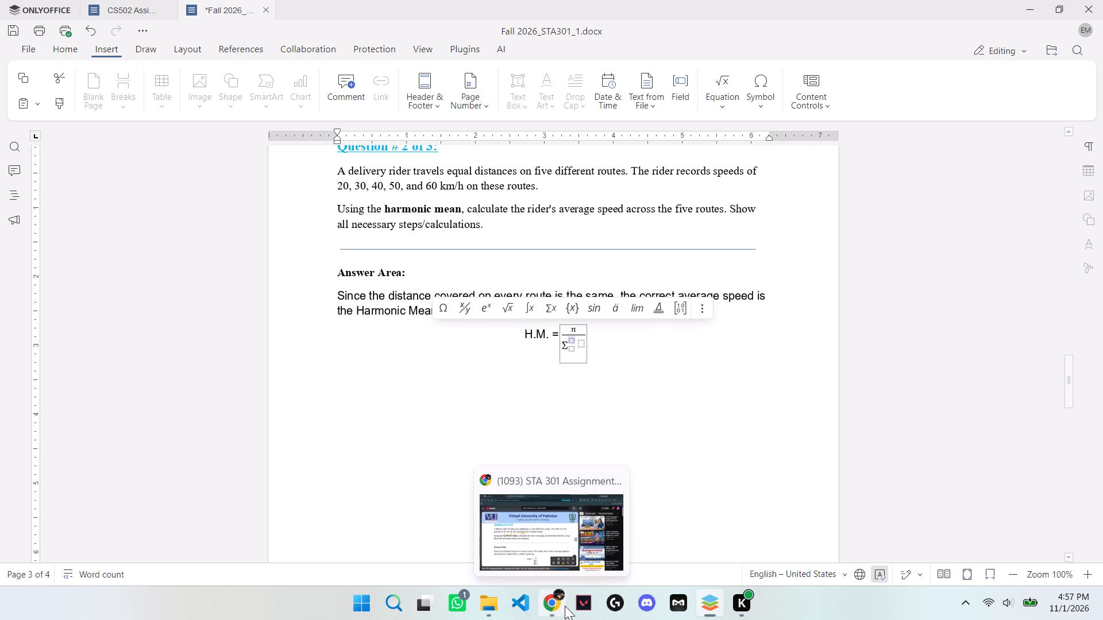
{"action": "left_click", "coordinate": [542, 603]}
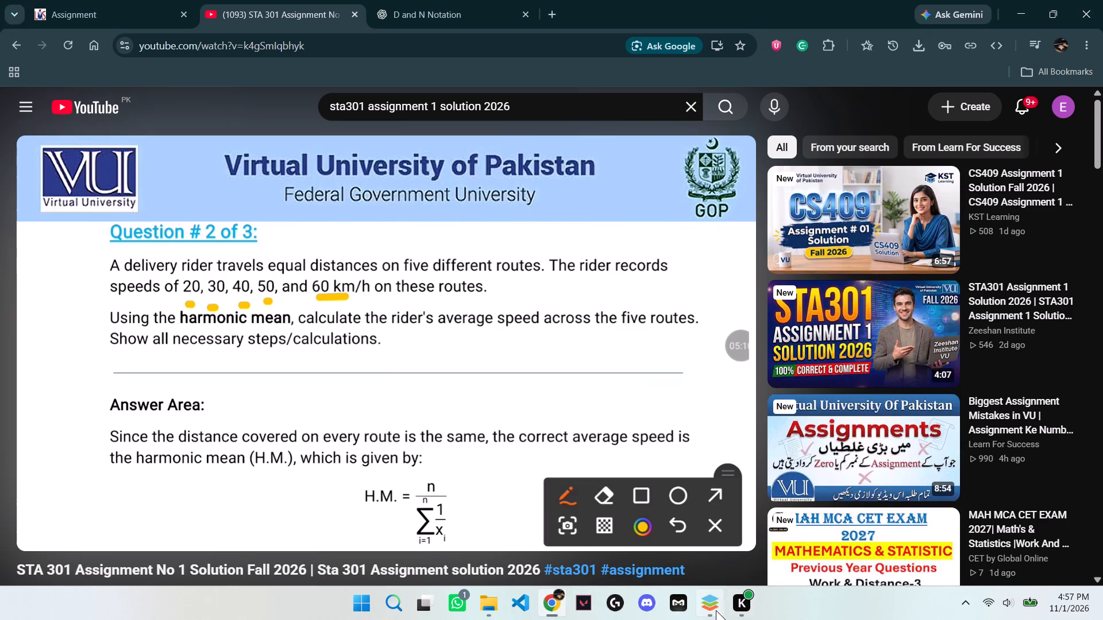
{"action": "left_click", "coordinate": [716, 610]}
{"action": "key", "text": "n"}
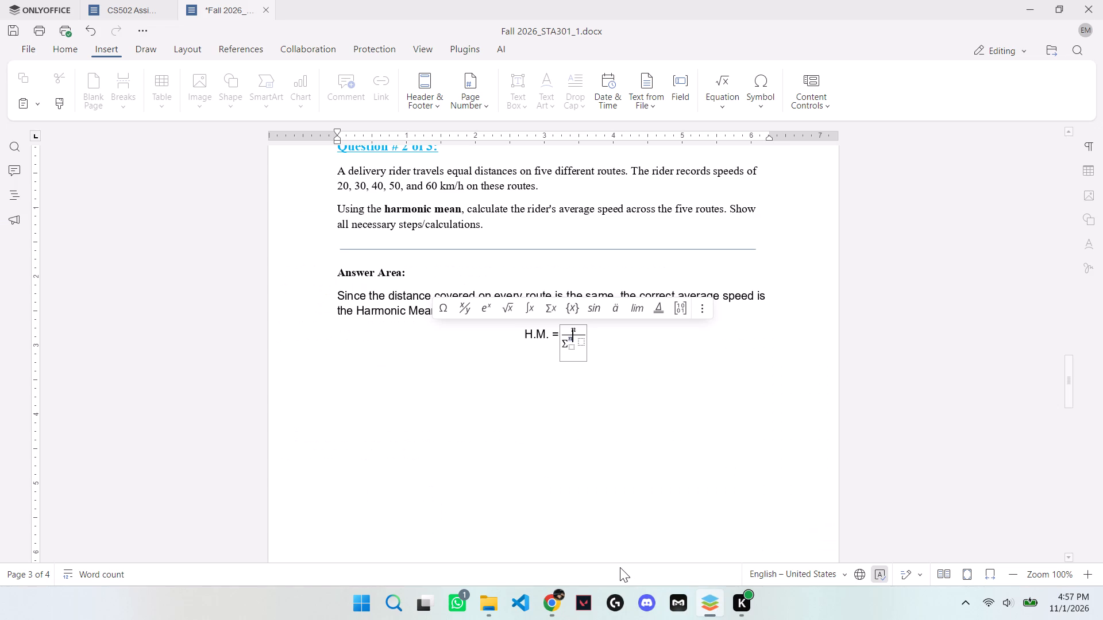
{"action": "left_click", "coordinate": [570, 348]}
{"action": "key", "text": "i"}
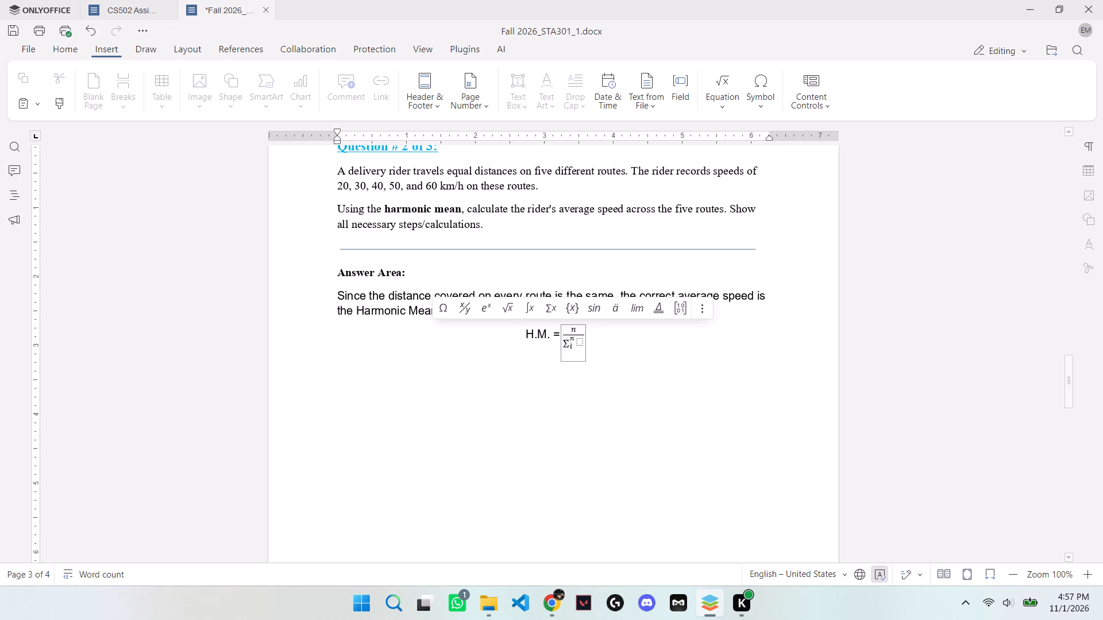
{"action": "type", "text": "=1"}
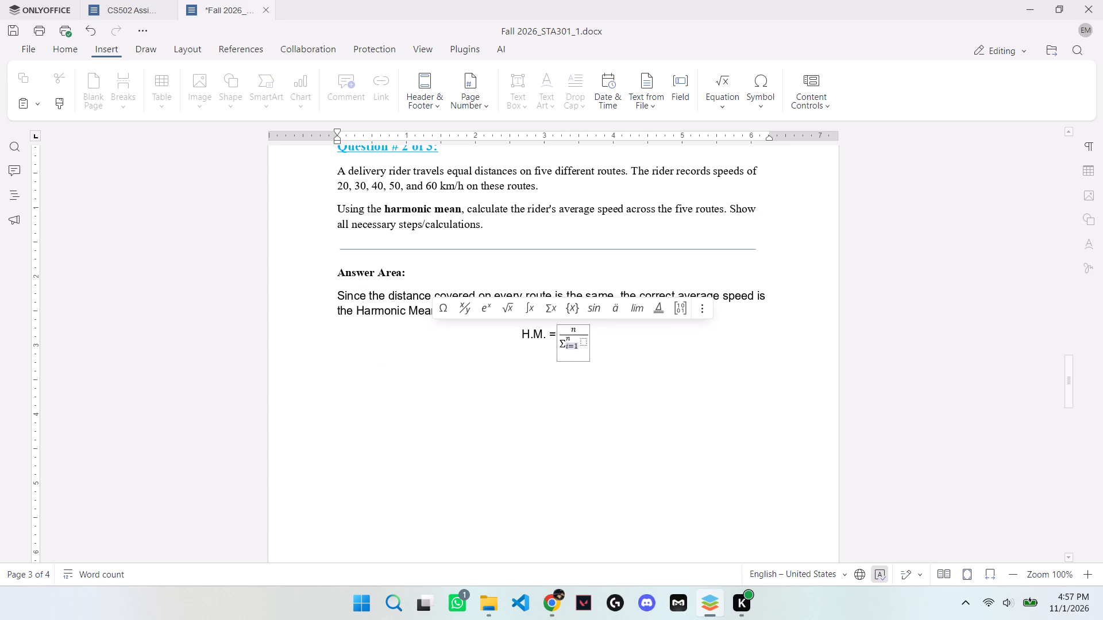
Insert a stacked fraction after the summation in the denominator, with 1 as its numerator and xi as its denominator.
{"action": "left_click", "coordinate": [583, 340]}
{"action": "key", "text": "1"}
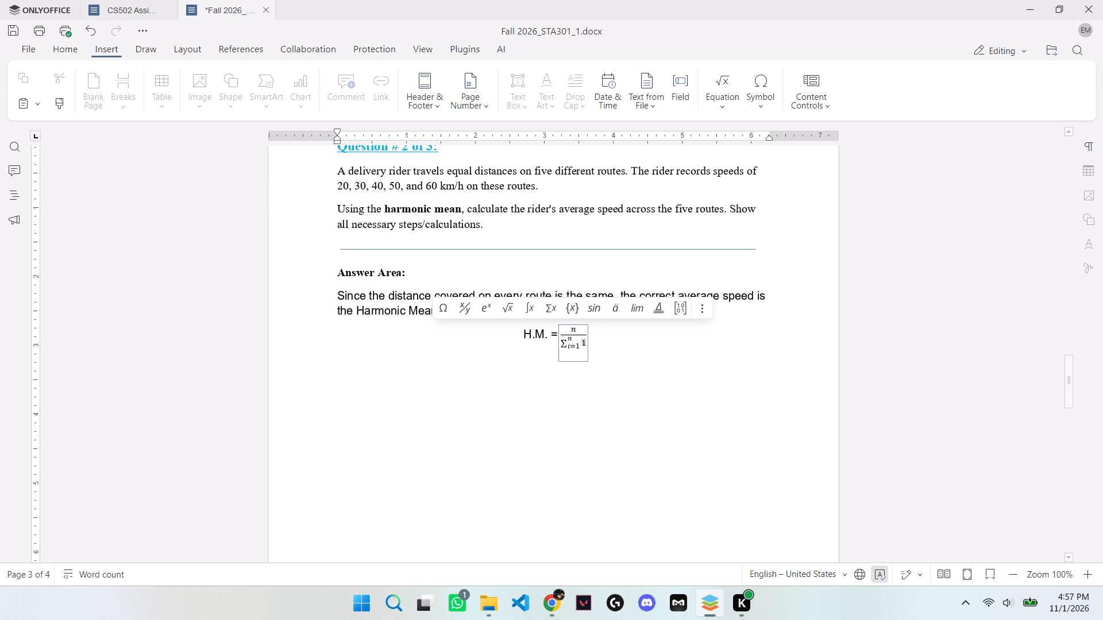
{"action": "key", "text": "BackSpace"}
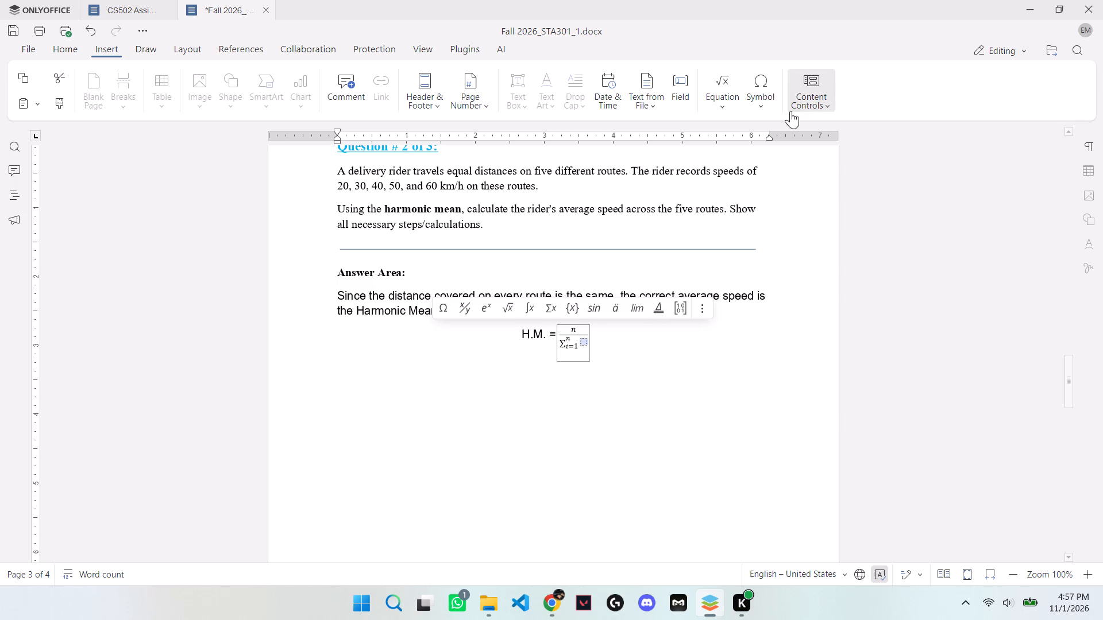
{"action": "left_click", "coordinate": [765, 106]}
{"action": "left_click", "coordinate": [718, 106]}
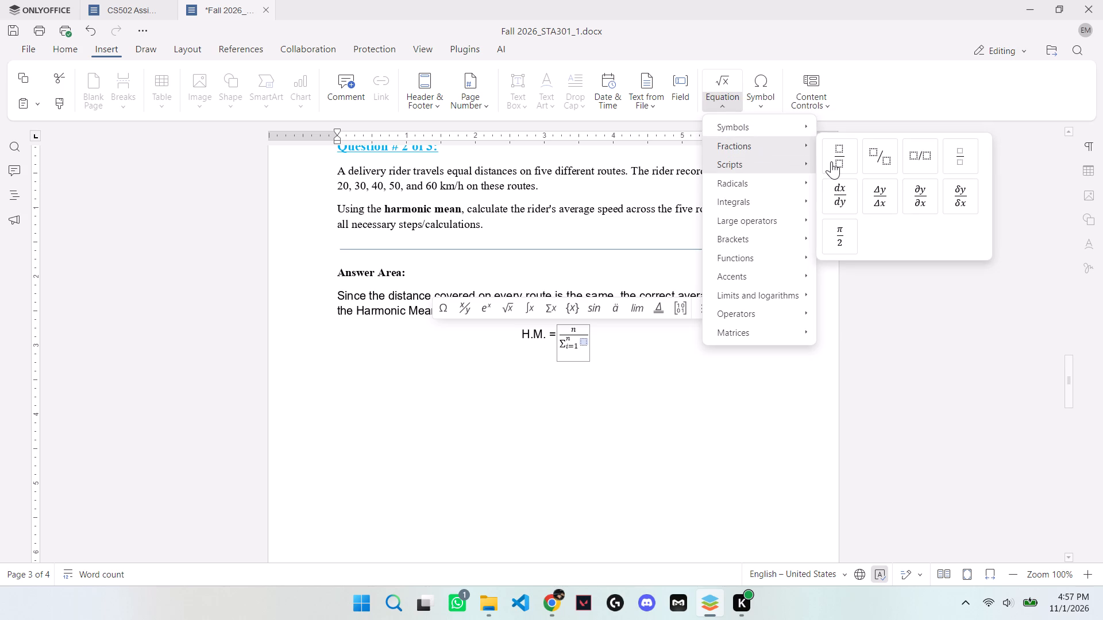
{"action": "left_click", "coordinate": [840, 157]}
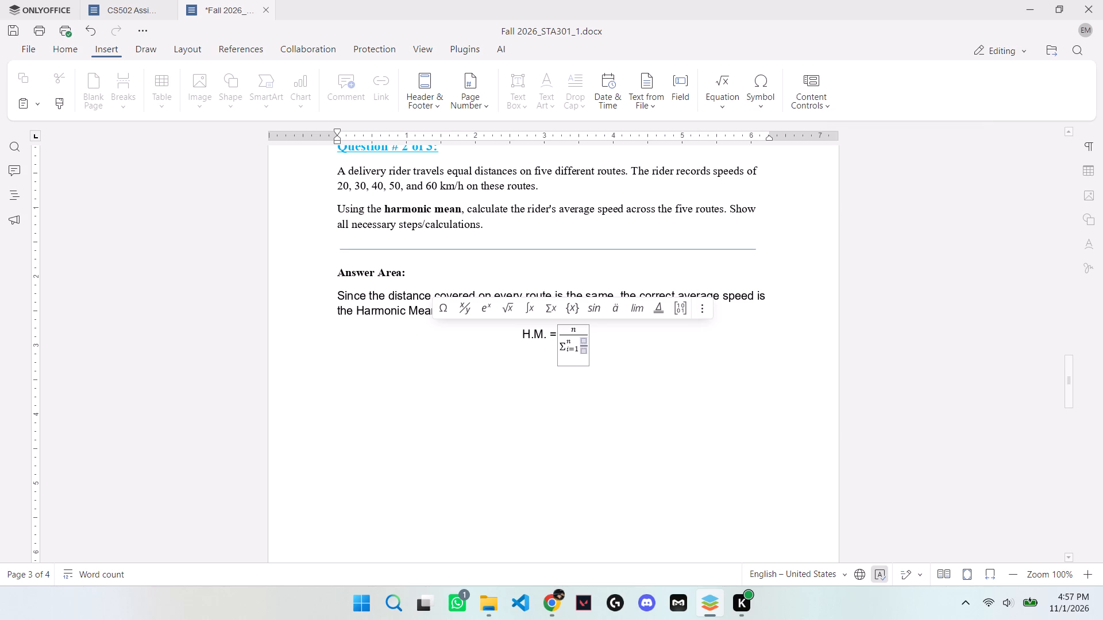
{"action": "left_click", "coordinate": [581, 340]}
{"action": "key", "text": "1"}
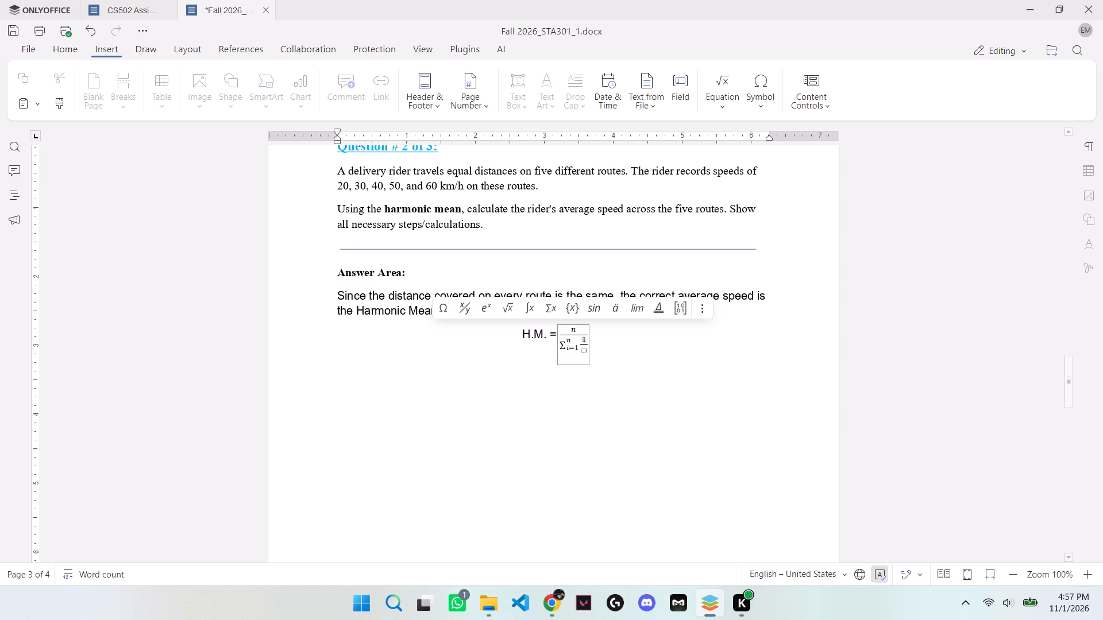
{"action": "left_click", "coordinate": [583, 351]}
{"action": "key", "text": "x"}
{"action": "key", "text": "i"}
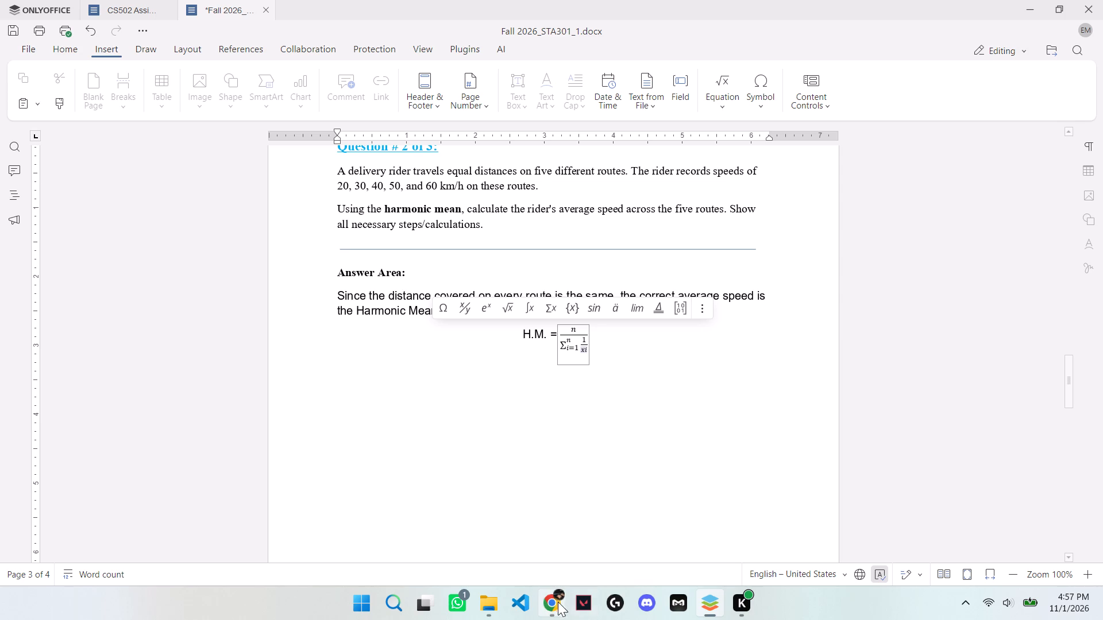
Play the YouTube solution on to the value substitution part, pause it, and compare its H.M. formula with the document's equation.
{"action": "left_click", "coordinate": [558, 600]}
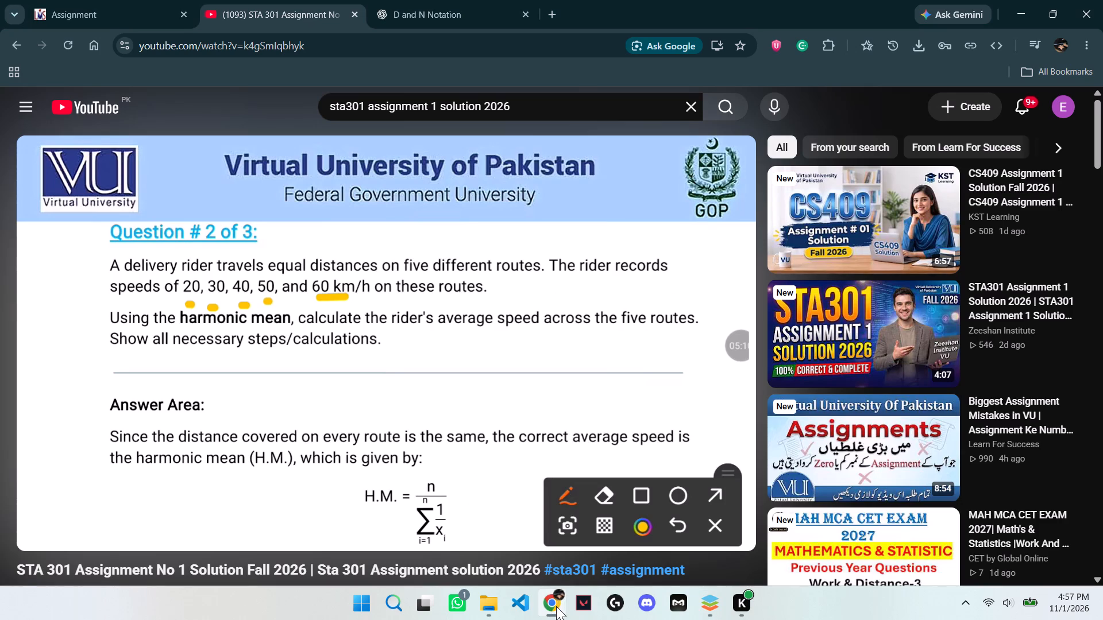
{"action": "left_click", "coordinate": [471, 393]}
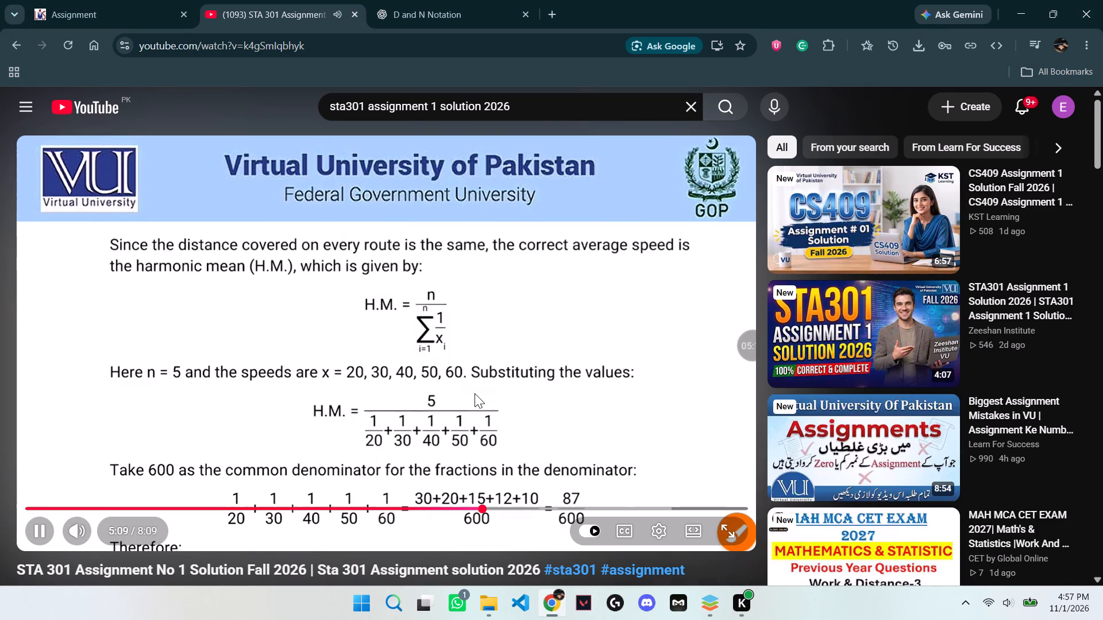
{"action": "left_click_drag", "start_coordinate": [476, 394], "coordinate": [484, 398]}
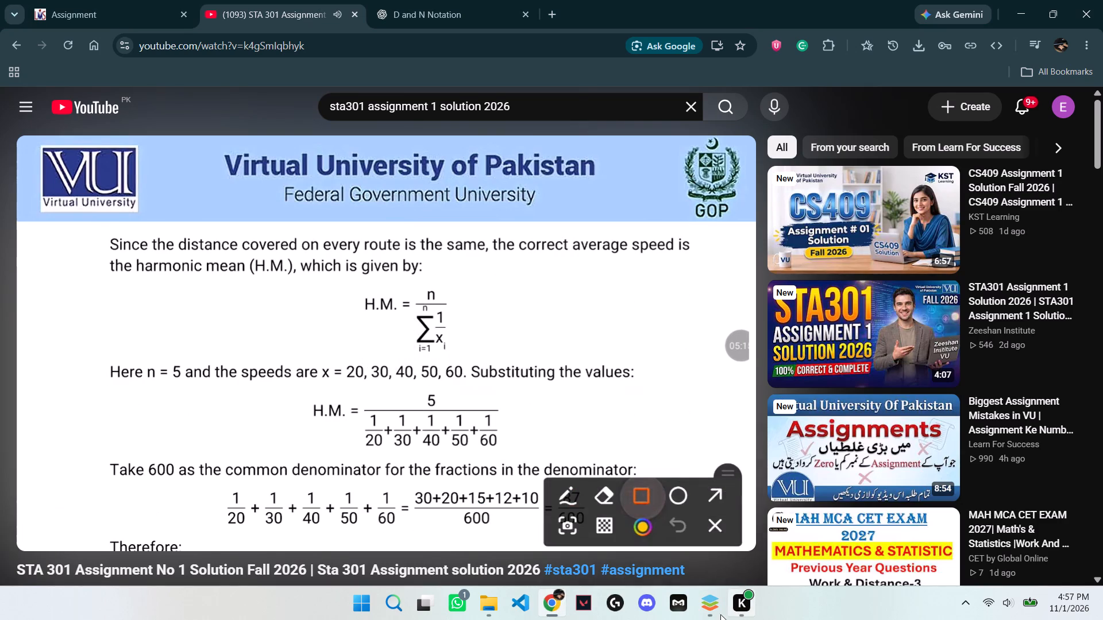
{"action": "left_click", "coordinate": [706, 613]}
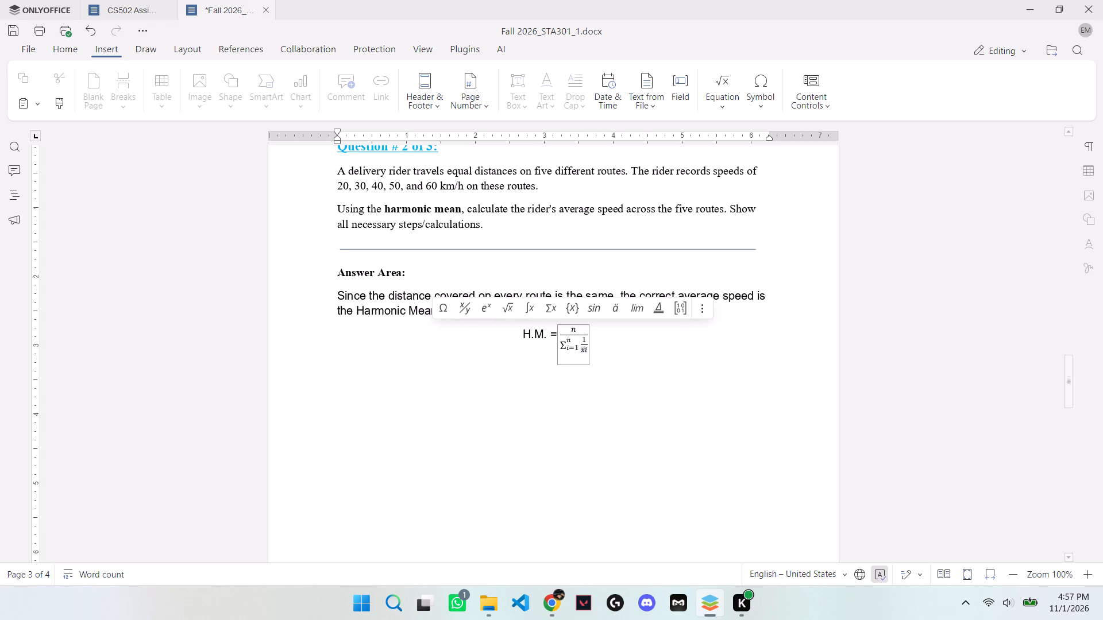
{"action": "left_click", "coordinate": [703, 310]}
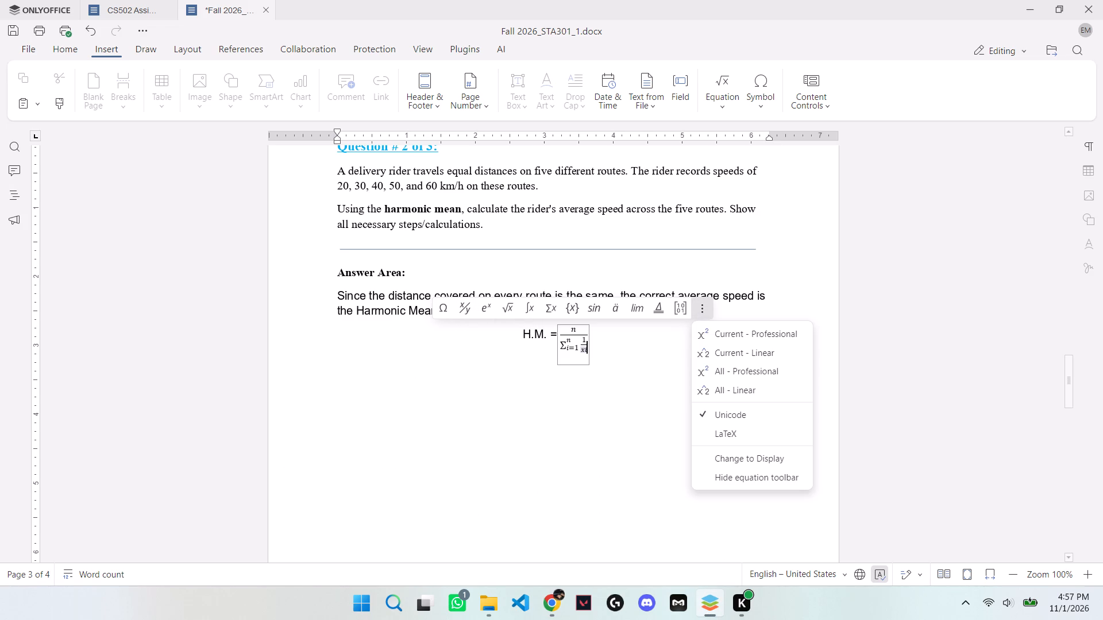
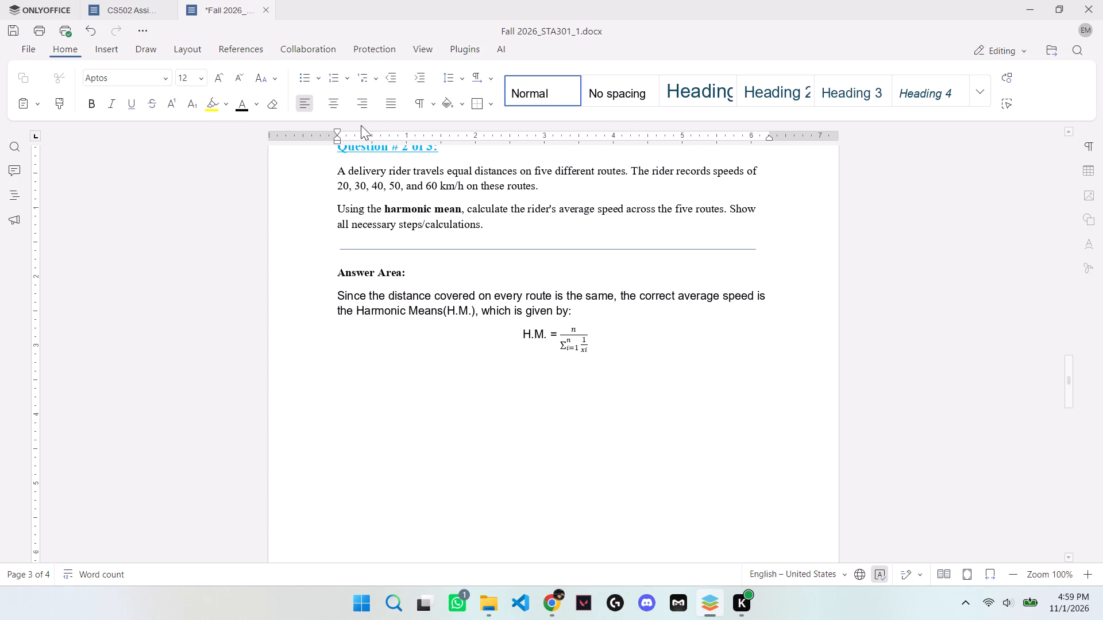
{"action": "left_click", "coordinate": [628, 344]}
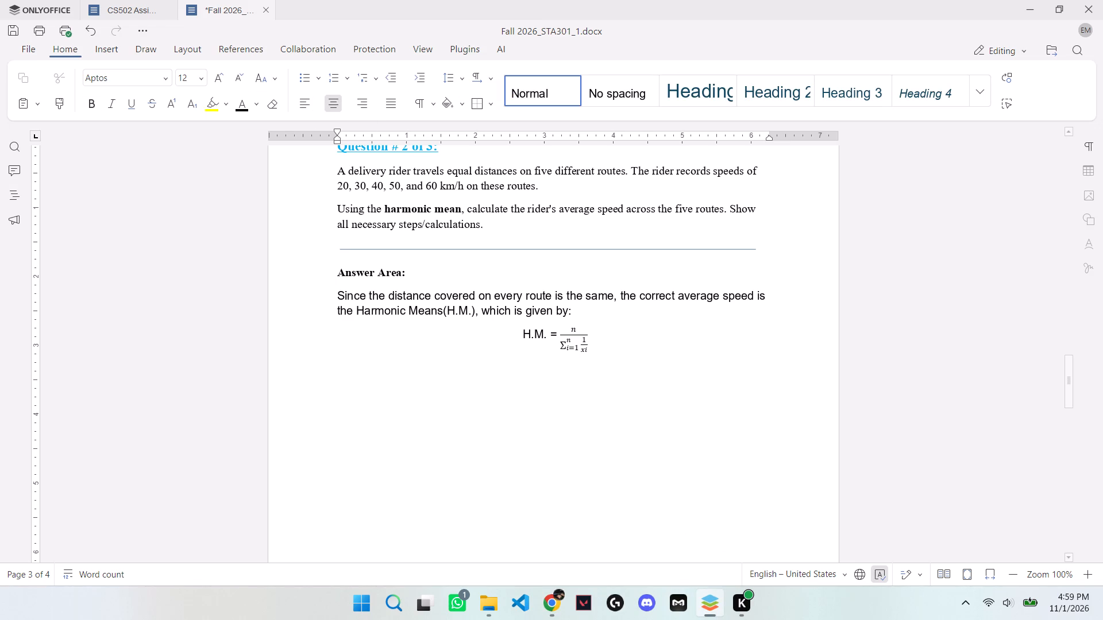
{"action": "key", "text": "Return"}
{"action": "left_click", "coordinate": [550, 592]}
{"action": "left_click", "coordinate": [251, 0]}
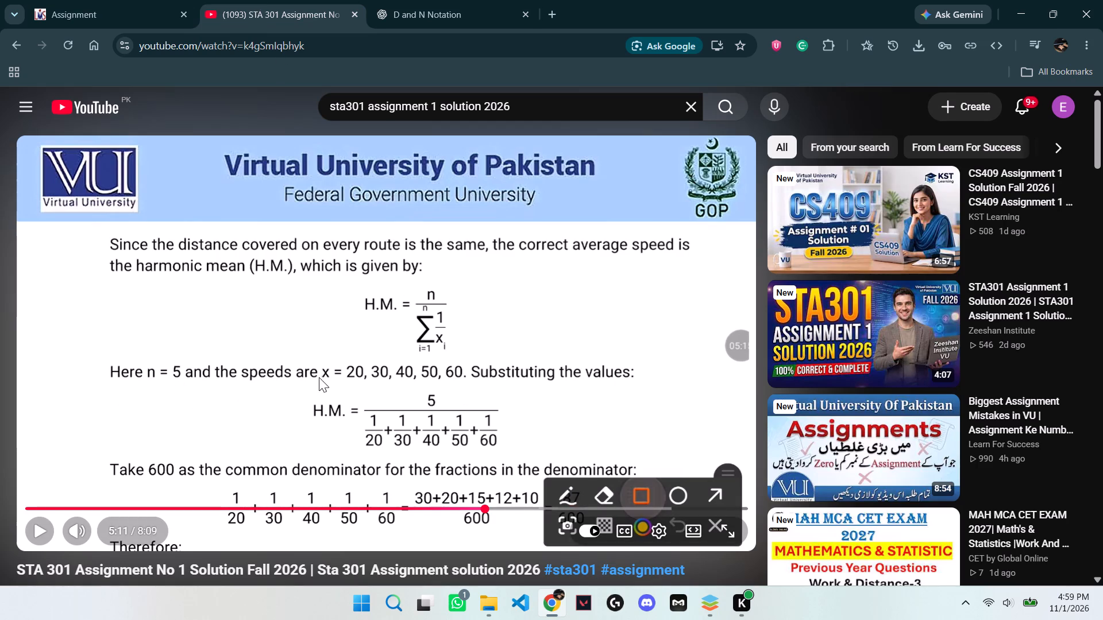
{"action": "left_click", "coordinate": [711, 604]}
{"action": "left_click", "coordinate": [298, 95]}
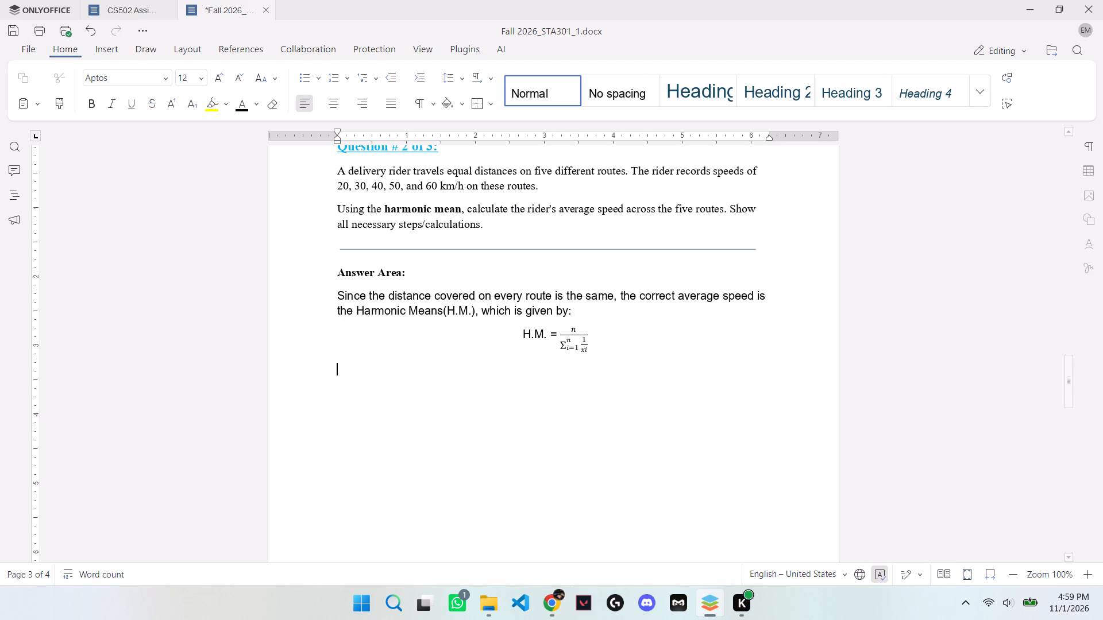
Write "Here n = 5 and" on the new line below the H.M. formula.
{"action": "key", "text": "h"}
{"action": "key", "text": "BackSpace"}
{"action": "type", "text": "Here n = 5"}
{"action": "key", "text": "space"}
{"action": "type", "text": "an dt"}
{"action": "key", "text": "BackSpace"}
{"action": "key", "text": "BackSpace"}
{"action": "key", "text": "BackSpace"}
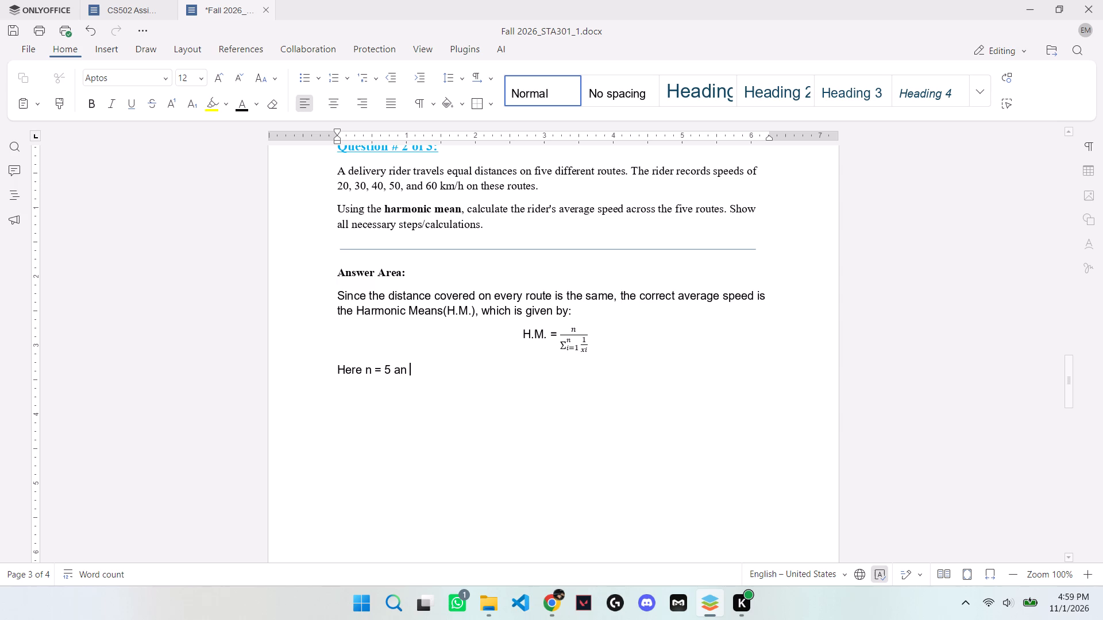
{"action": "type", "text": "f"}
{"action": "key", "text": "space"}
{"action": "key", "text": "BackSpace"}
{"action": "key", "text": "BackSpace"}
{"action": "type", "text": "d"}
{"action": "key", "text": "space"}
Check the wording in the YouTube solution and continue the sentence in the document with "the speed are x =".
{"action": "left_click", "coordinate": [551, 600]}
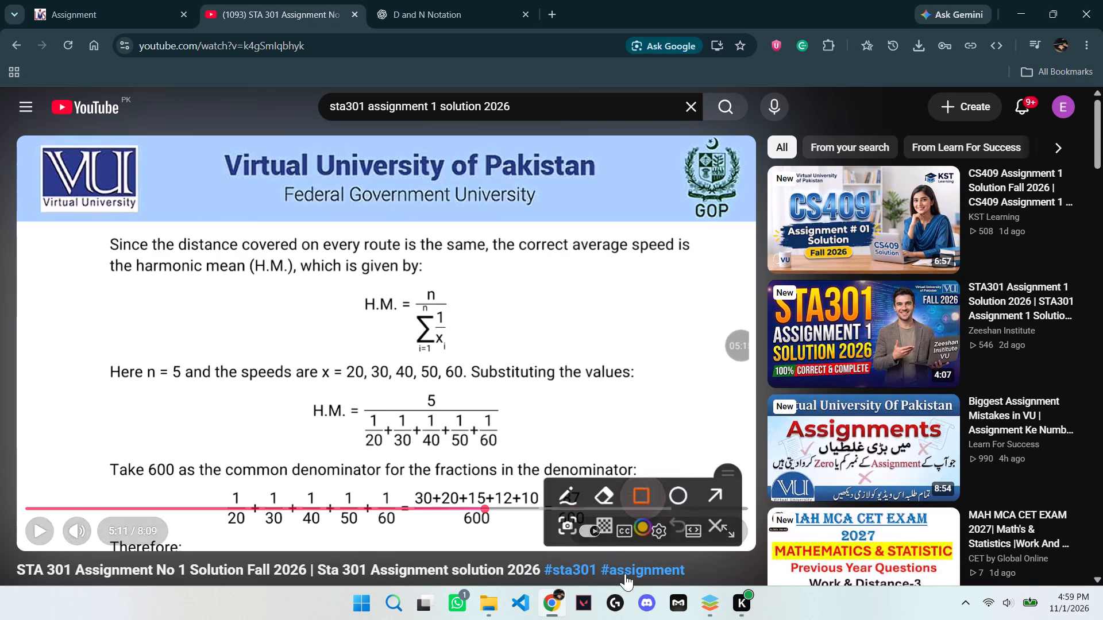
{"action": "left_click", "coordinate": [707, 602]}
{"action": "type", "text": "the speed are X"}
{"action": "key", "text": "space"}
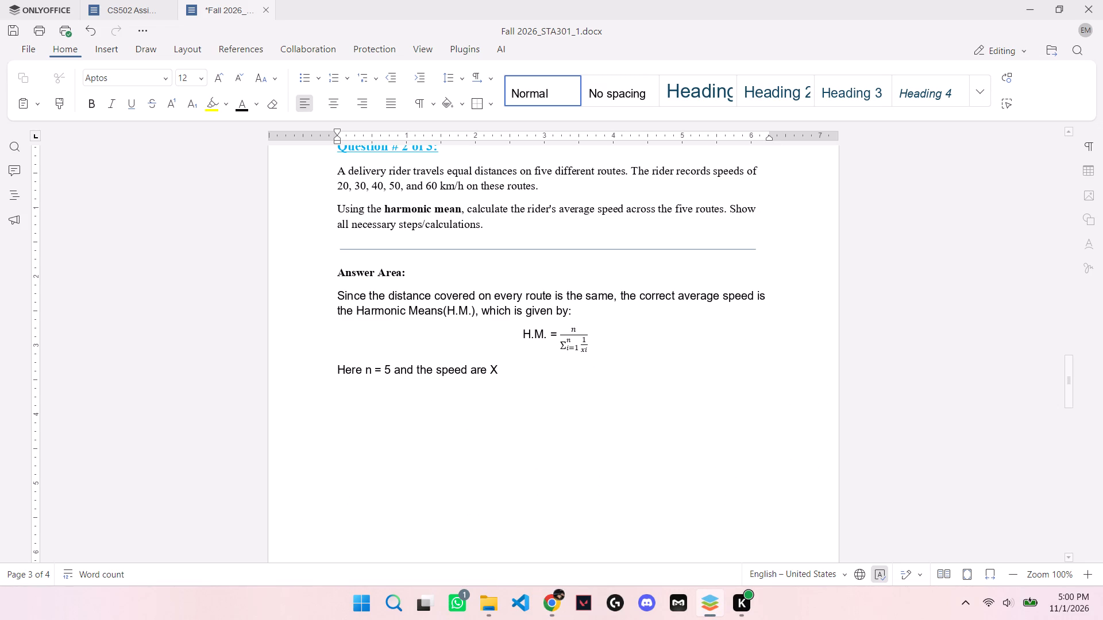
{"action": "key", "text": "BackSpace"}
{"action": "key", "text": "BackSpace"}
{"action": "type", "text": "x ="}
{"action": "key", "text": "space"}
Look up the speeds in the YouTube solution and complete the document's sentence with "20,30,40,50,60.".
{"action": "left_click", "coordinate": [554, 606]}
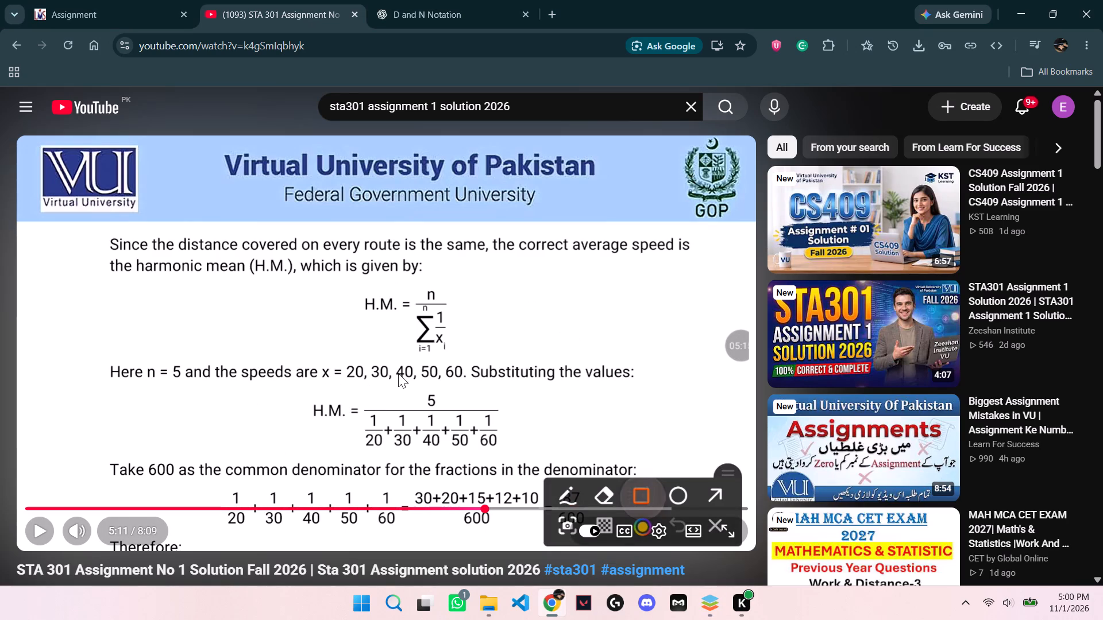
{"action": "left_click", "coordinate": [703, 600]}
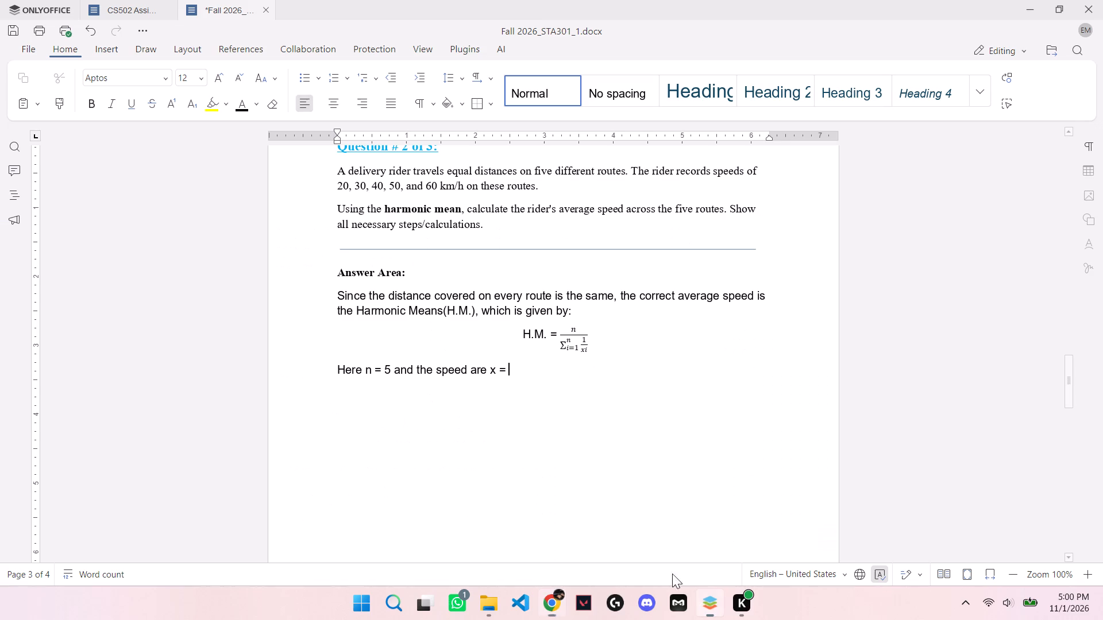
{"action": "type", "text": "20"}
{"action": "key", "text": "comma"}
{"action": "type", "text": "30"}
{"action": "key", "text": "comma"}
{"action": "type", "text": "40"}
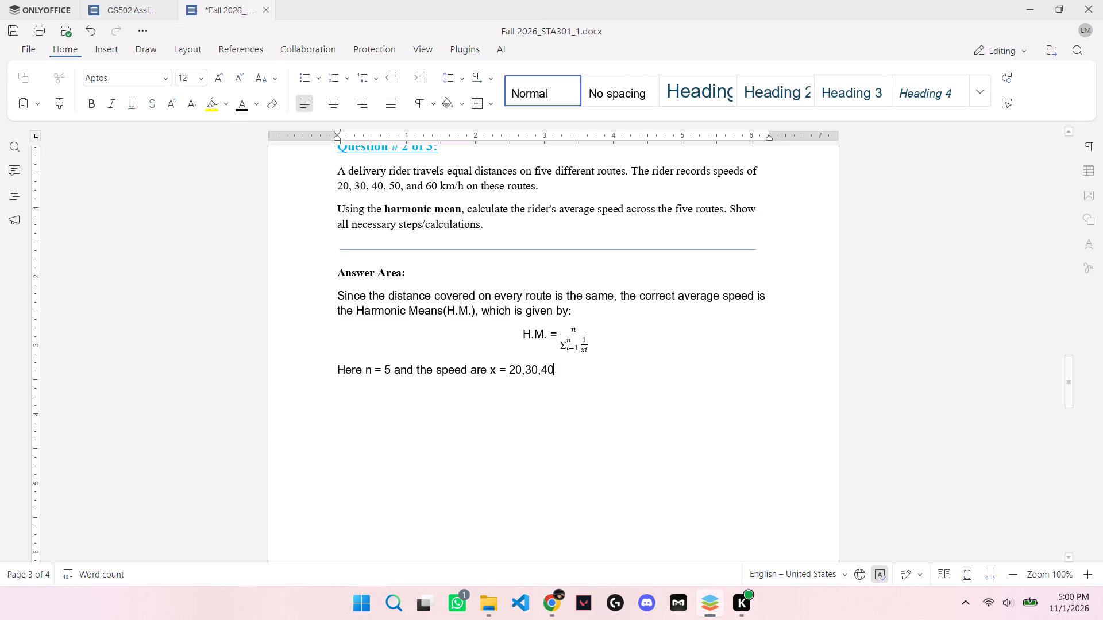
{"action": "type", "text": ",50,60"}
{"action": "key", "text": "period"}
{"action": "key", "text": "space"}
After checking the YouTube solution, add "Substituting the values:" to the end of the same line, correcting its spelling.
{"action": "left_click", "coordinate": [551, 607]}
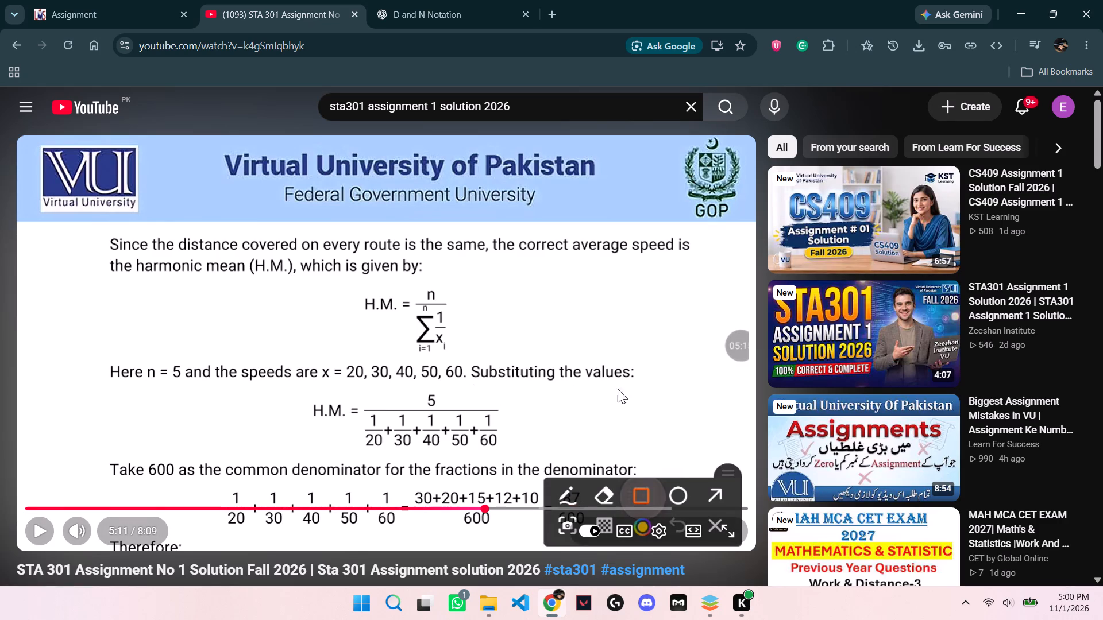
{"action": "left_click", "coordinate": [709, 604]}
{"action": "type", "text": "Sui"}
{"action": "key", "text": "BackSpace"}
{"action": "key", "text": "n"}
{"action": "key", "text": "BackSpace"}
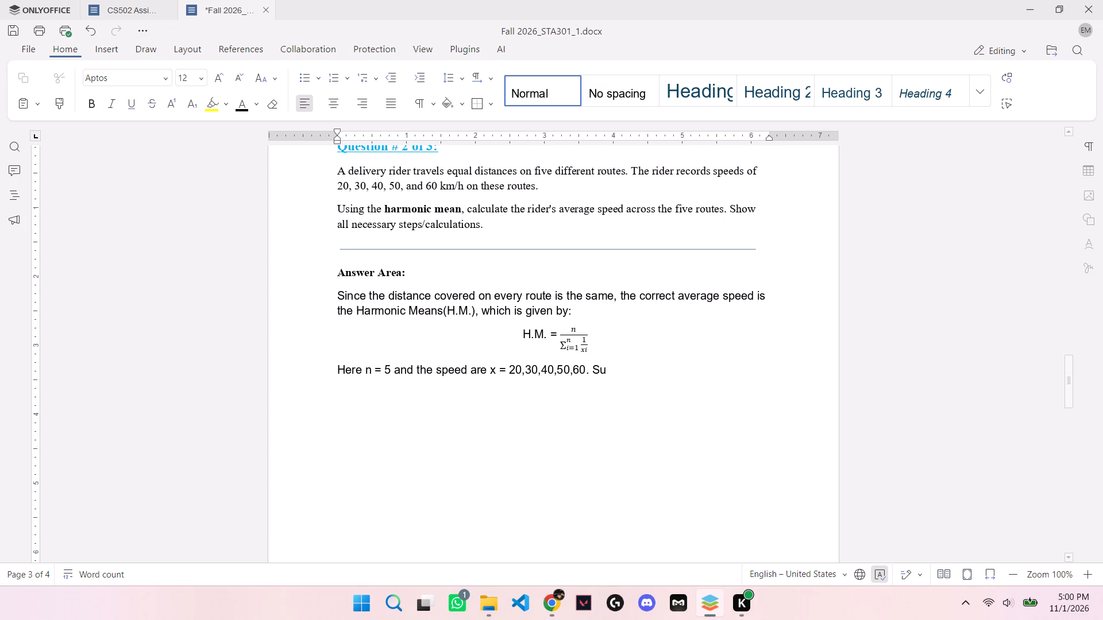
{"action": "type", "text": "bs"}
{"action": "type", "text": "tituiting the"}
{"action": "key", "text": "space"}
{"action": "type", "text": "values"}
{"action": "key", "text": "shift+colon"}
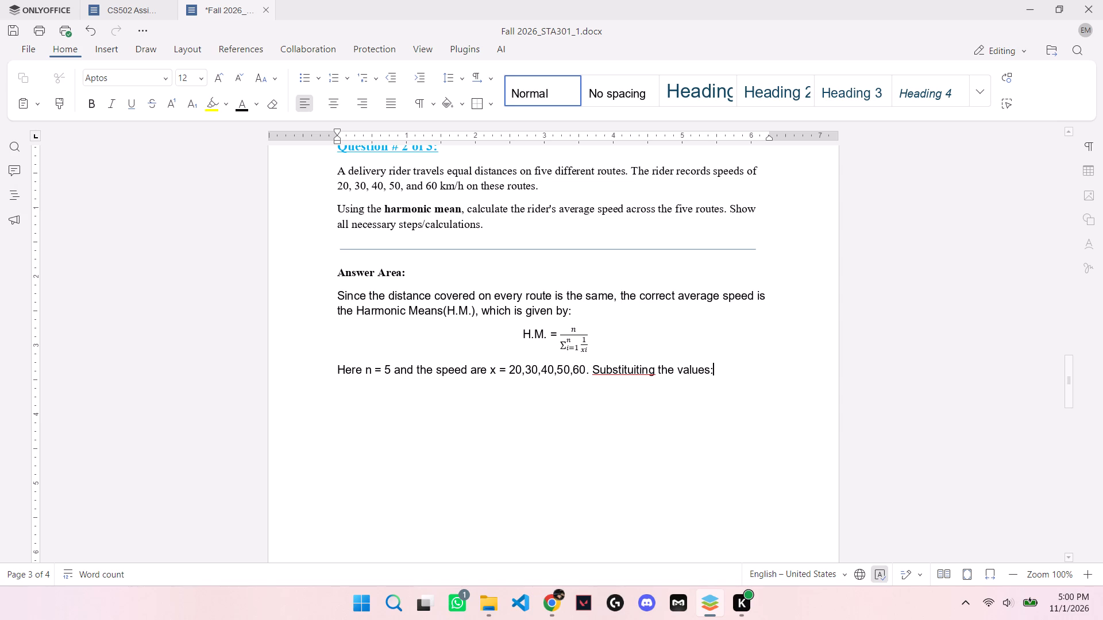
{"action": "left_click", "coordinate": [637, 369]}
{"action": "key", "text": "BackSpace"}
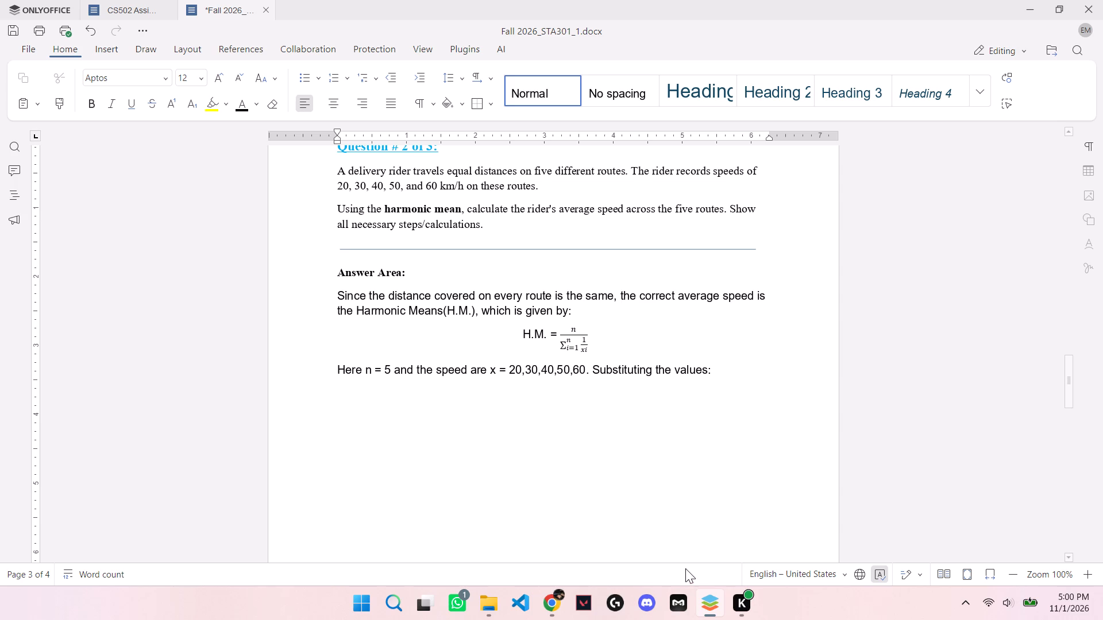
Check the YouTube solution and start a new centred line below "Substituting the values:" in the document.
{"action": "left_click", "coordinate": [551, 603]}
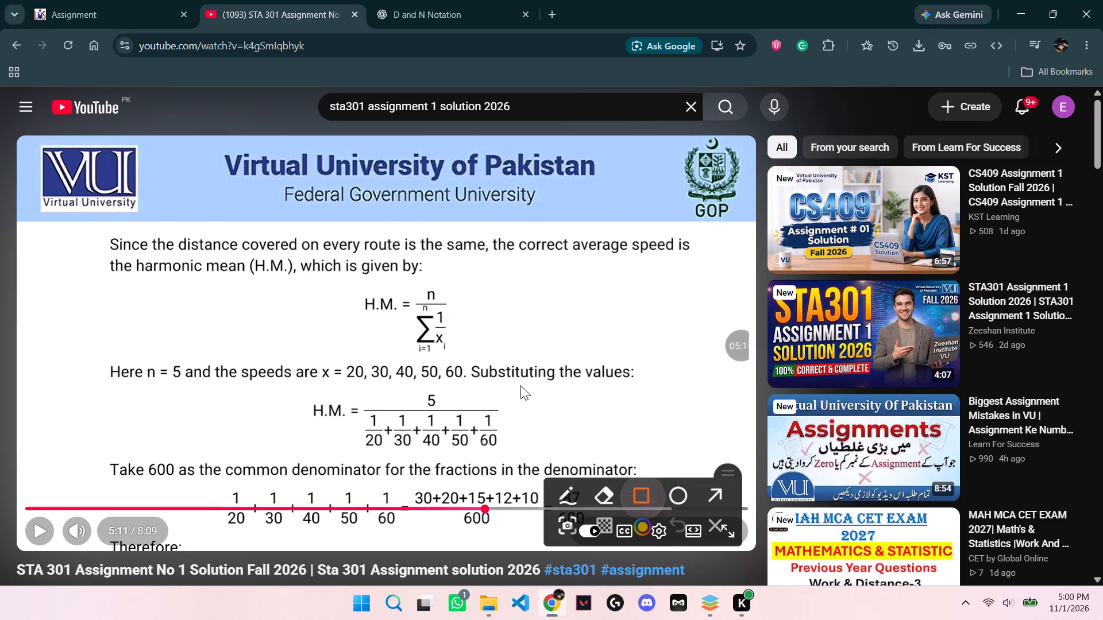
{"action": "left_click", "coordinate": [706, 603]}
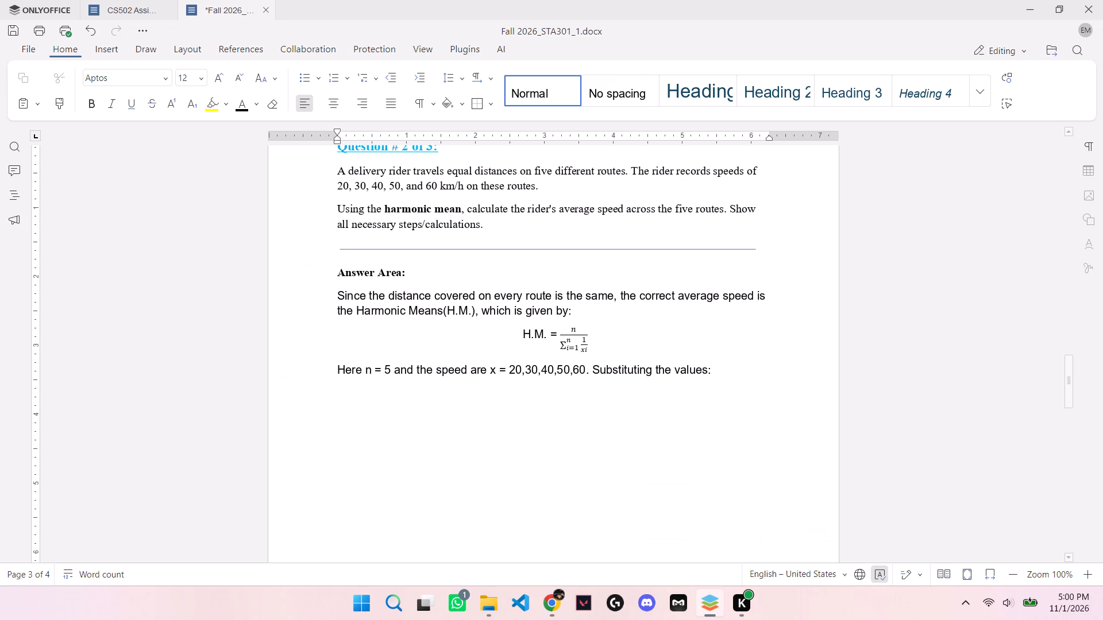
{"action": "left_click", "coordinate": [726, 371]}
{"action": "key", "text": "Return"}
{"action": "left_click", "coordinate": [331, 105]}
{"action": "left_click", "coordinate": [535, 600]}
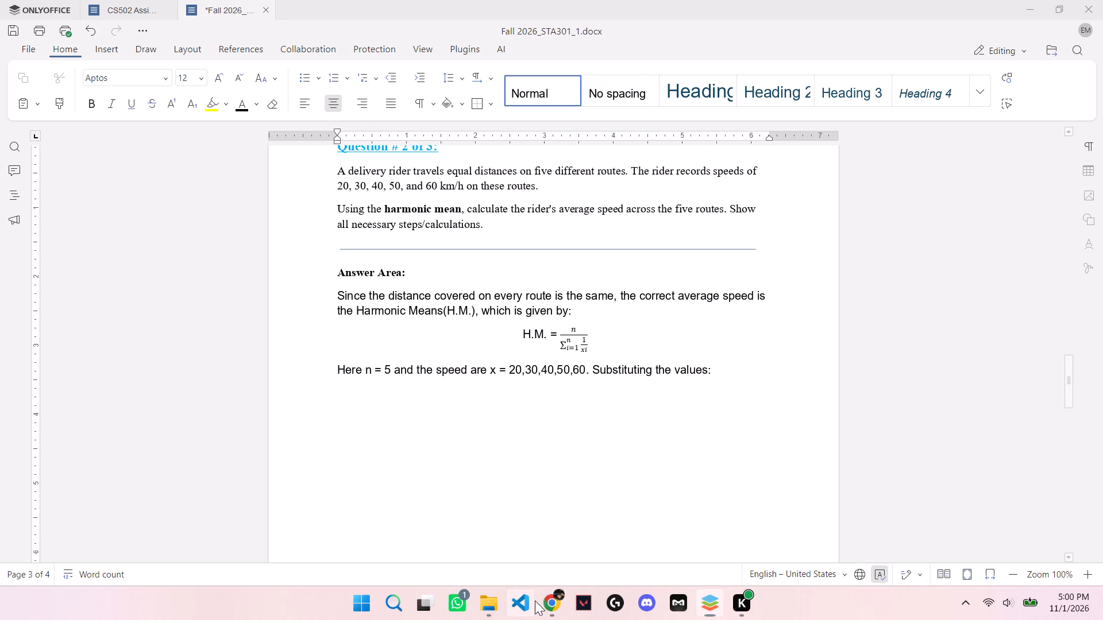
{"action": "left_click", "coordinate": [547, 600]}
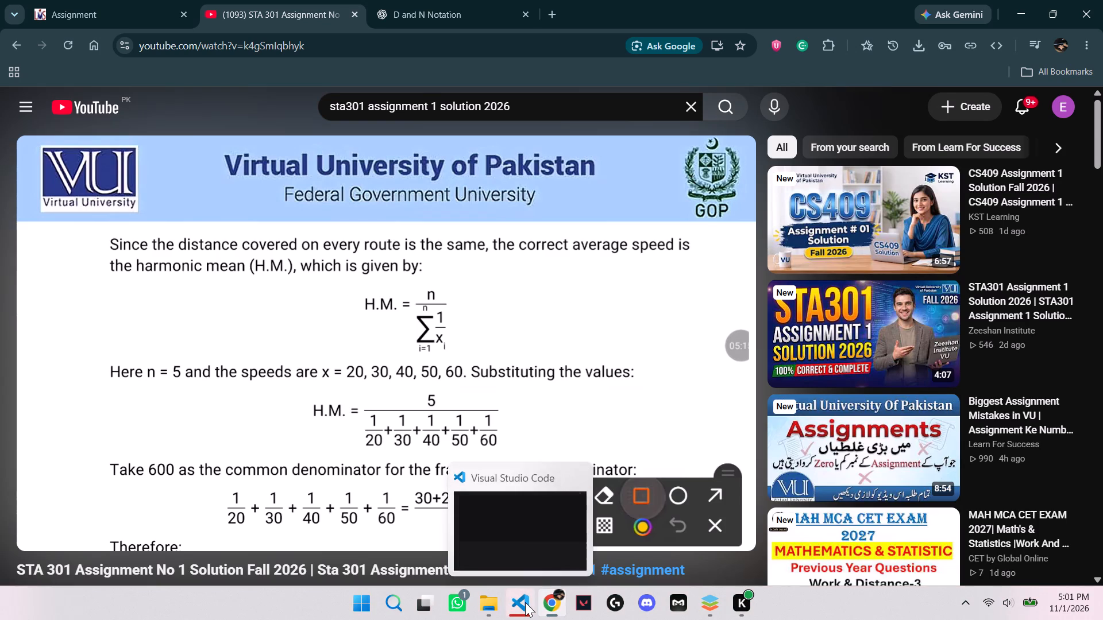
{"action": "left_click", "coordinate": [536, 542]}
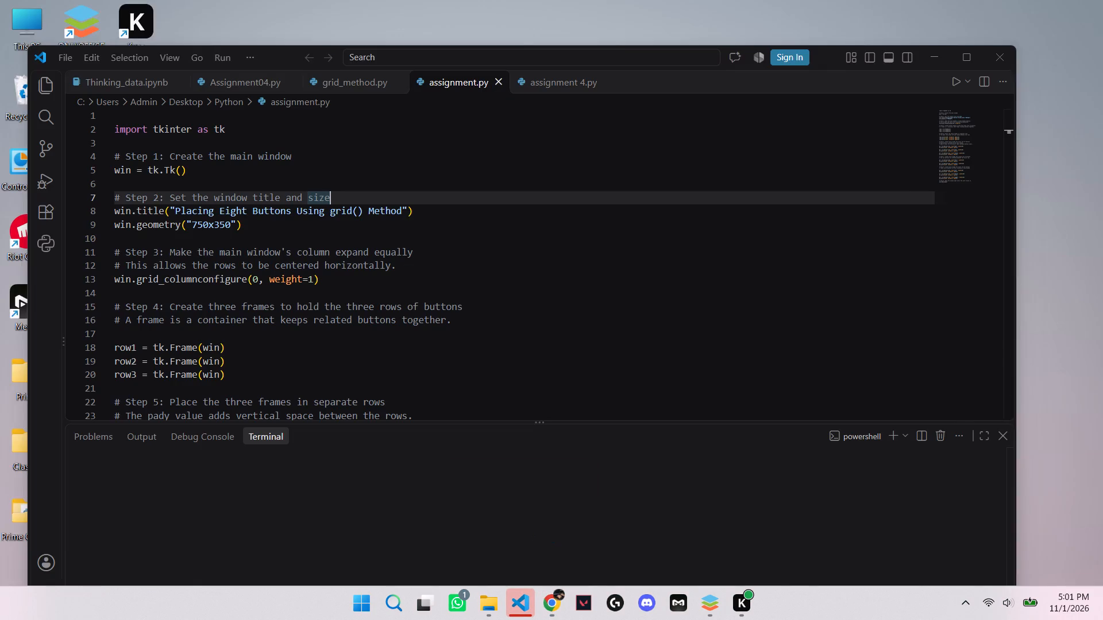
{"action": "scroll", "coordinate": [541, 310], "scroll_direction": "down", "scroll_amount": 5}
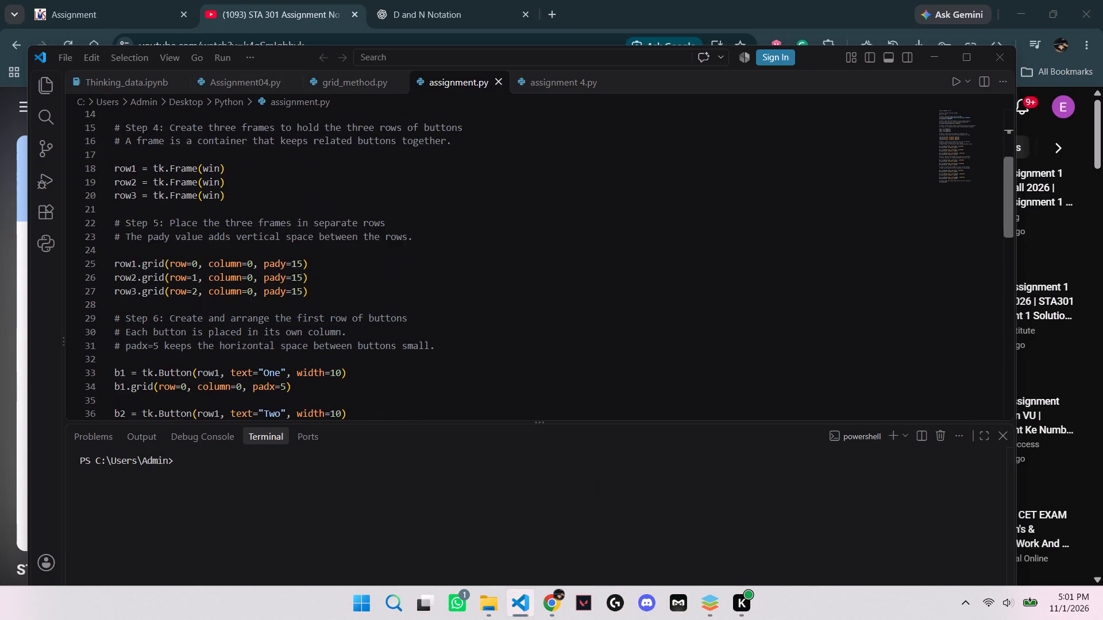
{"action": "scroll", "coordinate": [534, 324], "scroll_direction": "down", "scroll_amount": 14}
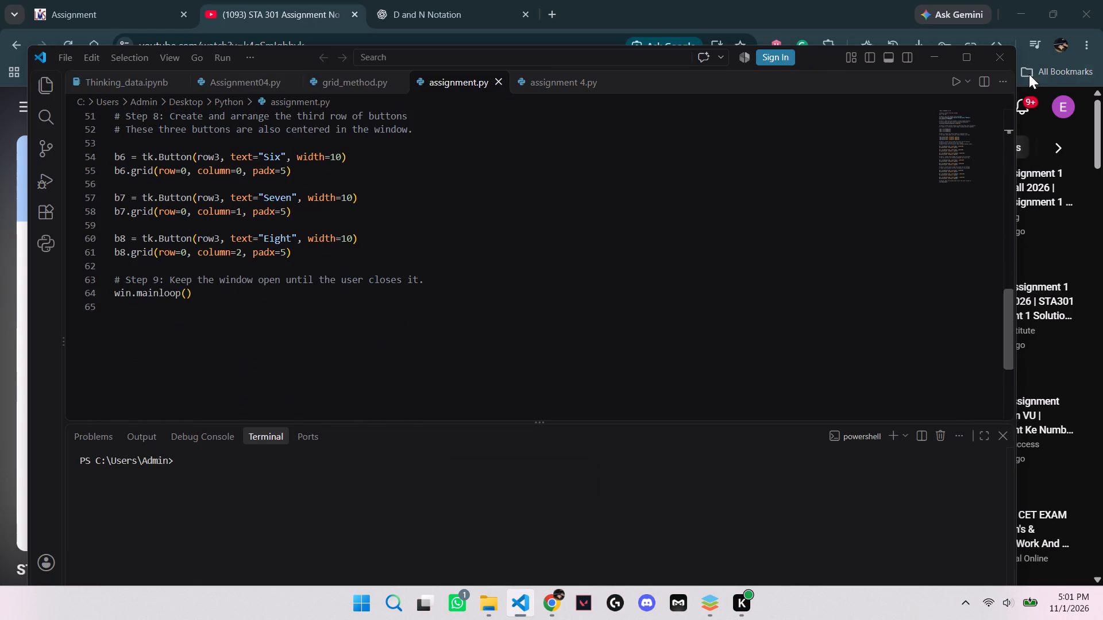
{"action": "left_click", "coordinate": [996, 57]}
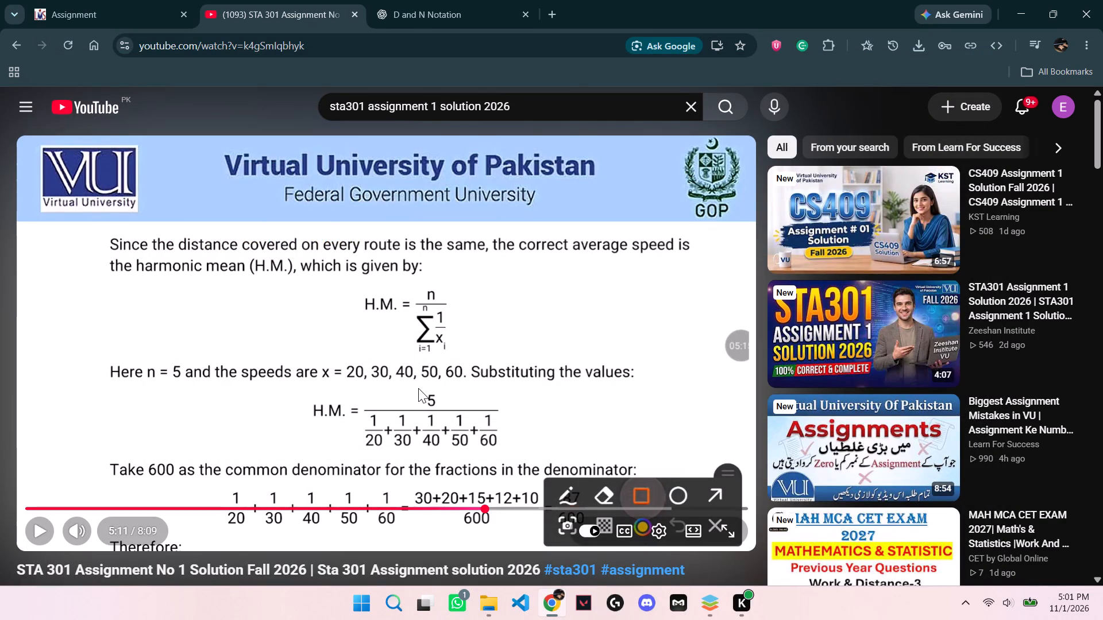
Return to the ONLYOFFICE document and write "H.M. =" on the new centred line.
{"action": "left_click", "coordinate": [713, 613]}
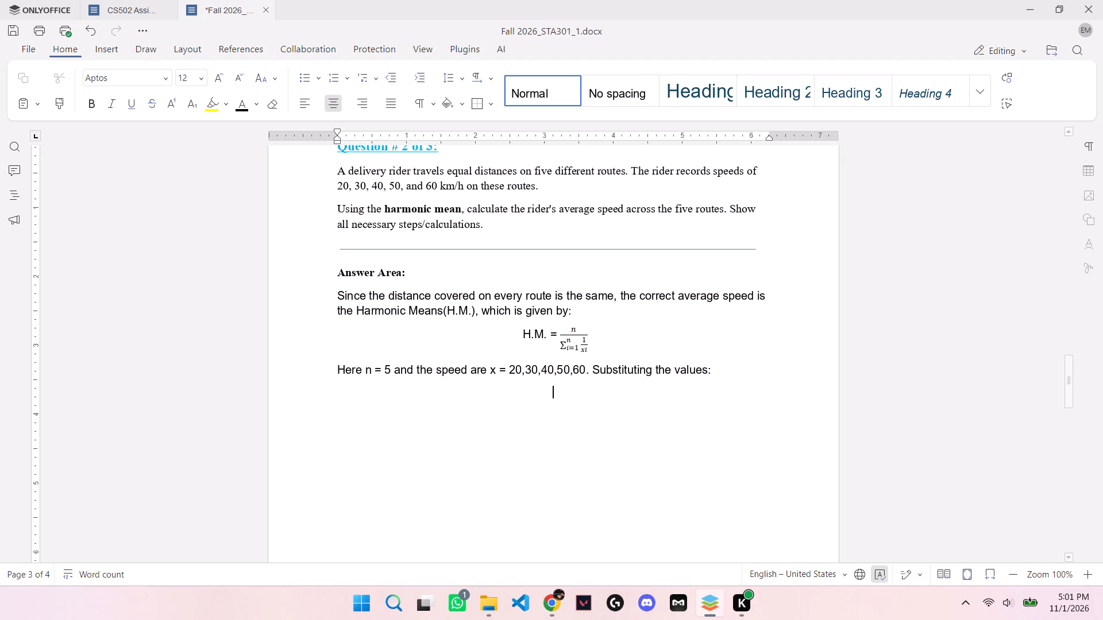
{"action": "type", "text": "H.M"}
{"action": "type", "text": ". ="}
{"action": "key", "text": "space"}
Insert a stacked fraction equation after "H.M. =" and enter 5 as its numerator, following the YouTube solution.
{"action": "left_click", "coordinate": [106, 57]}
{"action": "left_click", "coordinate": [727, 103]}
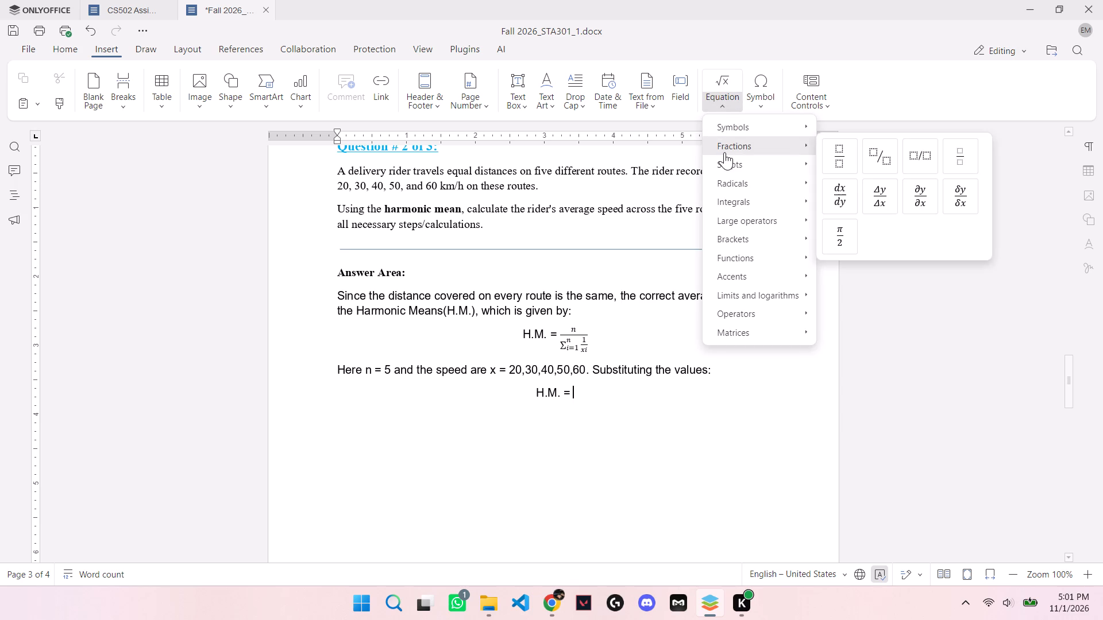
{"action": "left_click", "coordinate": [835, 157]}
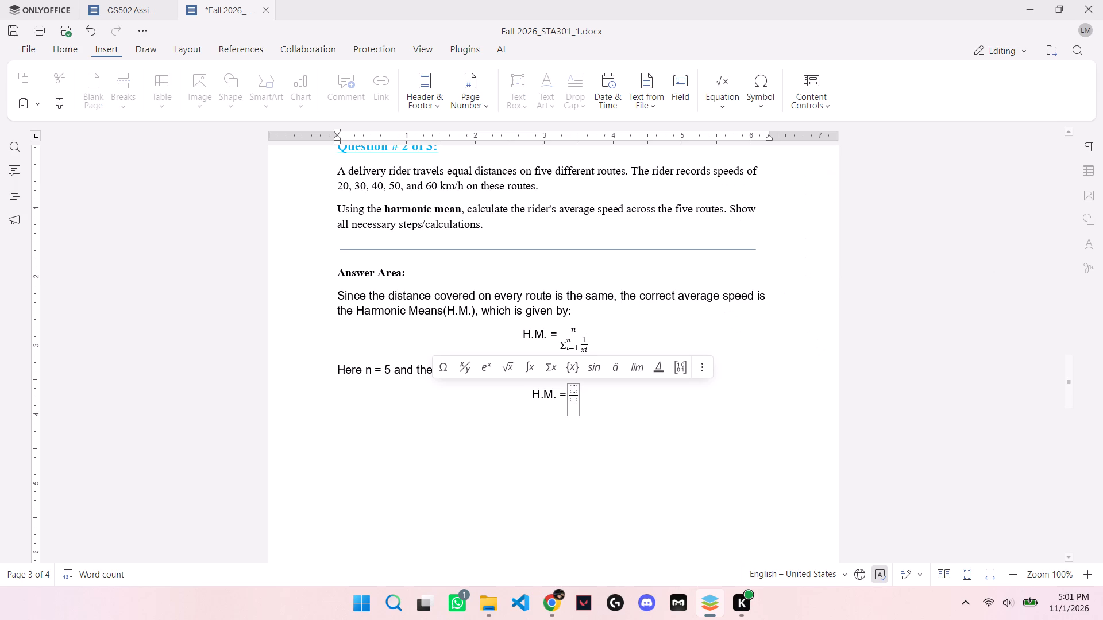
{"action": "left_click", "coordinate": [571, 387]}
{"action": "left_click", "coordinate": [545, 610]}
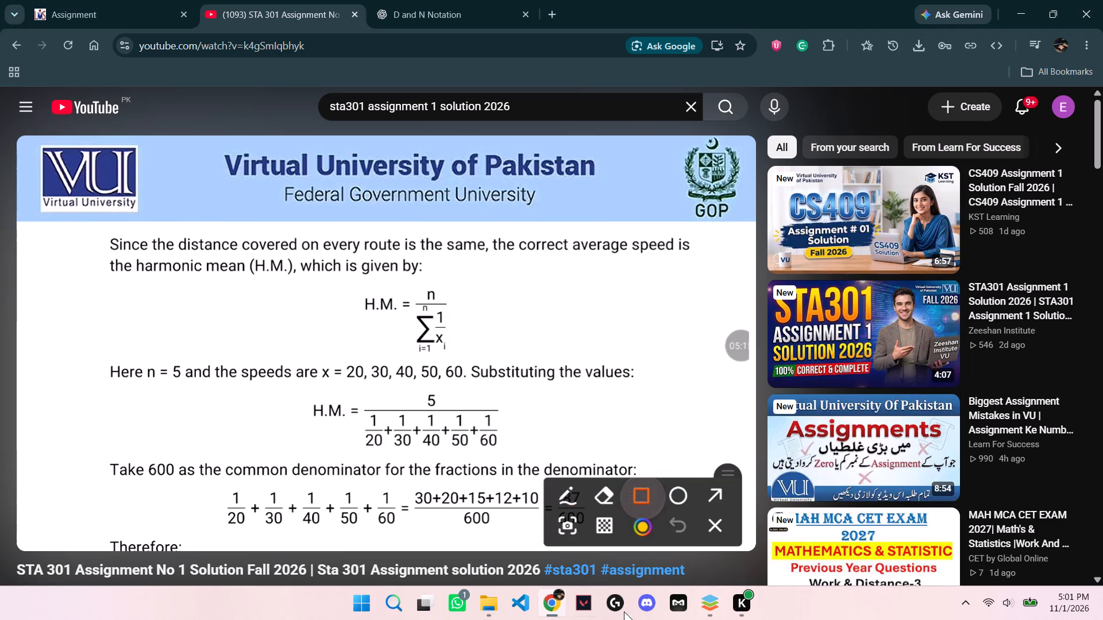
{"action": "left_click", "coordinate": [713, 596]}
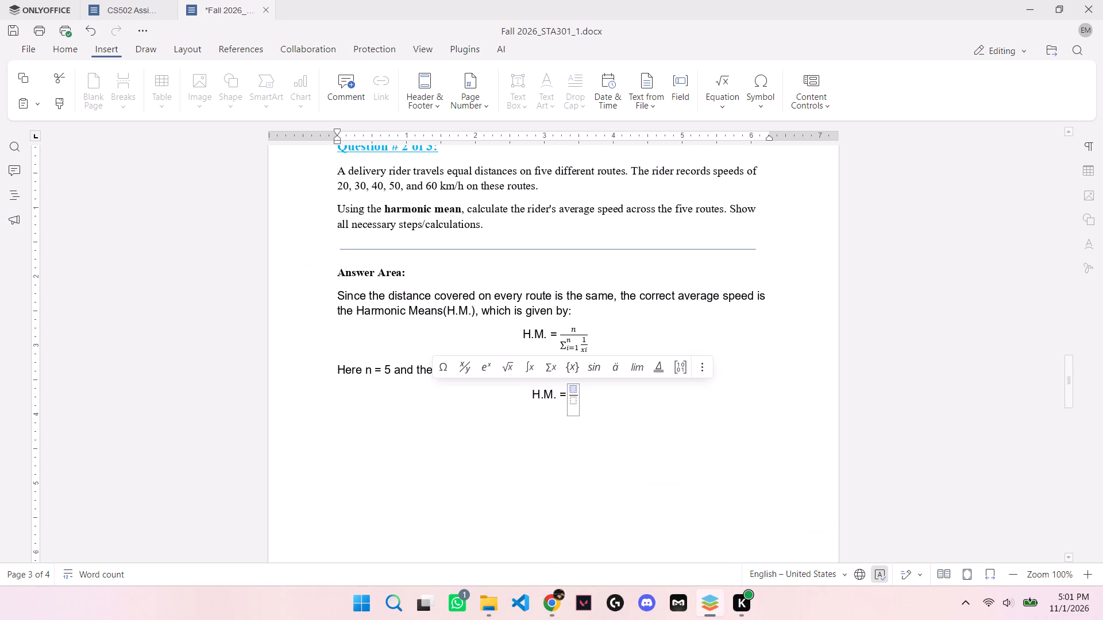
{"action": "key", "text": "5"}
After checking the YouTube solution, insert a nested stacked fraction 1/20 in the denominator below the 5.
{"action": "key", "text": "Down"}
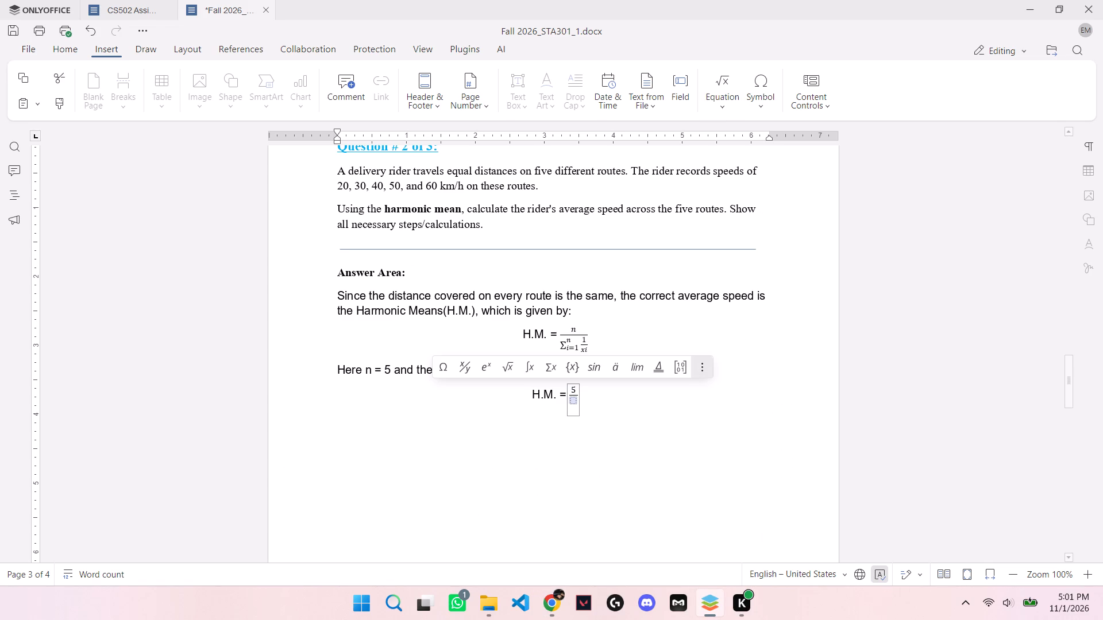
{"action": "left_click", "coordinate": [550, 611]}
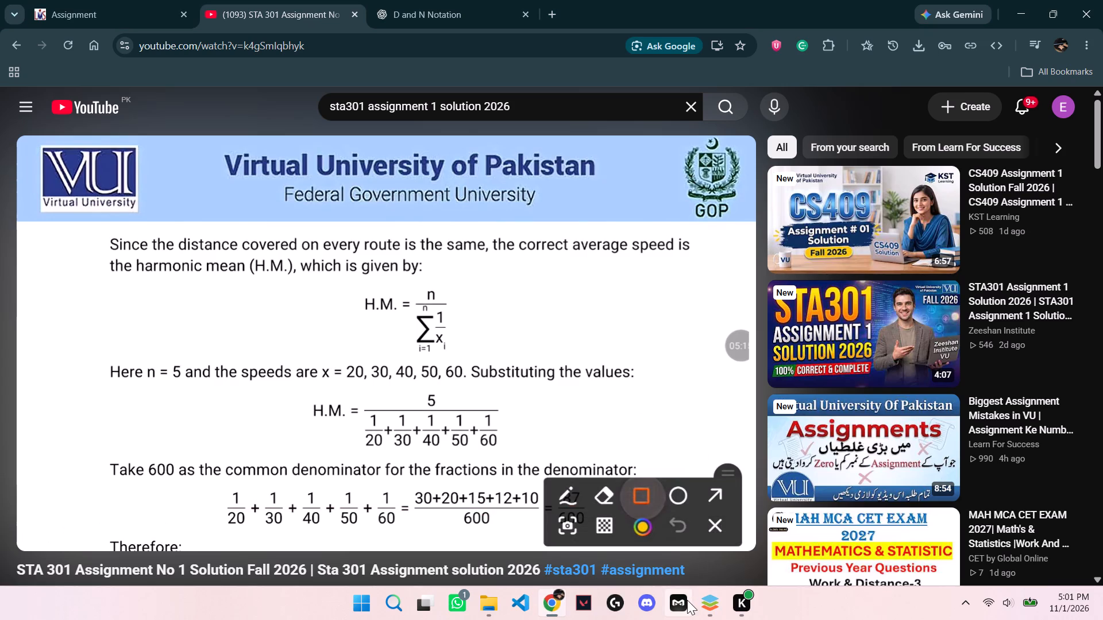
{"action": "left_click", "coordinate": [716, 613]}
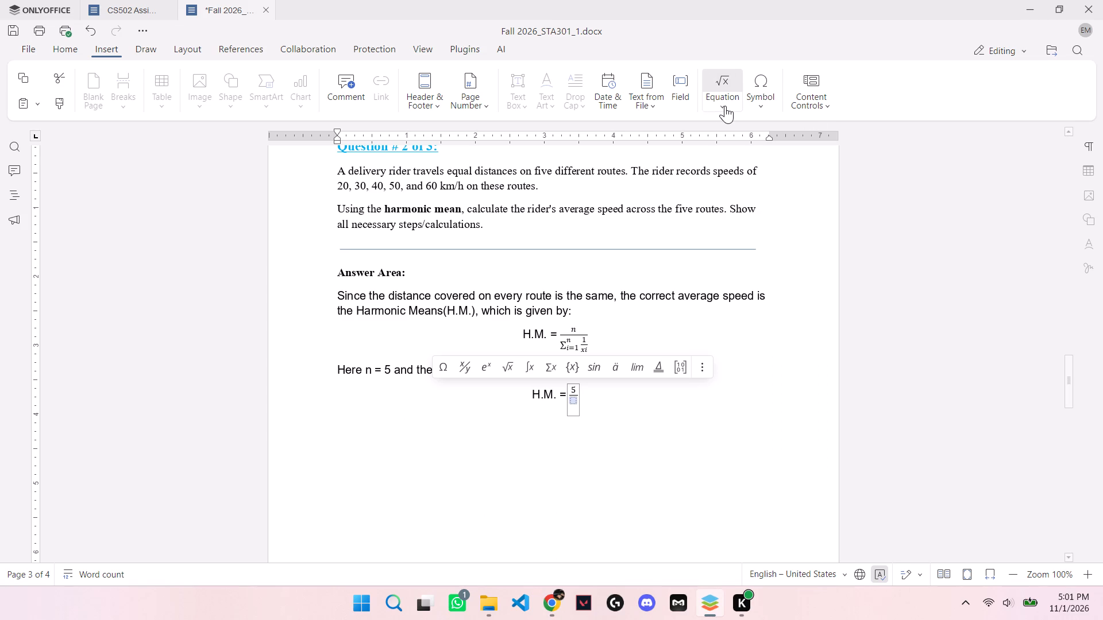
{"action": "left_click", "coordinate": [725, 106]}
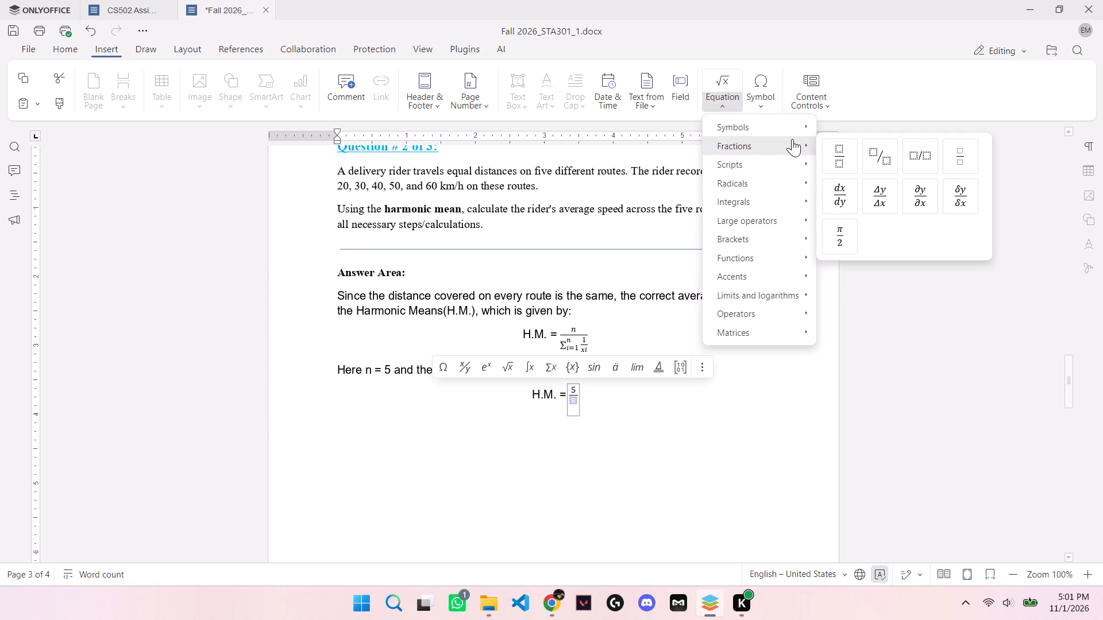
{"action": "left_click", "coordinate": [834, 161]}
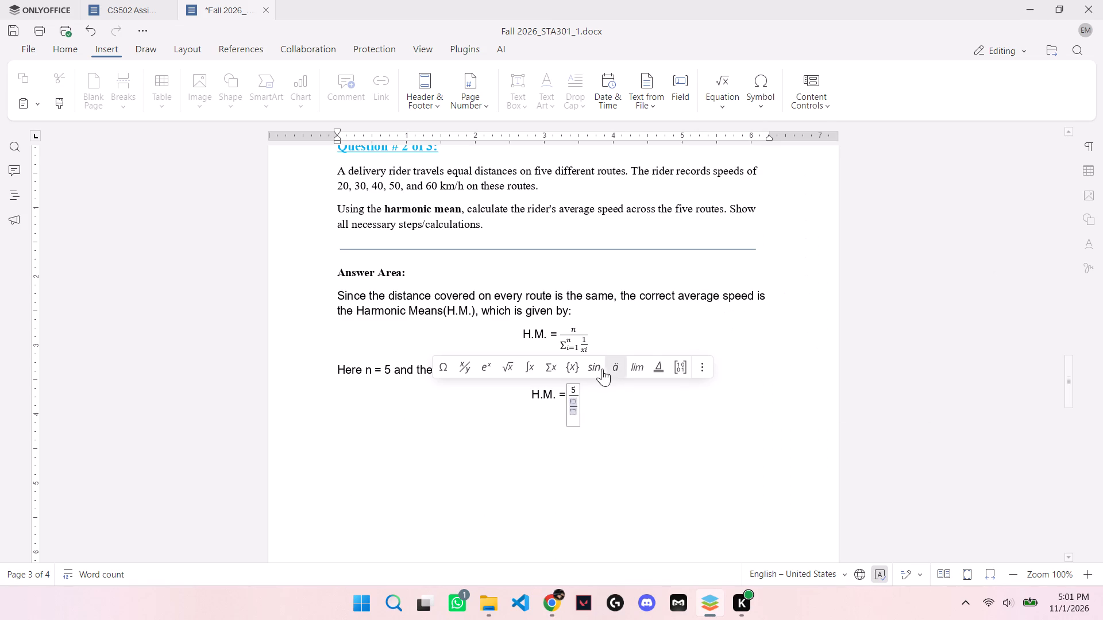
{"action": "left_click", "coordinate": [571, 397]}
{"action": "left_click", "coordinate": [575, 402]}
{"action": "key", "text": "1"}
{"action": "key", "text": "Down"}
{"action": "key", "text": "2"}
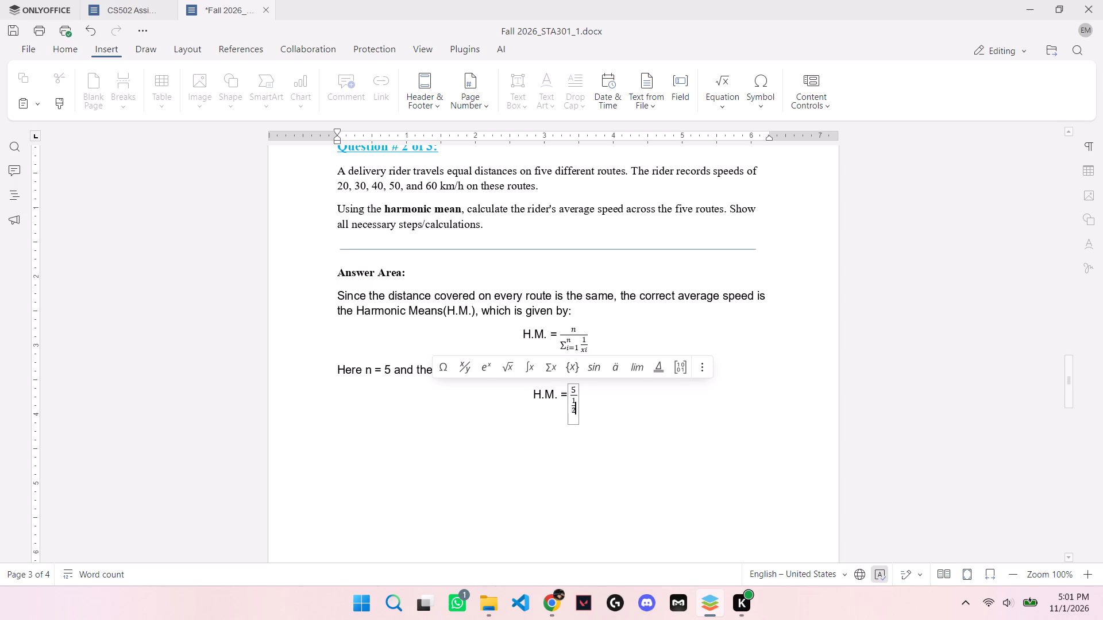
{"action": "key", "text": "0"}
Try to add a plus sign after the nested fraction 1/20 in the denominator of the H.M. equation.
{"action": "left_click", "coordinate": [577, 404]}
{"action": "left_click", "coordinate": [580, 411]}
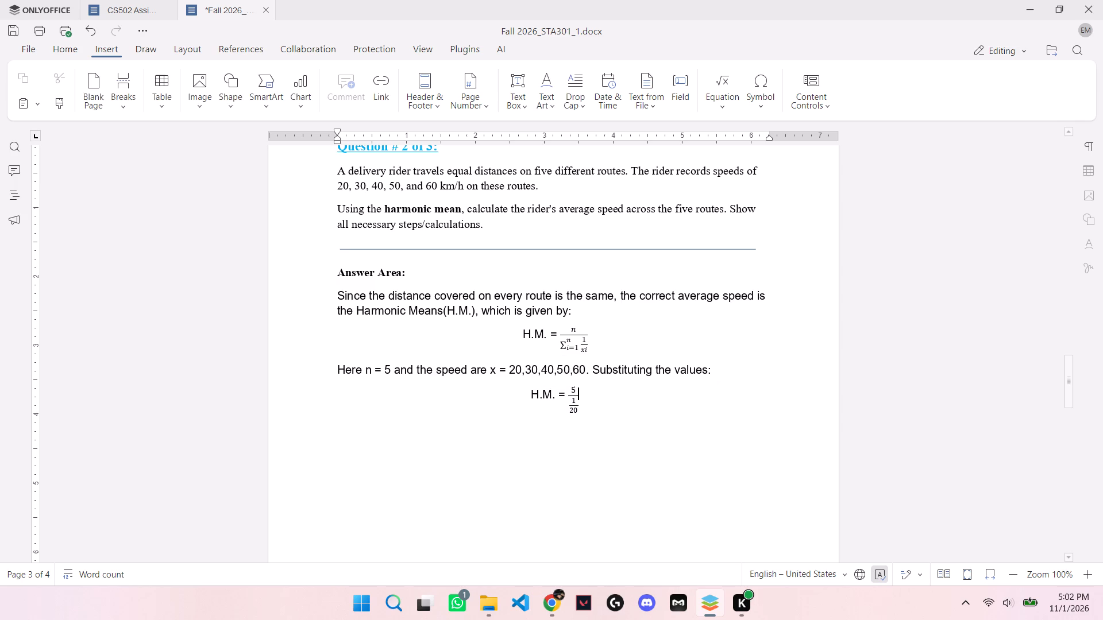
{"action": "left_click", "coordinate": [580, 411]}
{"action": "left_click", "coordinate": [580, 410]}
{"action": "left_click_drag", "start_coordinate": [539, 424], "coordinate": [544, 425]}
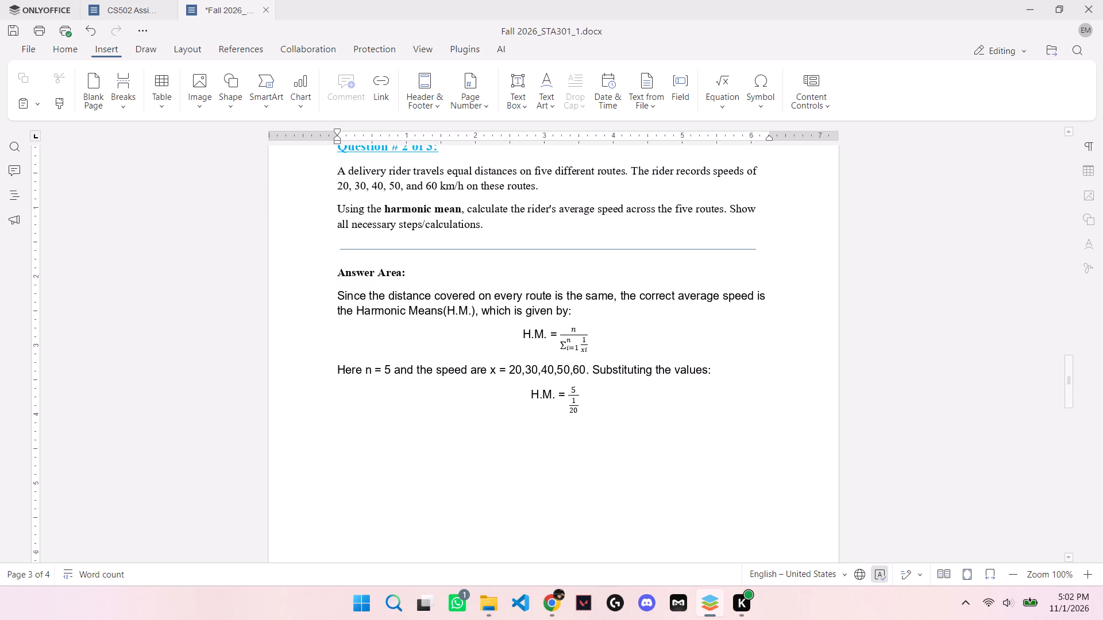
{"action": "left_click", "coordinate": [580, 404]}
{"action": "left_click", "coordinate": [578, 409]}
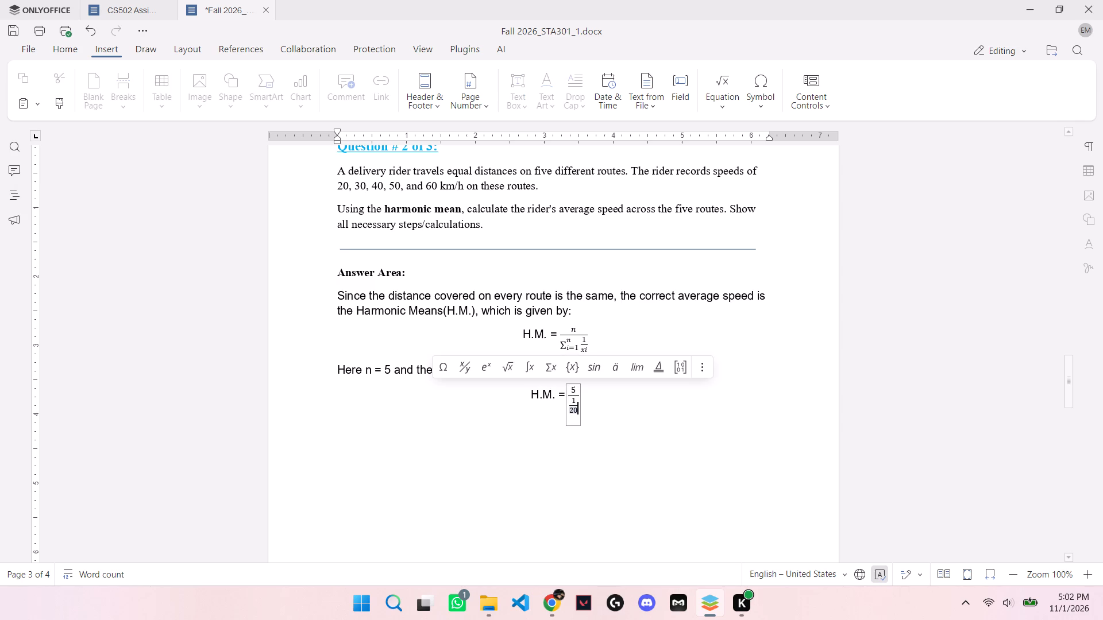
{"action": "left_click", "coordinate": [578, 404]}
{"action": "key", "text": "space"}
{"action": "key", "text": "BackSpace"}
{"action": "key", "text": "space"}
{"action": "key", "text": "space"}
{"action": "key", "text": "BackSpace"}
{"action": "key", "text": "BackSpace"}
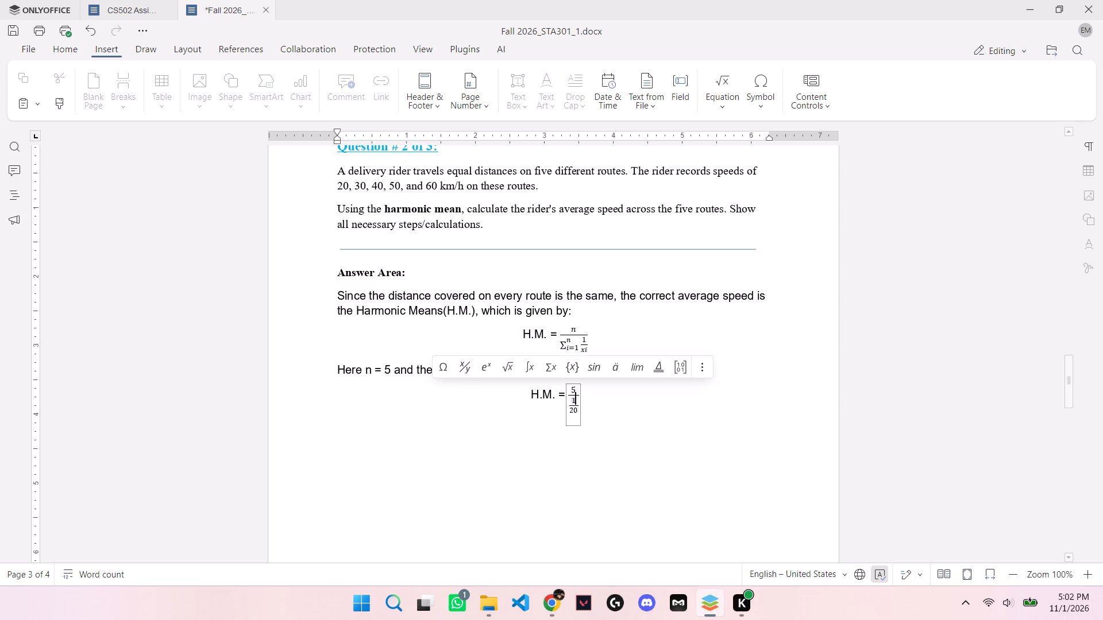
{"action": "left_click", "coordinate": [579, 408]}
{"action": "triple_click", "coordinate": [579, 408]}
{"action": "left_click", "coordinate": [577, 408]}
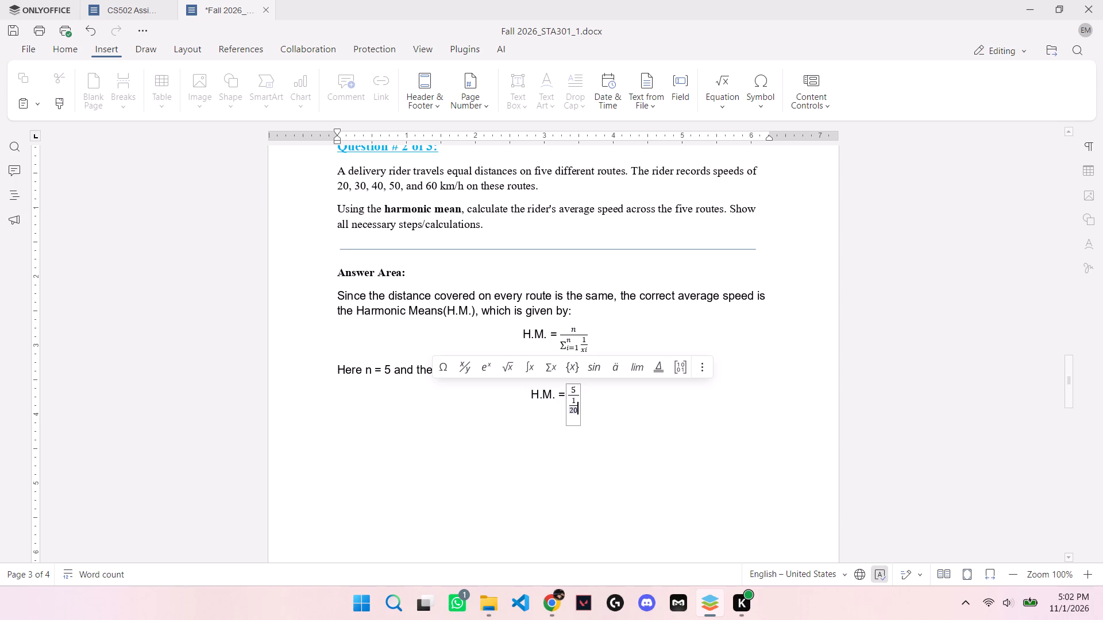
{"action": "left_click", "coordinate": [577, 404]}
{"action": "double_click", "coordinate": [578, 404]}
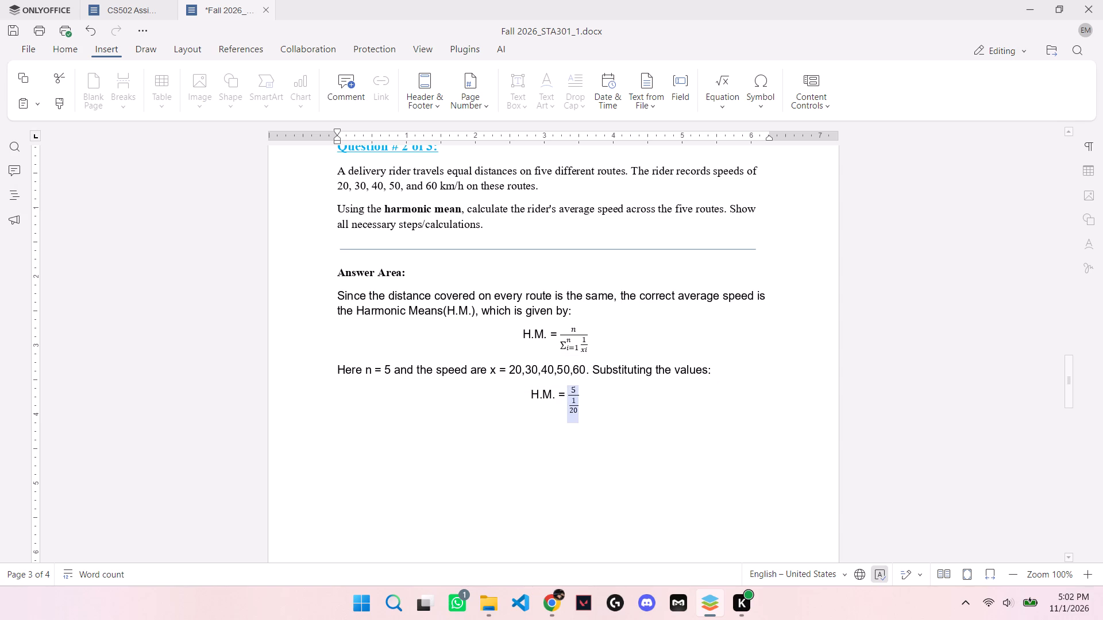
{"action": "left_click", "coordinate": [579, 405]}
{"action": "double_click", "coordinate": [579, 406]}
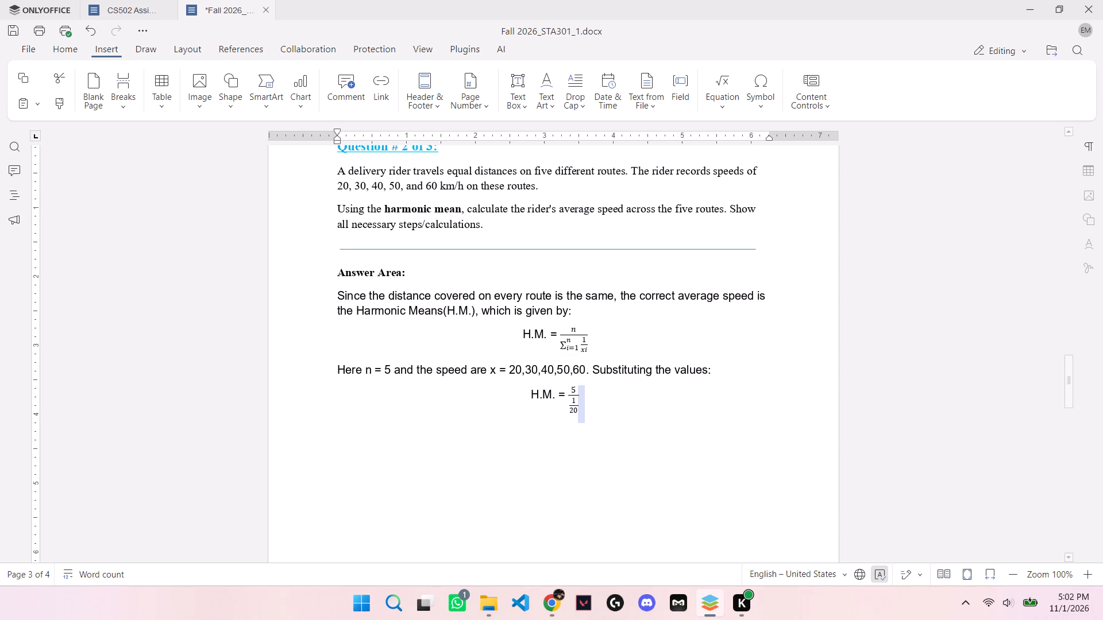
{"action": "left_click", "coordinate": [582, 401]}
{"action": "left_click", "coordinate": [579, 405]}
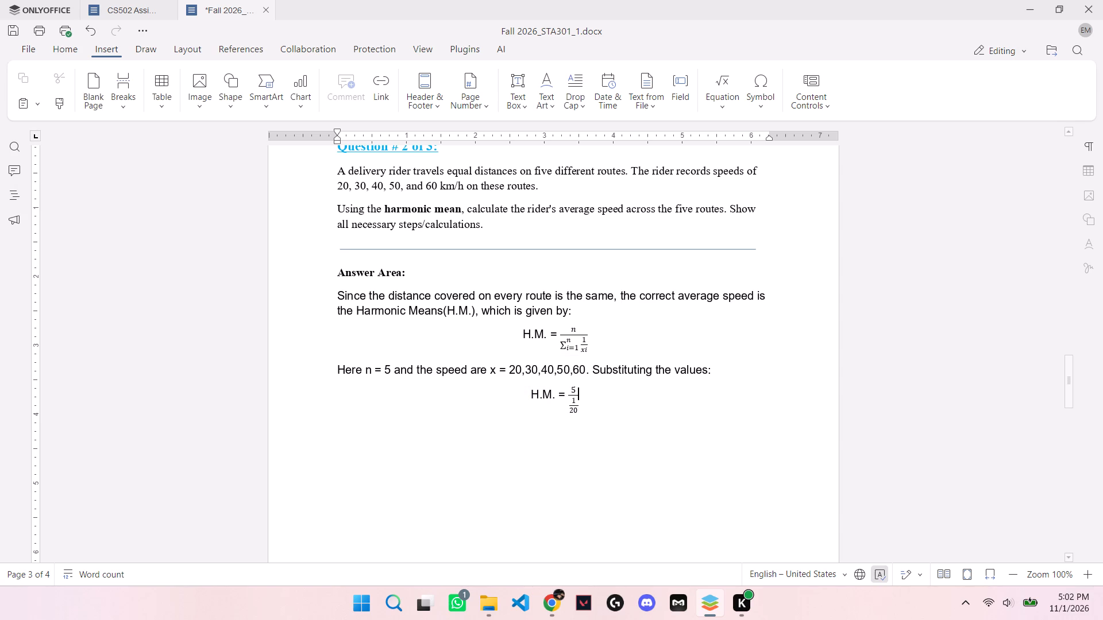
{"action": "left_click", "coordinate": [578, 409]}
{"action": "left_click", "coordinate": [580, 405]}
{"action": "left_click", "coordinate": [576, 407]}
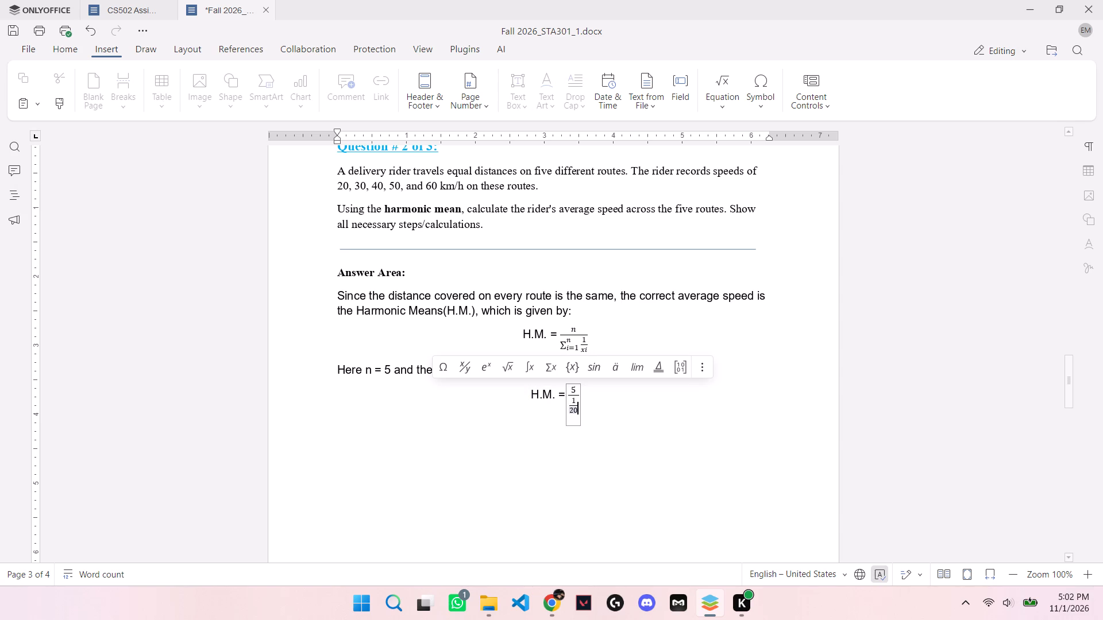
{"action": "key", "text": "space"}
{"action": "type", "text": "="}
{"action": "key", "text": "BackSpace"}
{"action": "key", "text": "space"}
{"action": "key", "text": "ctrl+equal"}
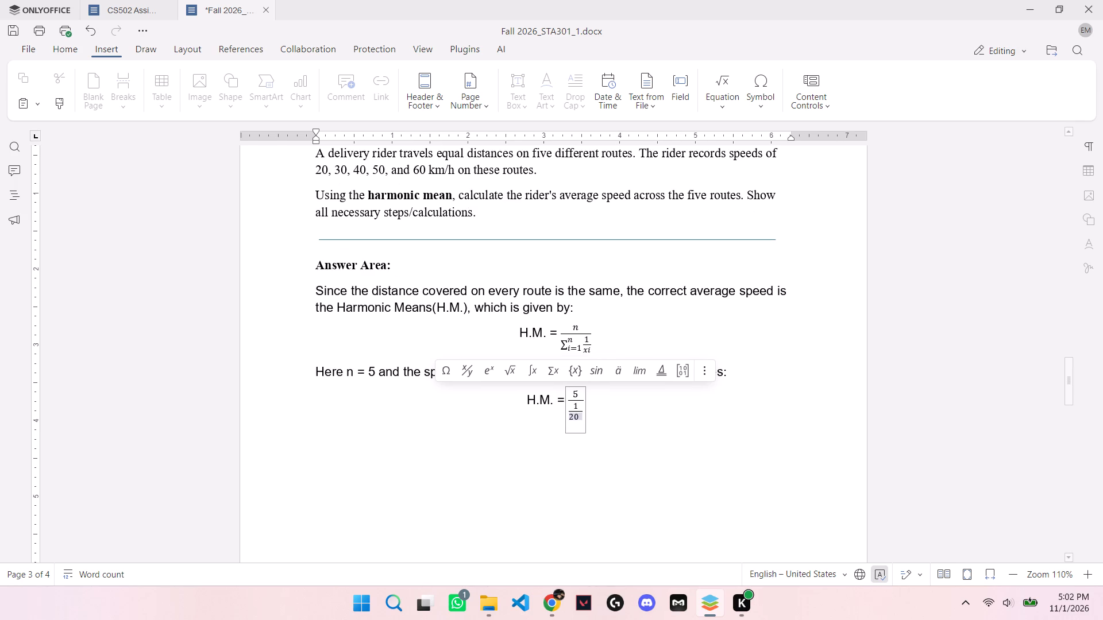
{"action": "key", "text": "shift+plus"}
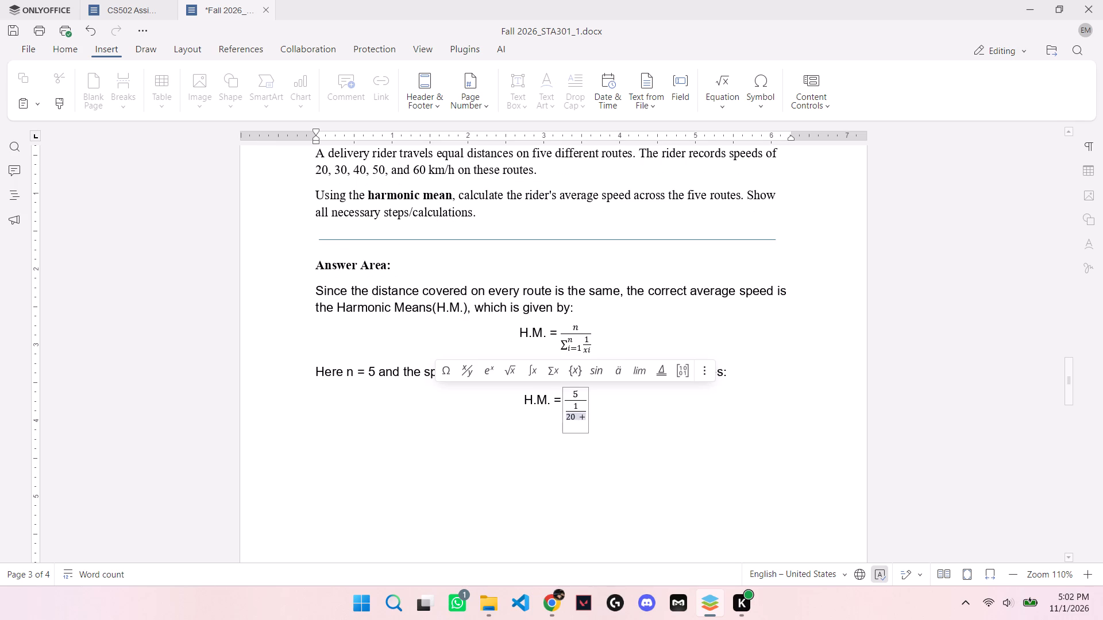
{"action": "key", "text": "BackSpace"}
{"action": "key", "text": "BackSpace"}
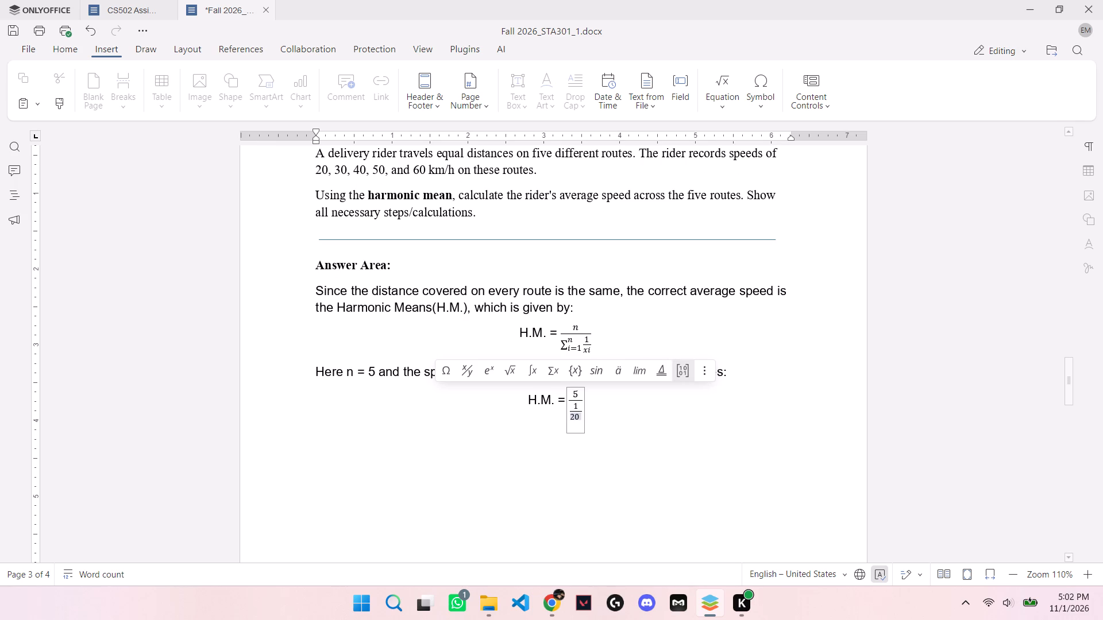
Check the YouTube solution again, return to the ONLYOFFICE document and clear the nested fraction from the denominator below the 5.
{"action": "left_click", "coordinate": [556, 606]}
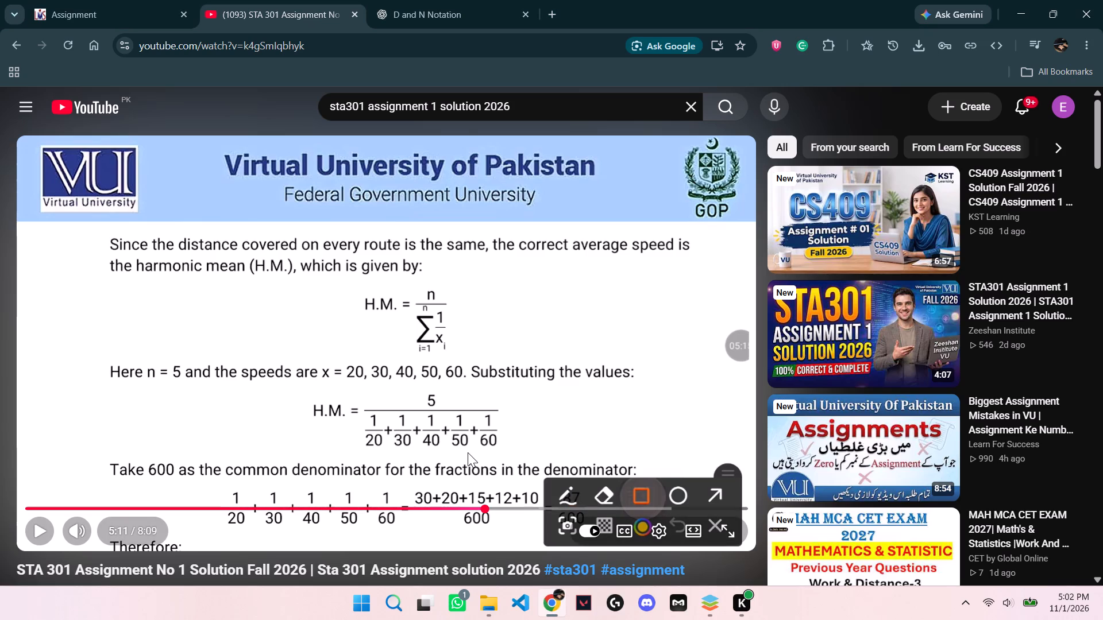
{"action": "left_click", "coordinate": [492, 610]}
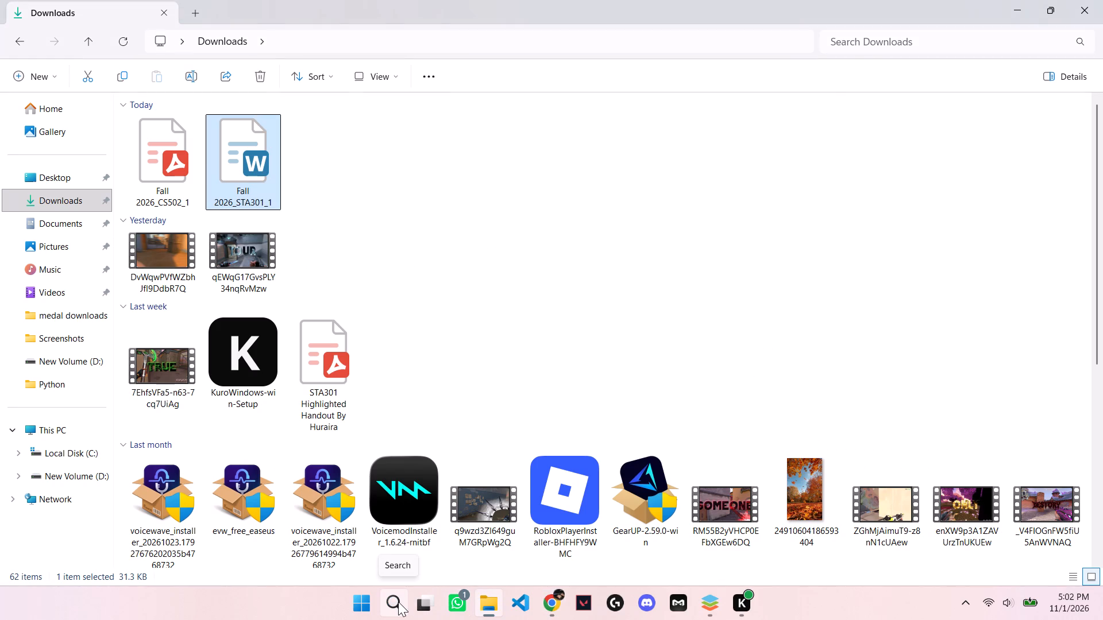
{"action": "left_click", "coordinate": [703, 618]}
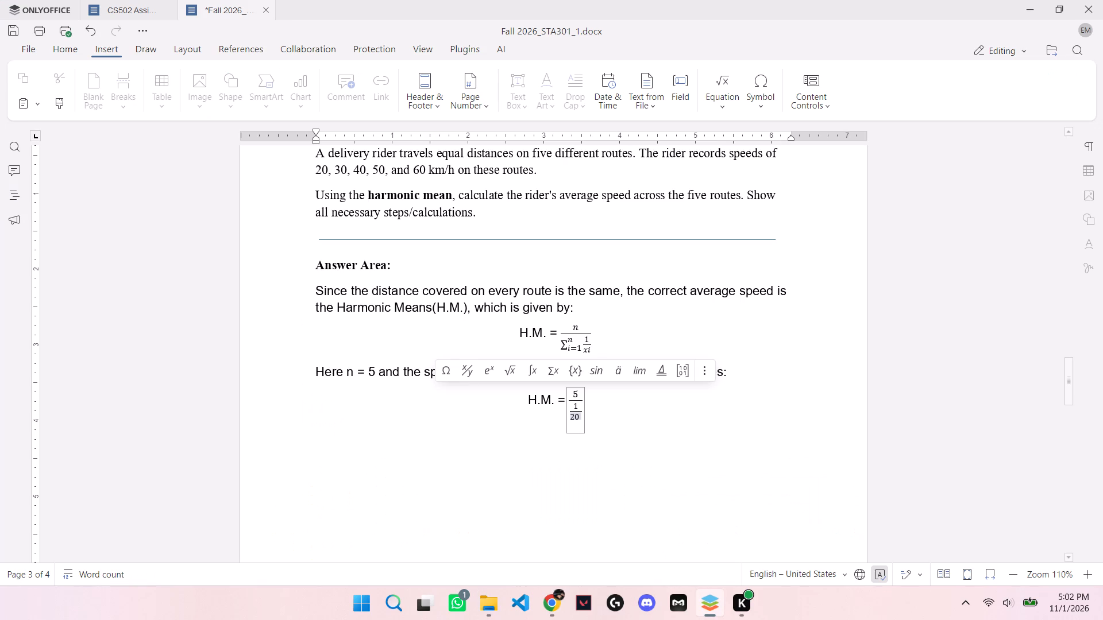
{"action": "key", "text": "BackSpace"}
{"action": "key", "text": "BackSpace"}
{"action": "key", "text": "BackSpace"}
{"action": "key", "text": "BackSpace"}
{"action": "key", "text": "BackSpace"}
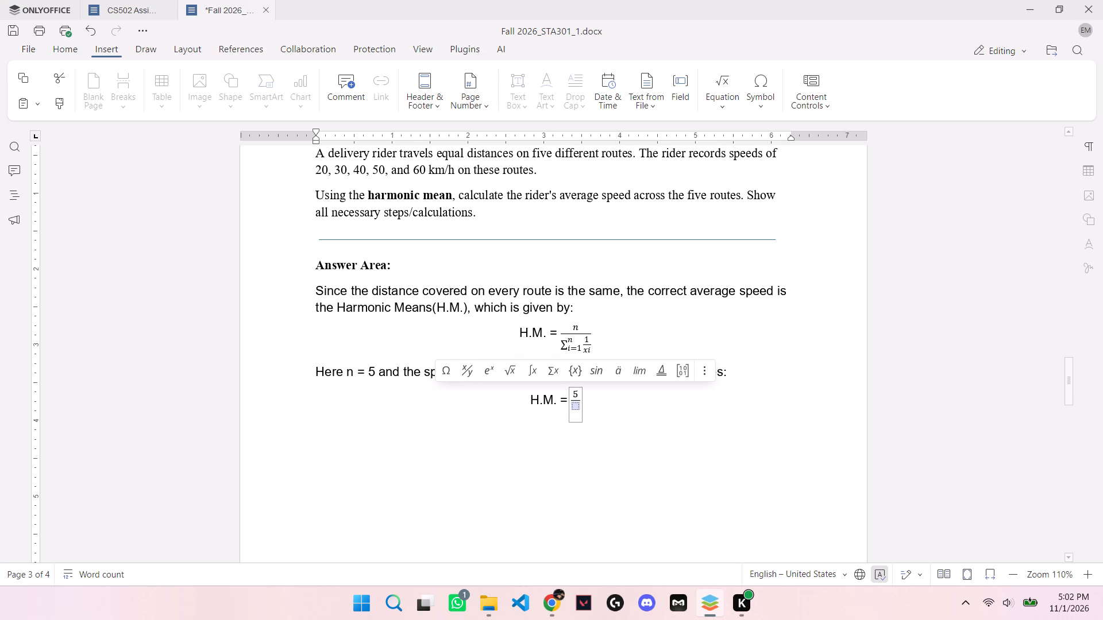
Enter 1/20 + 1/30 + 1/40 + as a sum of stacked fractions in the denominator below the 5.
{"action": "key", "text": "1"}
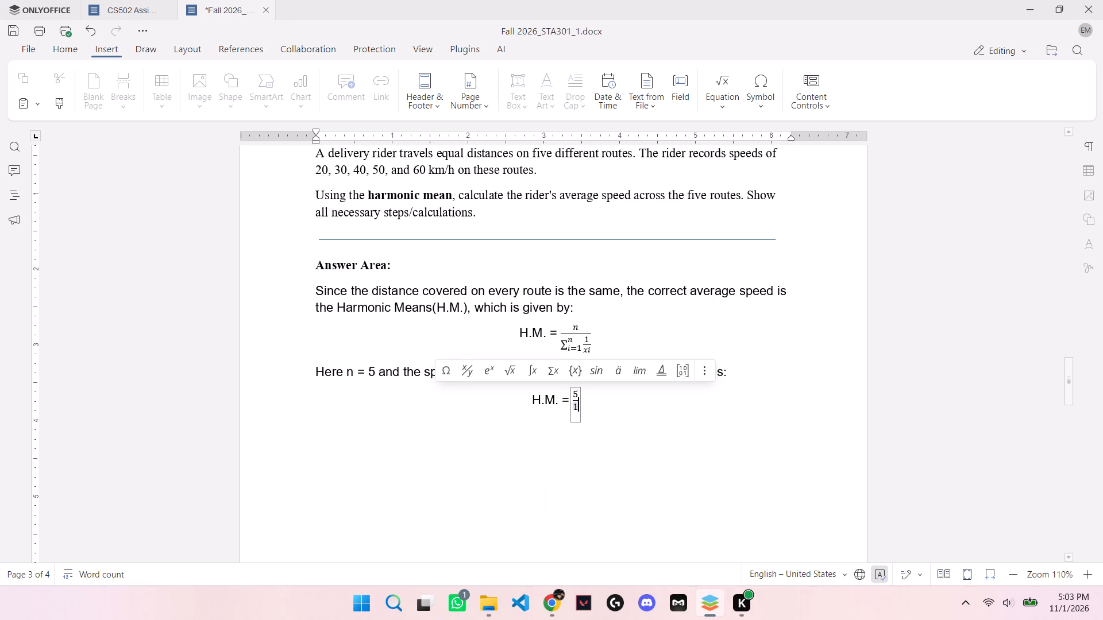
{"action": "key", "text": "shift+bar"}
{"action": "key", "text": "BackSpace"}
{"action": "key", "text": "slash"}
{"action": "type", "text": "20"}
{"action": "key", "text": "shift+plus"}
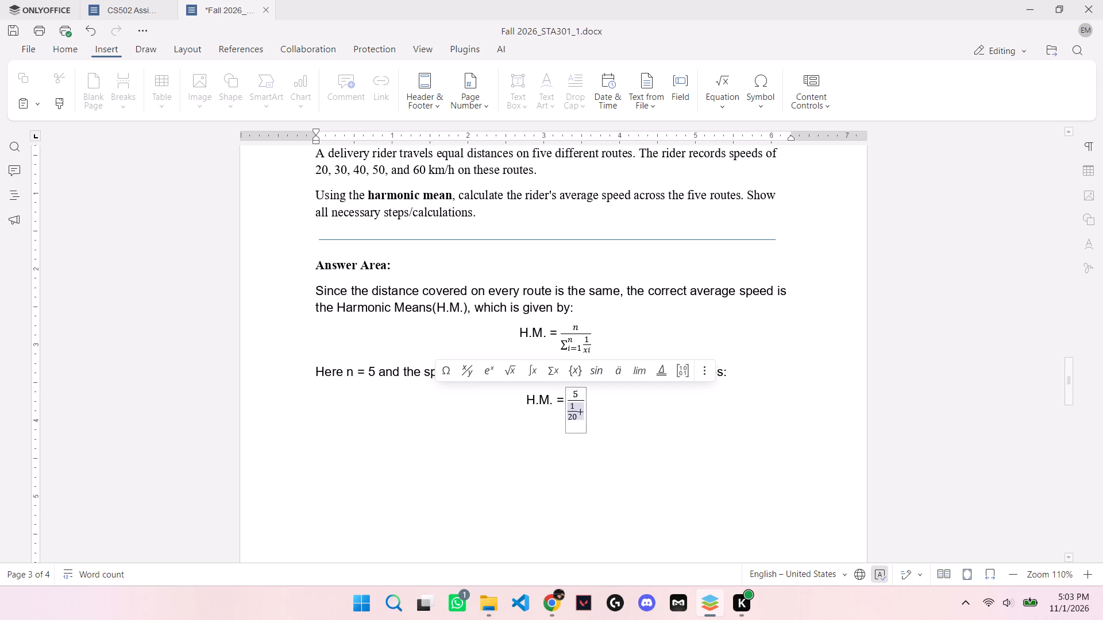
{"action": "key", "text": "1"}
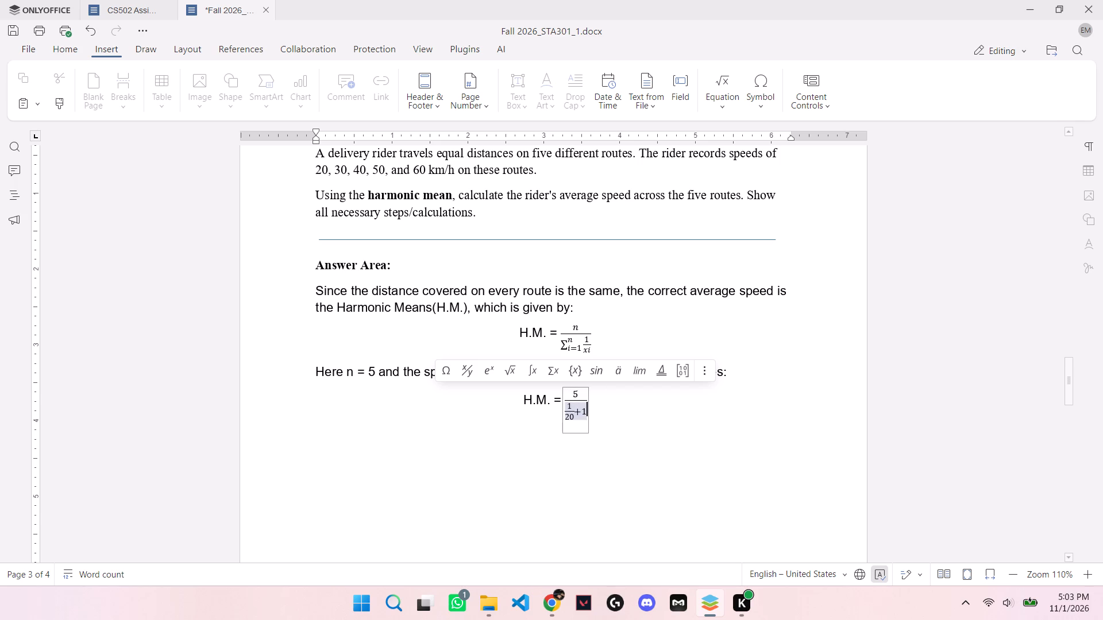
{"action": "key", "text": "shift+question"}
{"action": "key", "text": "BackSpace"}
{"action": "key", "text": "slash"}
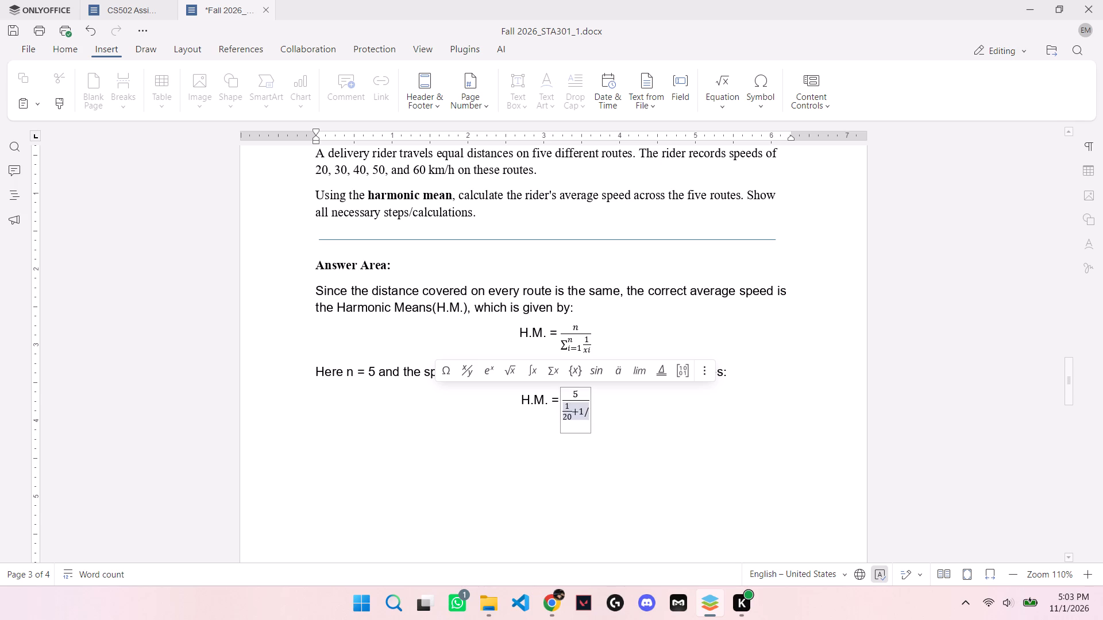
{"action": "type", "text": "30"}
{"action": "key", "text": "shift+plus"}
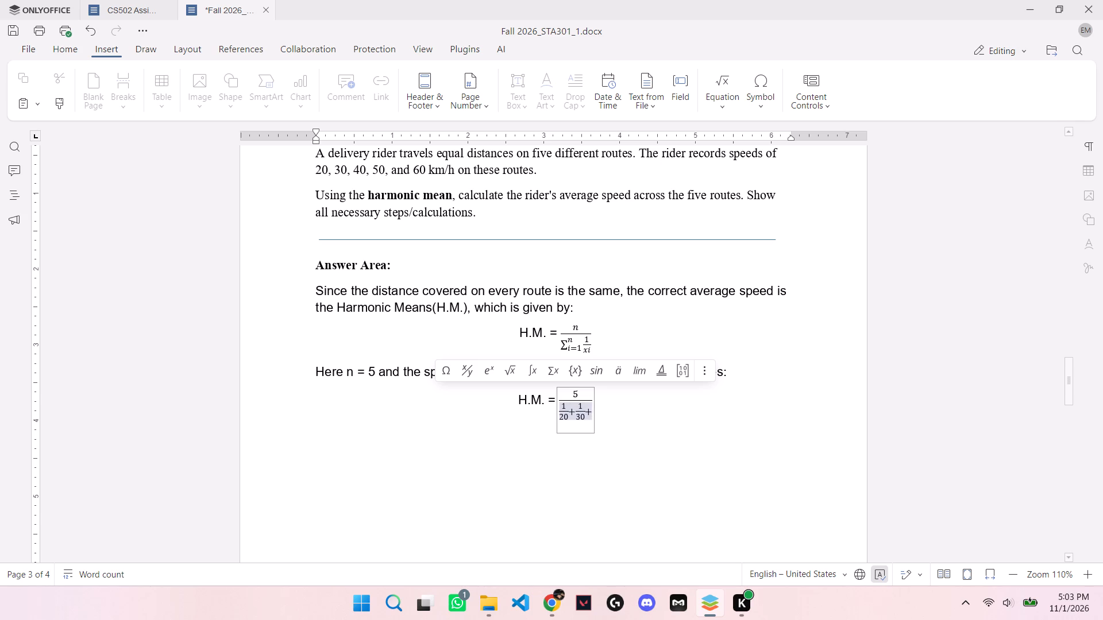
{"action": "key", "text": "1"}
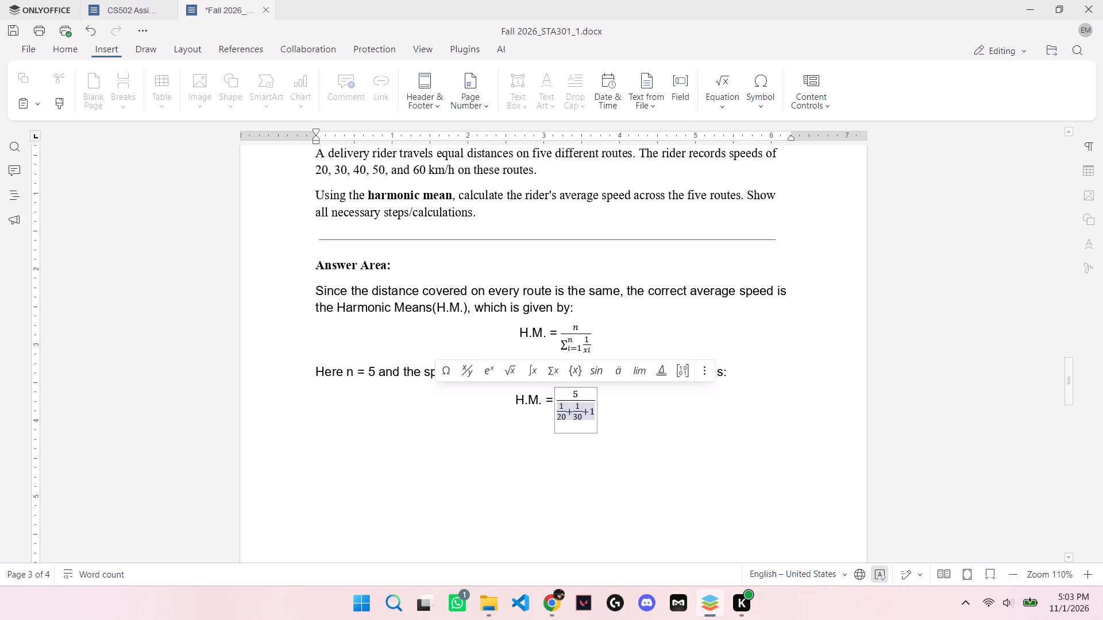
{"action": "key", "text": "slash"}
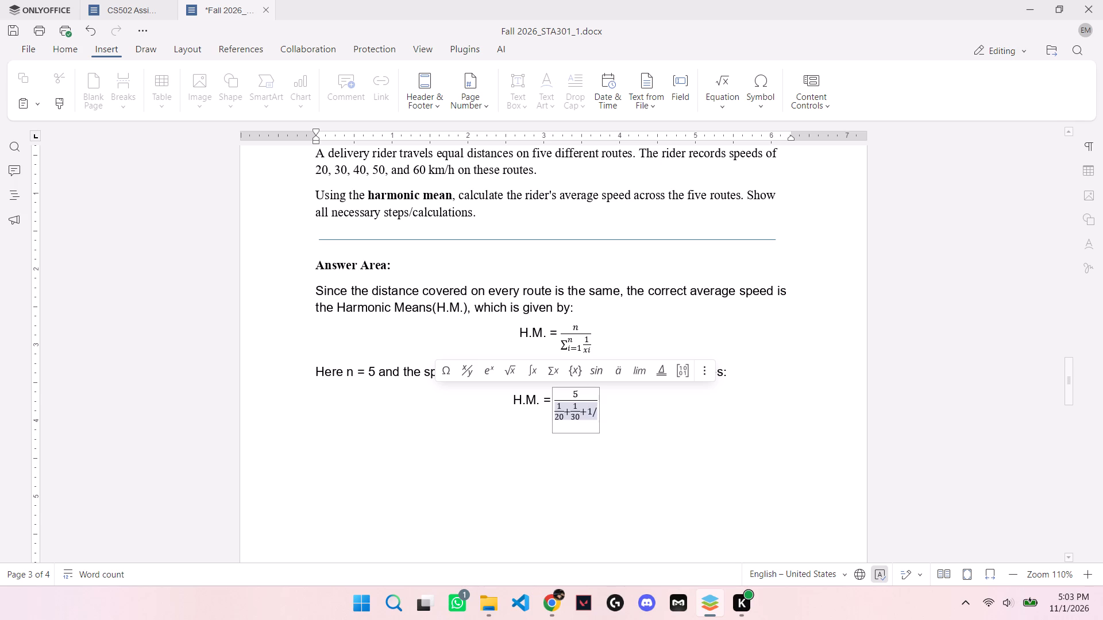
{"action": "type", "text": "40"}
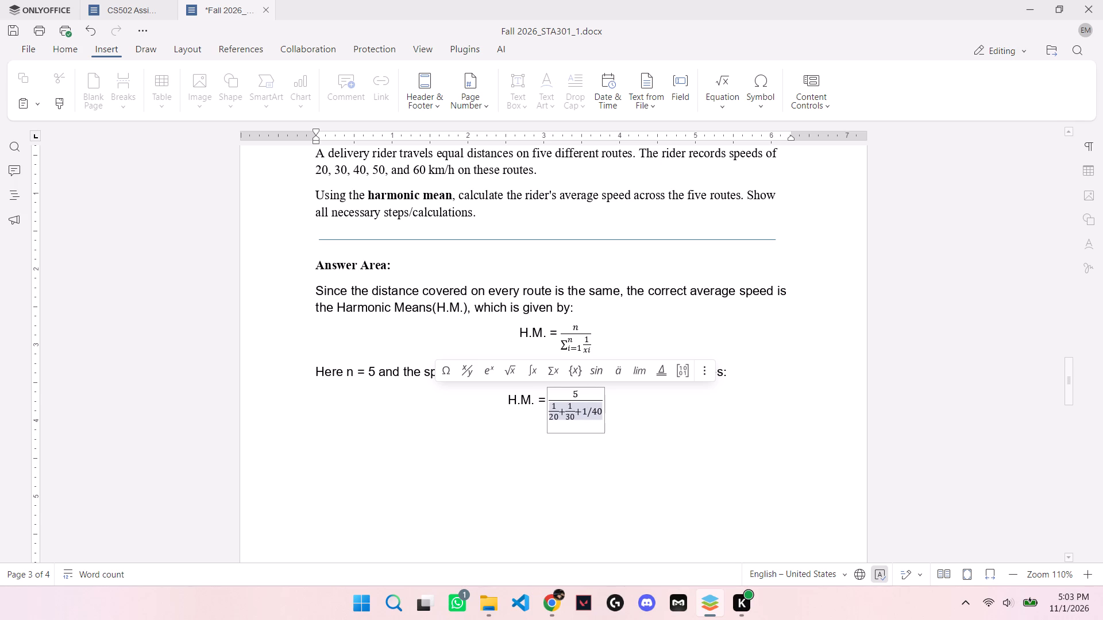
{"action": "key", "text": "shift+plus"}
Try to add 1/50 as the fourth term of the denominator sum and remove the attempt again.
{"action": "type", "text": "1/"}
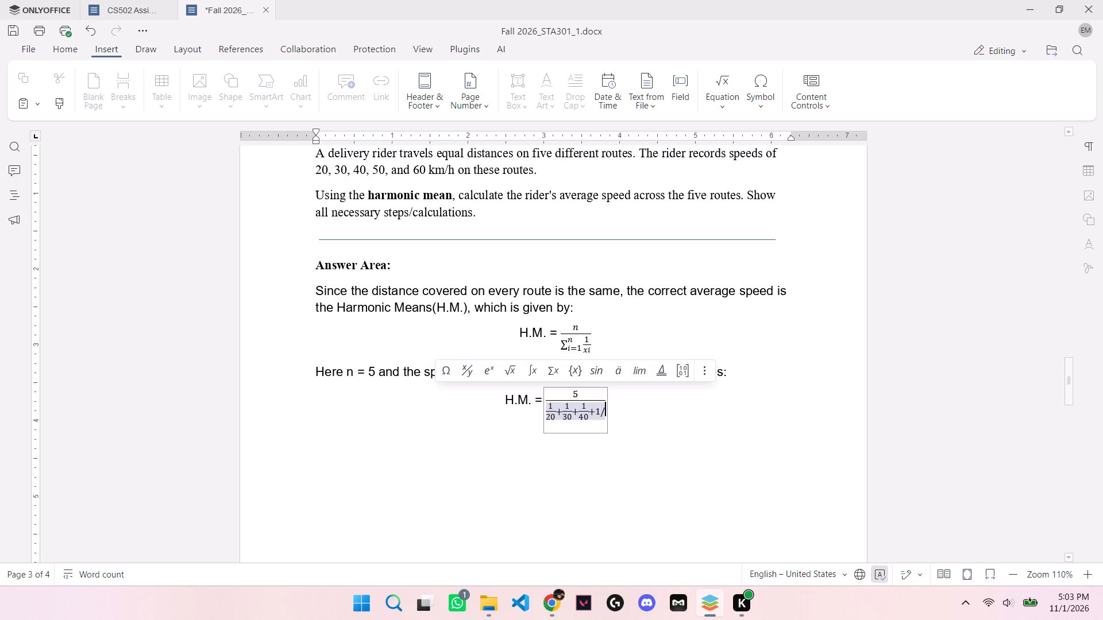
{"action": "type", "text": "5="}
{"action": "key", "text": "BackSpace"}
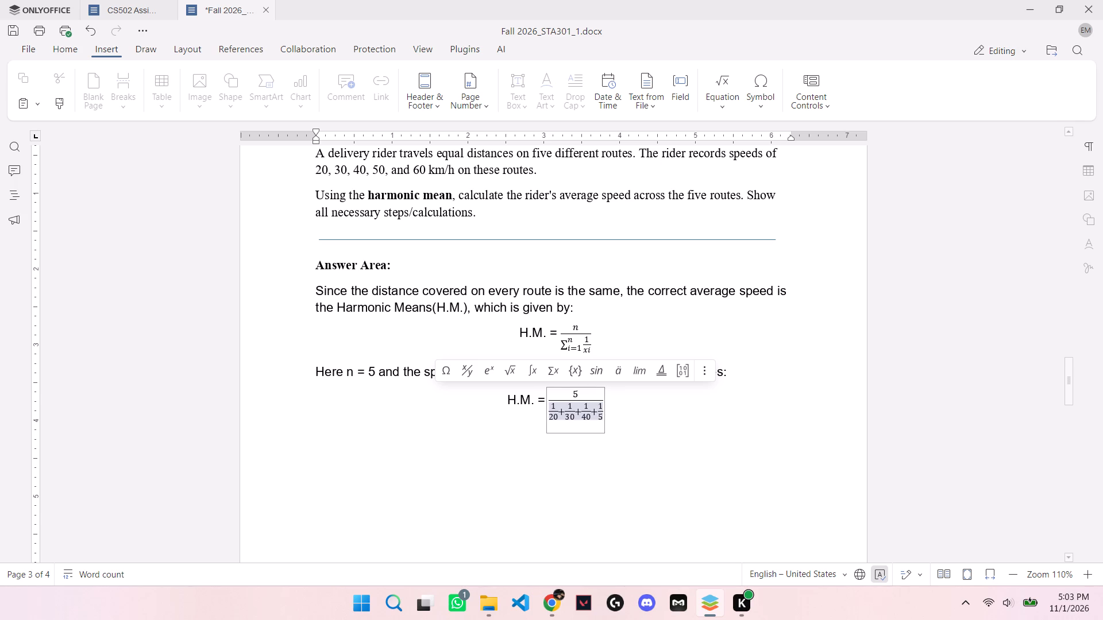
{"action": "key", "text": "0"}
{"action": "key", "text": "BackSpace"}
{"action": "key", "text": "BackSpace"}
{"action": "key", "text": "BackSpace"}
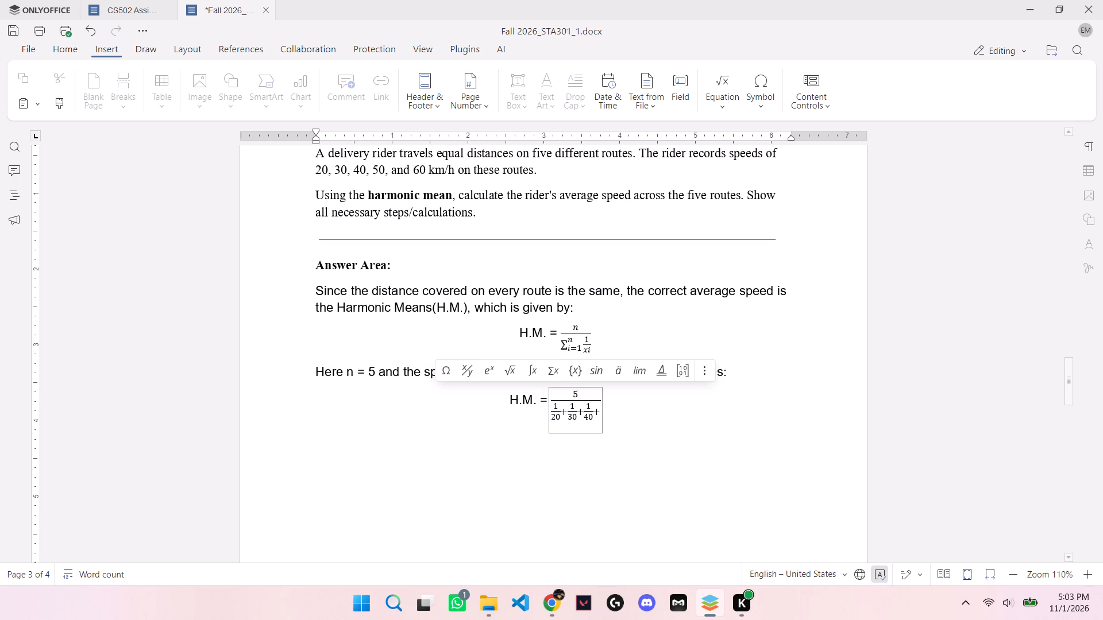
Complete the denominator sum below the 5 with the stacked fractions 1/50 + 1/60, checking the terms against the YouTube solution.
{"action": "left_click", "coordinate": [601, 416]}
{"action": "left_click", "coordinate": [601, 415]}
{"action": "left_click", "coordinate": [600, 415]}
{"action": "left_click", "coordinate": [600, 415]}
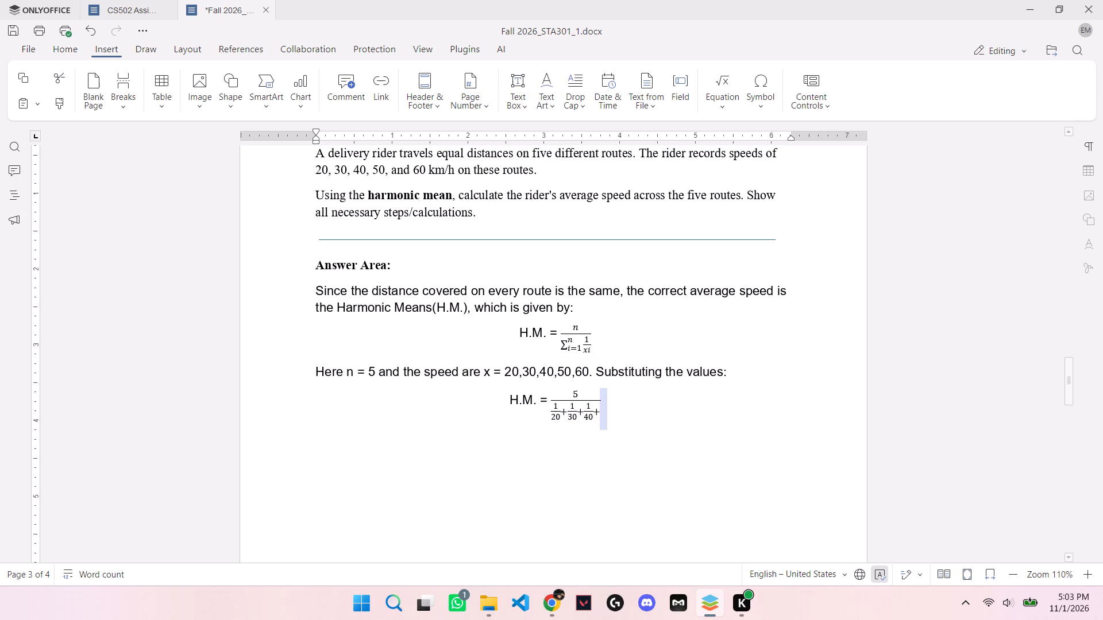
{"action": "left_click", "coordinate": [597, 411]}
{"action": "left_click", "coordinate": [602, 411]}
{"action": "left_click", "coordinate": [598, 411]}
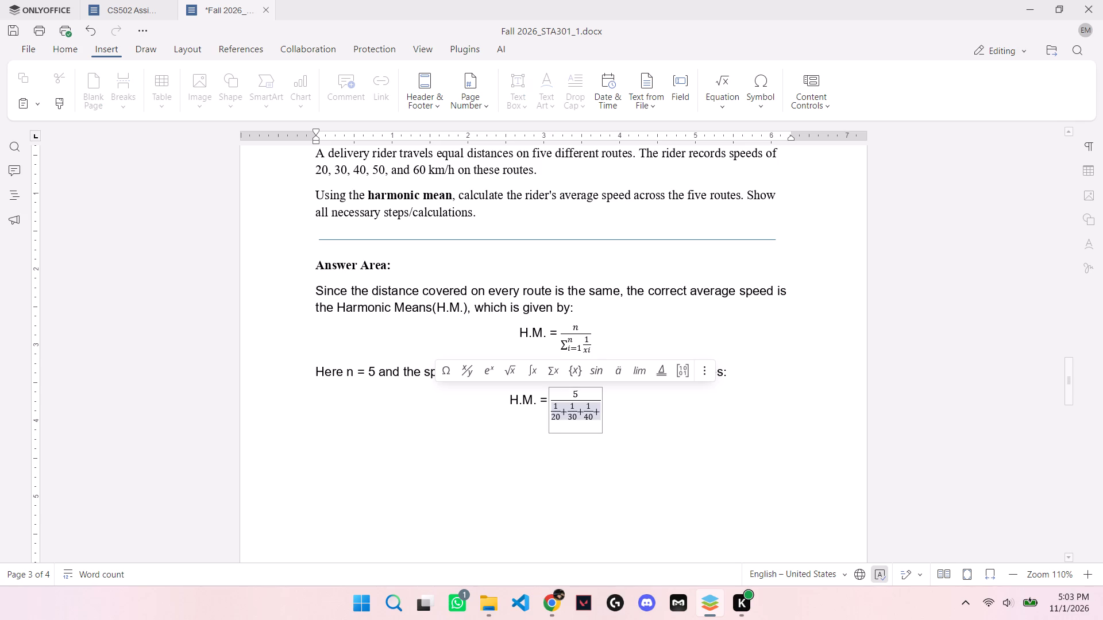
{"action": "key", "text": "1"}
{"action": "key", "text": "slash"}
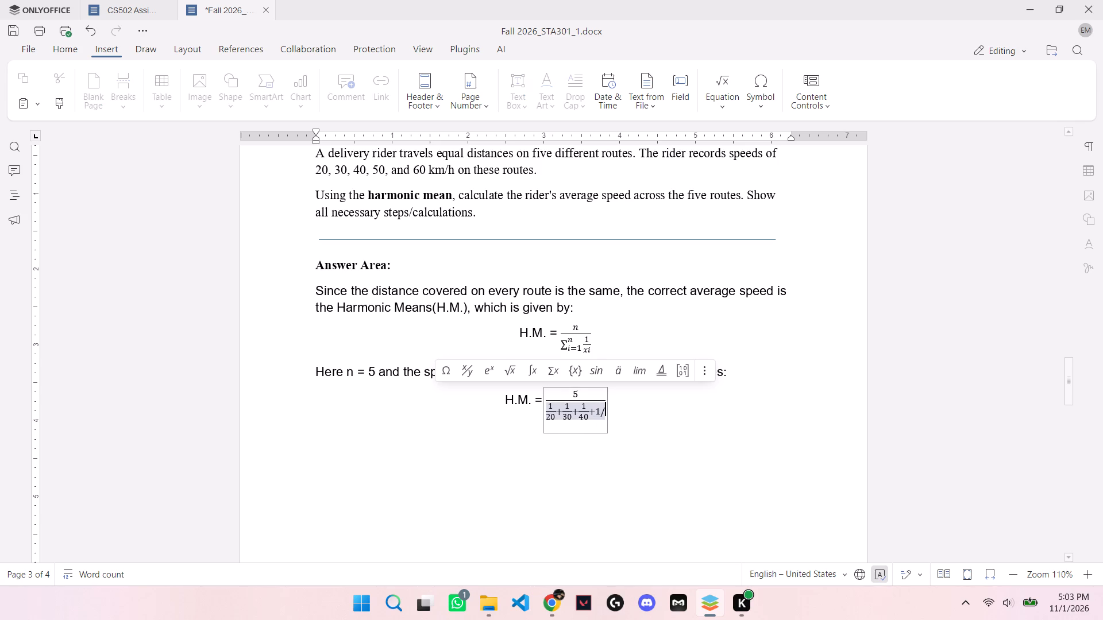
{"action": "type", "text": "50"}
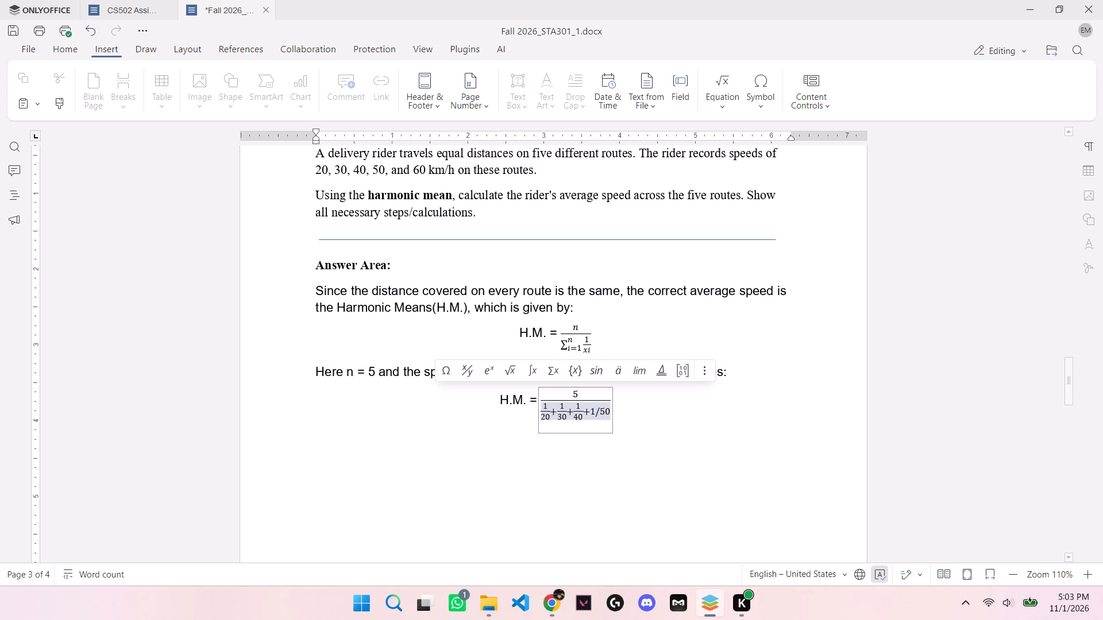
{"action": "key", "text": "shift+plus"}
{"action": "type", "text": "1/"}
{"action": "type", "text": "60"}
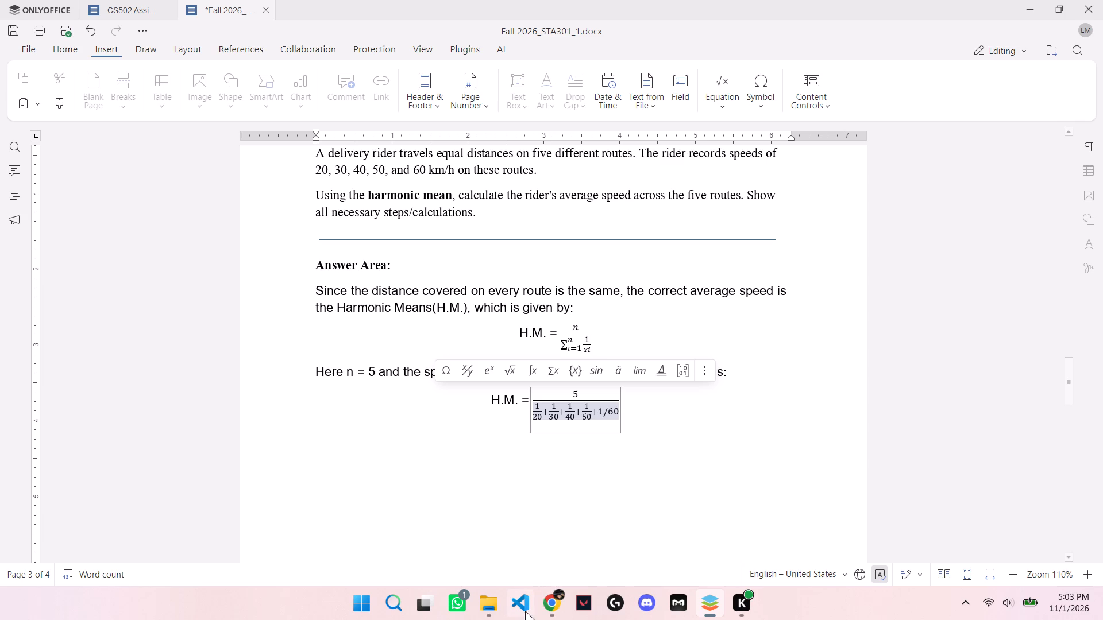
{"action": "left_click", "coordinate": [546, 610]}
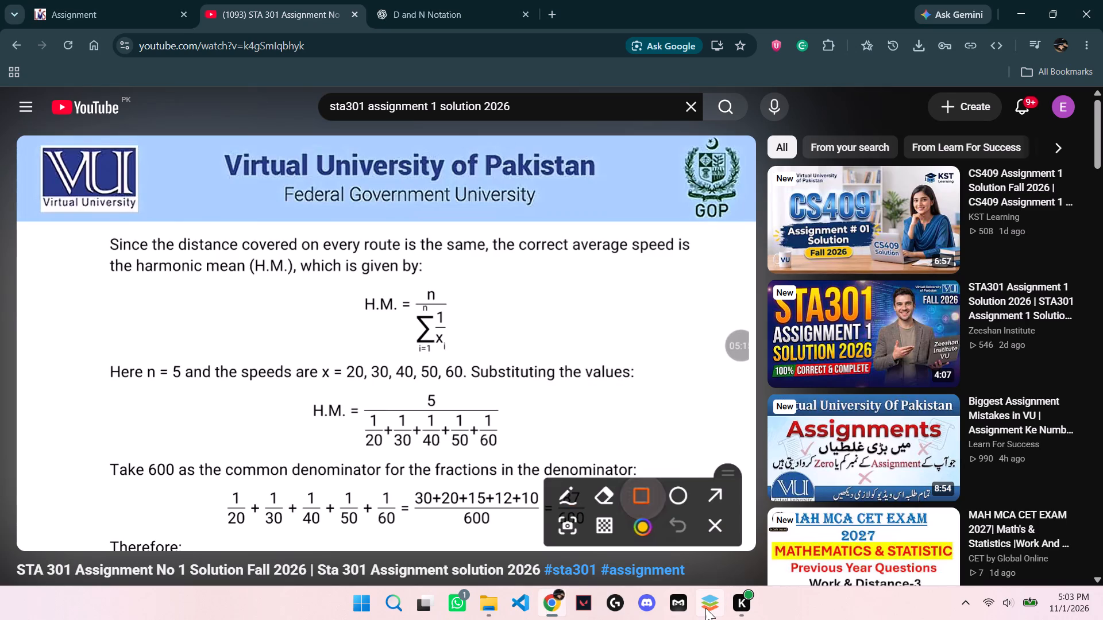
{"action": "left_click", "coordinate": [705, 608]}
{"action": "key", "text": "space"}
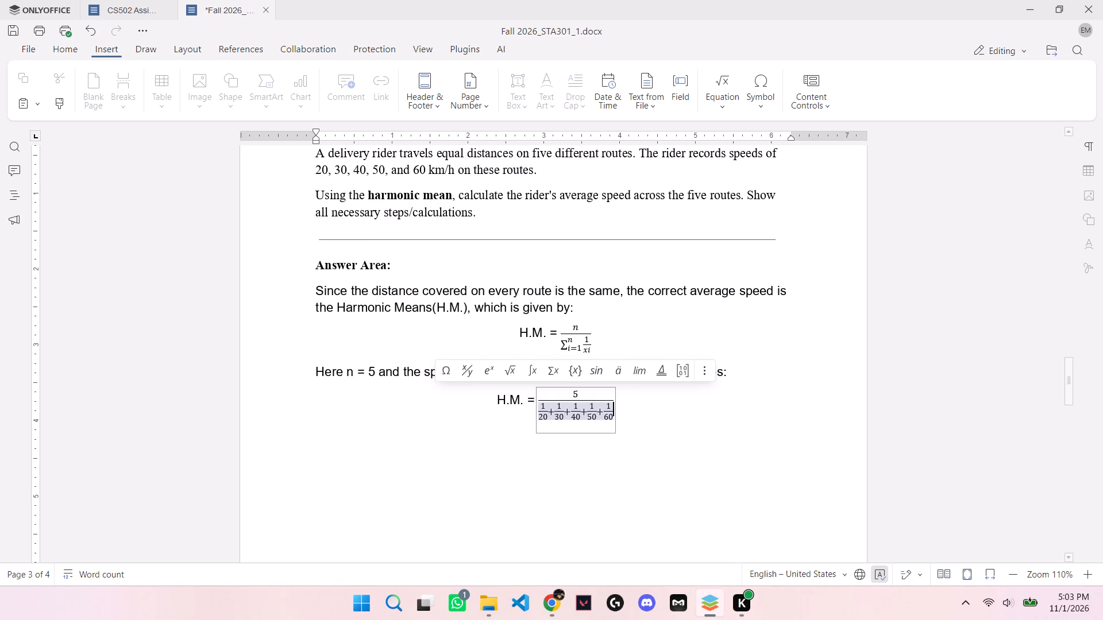
Leave the denominator, place the cursor after the whole H.M. fraction and save the document.
{"action": "left_click", "coordinate": [546, 471]}
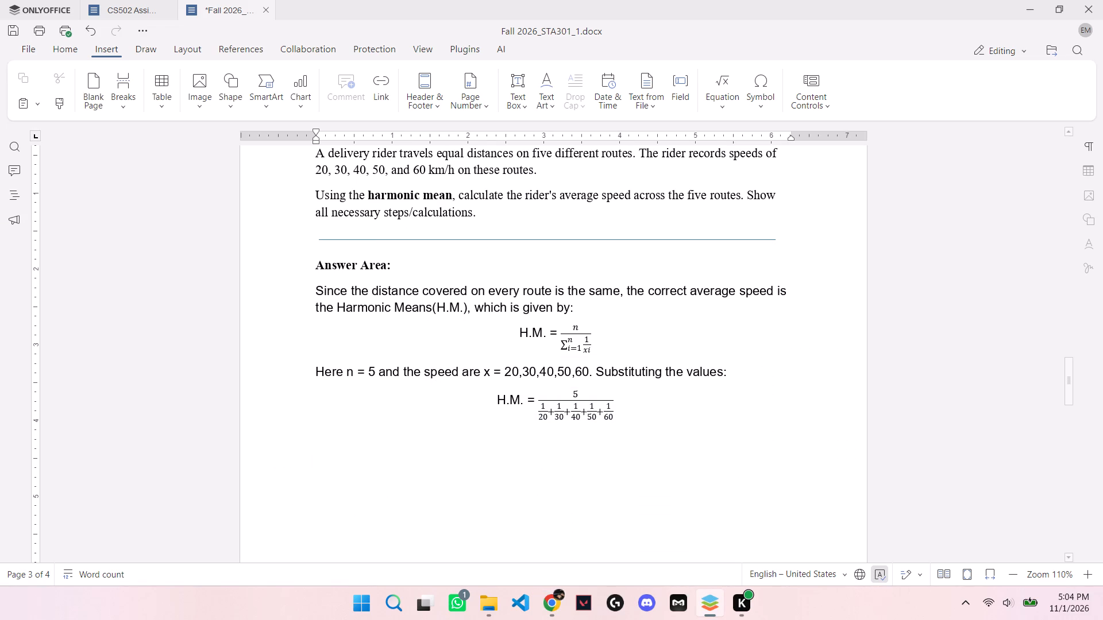
{"action": "left_click", "coordinate": [617, 414]}
{"action": "key", "text": "ctrl+s"}
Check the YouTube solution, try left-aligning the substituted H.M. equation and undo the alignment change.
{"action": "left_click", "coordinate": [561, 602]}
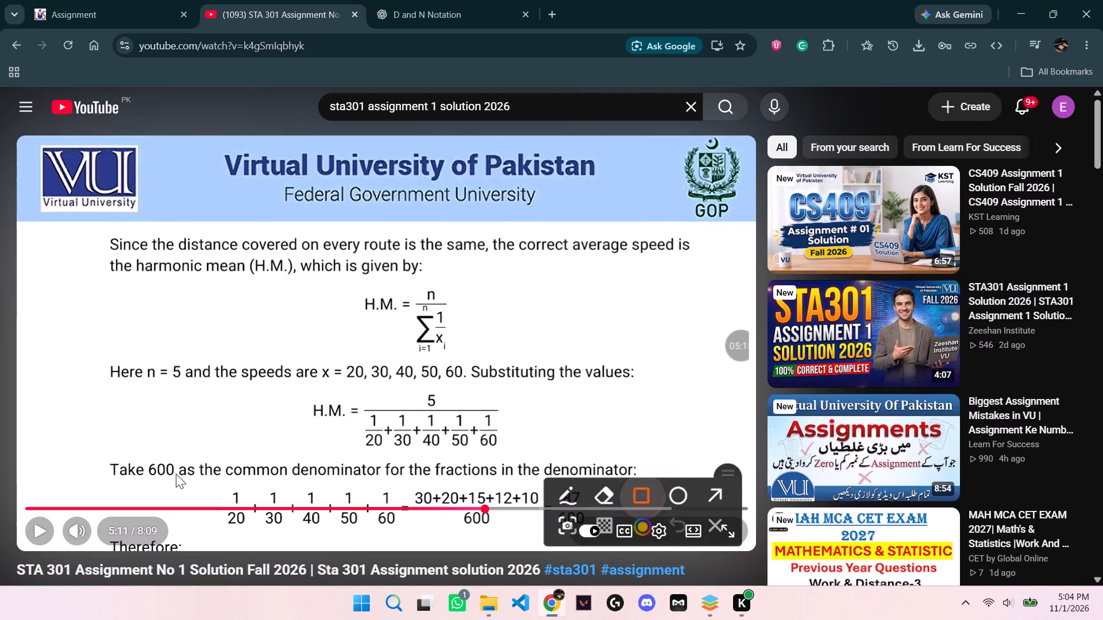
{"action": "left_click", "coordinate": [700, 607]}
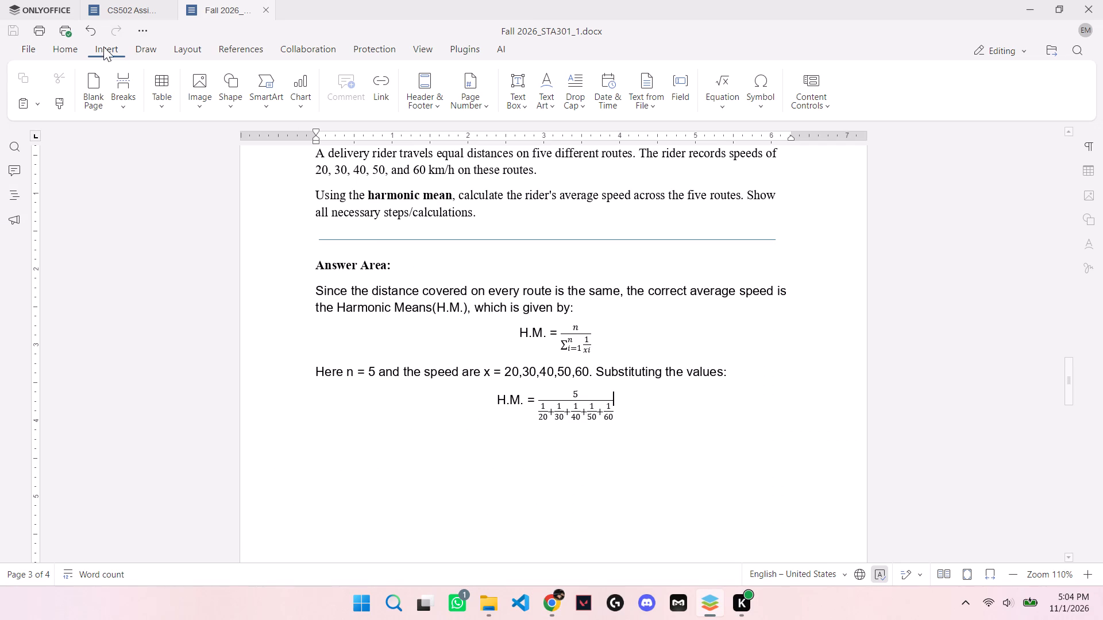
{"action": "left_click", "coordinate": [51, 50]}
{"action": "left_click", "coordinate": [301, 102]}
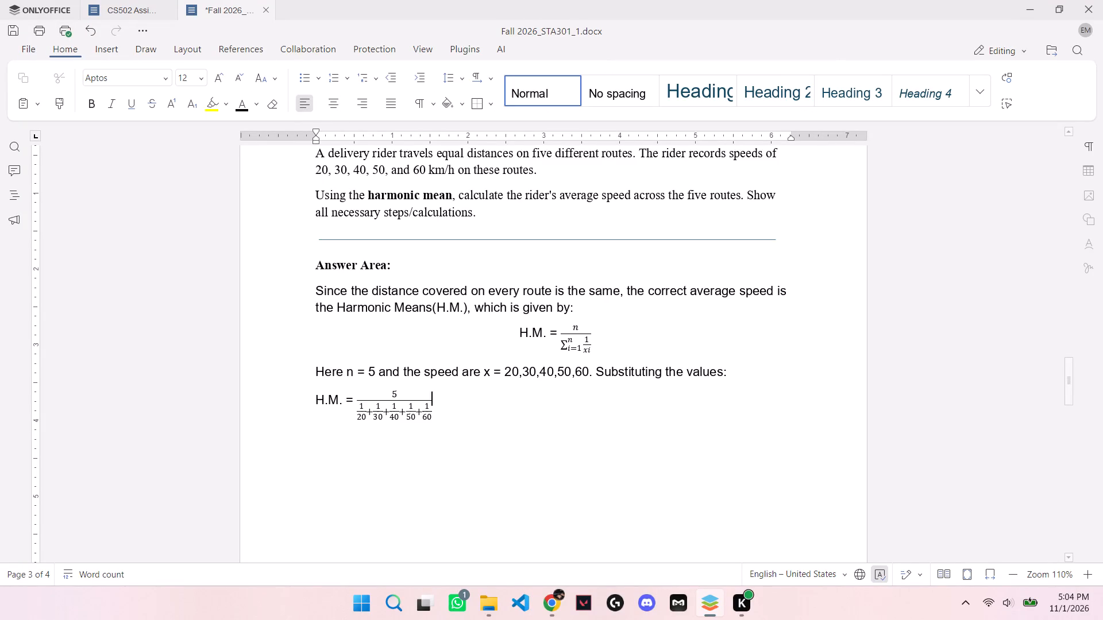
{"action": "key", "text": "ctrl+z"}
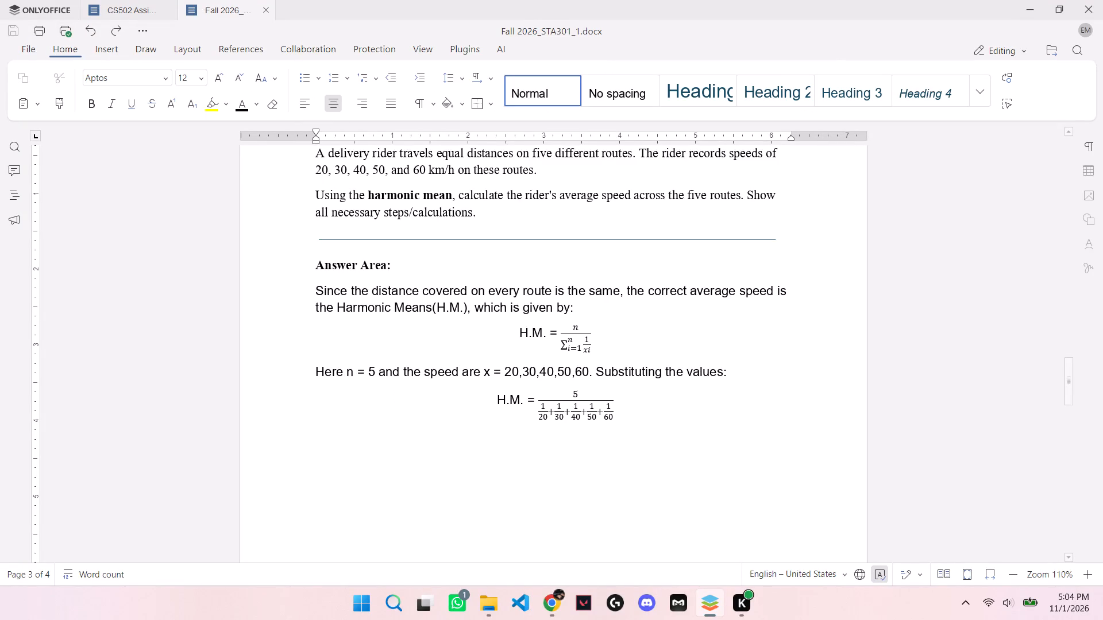
Start a left-aligned line below the substituted H.M. equation and enter "Take 600 as the common Denominator".
{"action": "key", "text": "Return"}
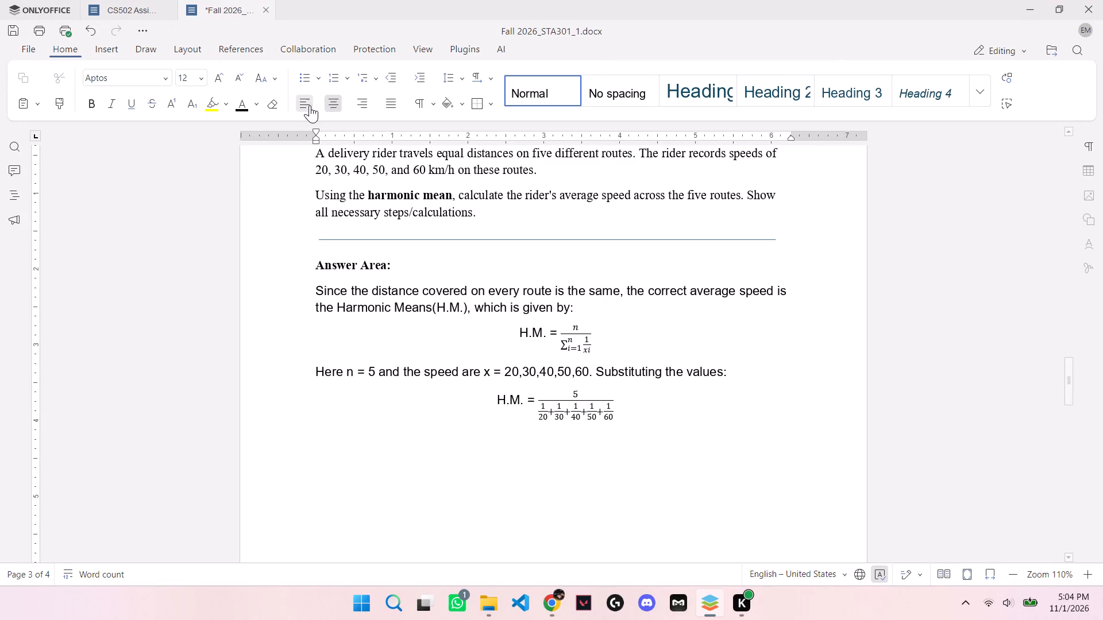
{"action": "left_click", "coordinate": [309, 106]}
{"action": "type", "text": "Take"}
{"action": "key", "text": "space"}
{"action": "type", "text": "600 as the commopn"}
{"action": "key", "text": "BackSpace"}
{"action": "key", "text": "BackSpace"}
{"action": "type", "text": "n Denomi"}
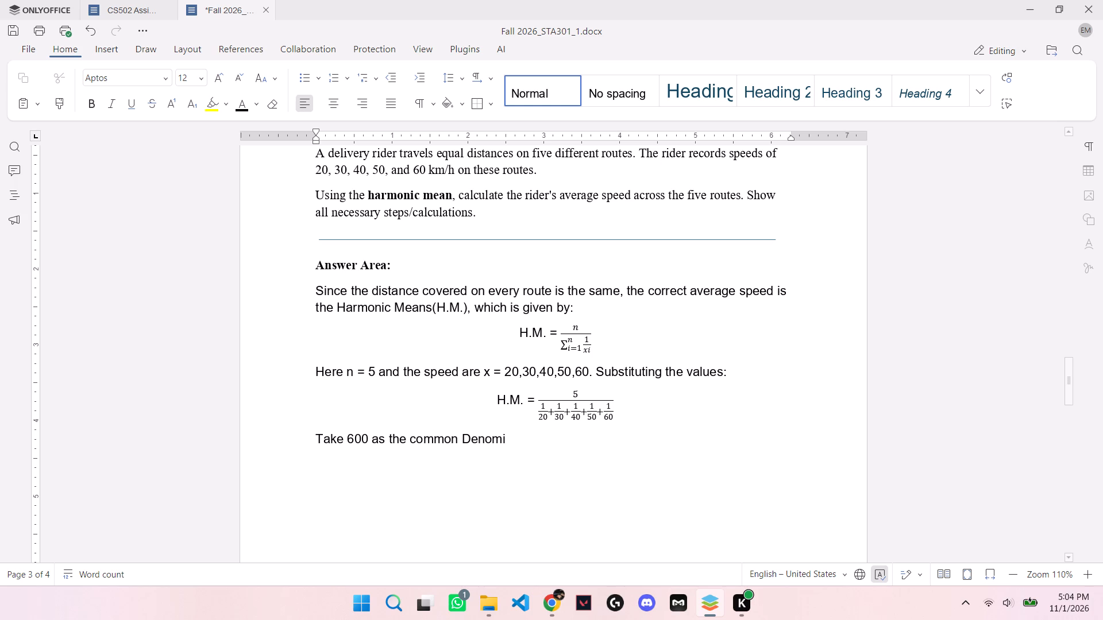
{"action": "type", "text": "nator"}
Check the wording in the YouTube solution and continue the sentence in the document with "for the fractions".
{"action": "left_click", "coordinate": [553, 609]}
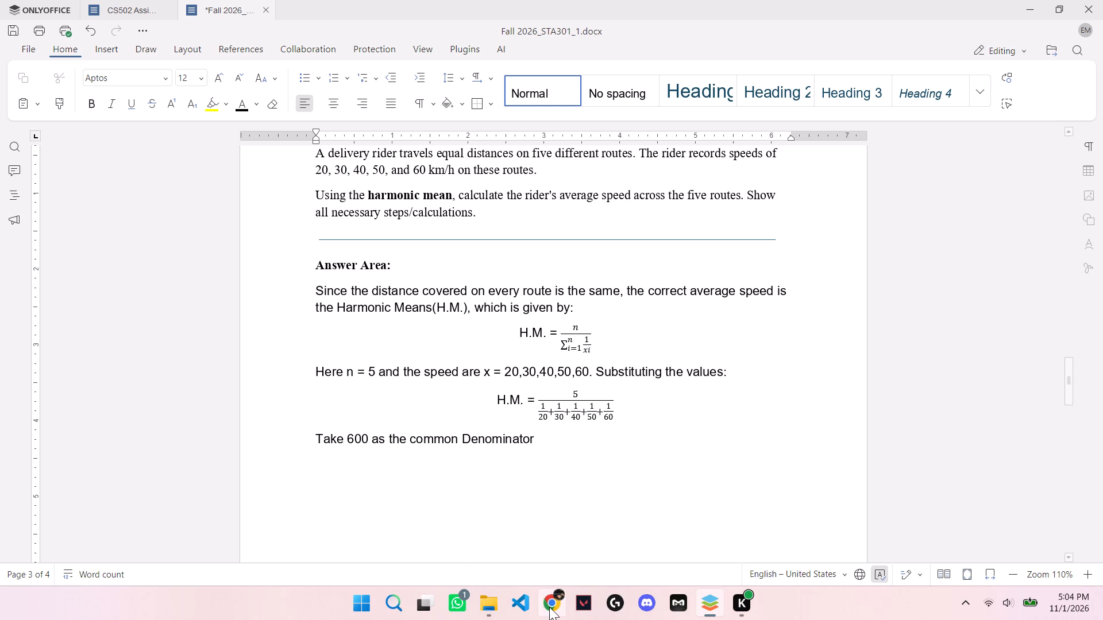
{"action": "left_click", "coordinate": [549, 607]}
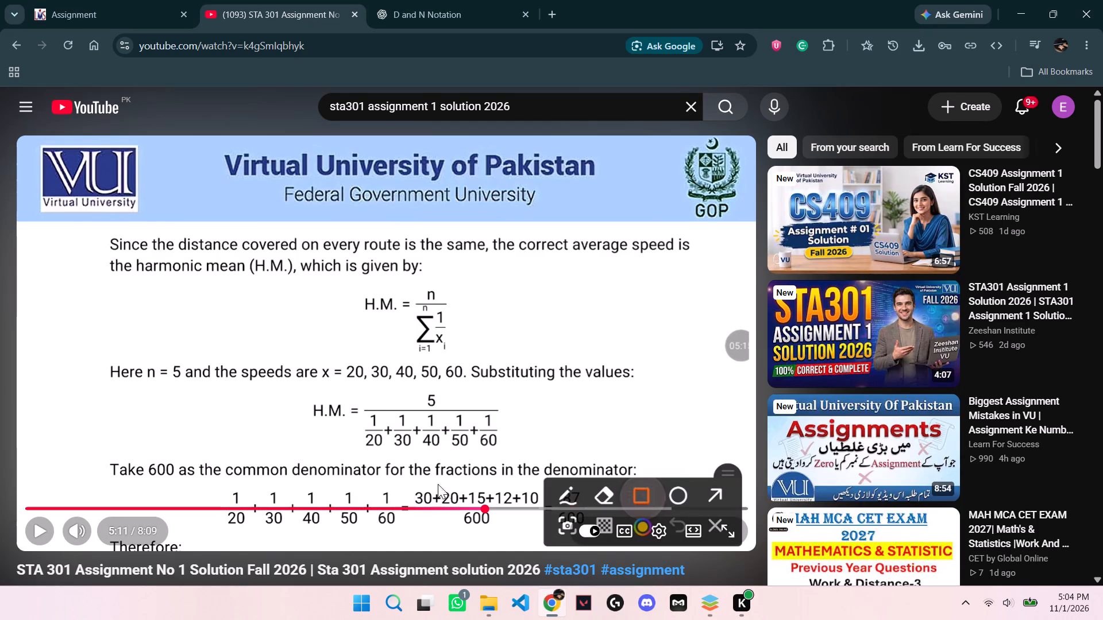
{"action": "left_click", "coordinate": [718, 607]}
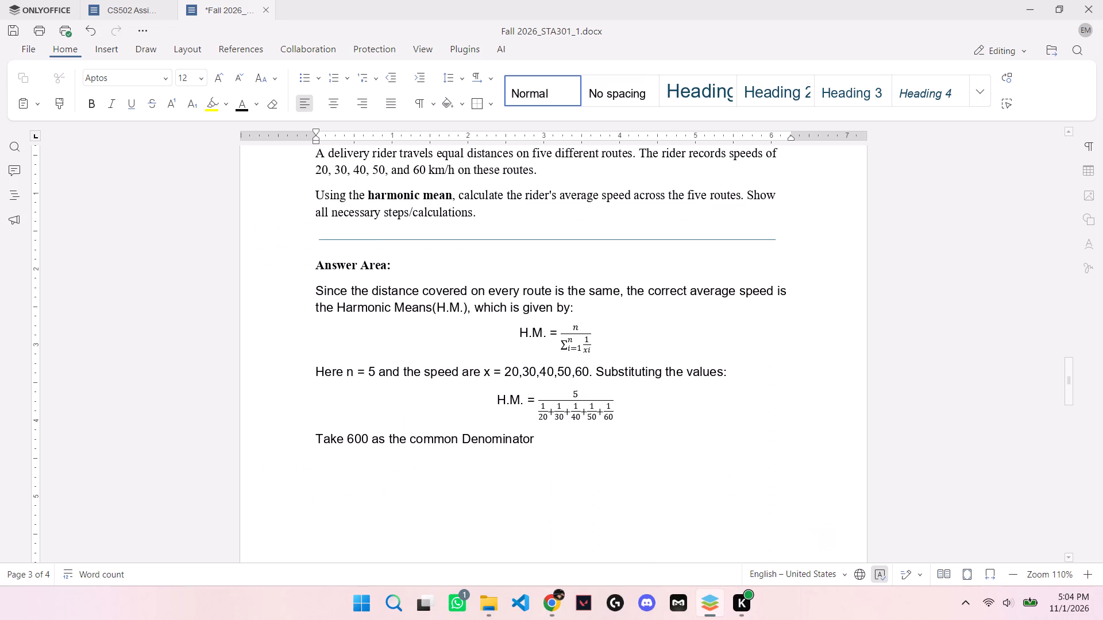
{"action": "key", "text": "space"}
{"action": "type", "text": "for ther"}
{"action": "key", "text": "space"}
{"action": "key", "text": "BackSpace"}
{"action": "key", "text": "BackSpace"}
{"action": "key", "text": "space"}
{"action": "type", "text": "fractions the"}
{"action": "key", "text": "BackSpace"}
{"action": "key", "text": "BackSpace"}
{"action": "key", "text": "BackSpace"}
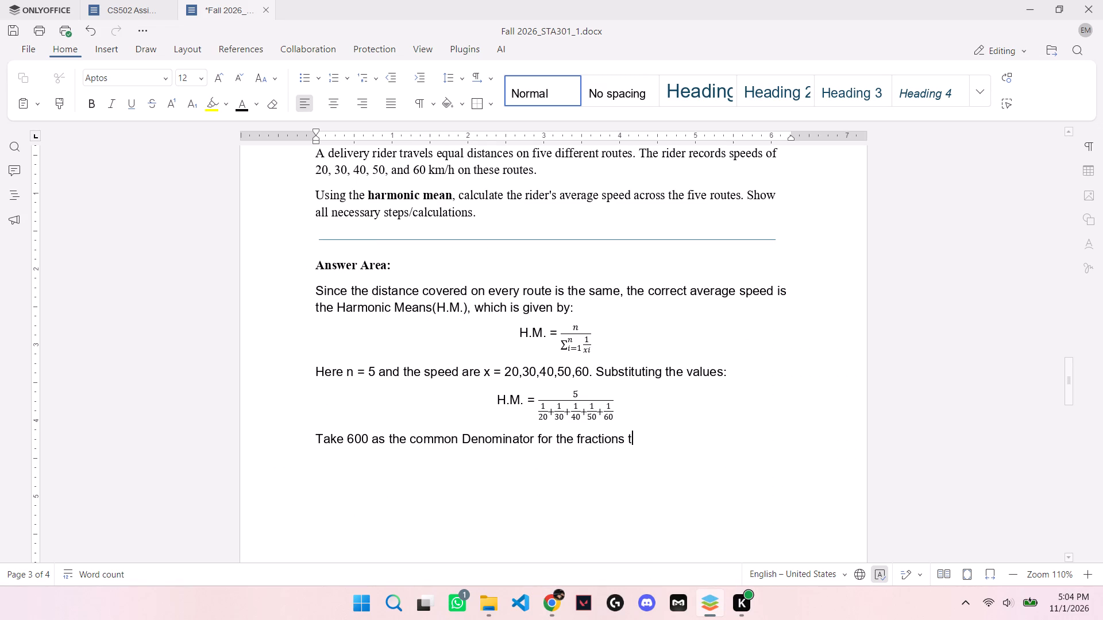
{"action": "key", "text": "u"}
{"action": "key", "text": "BackSpace"}
Finish the sentence with "in the deniminator:" and begin a new line.
{"action": "type", "text": "in the de"}
{"action": "key", "text": "m"}
{"action": "key", "text": "BackSpace"}
{"action": "type", "text": "ni"}
{"action": "type", "text": "mina"}
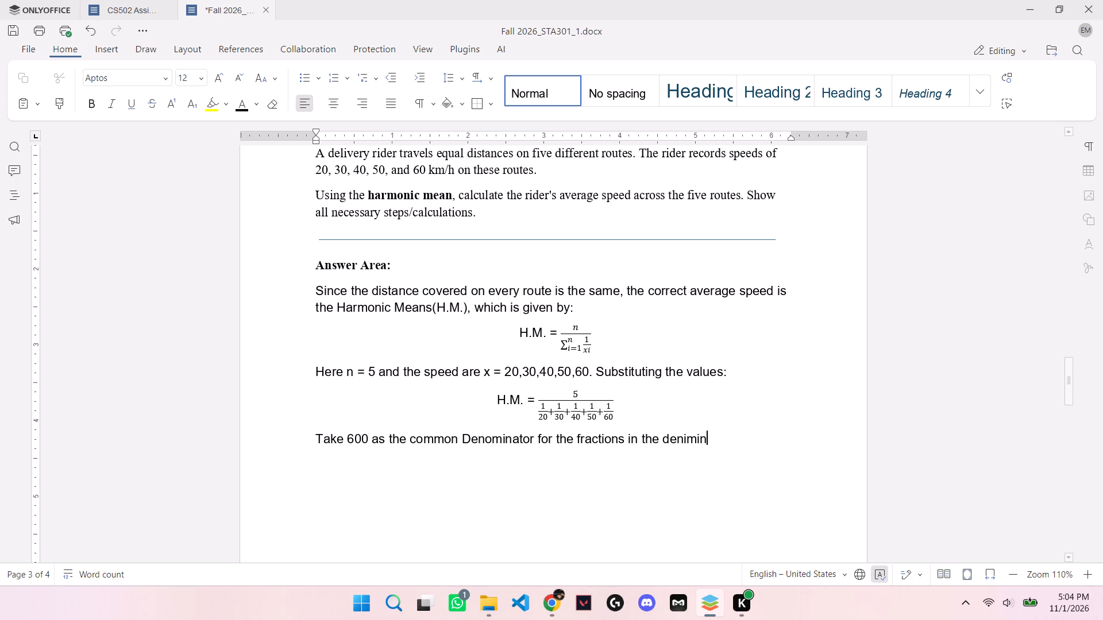
{"action": "type", "text": "tor"}
{"action": "key", "text": "shift+colon"}
{"action": "key", "text": "Return"}
Correct the misspelled last word of the sentence to "denominator".
{"action": "left_click", "coordinate": [687, 442]}
{"action": "key", "text": "BackSpace"}
{"action": "key", "text": "o"}
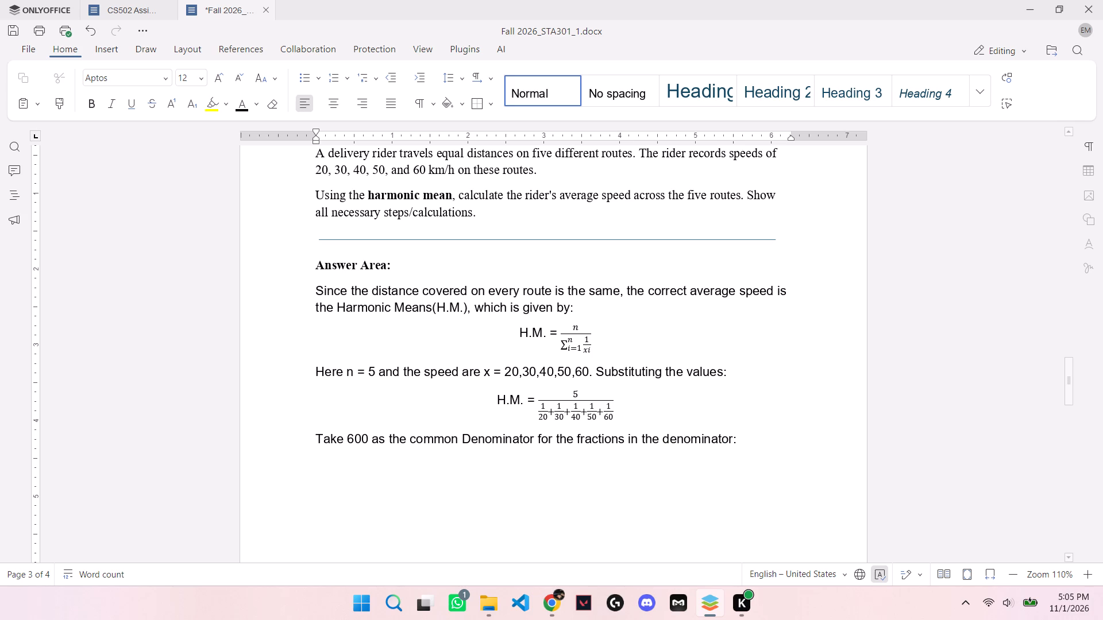
Add a backslash after the sentence's colon, start another line below and save the document.
{"action": "left_click", "coordinate": [752, 448]}
{"action": "key", "text": "backslash"}
{"action": "key", "text": "Return"}
{"action": "key", "text": "ctrl+s"}
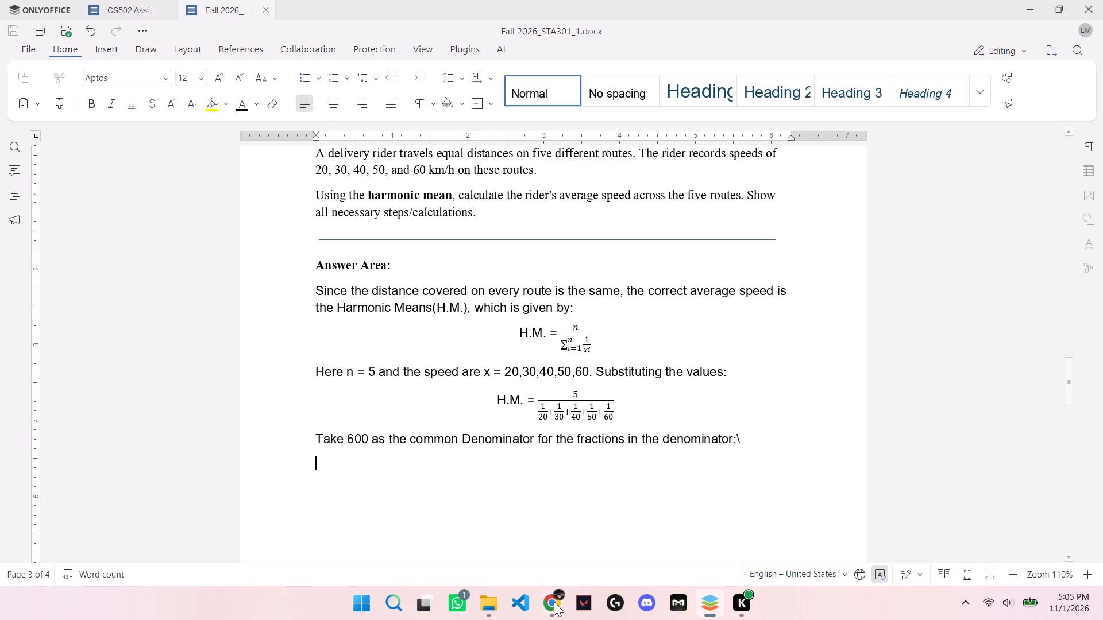
Check the common-denominator equation in the YouTube solution and centre the empty line below the "Take 600" sentence in the document.
{"action": "left_click", "coordinate": [555, 613]}
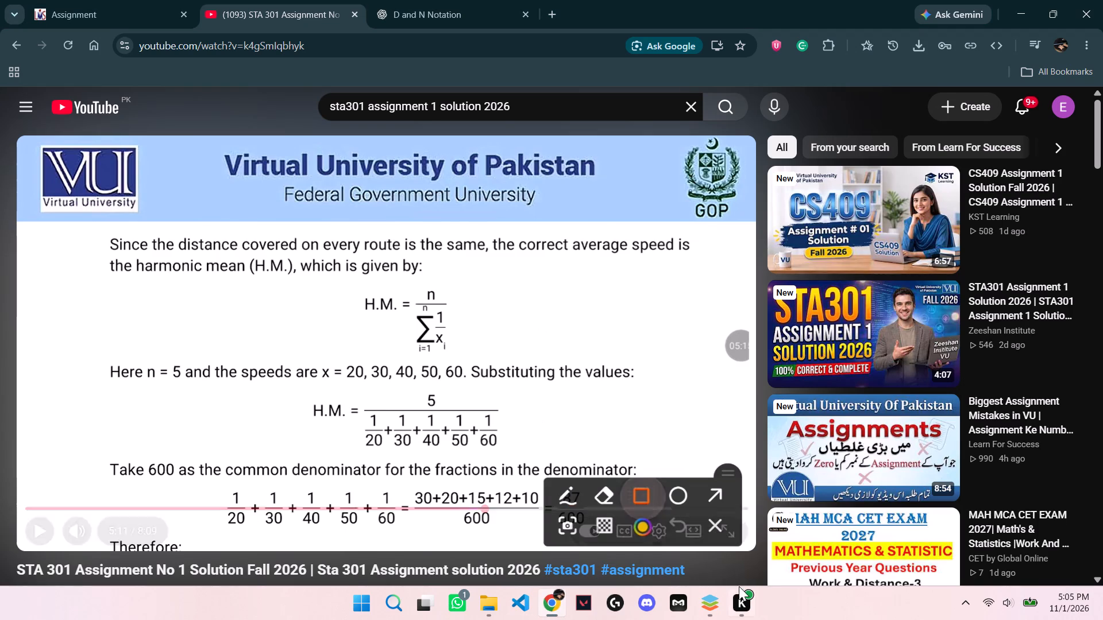
{"action": "left_click", "coordinate": [707, 614]}
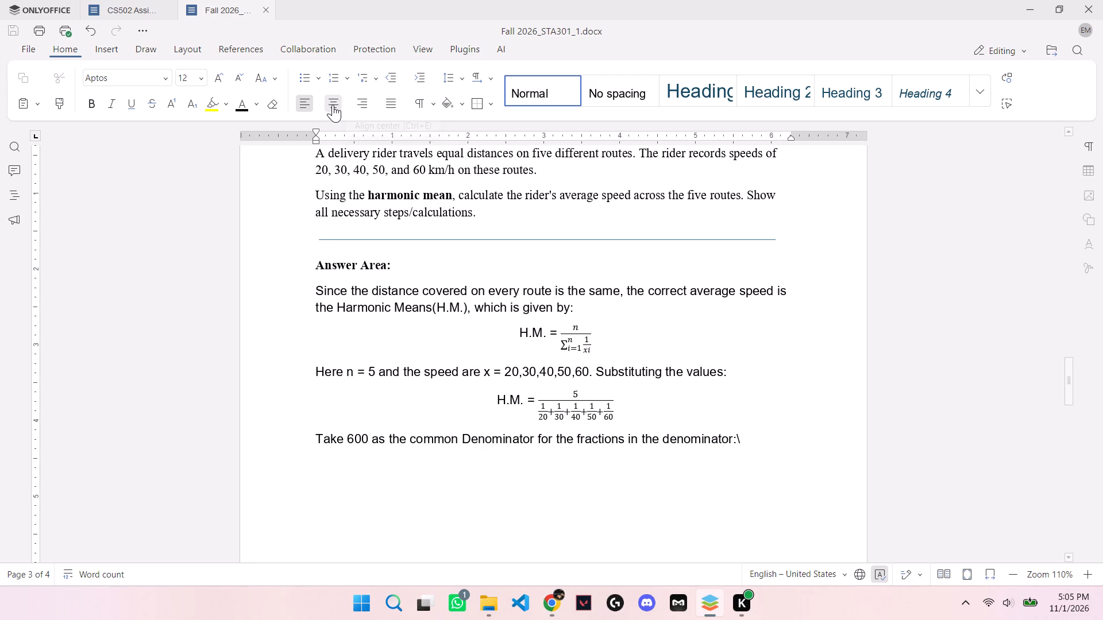
{"action": "left_click", "coordinate": [333, 104]}
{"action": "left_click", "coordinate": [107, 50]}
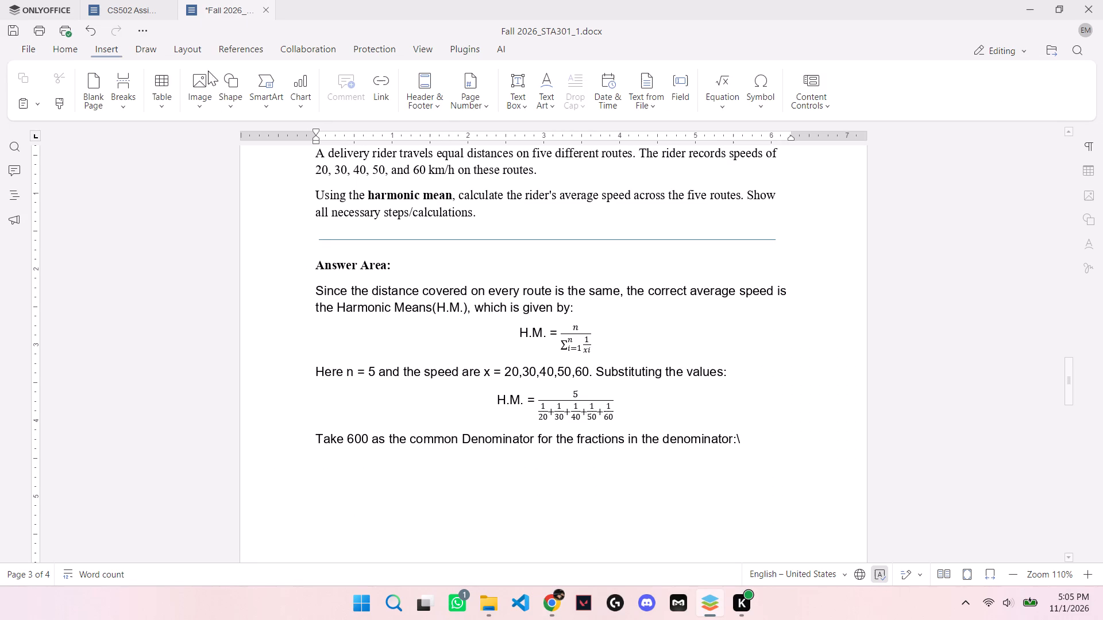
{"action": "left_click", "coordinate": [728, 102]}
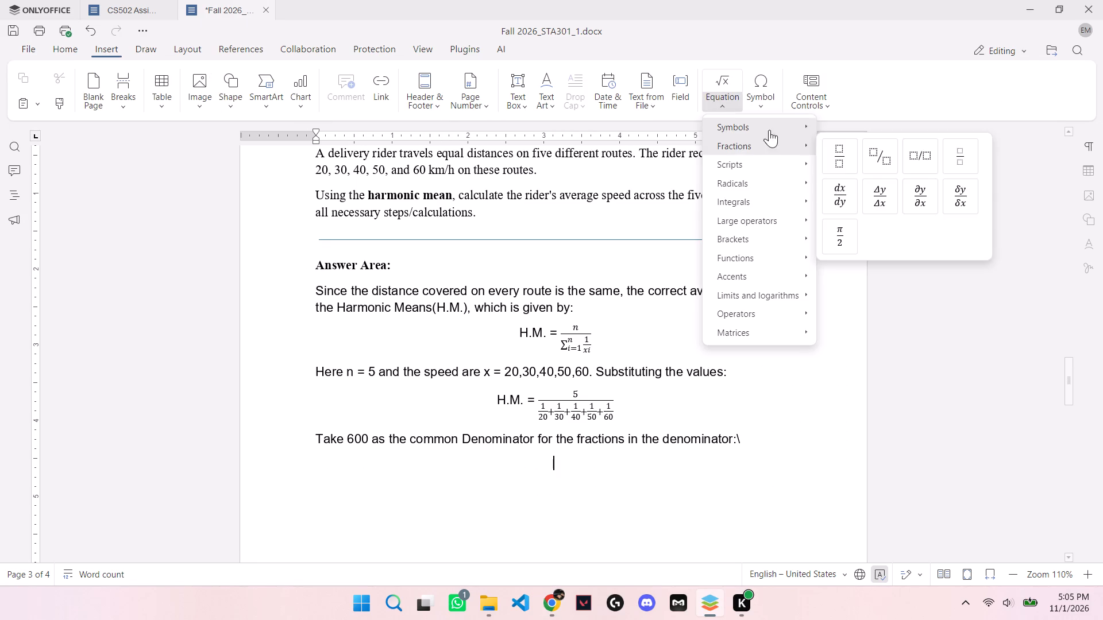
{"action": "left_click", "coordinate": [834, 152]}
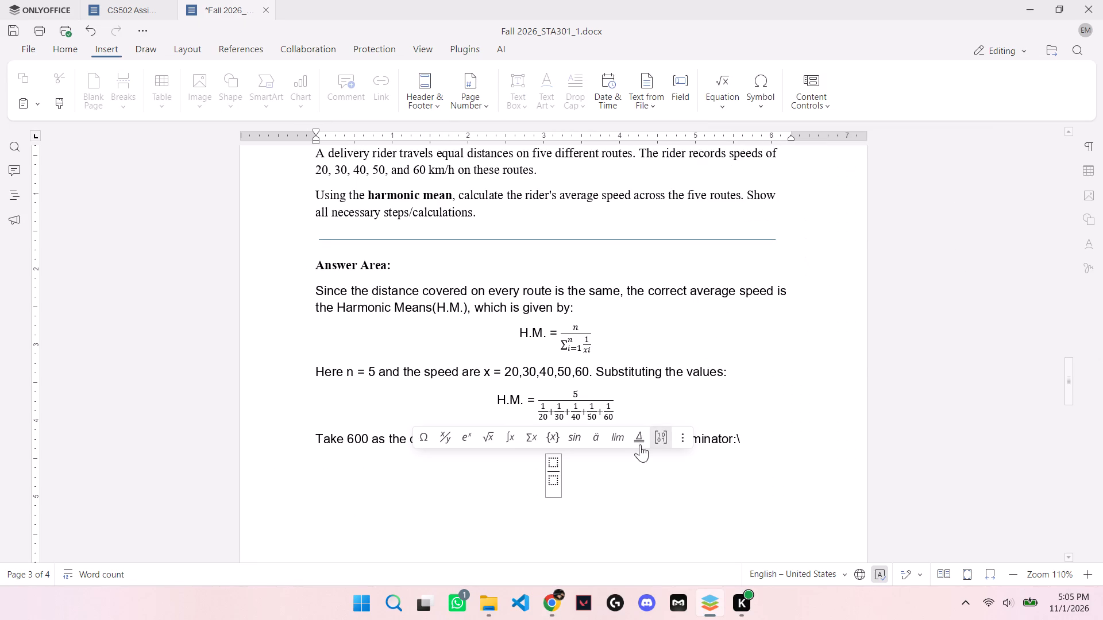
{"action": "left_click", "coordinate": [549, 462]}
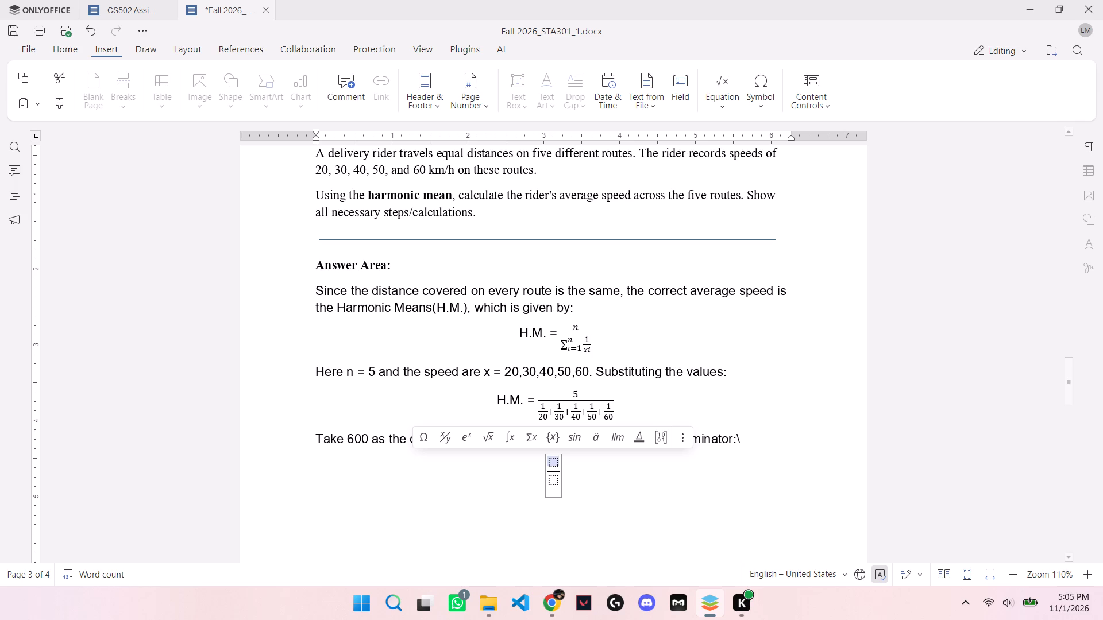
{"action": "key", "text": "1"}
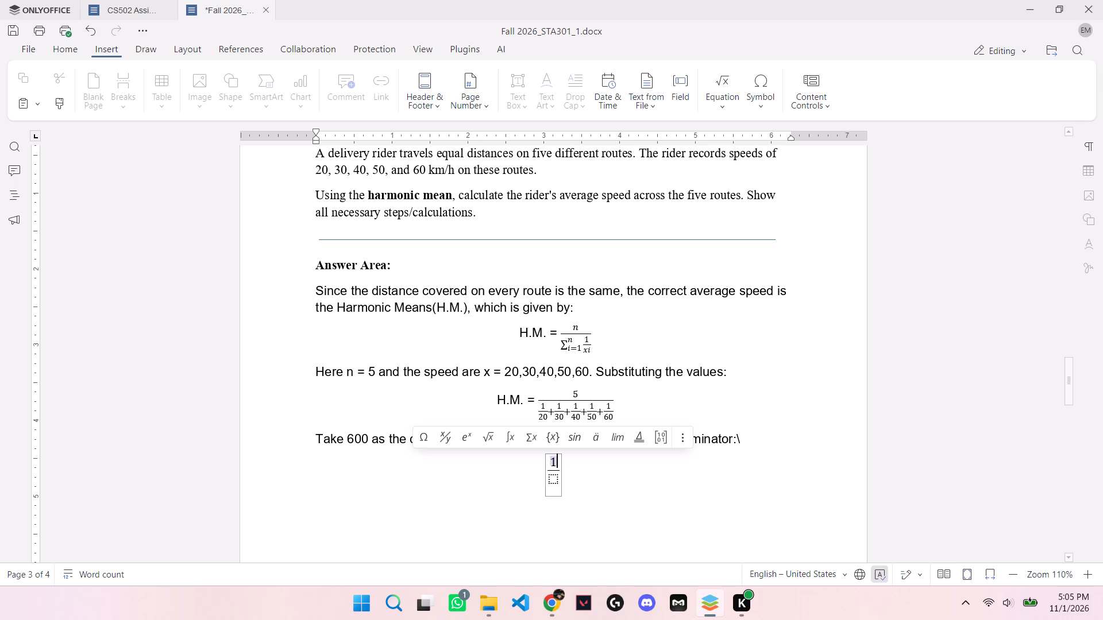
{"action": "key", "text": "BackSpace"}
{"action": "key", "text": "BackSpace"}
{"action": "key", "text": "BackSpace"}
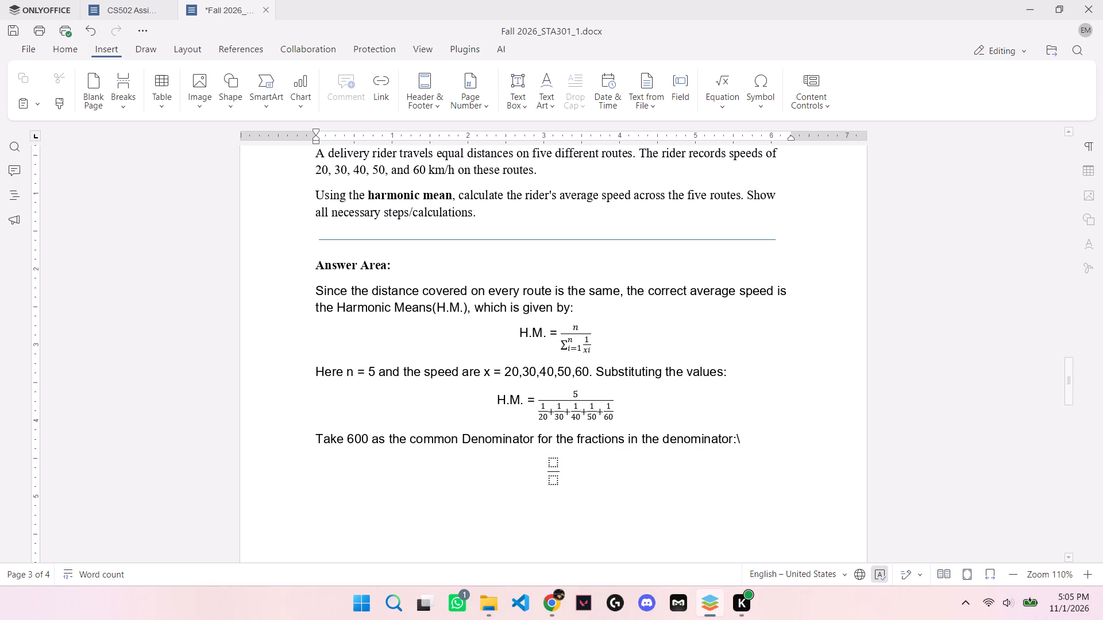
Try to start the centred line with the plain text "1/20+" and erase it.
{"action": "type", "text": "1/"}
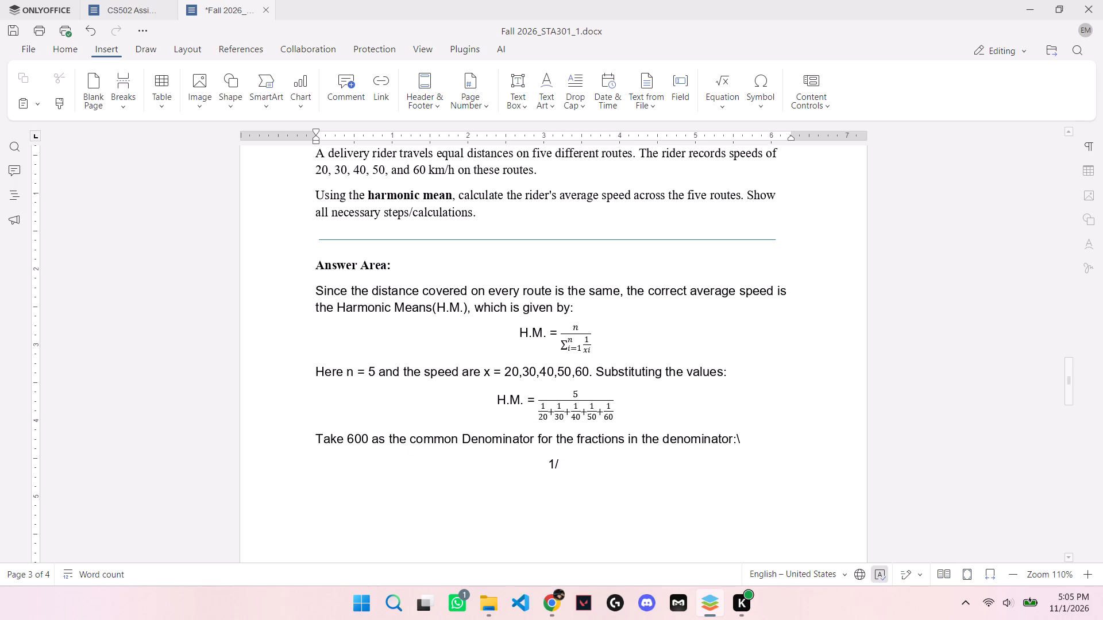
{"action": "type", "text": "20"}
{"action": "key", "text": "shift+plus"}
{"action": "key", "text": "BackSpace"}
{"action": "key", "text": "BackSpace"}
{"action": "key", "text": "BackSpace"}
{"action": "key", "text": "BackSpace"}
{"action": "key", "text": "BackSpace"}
Insert a stacked fraction on the centred line with numerator 1 and denominator 20.
{"action": "left_click", "coordinate": [726, 104]}
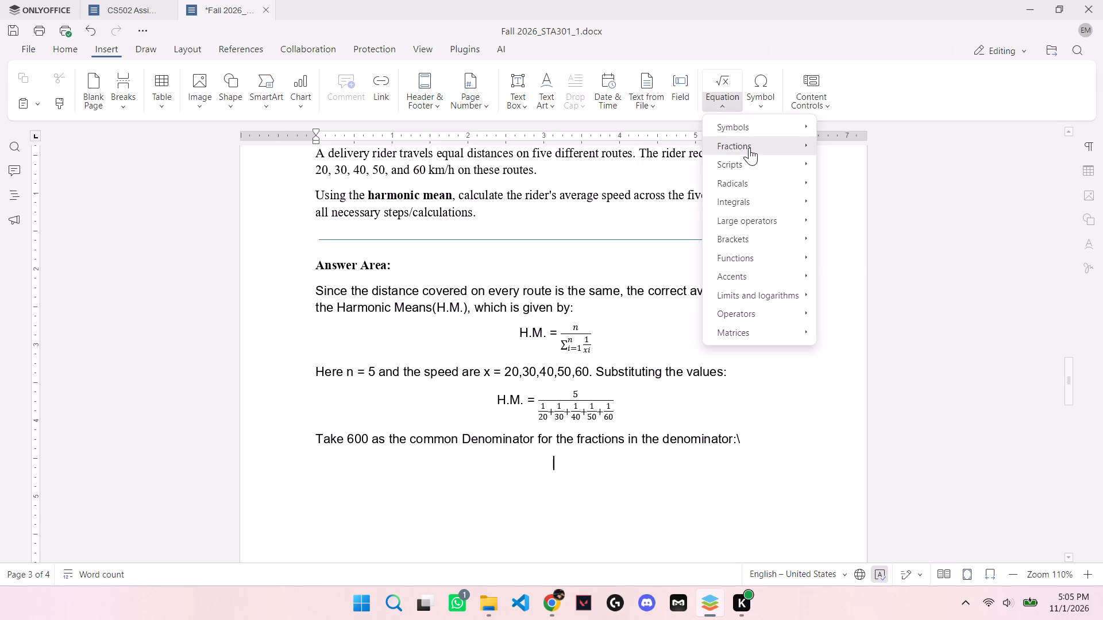
{"action": "left_click", "coordinate": [836, 156]}
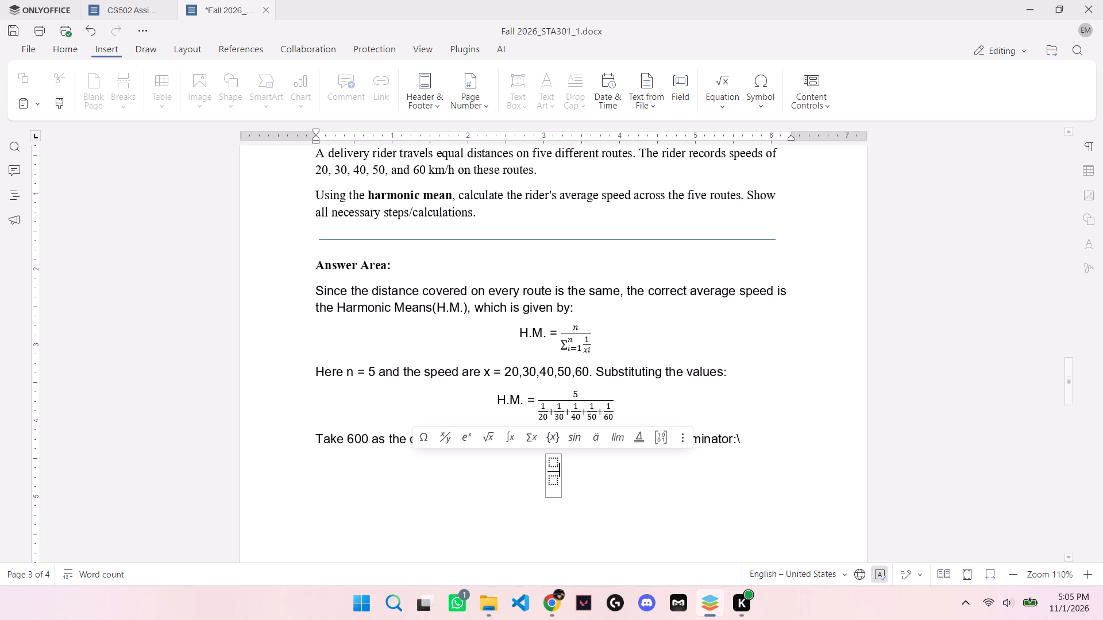
{"action": "left_click", "coordinate": [554, 460]}
{"action": "key", "text": "1"}
{"action": "key", "text": "Down"}
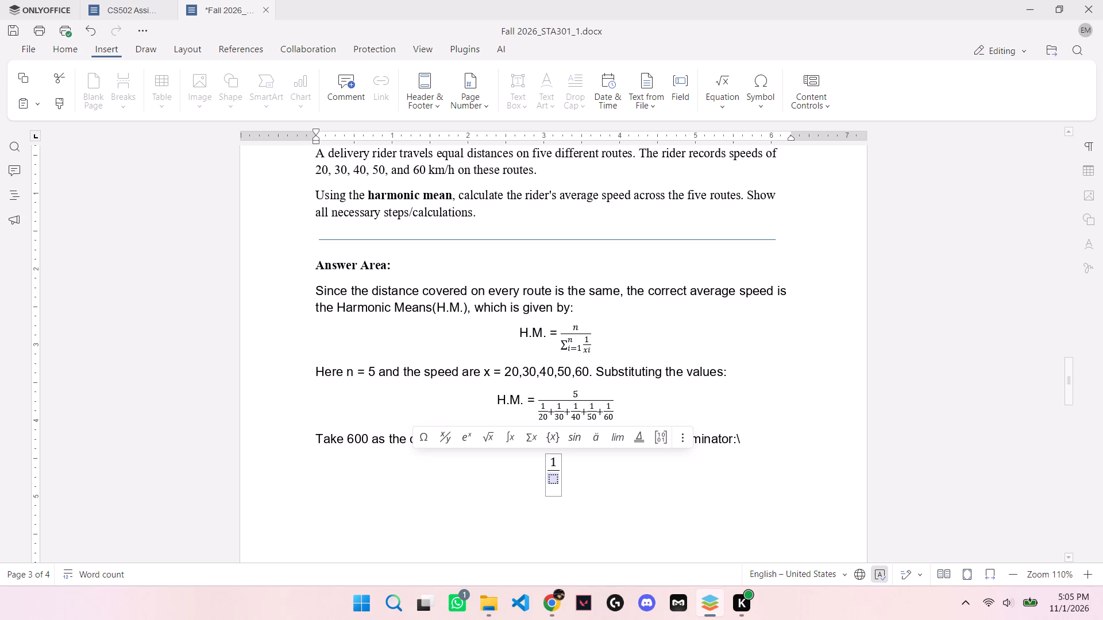
{"action": "type", "text": "20"}
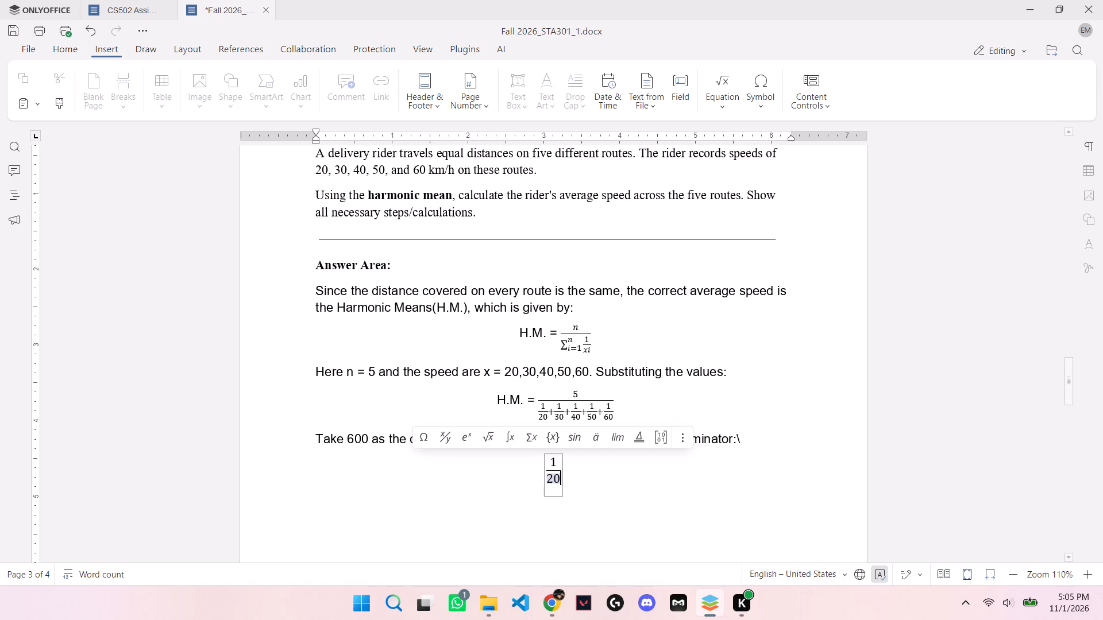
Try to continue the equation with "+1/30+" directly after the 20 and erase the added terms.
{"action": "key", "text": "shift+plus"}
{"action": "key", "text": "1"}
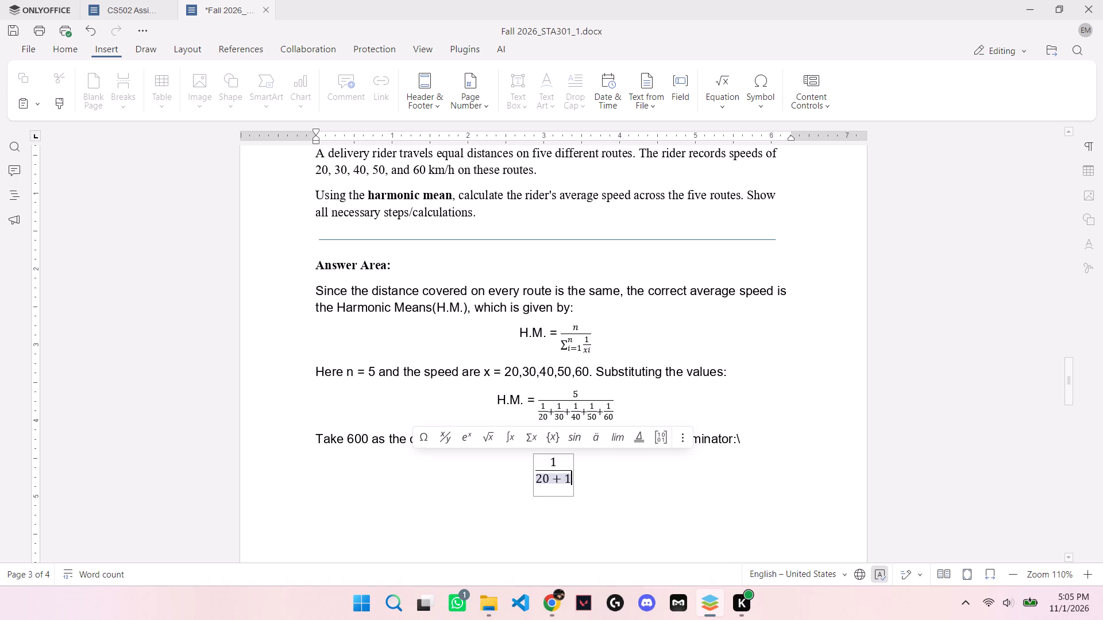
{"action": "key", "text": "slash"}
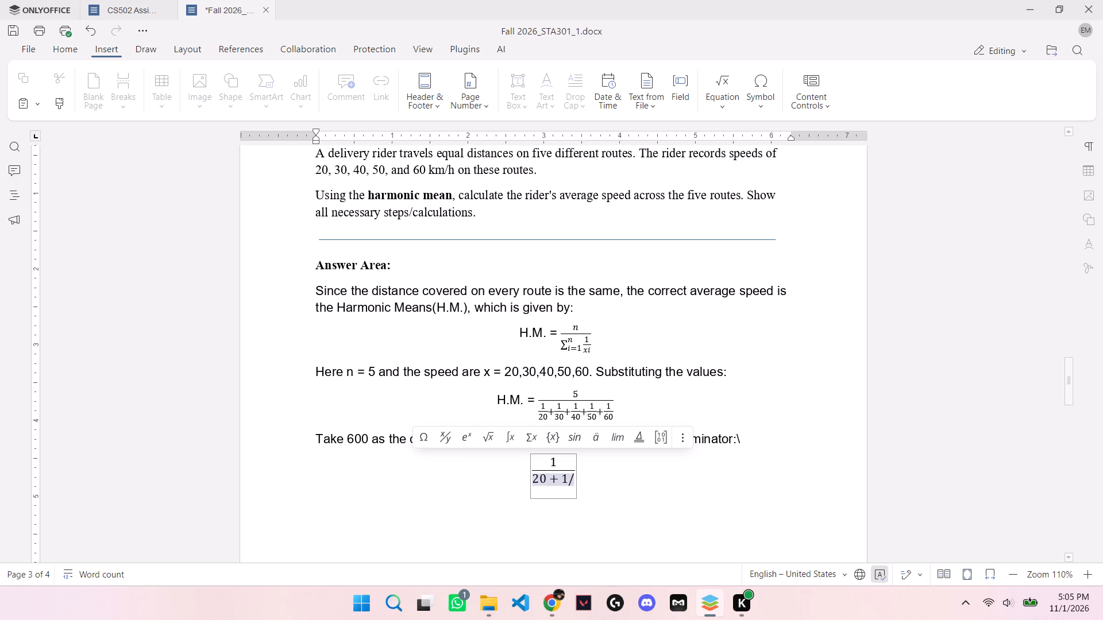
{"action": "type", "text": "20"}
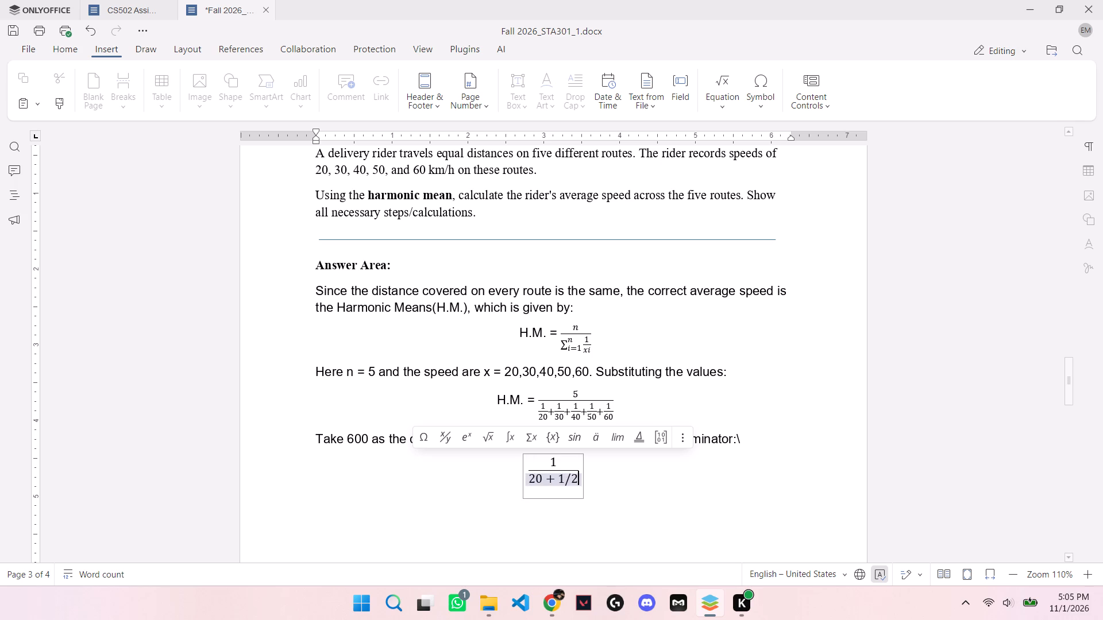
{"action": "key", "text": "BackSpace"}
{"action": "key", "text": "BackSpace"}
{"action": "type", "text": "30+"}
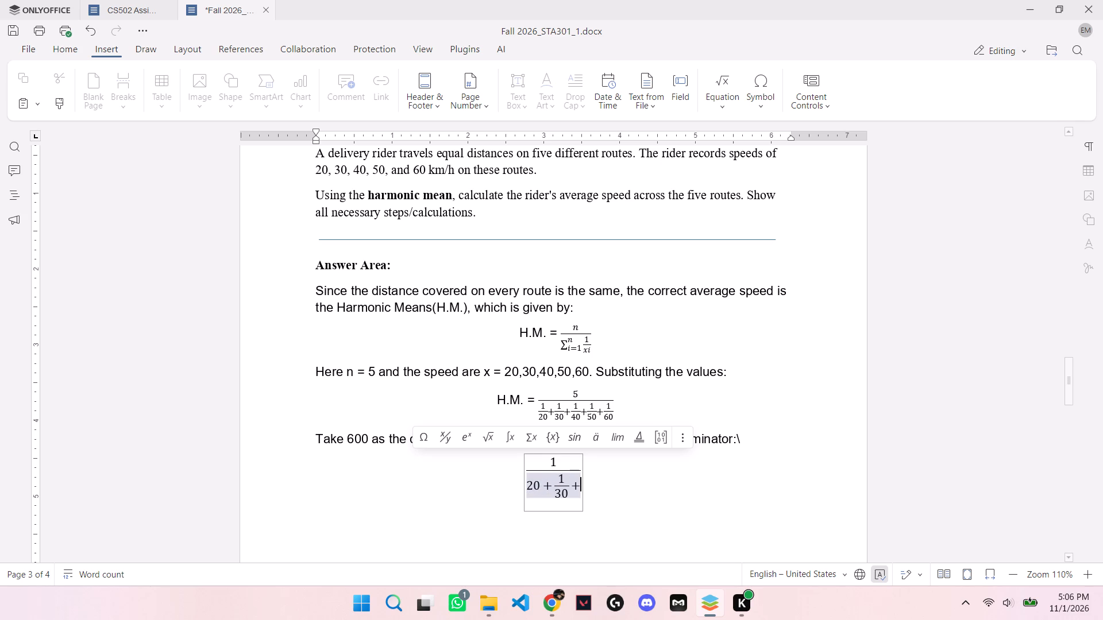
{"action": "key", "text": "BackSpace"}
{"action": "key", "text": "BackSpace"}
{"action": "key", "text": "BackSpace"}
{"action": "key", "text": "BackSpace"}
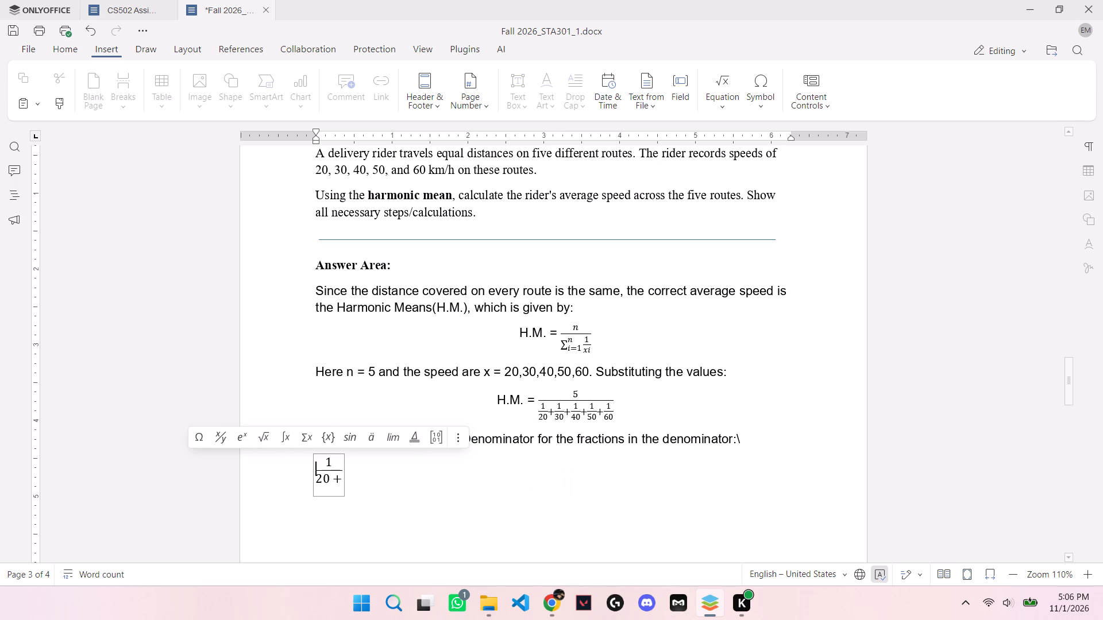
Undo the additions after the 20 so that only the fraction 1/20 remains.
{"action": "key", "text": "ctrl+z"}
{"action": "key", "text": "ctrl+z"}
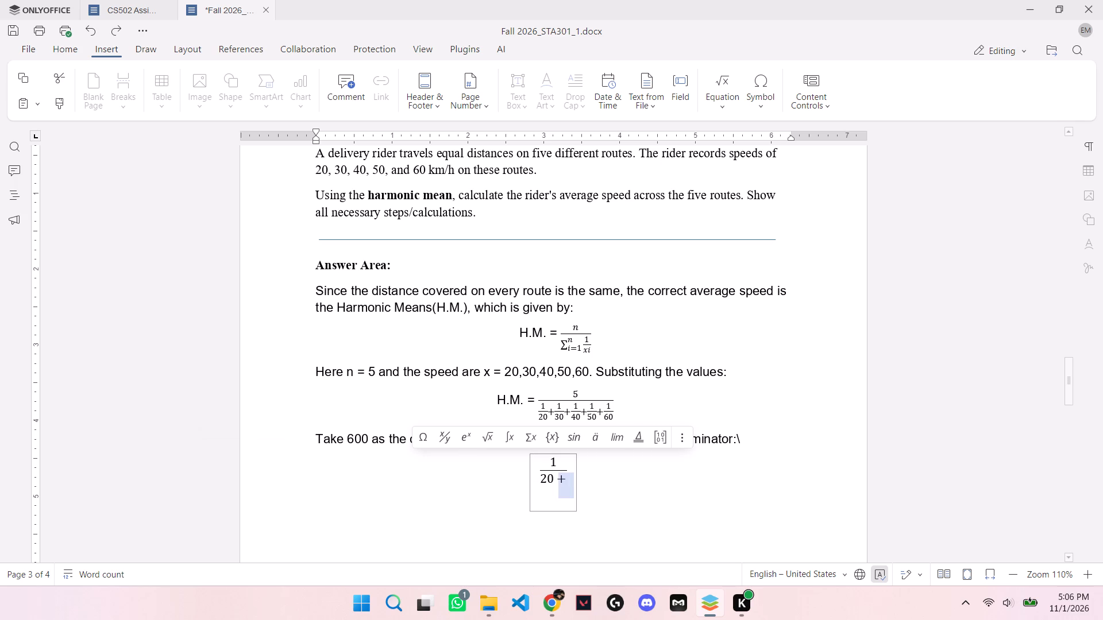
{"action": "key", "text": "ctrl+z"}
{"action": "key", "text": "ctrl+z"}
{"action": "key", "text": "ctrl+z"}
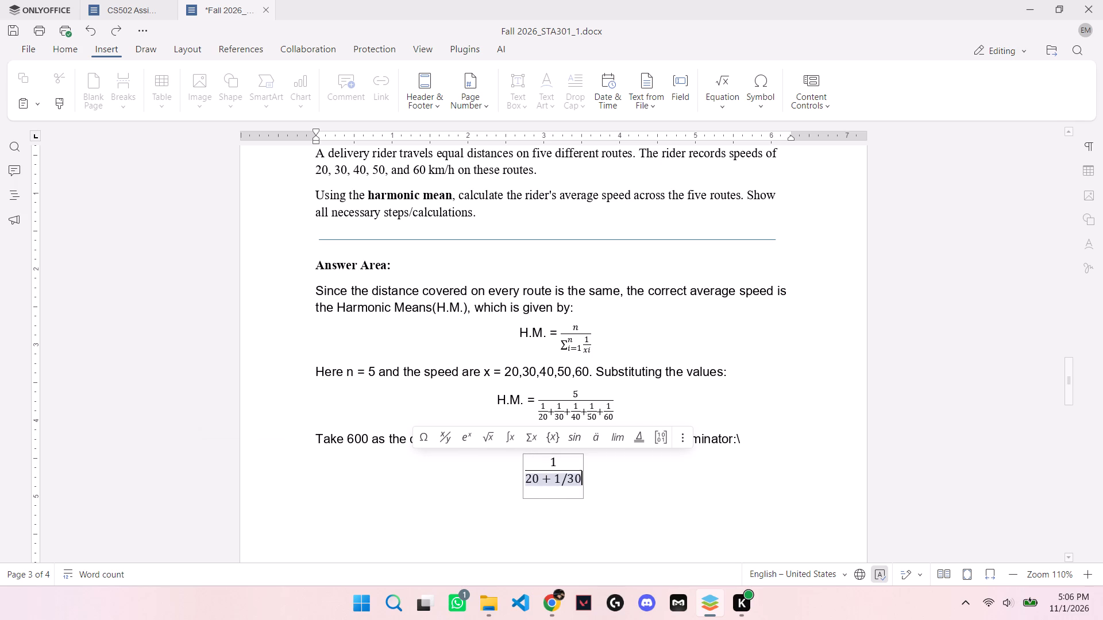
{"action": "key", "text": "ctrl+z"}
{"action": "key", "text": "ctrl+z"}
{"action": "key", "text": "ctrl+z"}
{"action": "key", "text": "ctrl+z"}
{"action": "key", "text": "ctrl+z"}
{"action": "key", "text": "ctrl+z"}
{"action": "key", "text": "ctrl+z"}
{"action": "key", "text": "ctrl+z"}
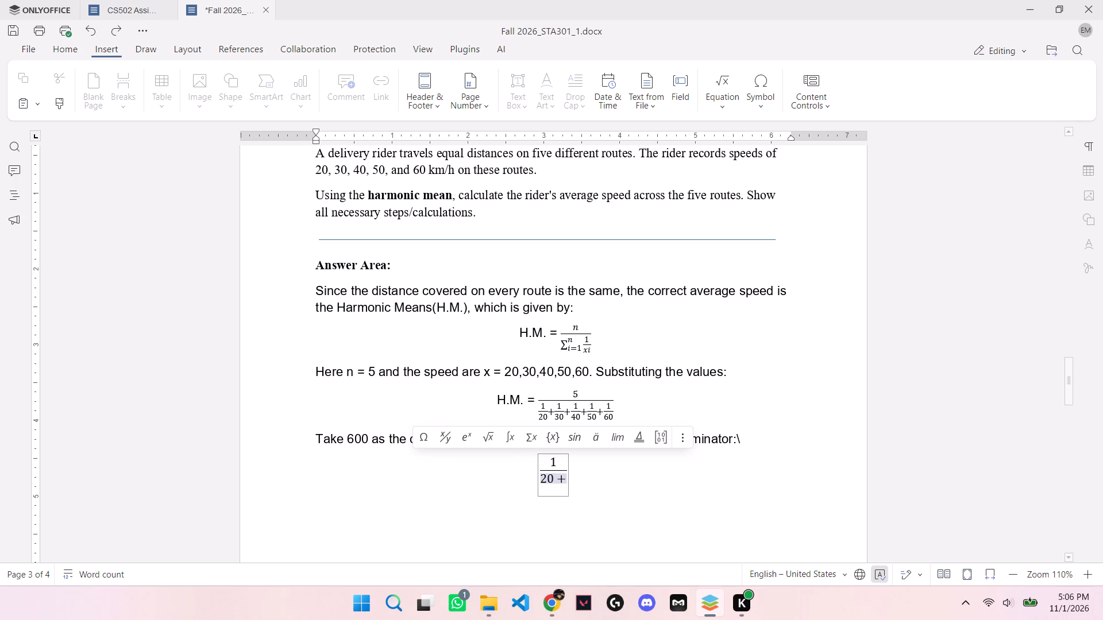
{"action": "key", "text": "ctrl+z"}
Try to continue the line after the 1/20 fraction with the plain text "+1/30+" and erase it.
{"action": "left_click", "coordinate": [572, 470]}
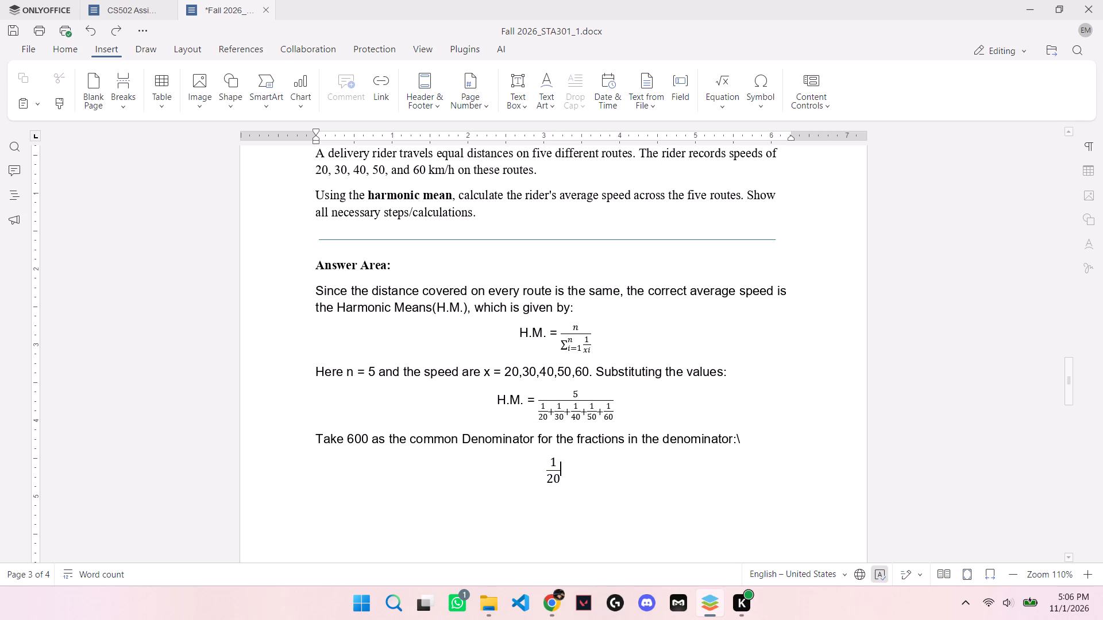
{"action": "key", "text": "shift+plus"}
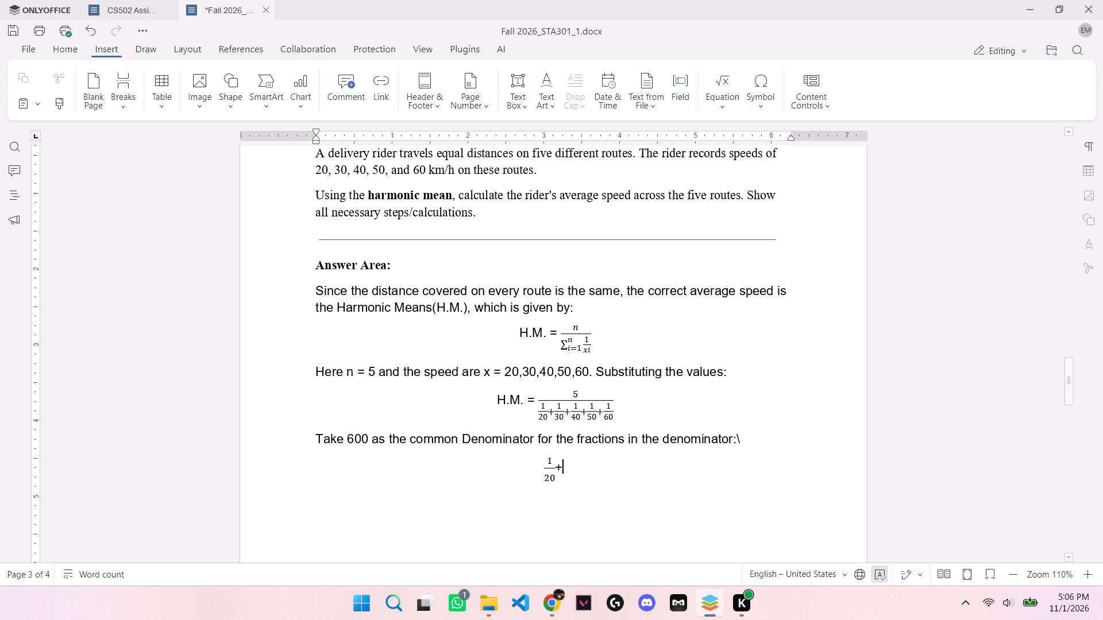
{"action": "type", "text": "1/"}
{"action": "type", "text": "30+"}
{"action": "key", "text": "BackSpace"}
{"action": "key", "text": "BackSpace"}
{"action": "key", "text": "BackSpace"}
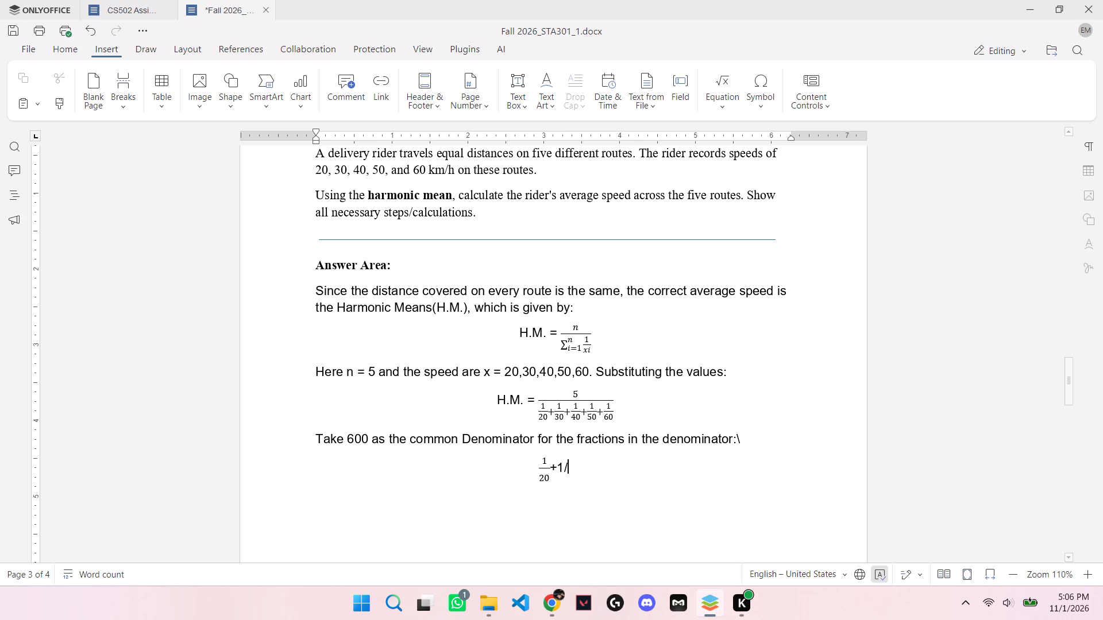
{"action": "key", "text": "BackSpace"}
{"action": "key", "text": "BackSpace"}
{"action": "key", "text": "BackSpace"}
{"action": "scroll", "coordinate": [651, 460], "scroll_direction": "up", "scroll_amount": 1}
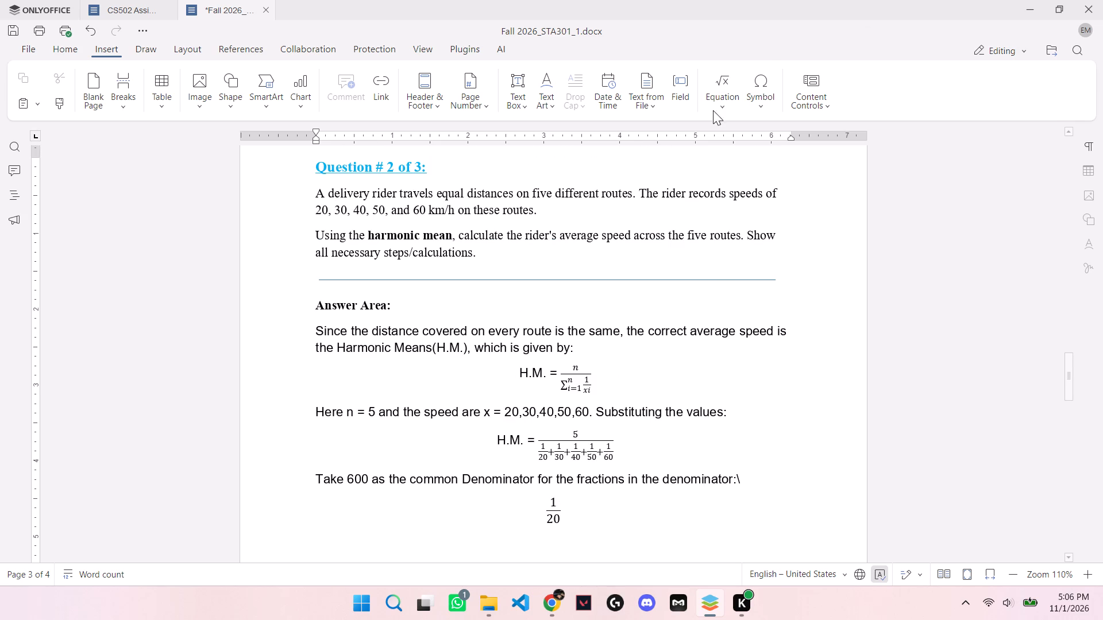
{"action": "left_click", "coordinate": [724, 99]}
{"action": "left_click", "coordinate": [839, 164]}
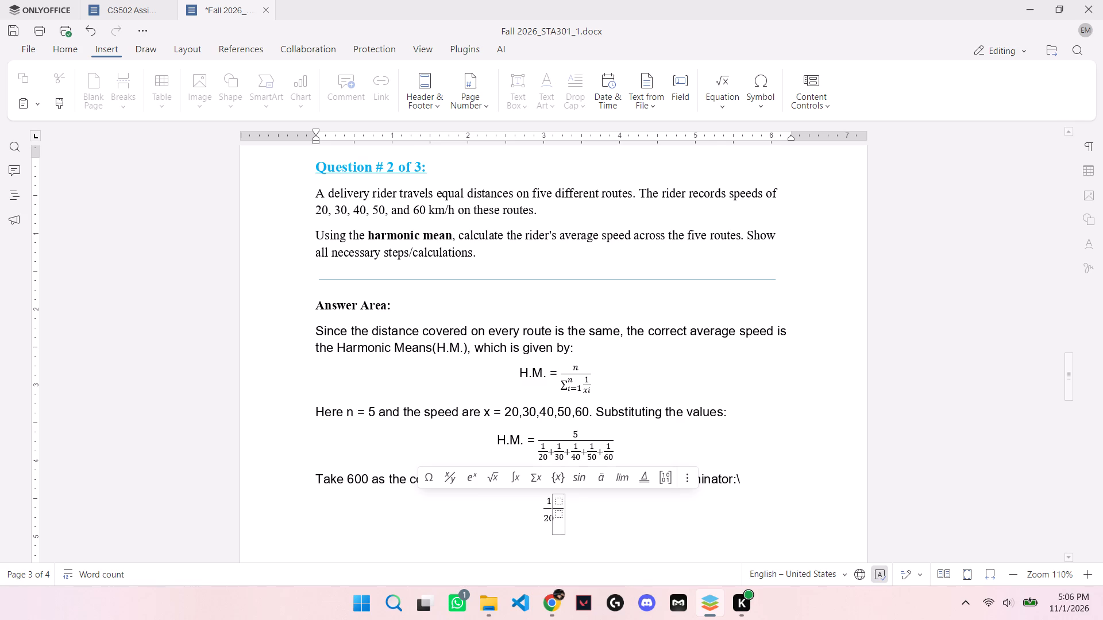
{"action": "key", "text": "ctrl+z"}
Continue the sum after the 1/20 fraction with a plus sign and a stacked fraction 1/30.
{"action": "type", "text": "+"}
{"action": "key", "text": "space"}
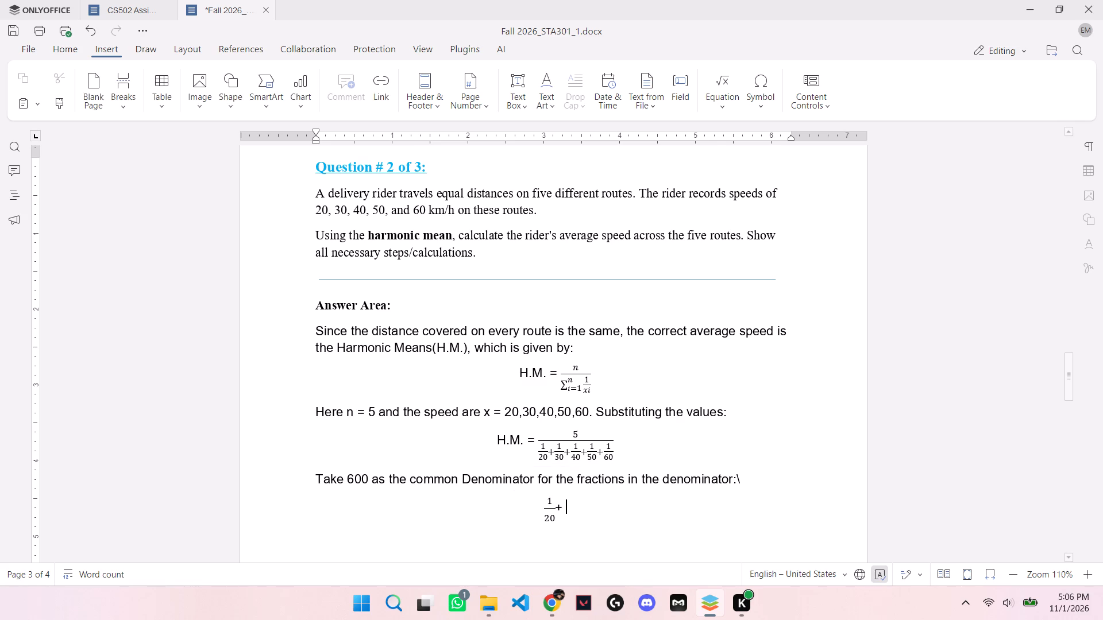
{"action": "left_click", "coordinate": [736, 103]}
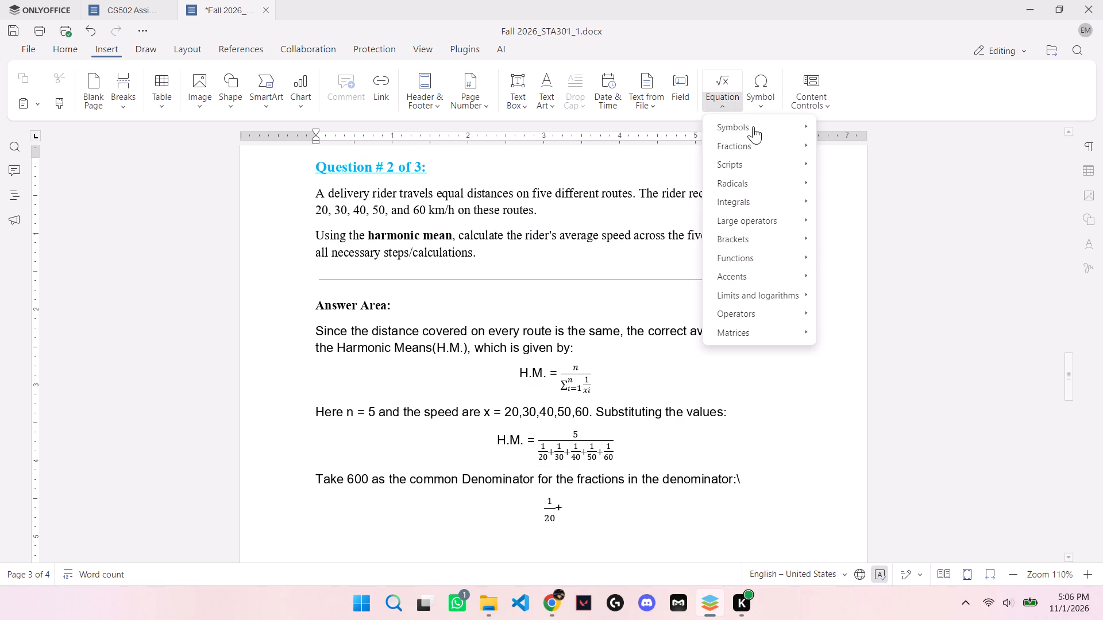
{"action": "left_click", "coordinate": [840, 162]}
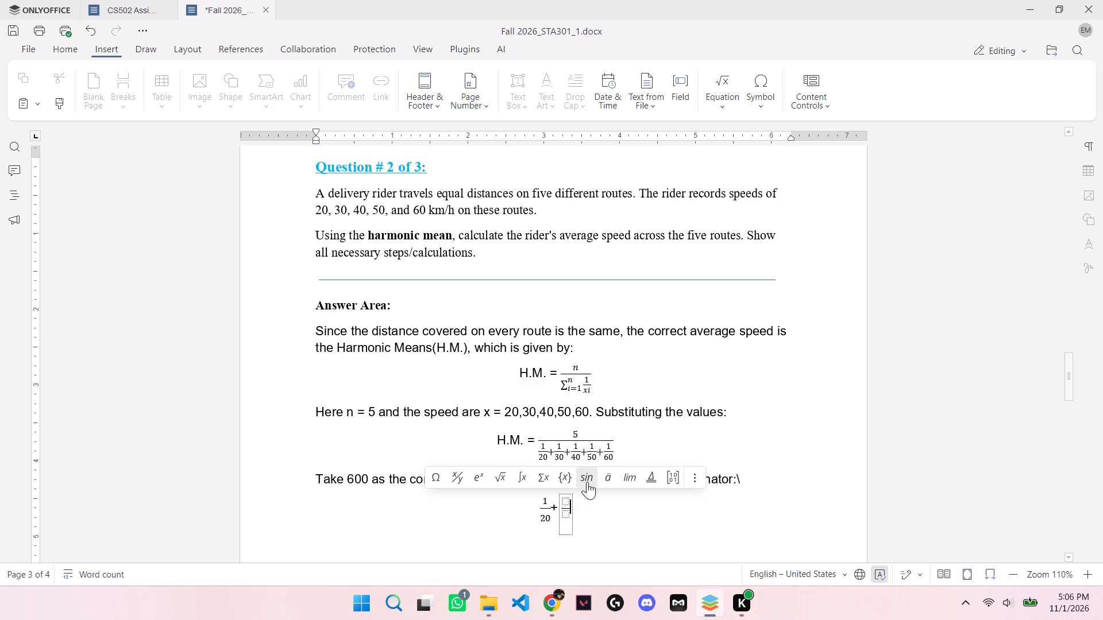
{"action": "left_click", "coordinate": [564, 503]}
{"action": "key", "text": "1"}
{"action": "key", "text": "Down"}
{"action": "type", "text": "30"}
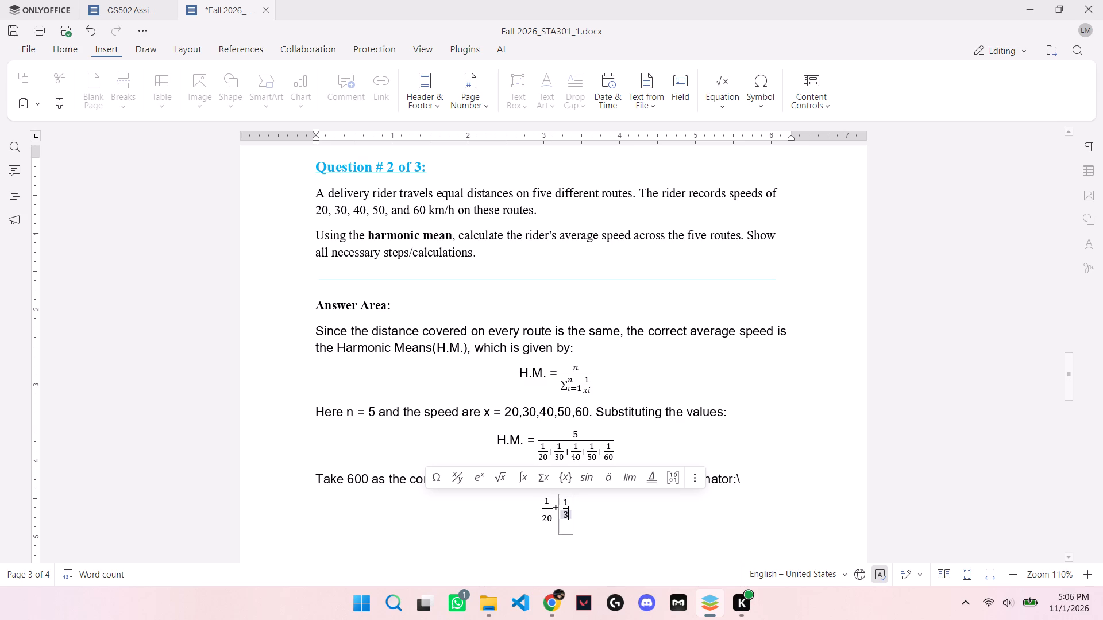
{"action": "left_click", "coordinate": [572, 507]}
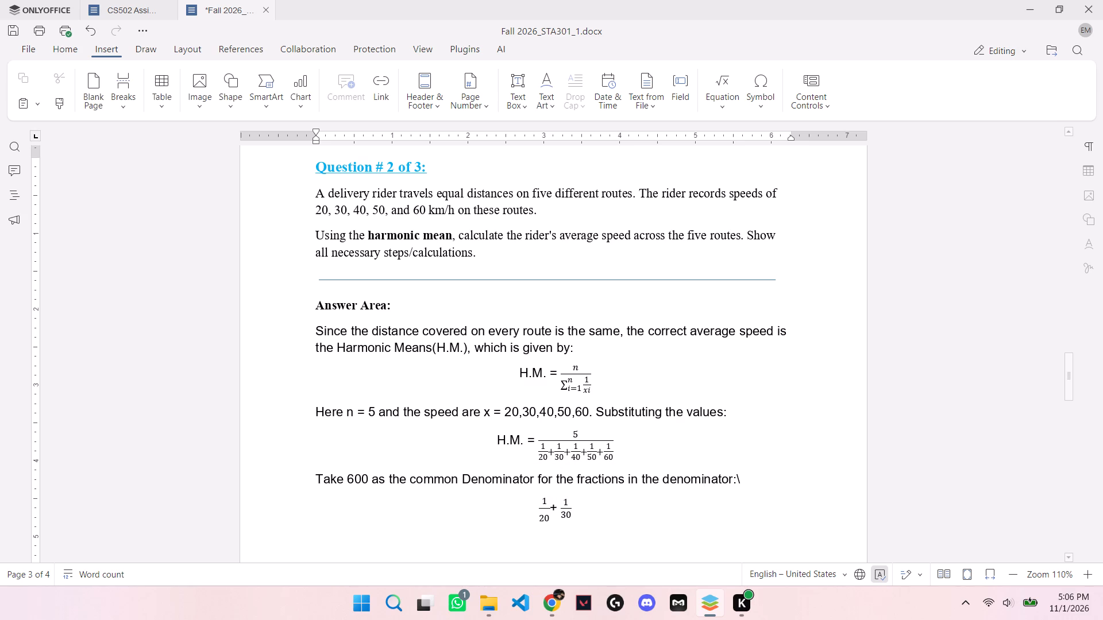
Extend the sum after 1/30 with a plus sign and a stacked fraction 1/40.
{"action": "type", "text": "+"}
{"action": "key", "text": "space"}
{"action": "left_click", "coordinate": [724, 107]}
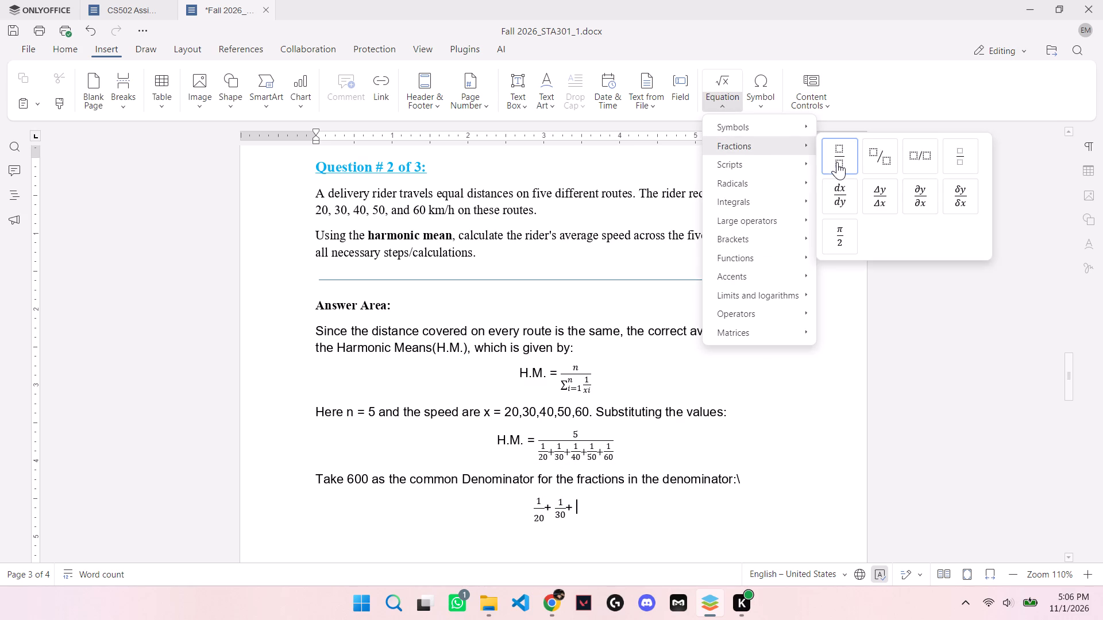
{"action": "left_click", "coordinate": [839, 161]}
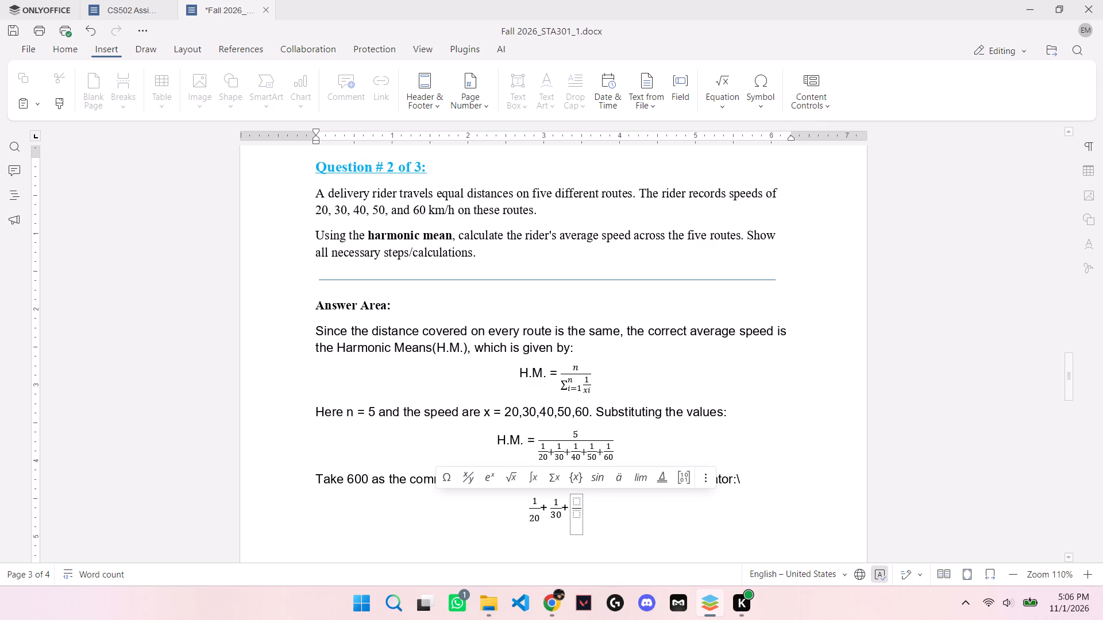
{"action": "key", "text": "shift+plus"}
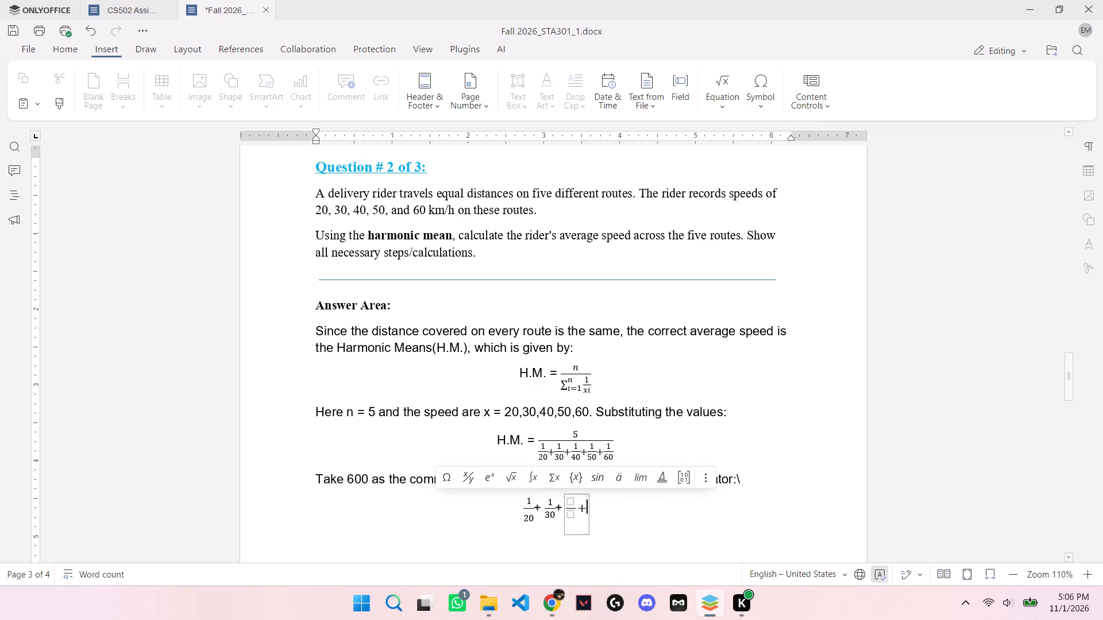
{"action": "key", "text": "BackSpace"}
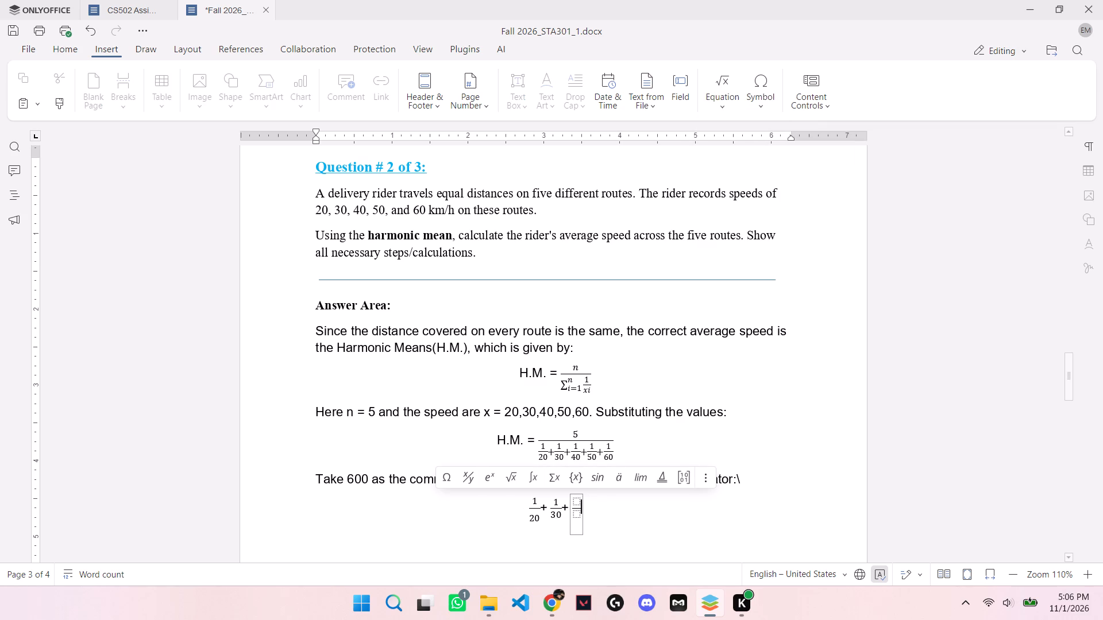
{"action": "left_click", "coordinate": [574, 504]}
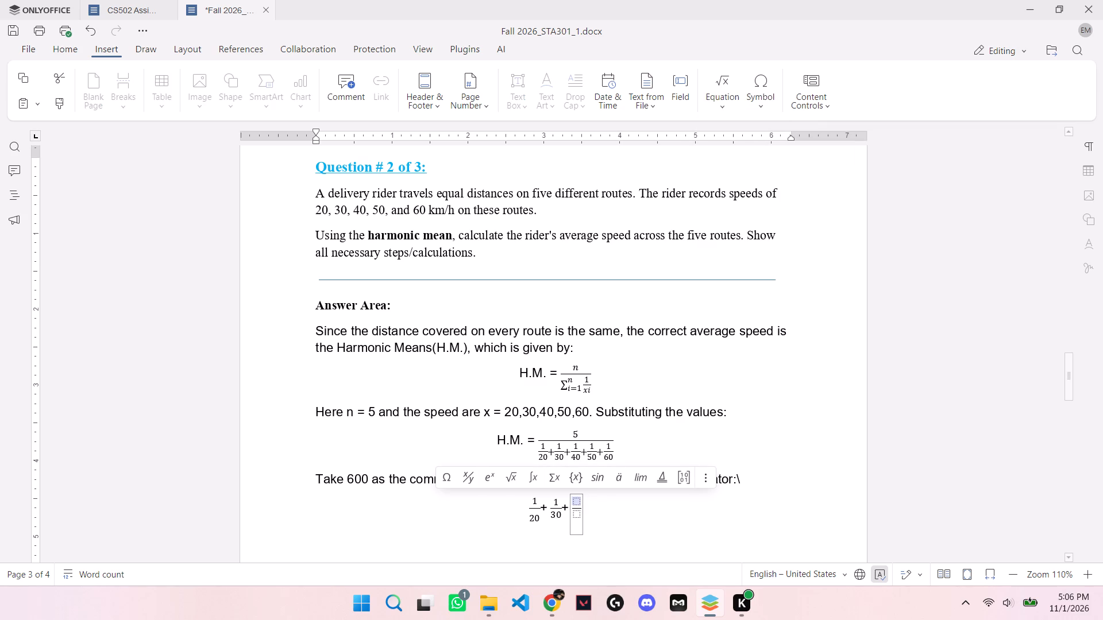
{"action": "key", "text": "1"}
{"action": "key", "text": "Down"}
{"action": "type", "text": "40"}
{"action": "left_click", "coordinate": [587, 506]}
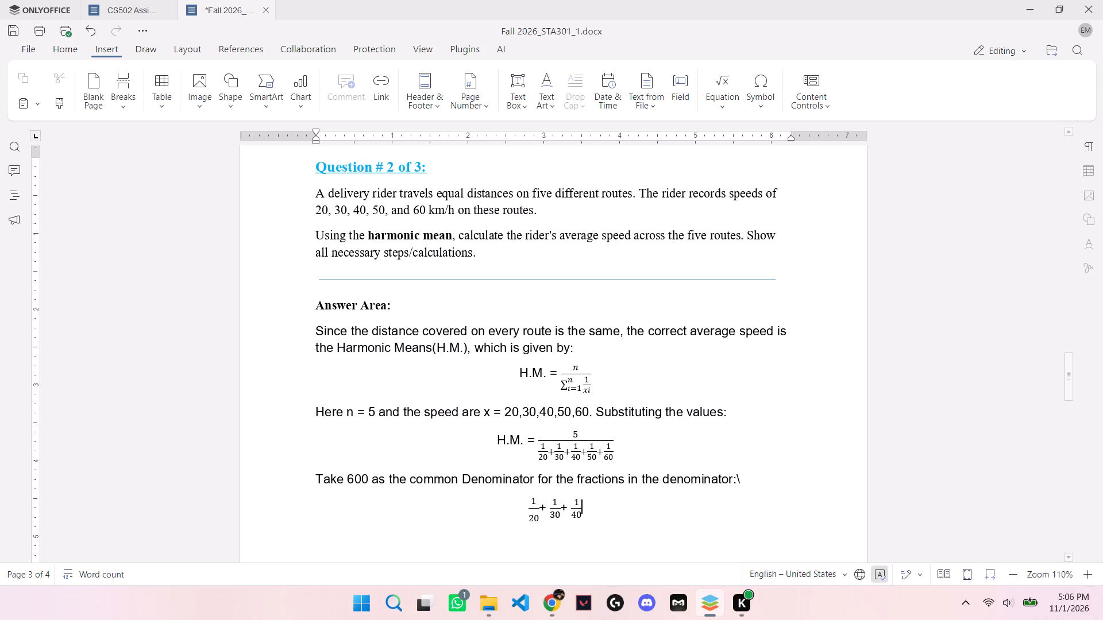
Extend the sum after 1/40 with a plus sign and a stacked fraction 1/50.
{"action": "key", "text": "shift+plus"}
{"action": "scroll", "coordinate": [623, 517], "scroll_direction": "up", "scroll_amount": 1}
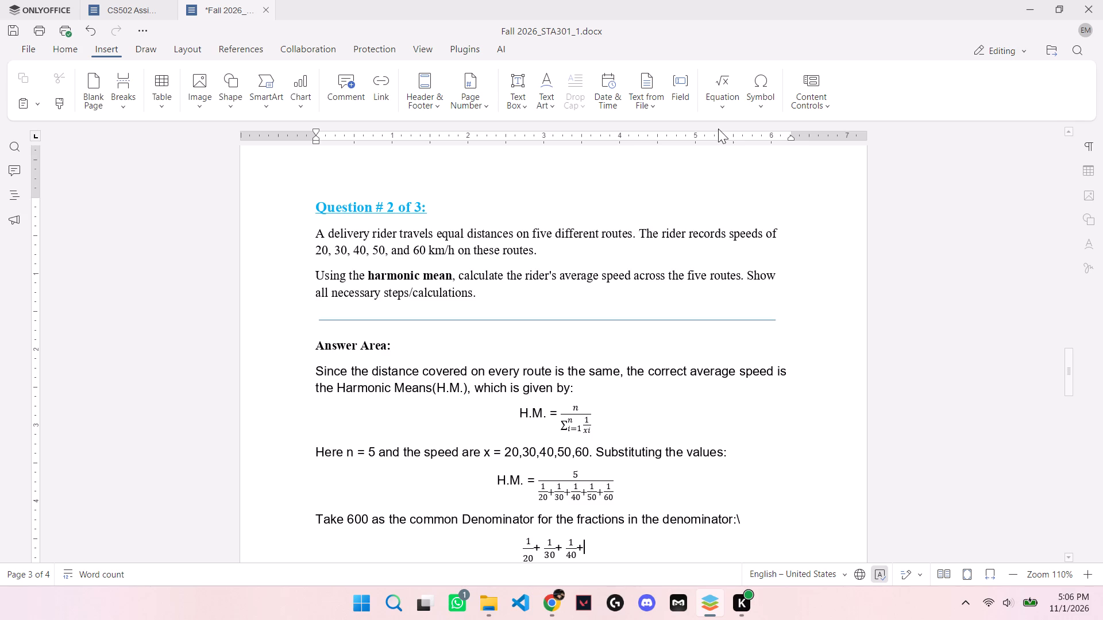
{"action": "scroll", "coordinate": [770, 320], "scroll_direction": "down", "scroll_amount": 1}
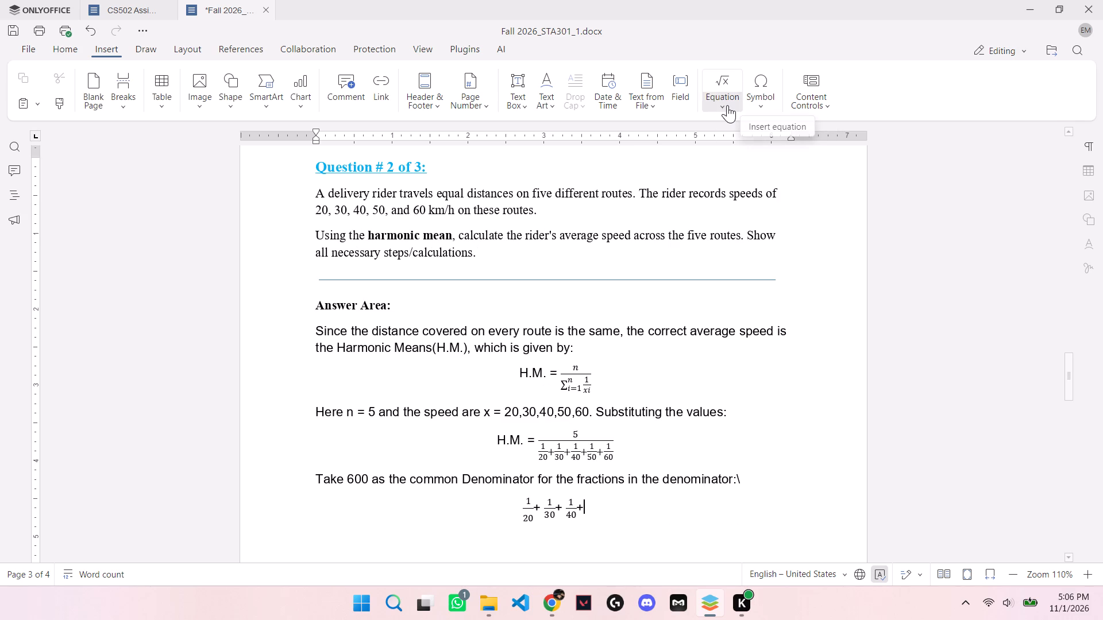
{"action": "key", "text": "space"}
{"action": "left_click", "coordinate": [727, 105]}
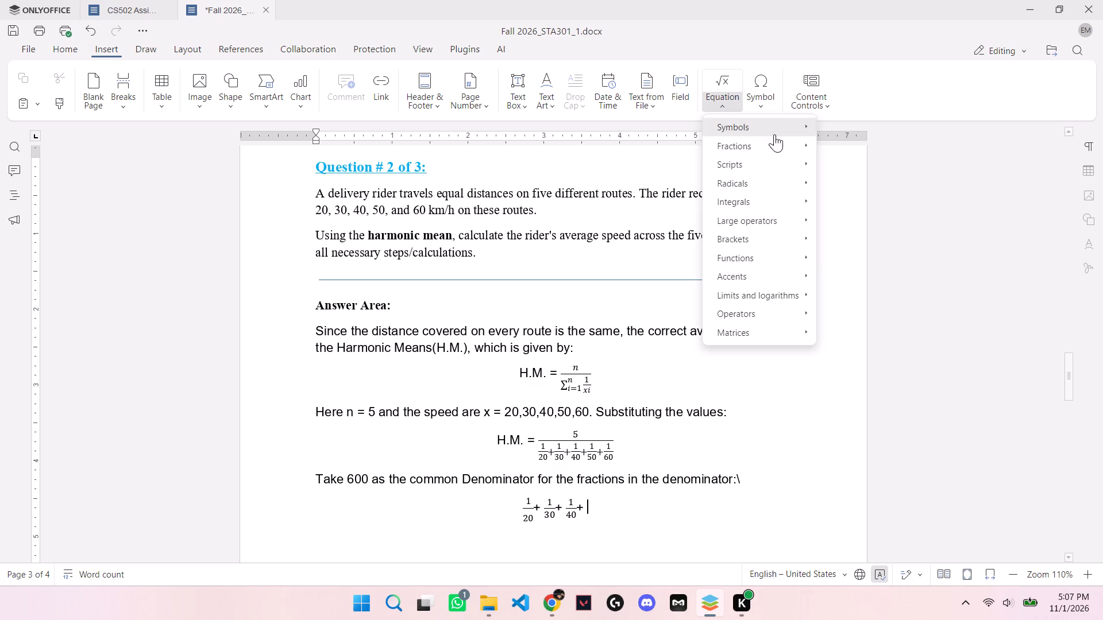
{"action": "left_click", "coordinate": [838, 152]}
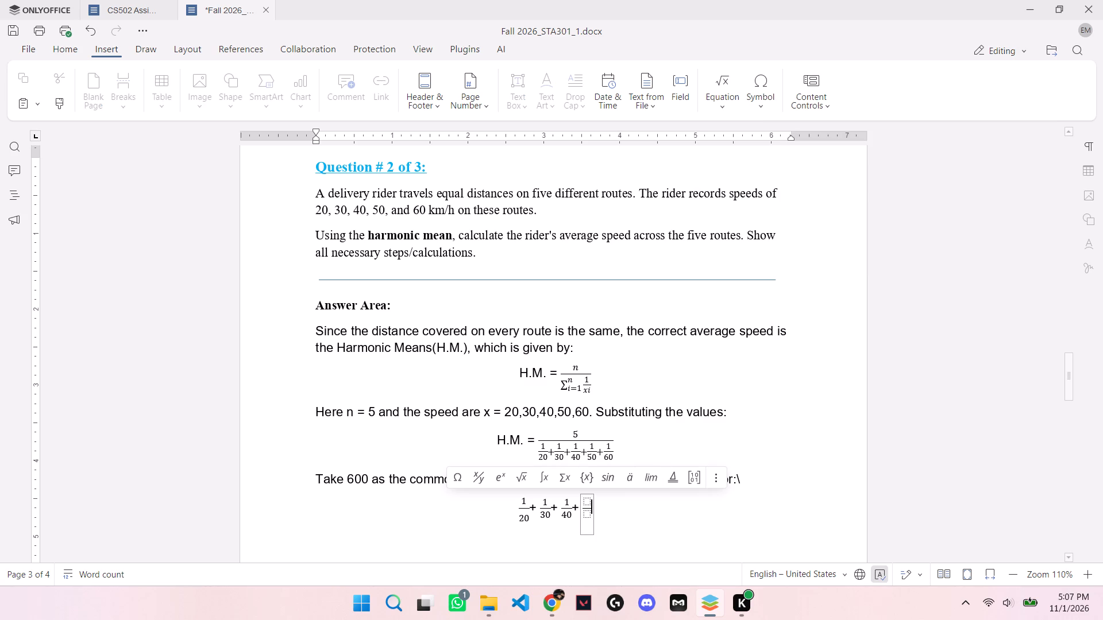
{"action": "left_click", "coordinate": [588, 500]}
{"action": "key", "text": "1"}
{"action": "key", "text": "Down"}
{"action": "type", "text": "50"}
{"action": "left_click", "coordinate": [600, 509]}
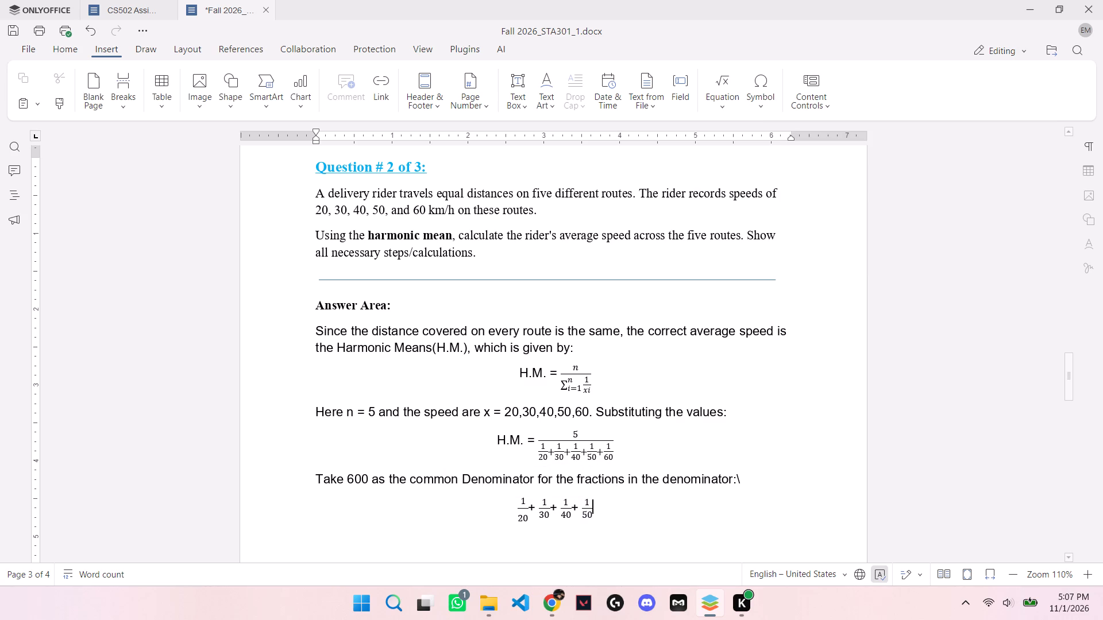
Extend the sum after 1/50 with a plus sign and a stacked fraction 1/60, and save the document.
{"action": "type", "text": "+"}
{"action": "key", "text": "space"}
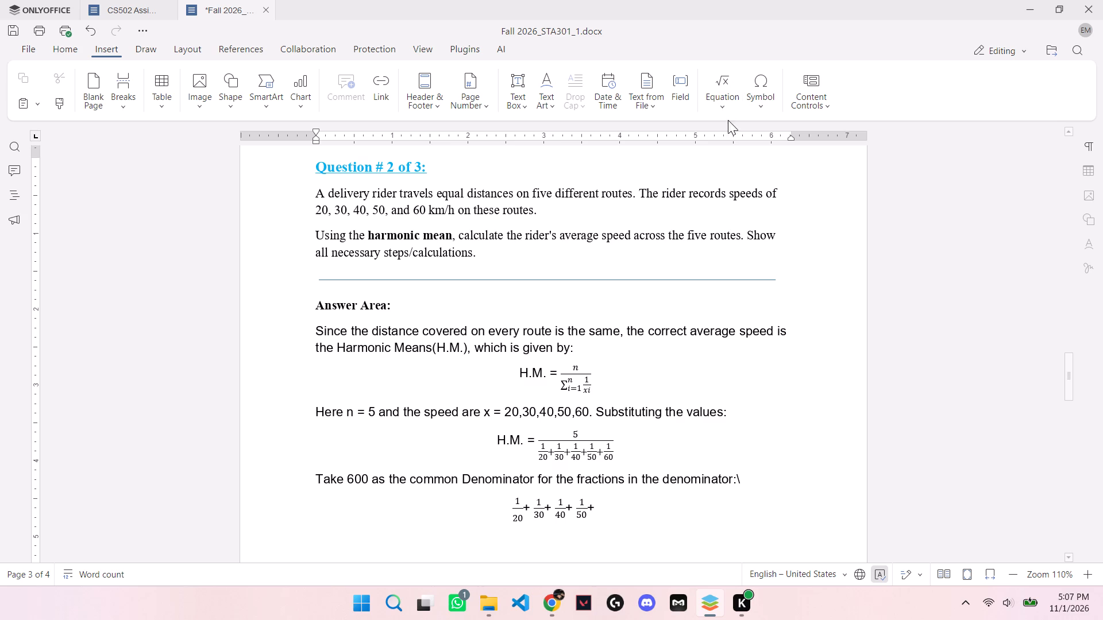
{"action": "left_click", "coordinate": [733, 100]}
{"action": "left_click", "coordinate": [843, 164]}
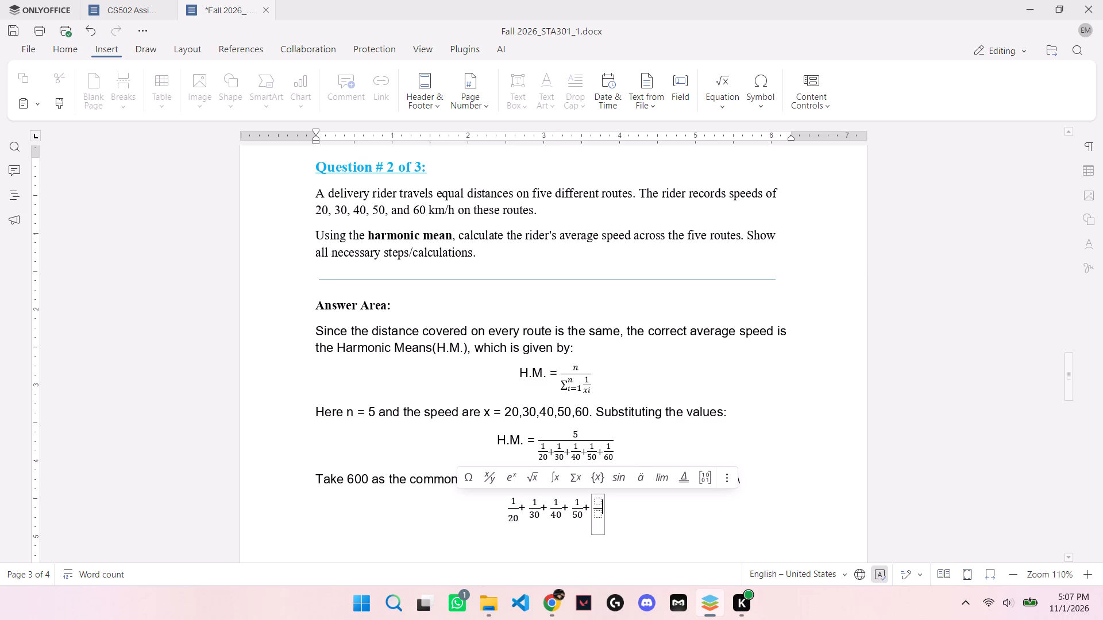
{"action": "left_click", "coordinate": [600, 502]}
{"action": "key", "text": "1"}
{"action": "key", "text": "Down"}
{"action": "type", "text": "60"}
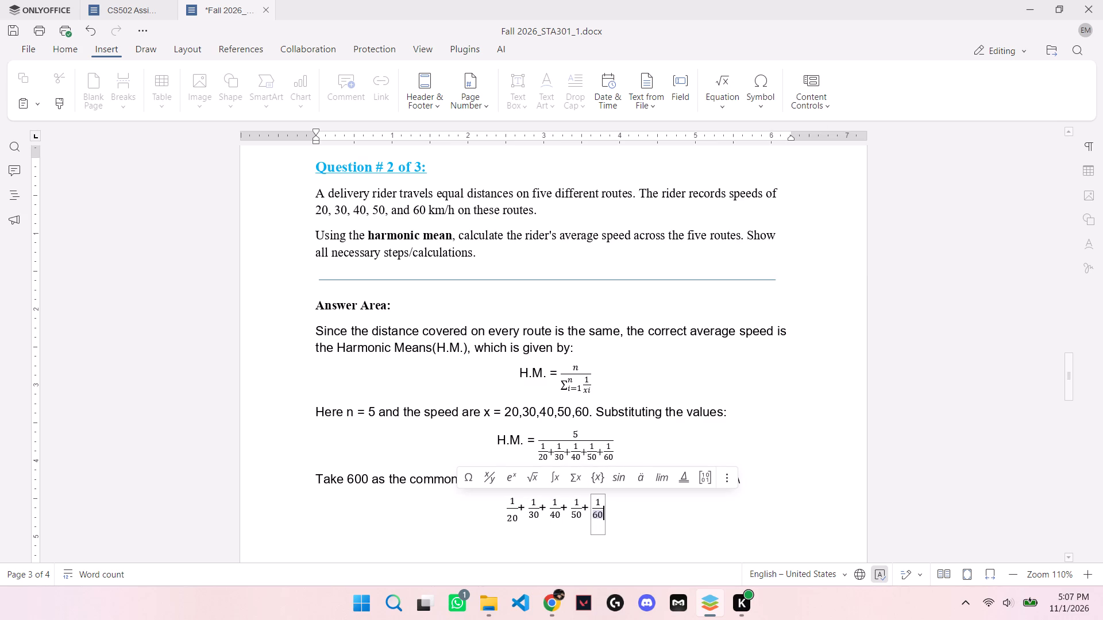
{"action": "left_click", "coordinate": [614, 514]}
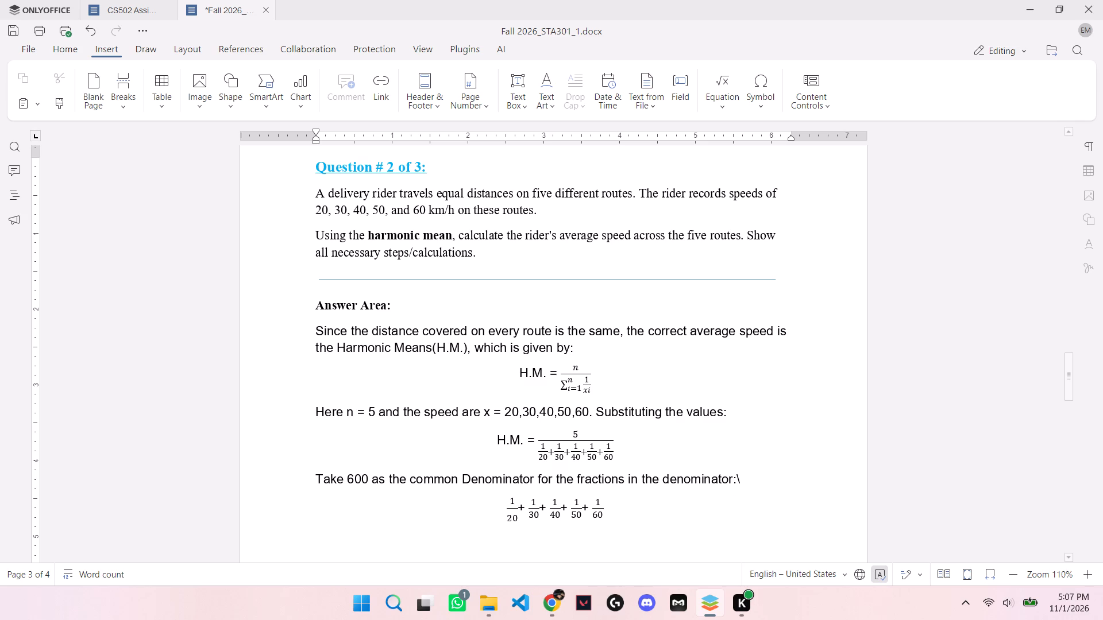
{"action": "key", "text": "ctrl+s"}
Consult the YouTube solution in Chrome and append an equals sign and a stacked fraction with denominator 600 after the sum in ONLYOFFICE.
{"action": "left_click", "coordinate": [549, 603]}
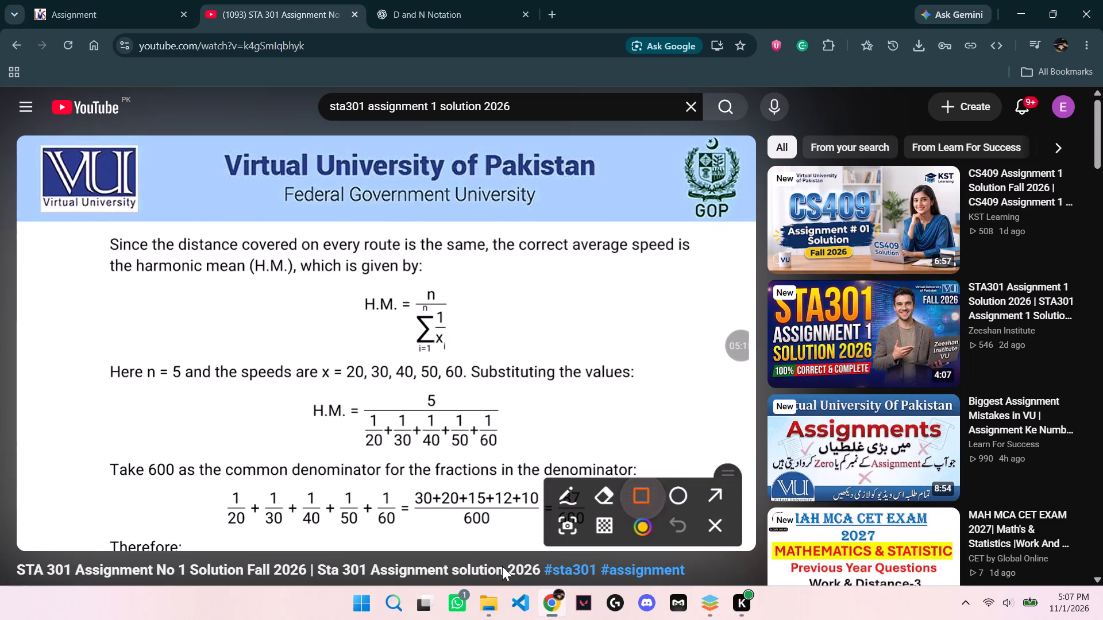
{"action": "left_click", "coordinate": [705, 615]}
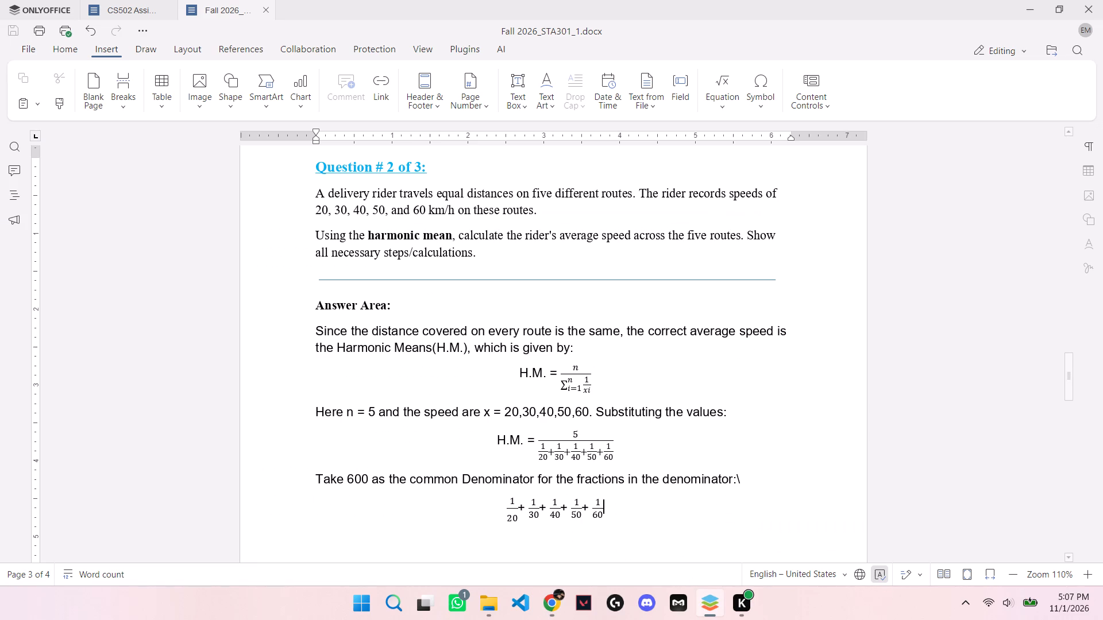
{"action": "key", "text": "space"}
{"action": "type", "text": "="}
{"action": "key", "text": "space"}
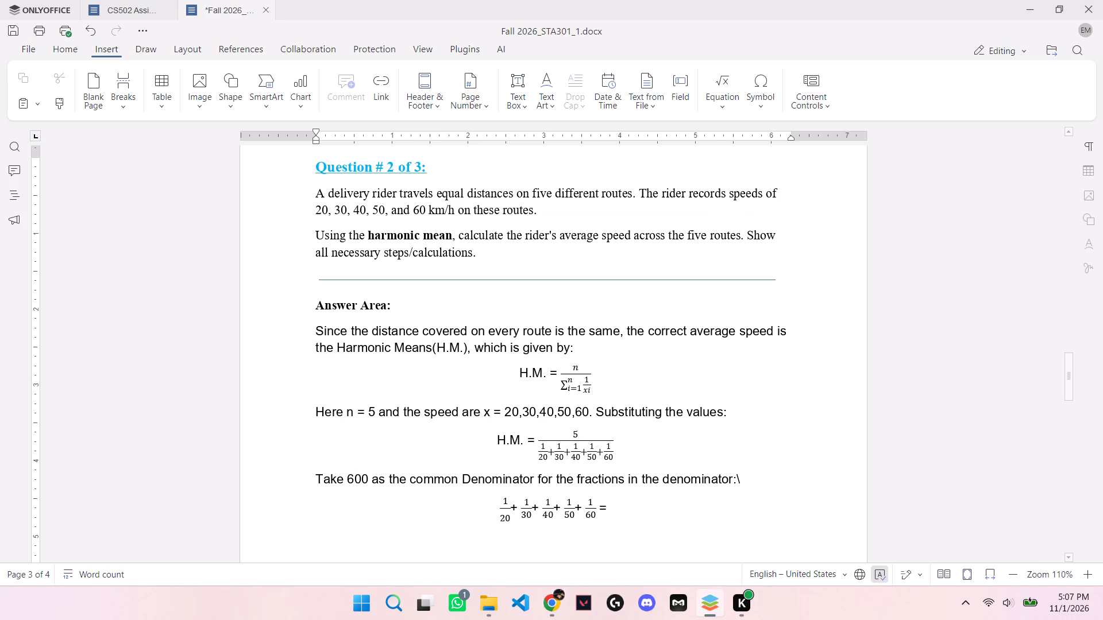
{"action": "left_click", "coordinate": [731, 100]}
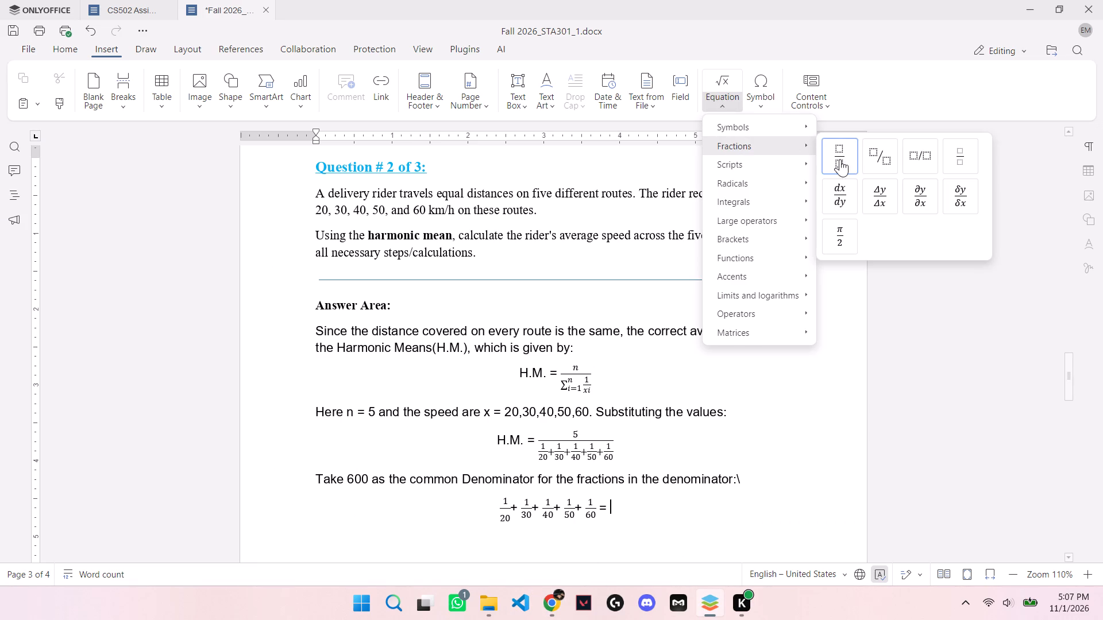
{"action": "left_click", "coordinate": [849, 158]}
{"action": "left_click", "coordinate": [612, 499]}
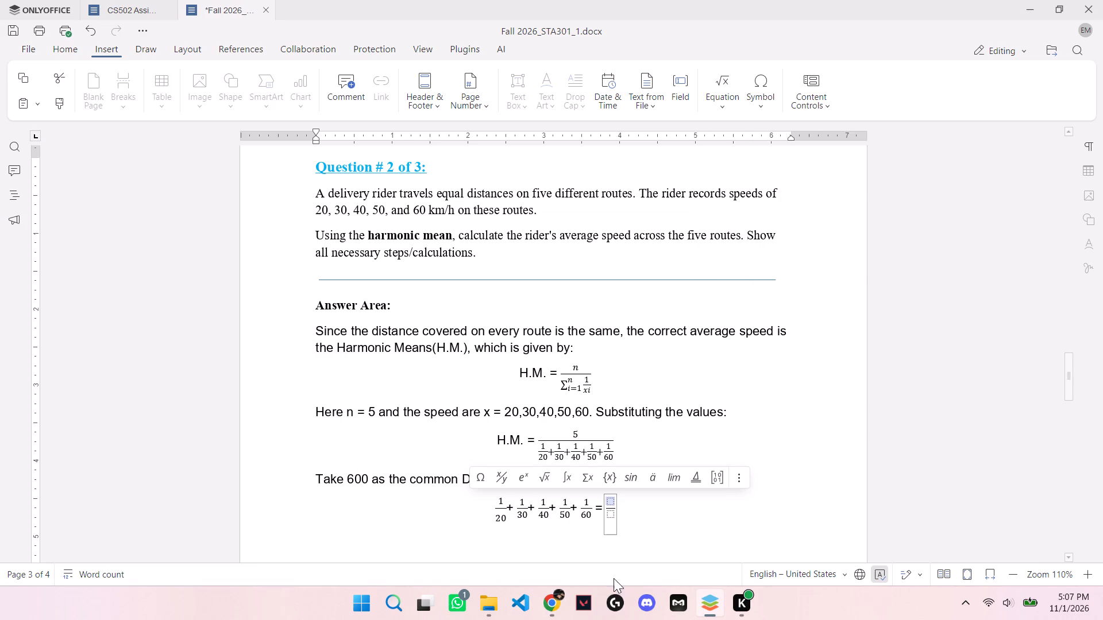
{"action": "left_click", "coordinate": [543, 605]}
{"action": "left_click", "coordinate": [556, 607]}
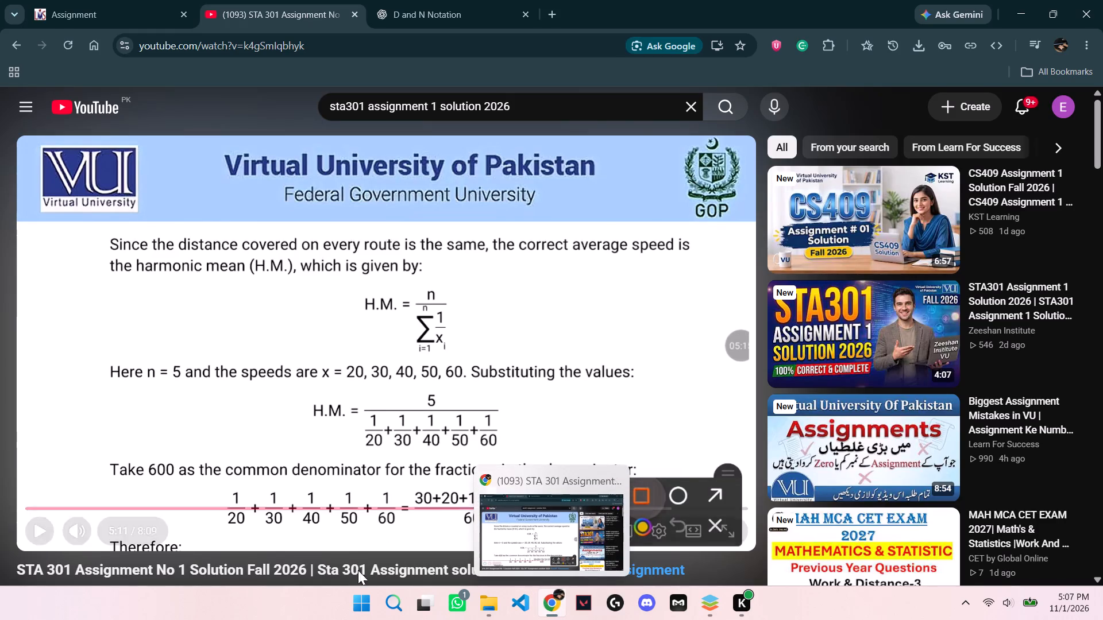
{"action": "left_click", "coordinate": [709, 610]}
{"action": "left_click", "coordinate": [612, 520]}
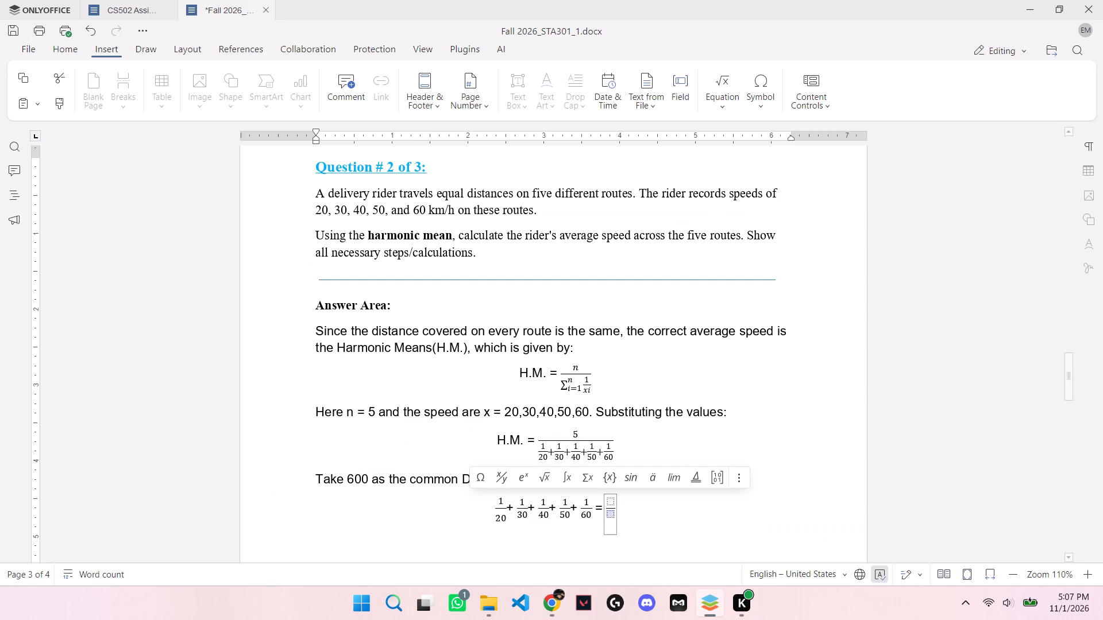
{"action": "type", "text": "600"}
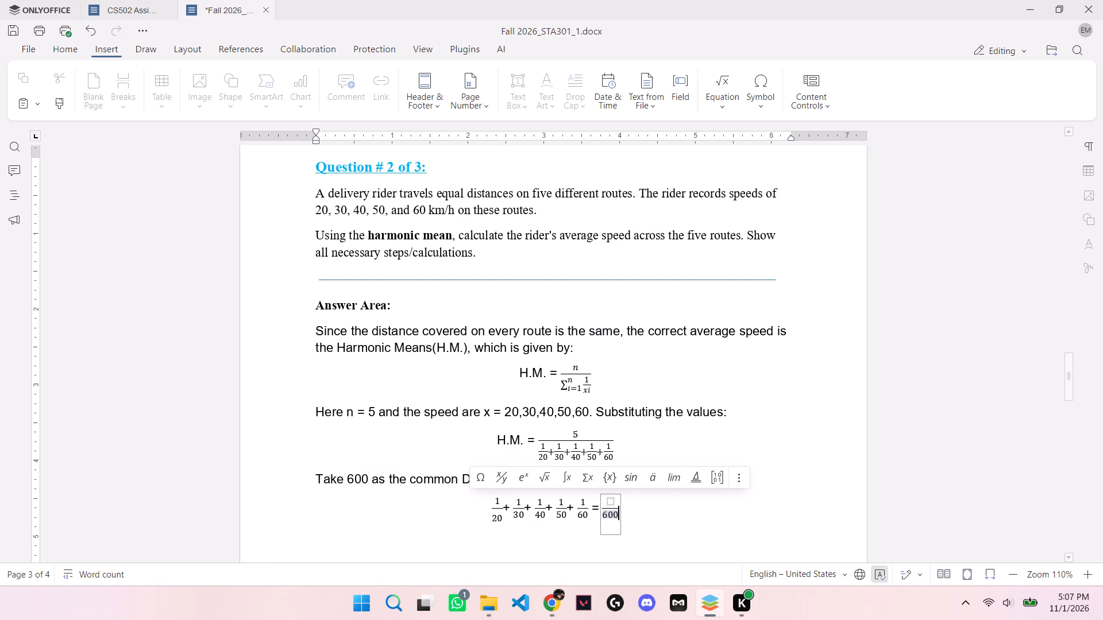
Fill the numerator over 600 with 30+20+15+12+10, checking the terms against the YouTube solution in Chrome.
{"action": "key", "text": "Up"}
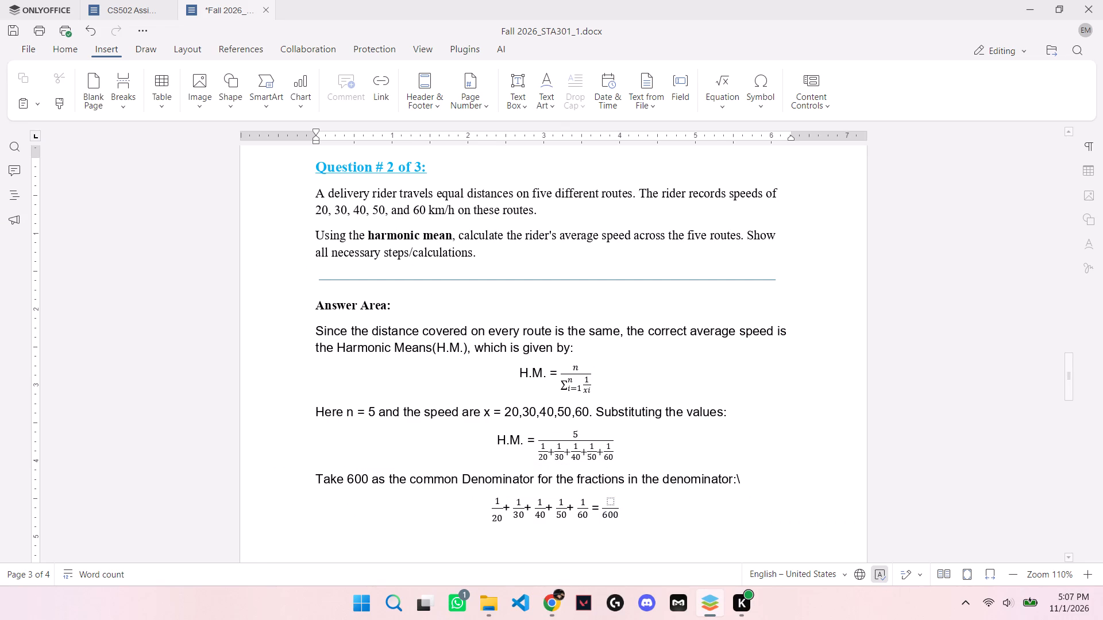
{"action": "left_click", "coordinate": [609, 501]}
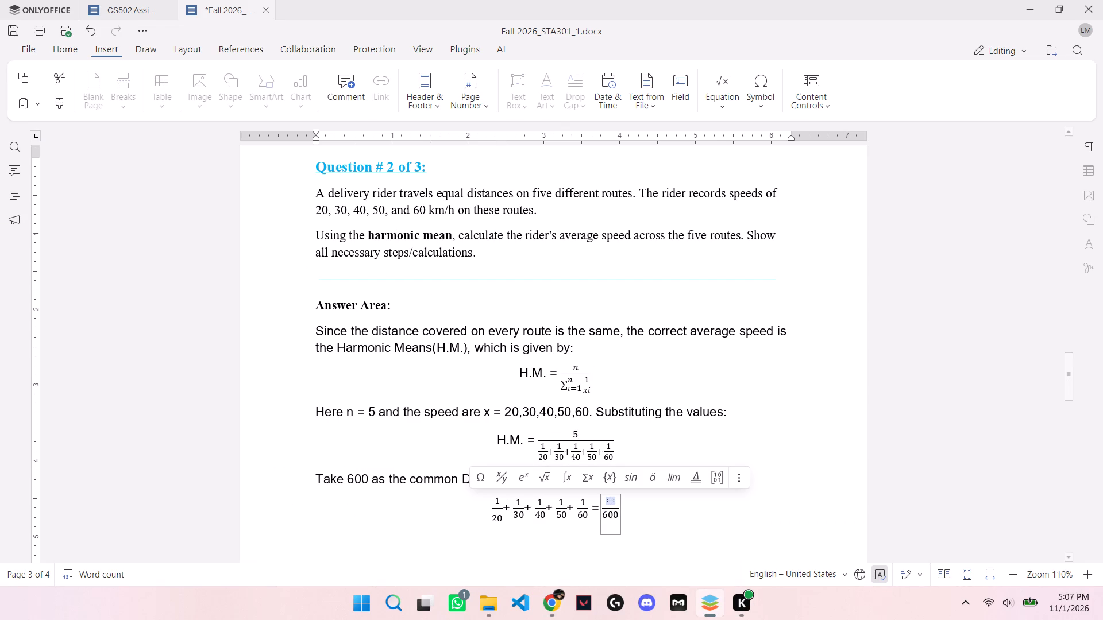
{"action": "type", "text": "30"}
{"action": "key", "text": "shift+plus"}
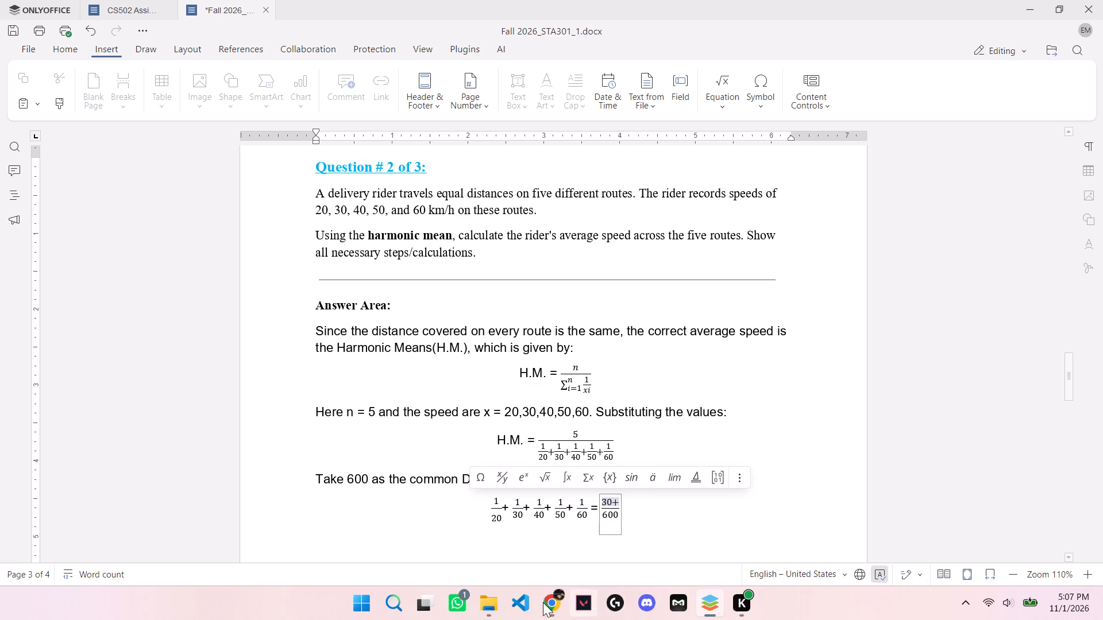
{"action": "left_click", "coordinate": [551, 606]}
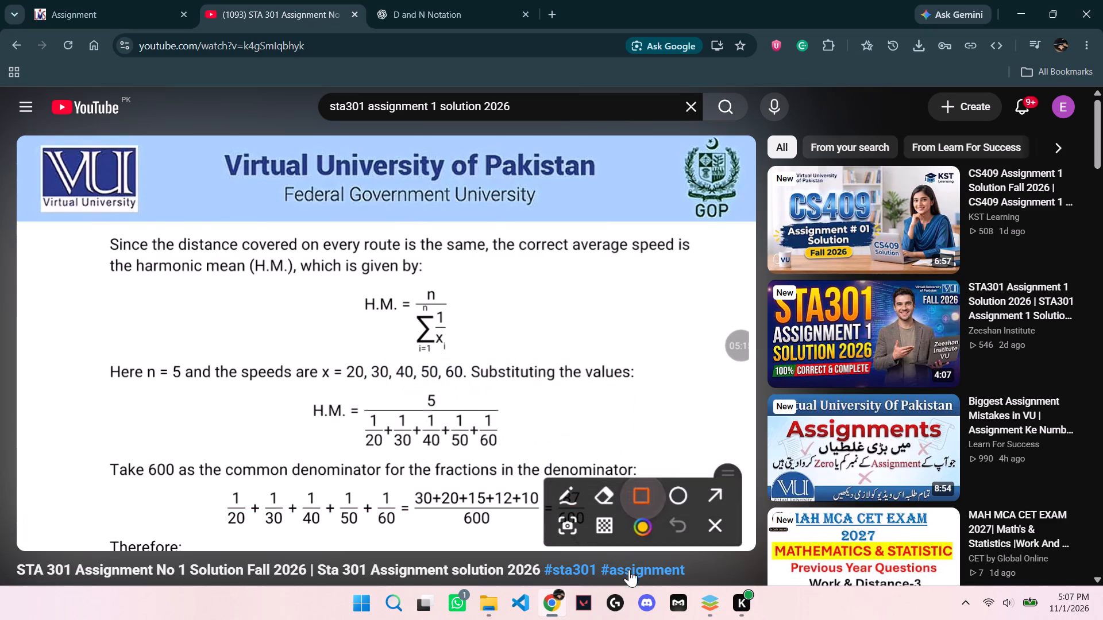
{"action": "left_click", "coordinate": [703, 602]}
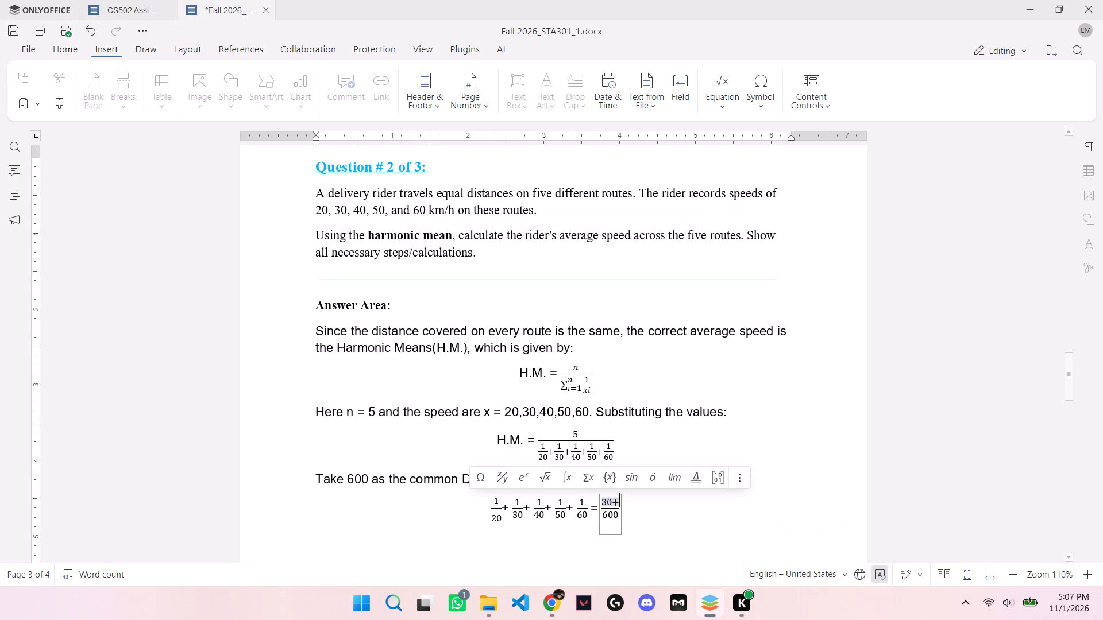
{"action": "type", "text": "20"}
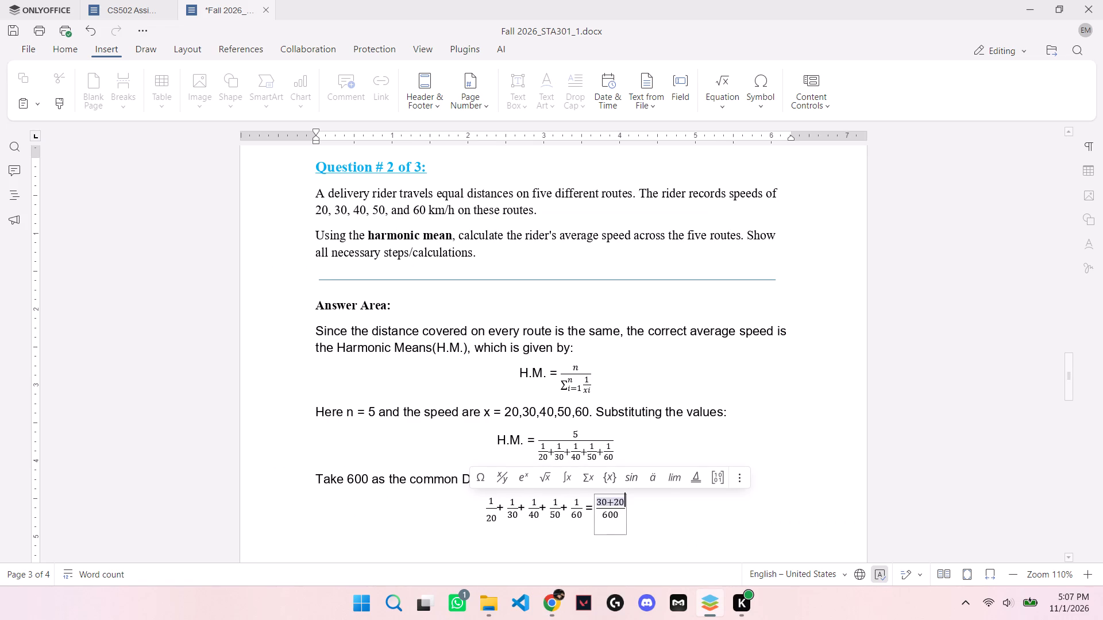
{"action": "key", "text": "plus"}
{"action": "type", "text": "15+12+10"}
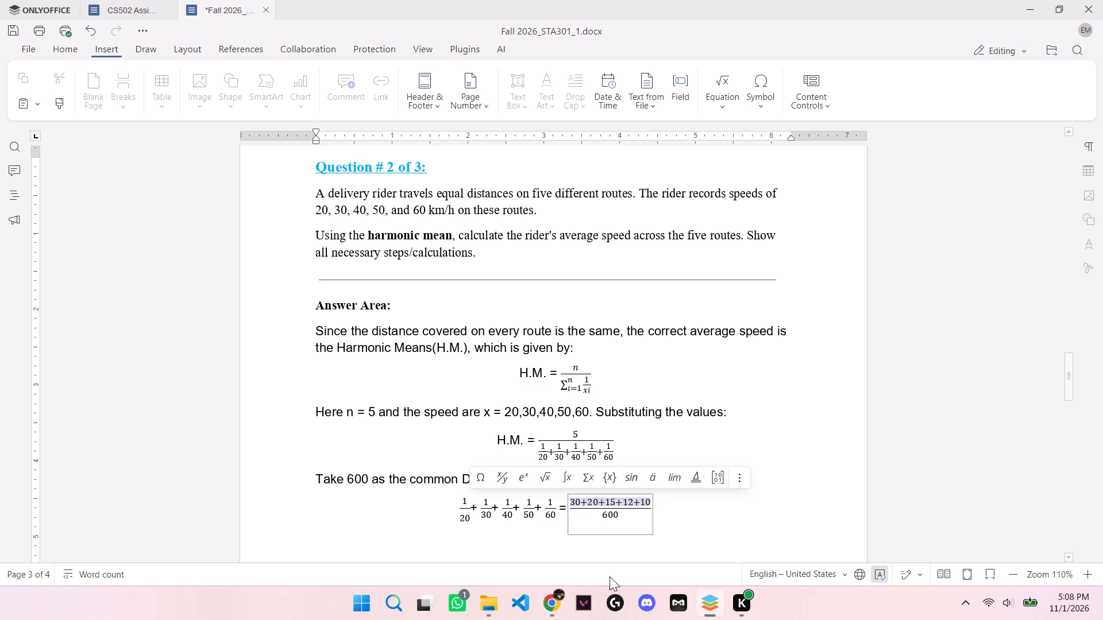
Play the YouTube solution on to its next part, and in ONLYOFFICE remove the equals sign and move the 600 fraction onto its own line.
{"action": "left_click", "coordinate": [548, 611]}
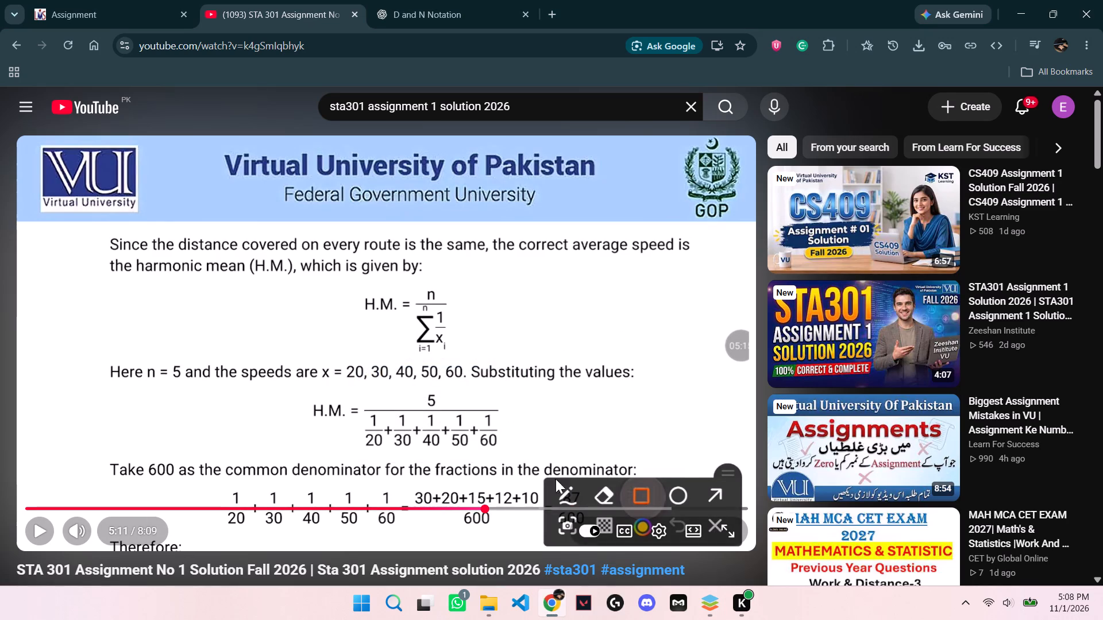
{"action": "left_click", "coordinate": [514, 434]}
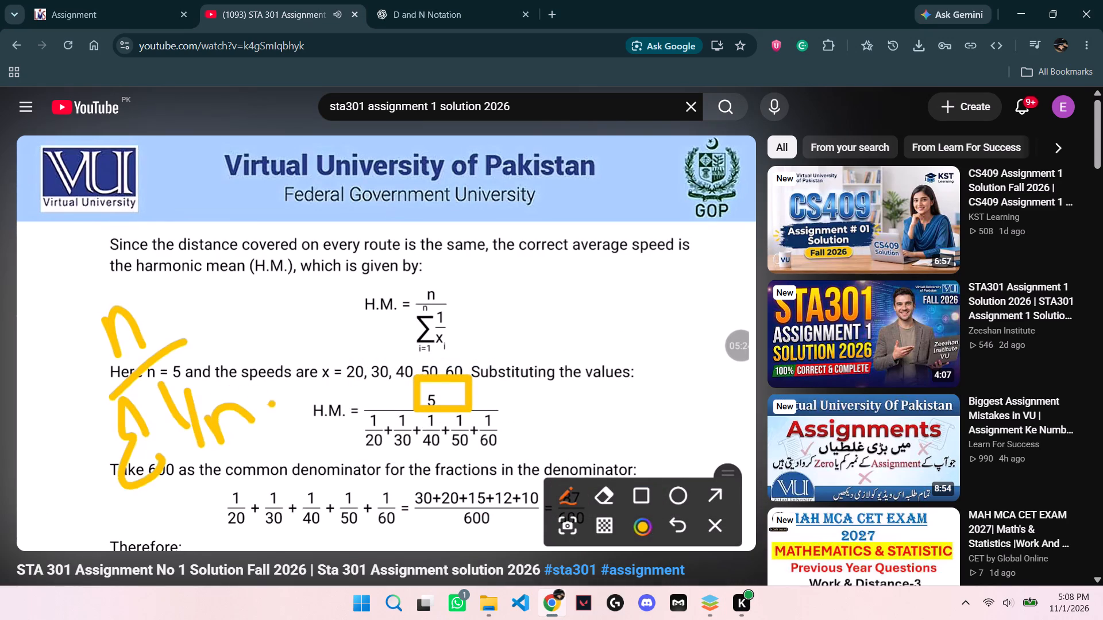
{"action": "left_click", "coordinate": [549, 425]}
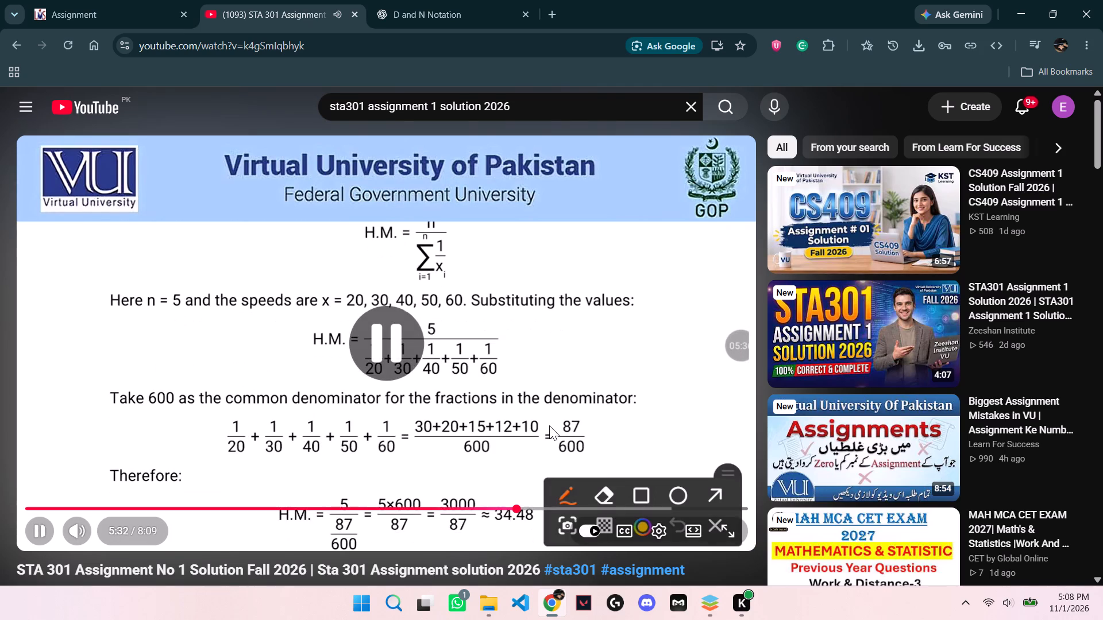
{"action": "left_click", "coordinate": [704, 597]}
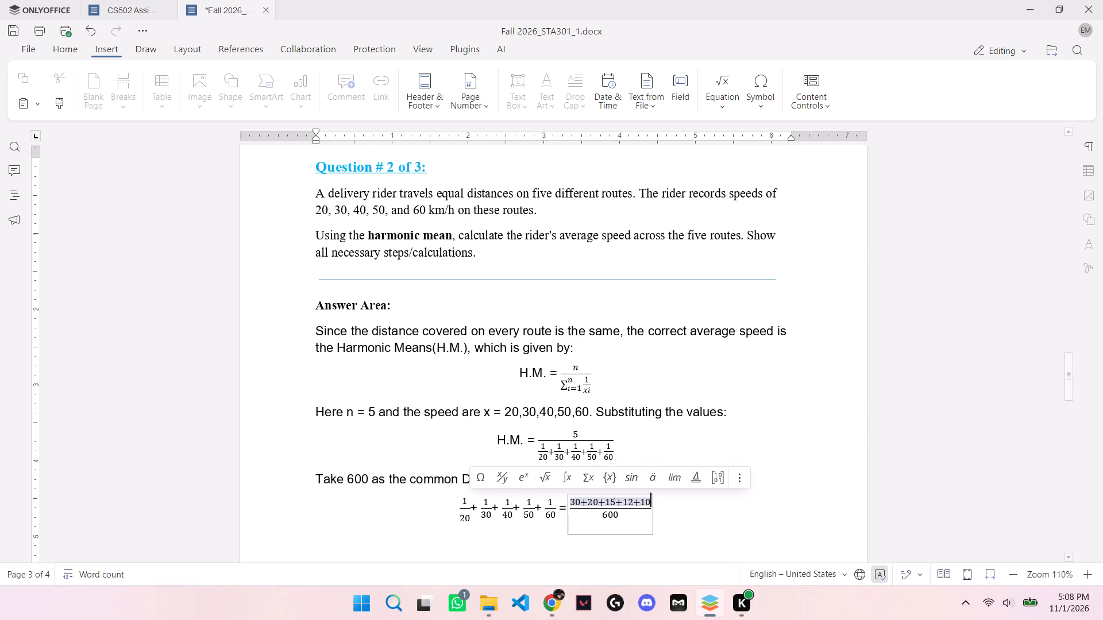
{"action": "left_click", "coordinate": [666, 516]}
{"action": "left_click", "coordinate": [551, 610]}
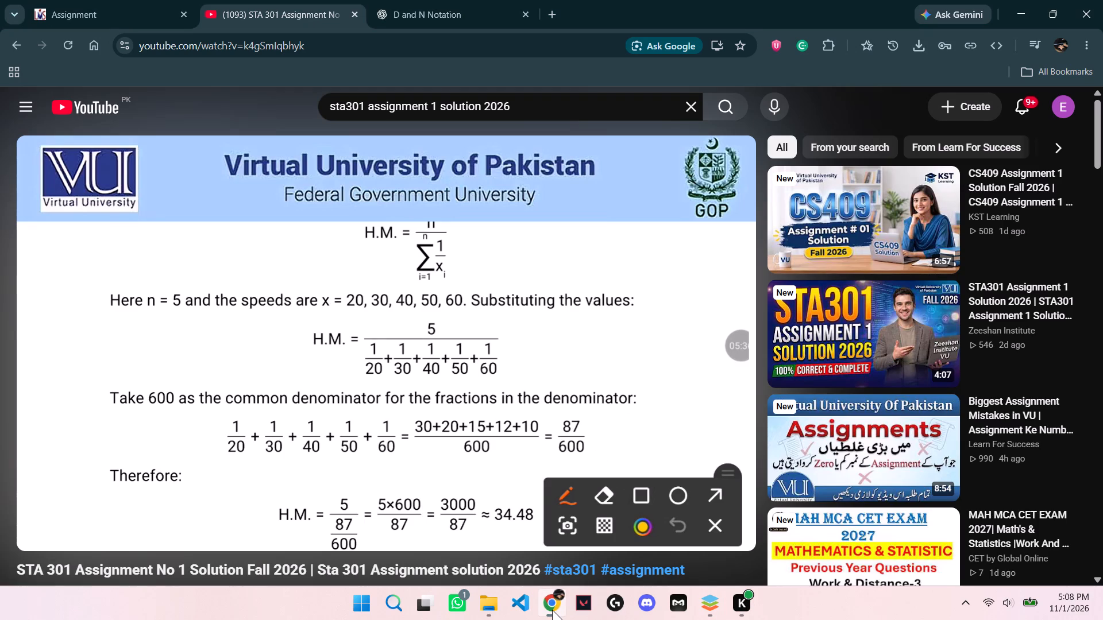
{"action": "left_click", "coordinate": [710, 607]}
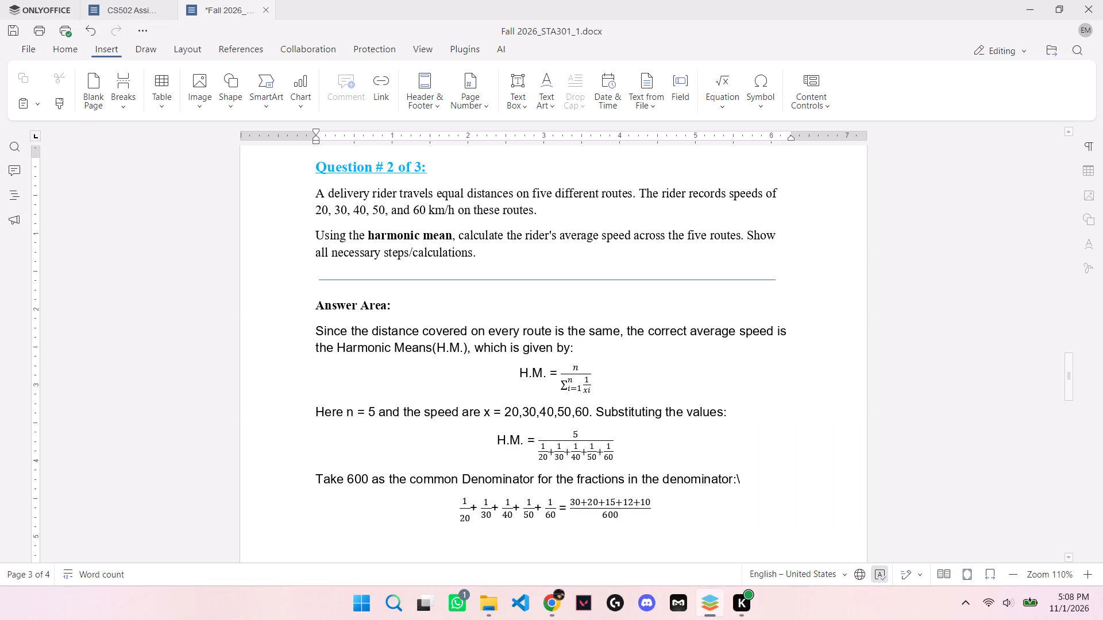
{"action": "left_click", "coordinate": [568, 510]}
{"action": "key", "text": "BackSpace"}
{"action": "key", "text": "Return"}
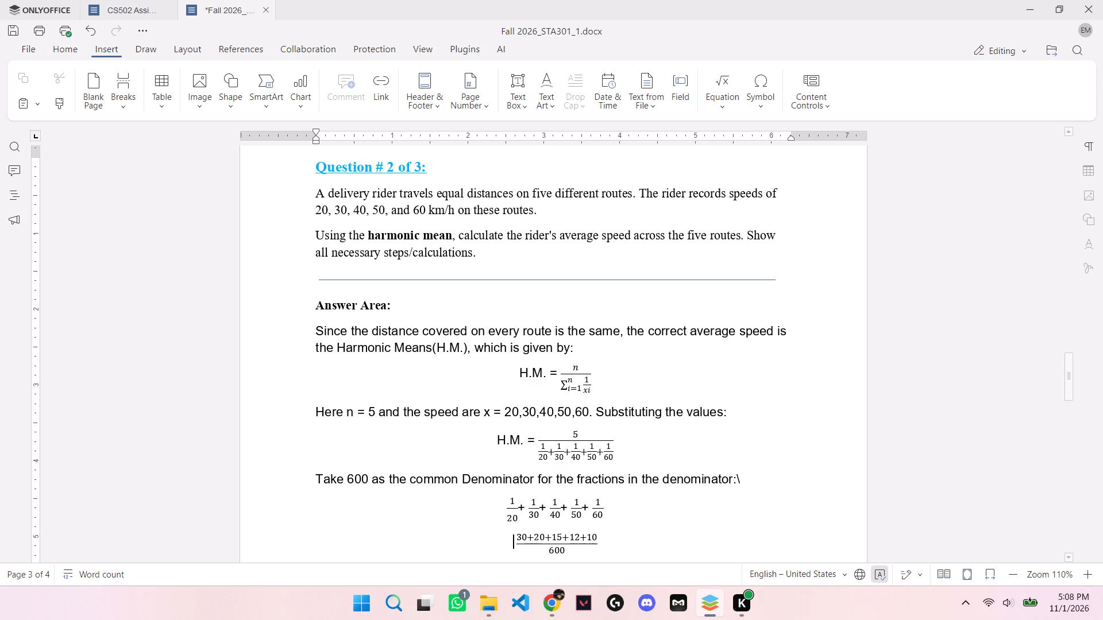
Append an equals sign and a stacked fraction 87/600 after the 30+20+15+12+10 over 600 fraction, and save the document.
{"action": "left_click", "coordinate": [608, 541]}
{"action": "key", "text": "space"}
{"action": "type", "text": "="}
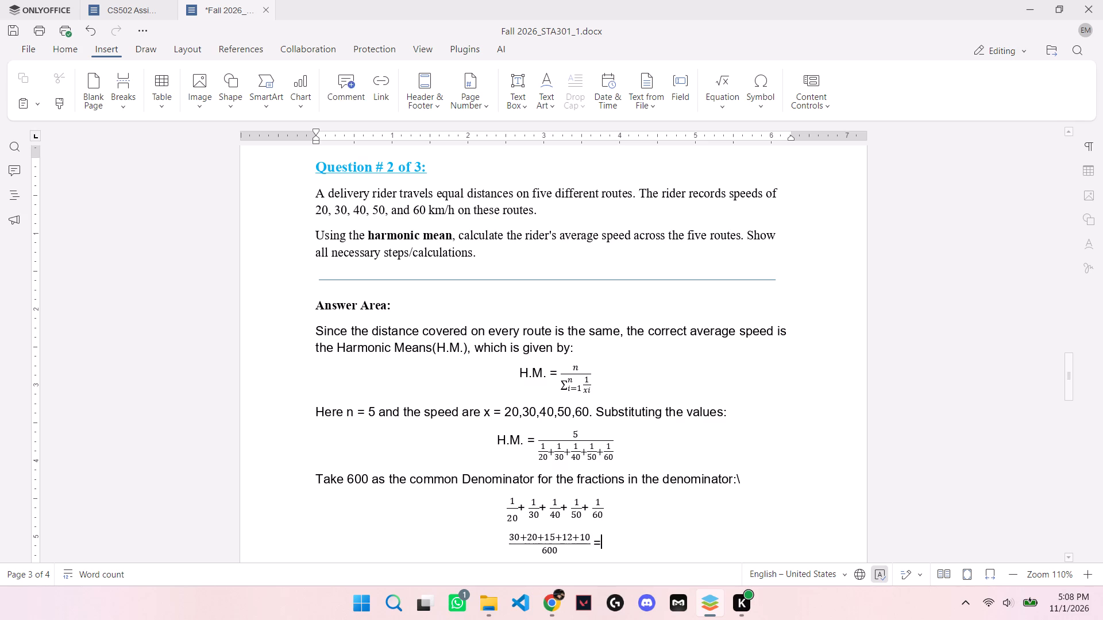
{"action": "key", "text": "space"}
{"action": "left_click", "coordinate": [724, 104]}
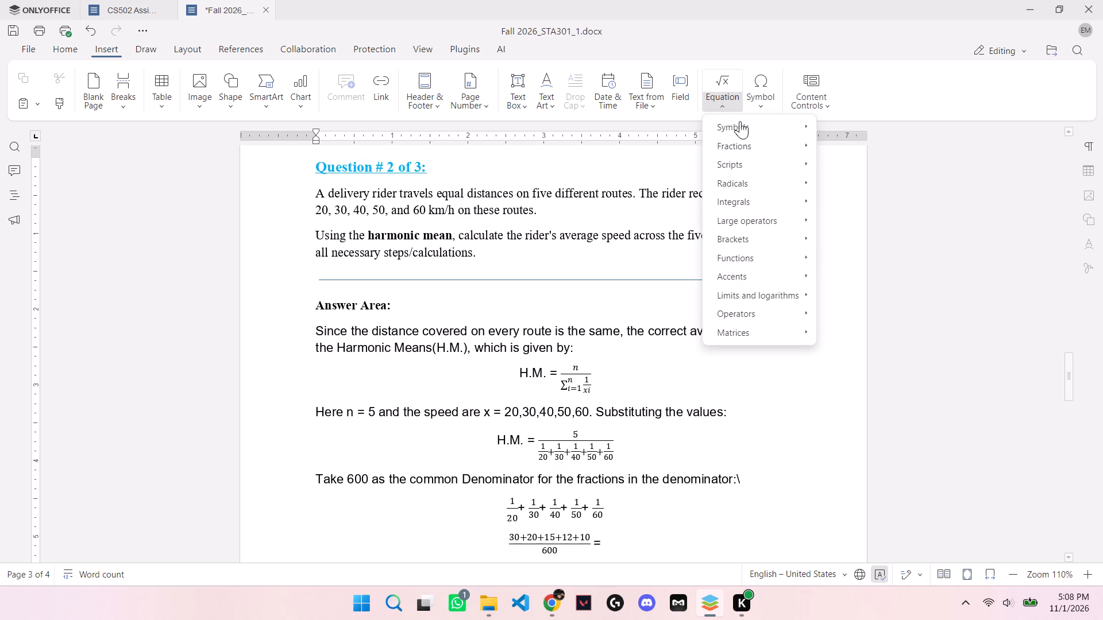
{"action": "left_click", "coordinate": [838, 161]}
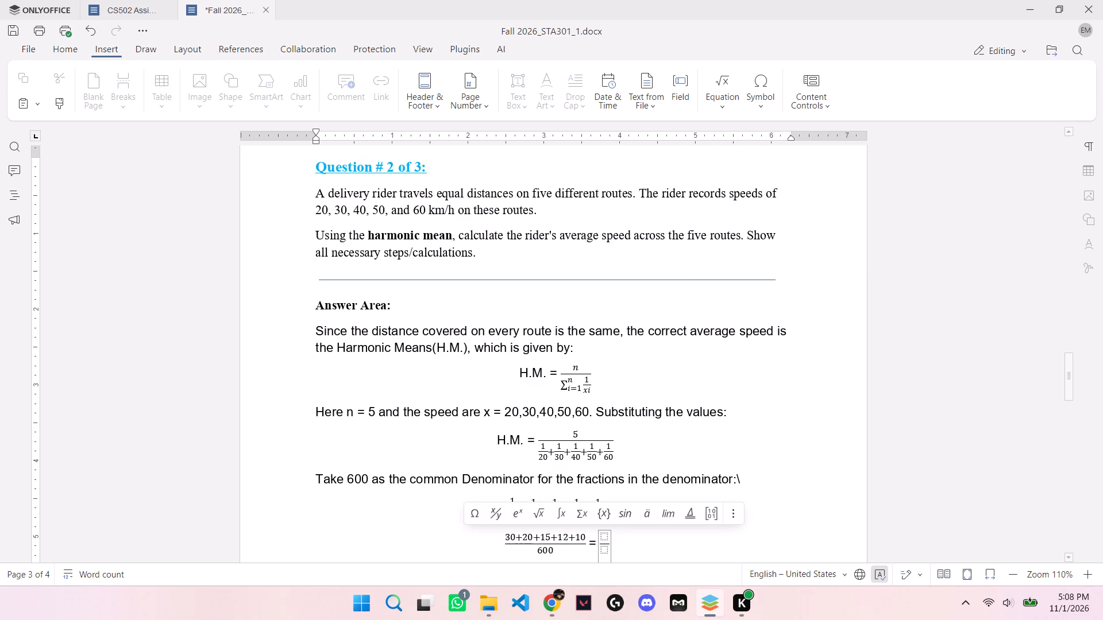
{"action": "left_click", "coordinate": [607, 535]}
{"action": "key", "text": "8"}
{"action": "key", "text": "7"}
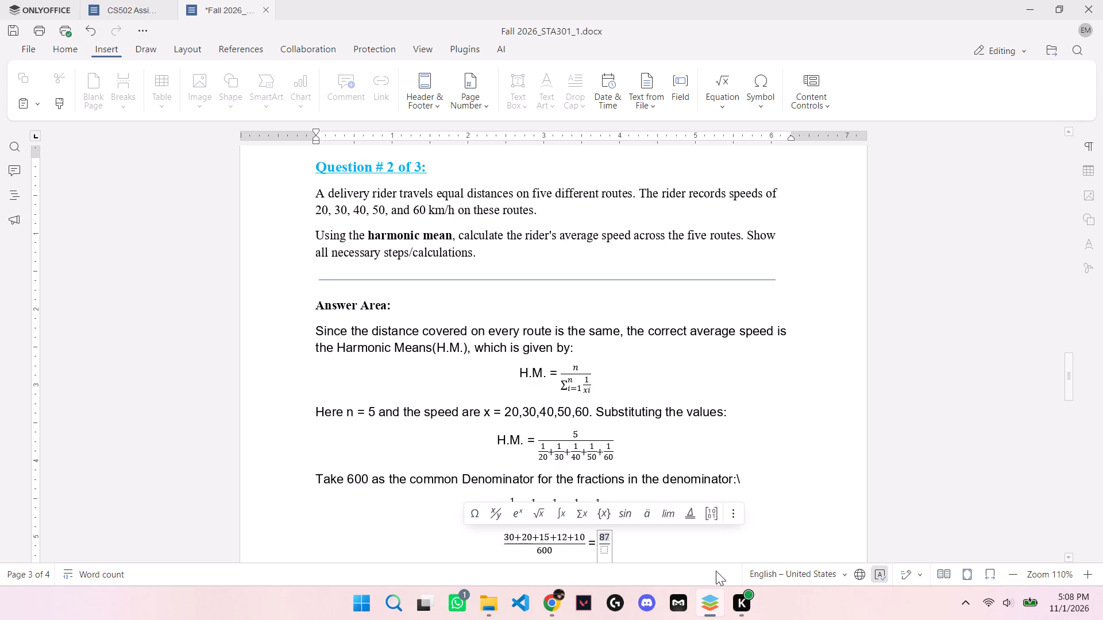
{"action": "key", "text": "Down"}
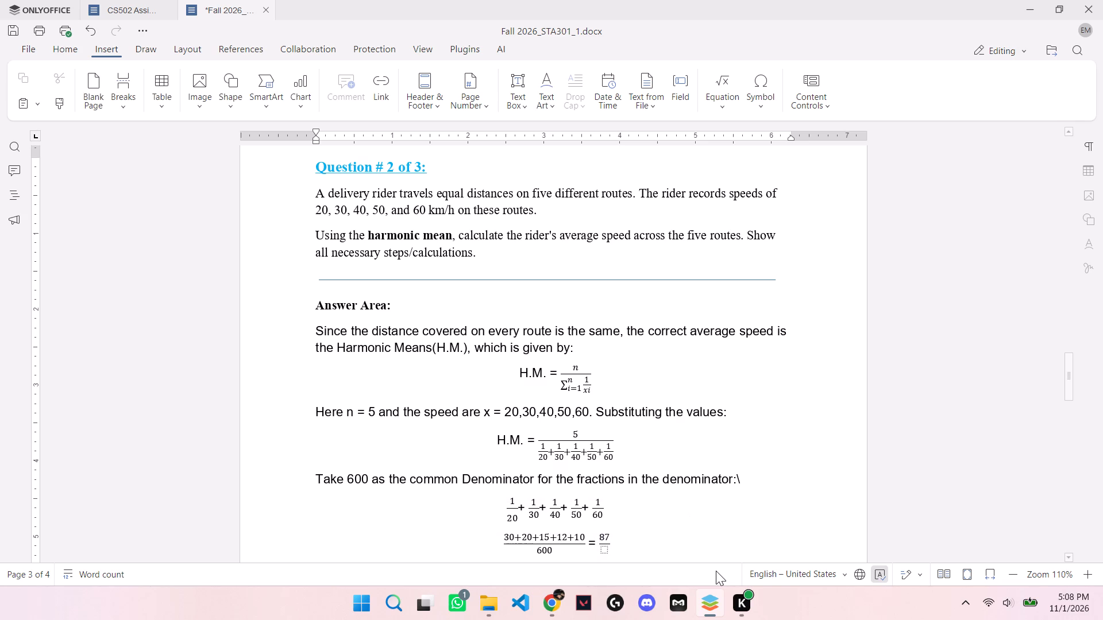
{"action": "left_click", "coordinate": [604, 552]}
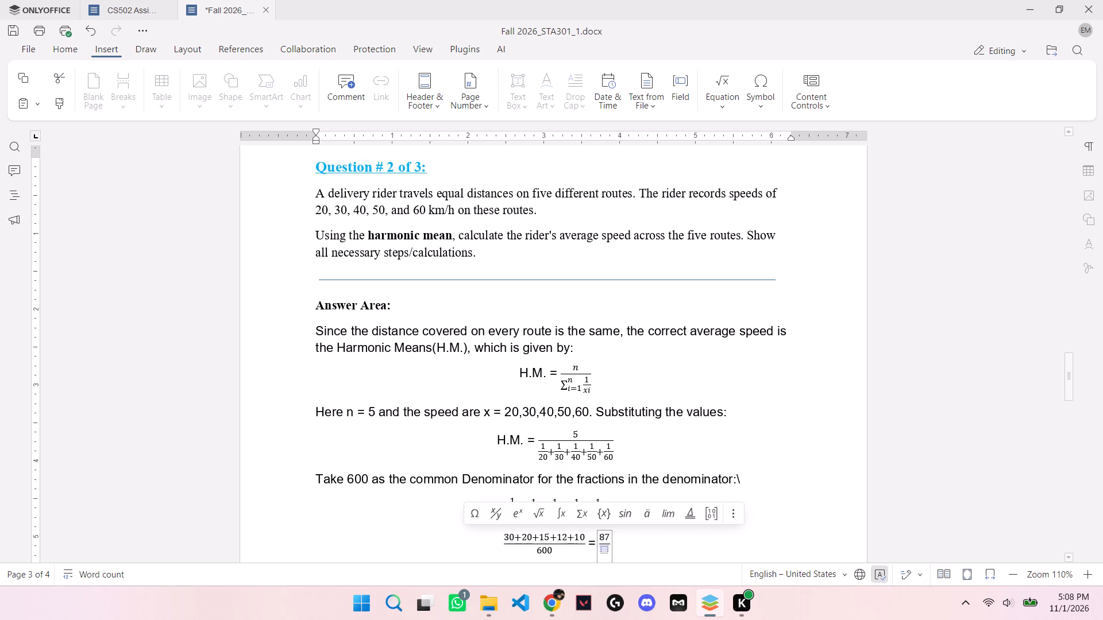
{"action": "type", "text": "600"}
{"action": "scroll", "coordinate": [650, 552], "scroll_direction": "up", "scroll_amount": 1}
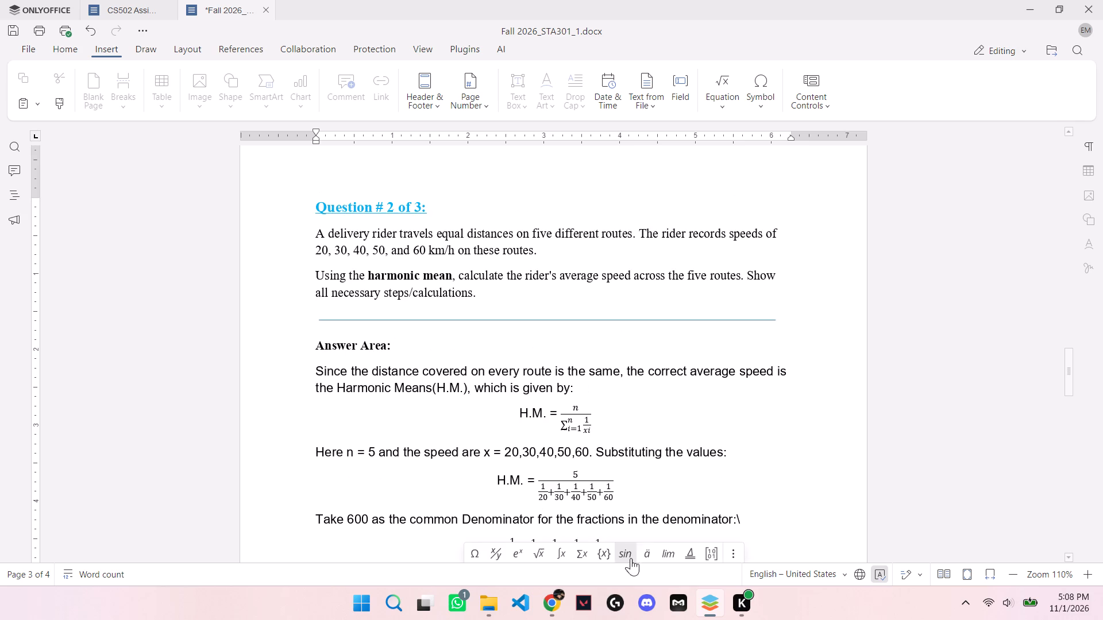
{"action": "scroll", "coordinate": [688, 475], "scroll_direction": "down", "scroll_amount": 4}
{"action": "left_click", "coordinate": [640, 426]}
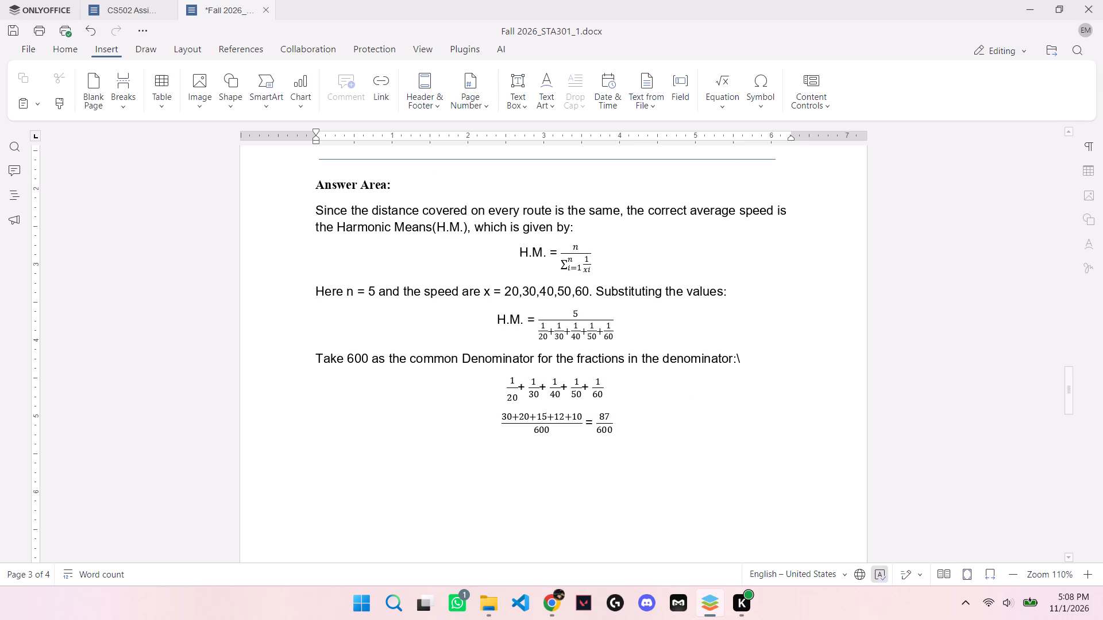
{"action": "key", "text": "ctrl+s"}
Consult the YouTube solution in Chrome and add a left-aligned line reading "Therefore," below the 87/600 equation in ONLYOFFICE.
{"action": "key", "text": "Return"}
{"action": "left_click", "coordinate": [552, 606]}
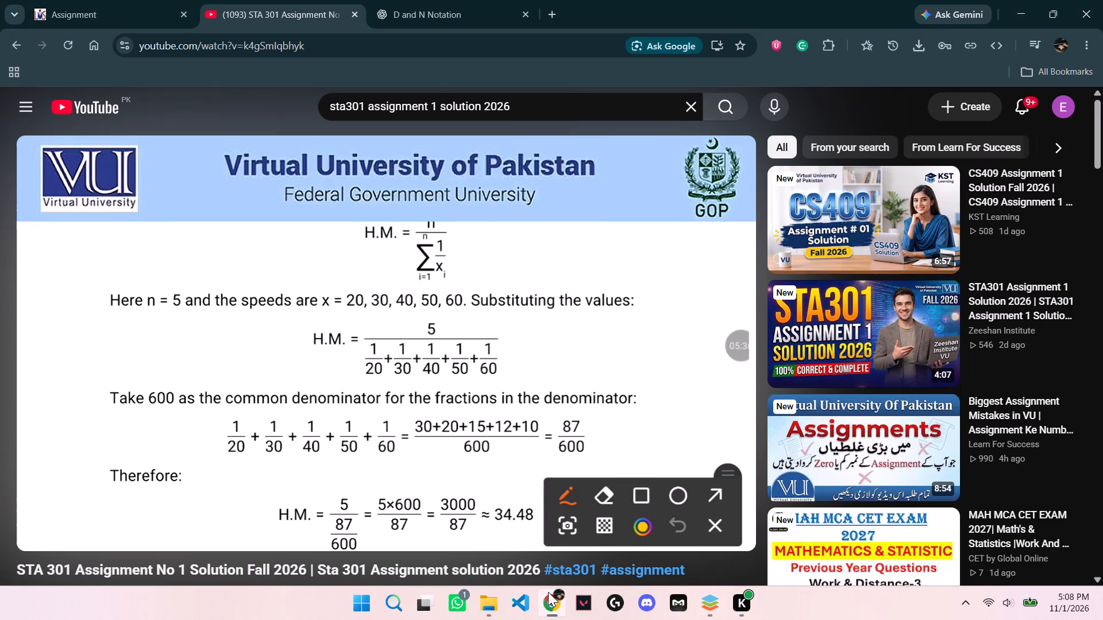
{"action": "left_click", "coordinate": [493, 612]}
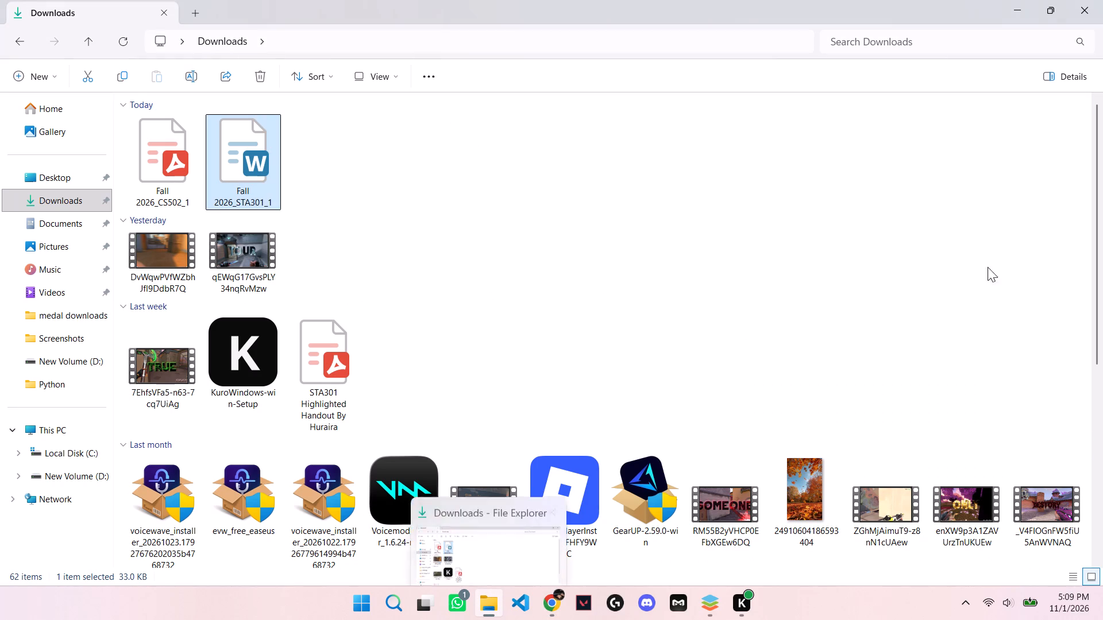
{"action": "left_click", "coordinate": [1085, 0]}
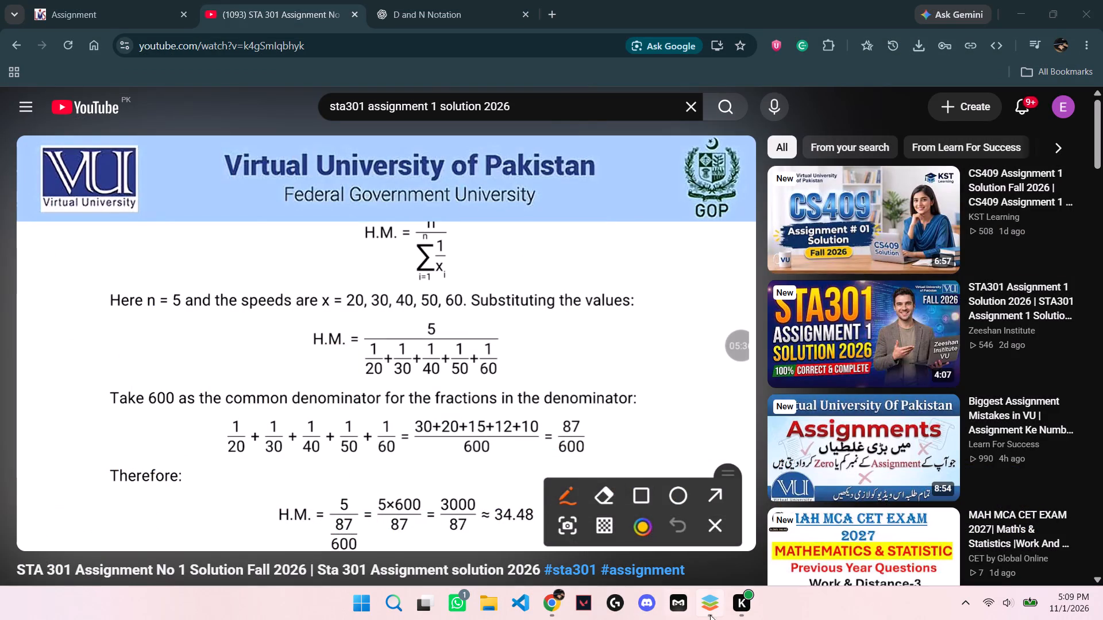
{"action": "left_click", "coordinate": [715, 607]}
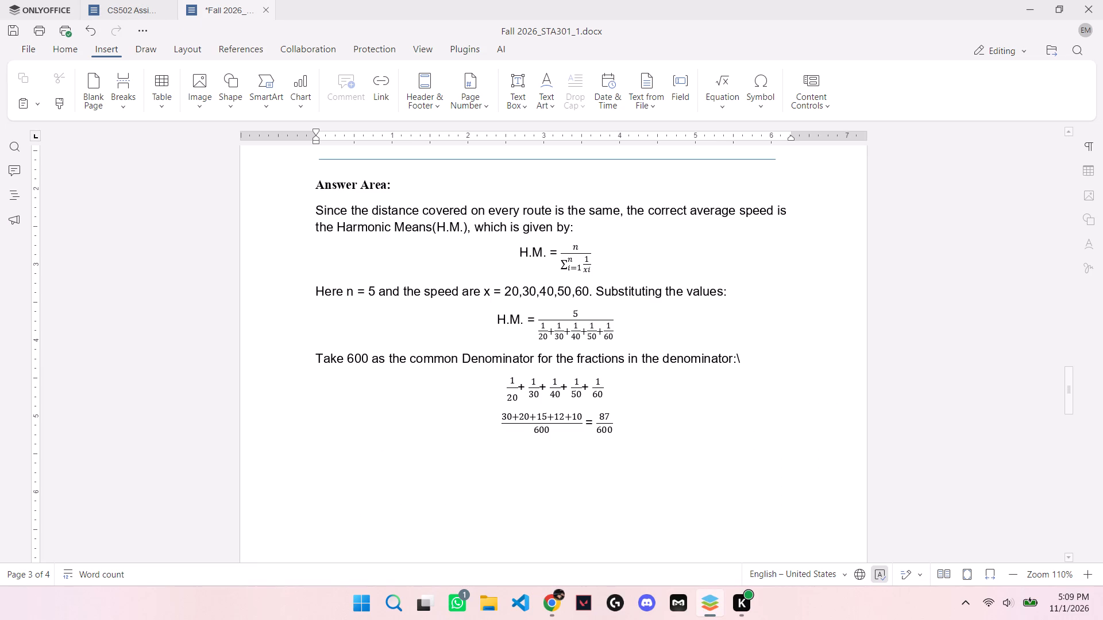
{"action": "left_click", "coordinate": [65, 47]}
{"action": "left_click", "coordinate": [305, 109]}
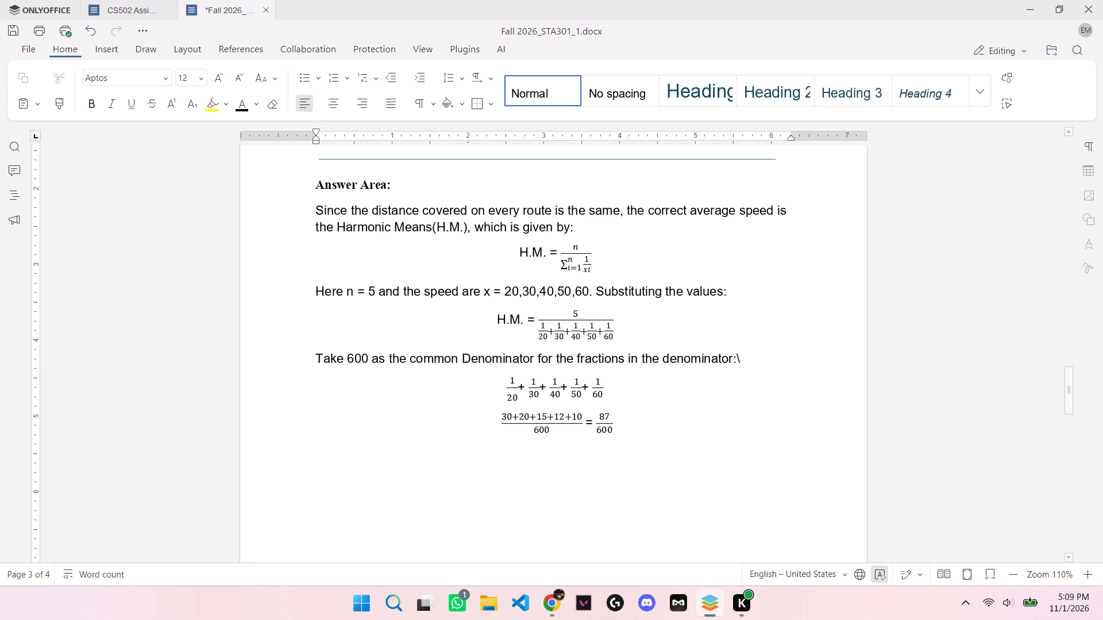
{"action": "type", "text": "Tj"}
{"action": "key", "text": "BackSpace"}
{"action": "type", "text": "herefpre"}
{"action": "key", "text": "BackSpace"}
{"action": "key", "text": "BackSpace"}
{"action": "key", "text": "BackSpace"}
{"action": "key", "text": "p"}
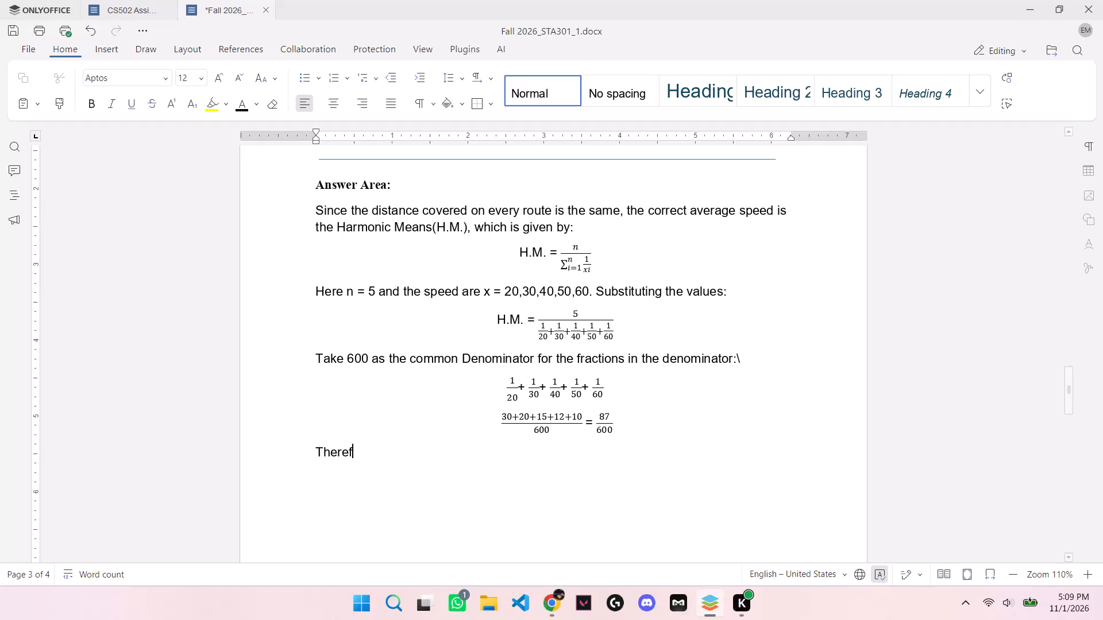
{"action": "key", "text": "BackSpace"}
{"action": "type", "text": "ore,"}
Add an empty centred line below the left-aligned "Therefore," and save the document.
{"action": "key", "text": "Return"}
{"action": "key", "text": "ctrl+s"}
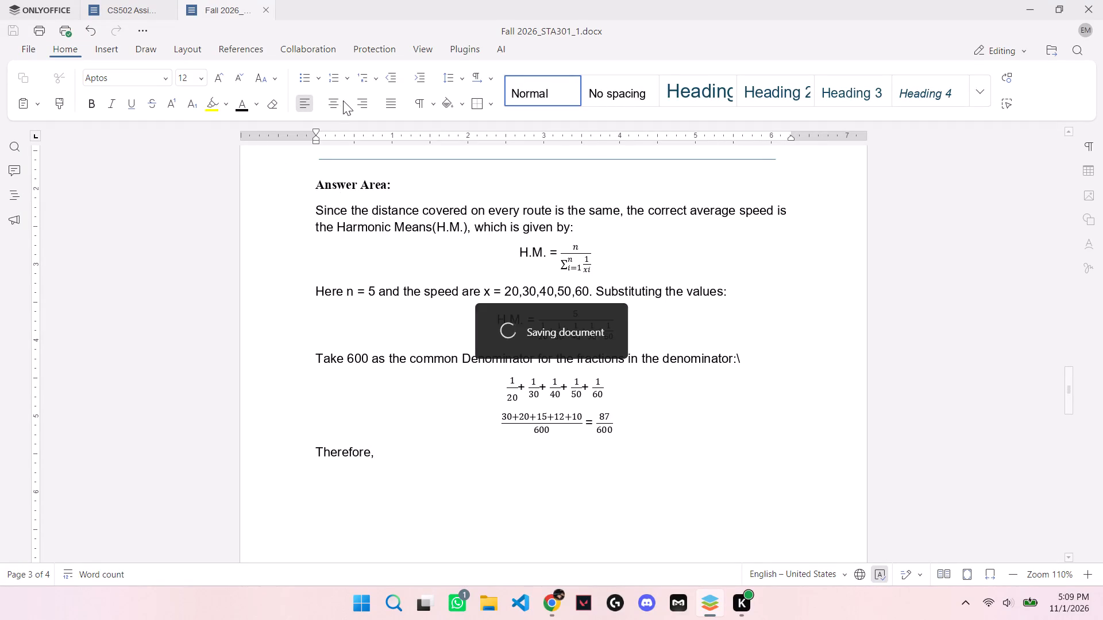
{"action": "left_click", "coordinate": [327, 101]}
{"action": "left_click", "coordinate": [553, 608]}
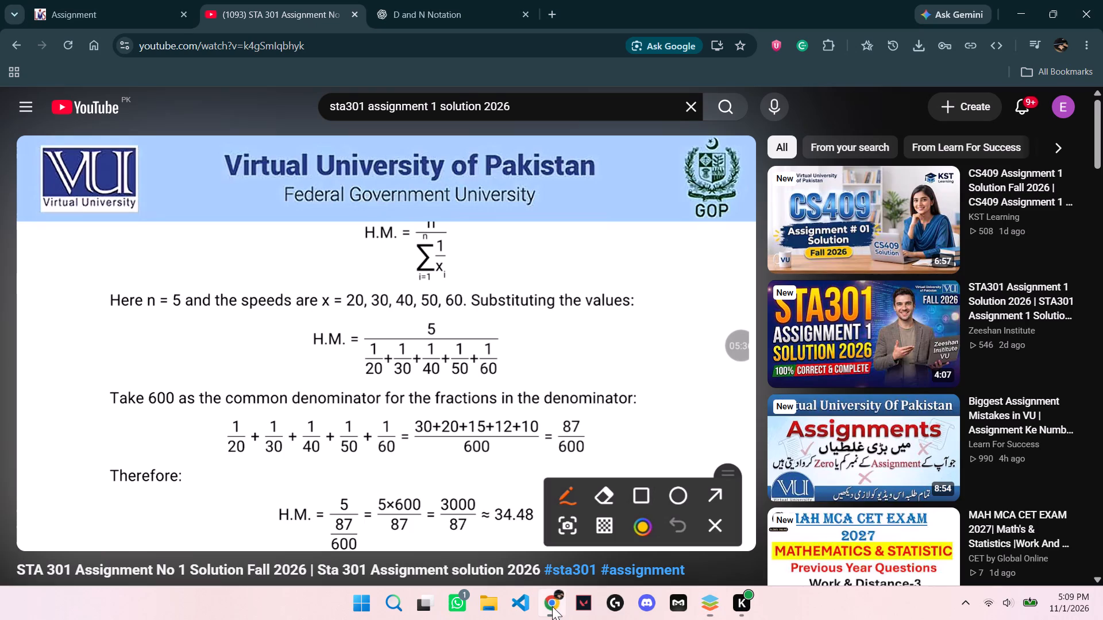
{"action": "left_click", "coordinate": [702, 610]}
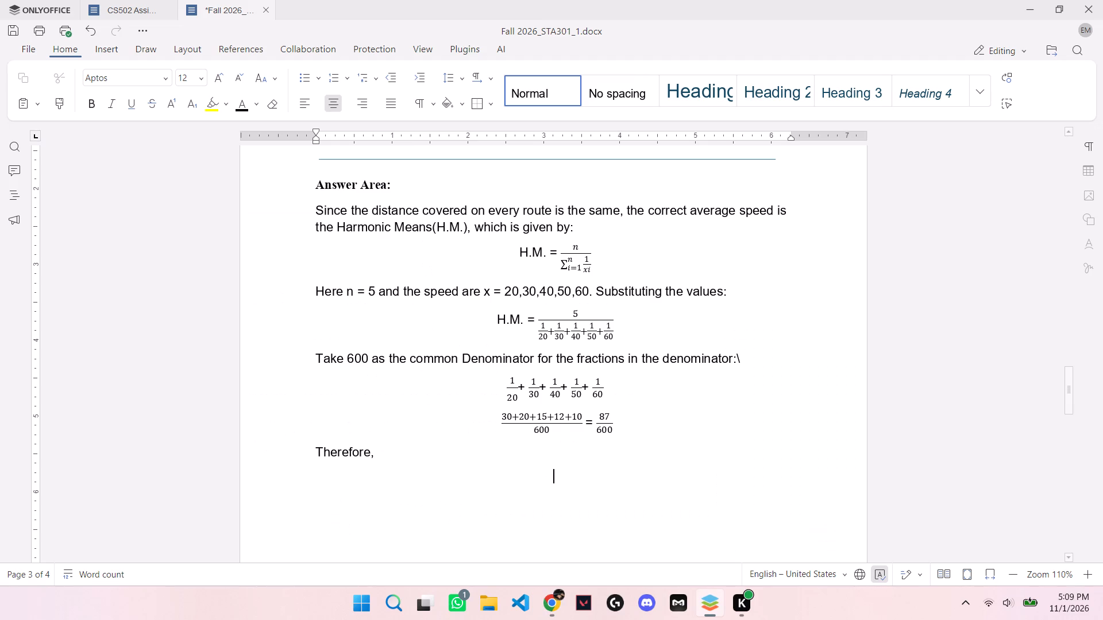
{"action": "left_click", "coordinate": [377, 456]}
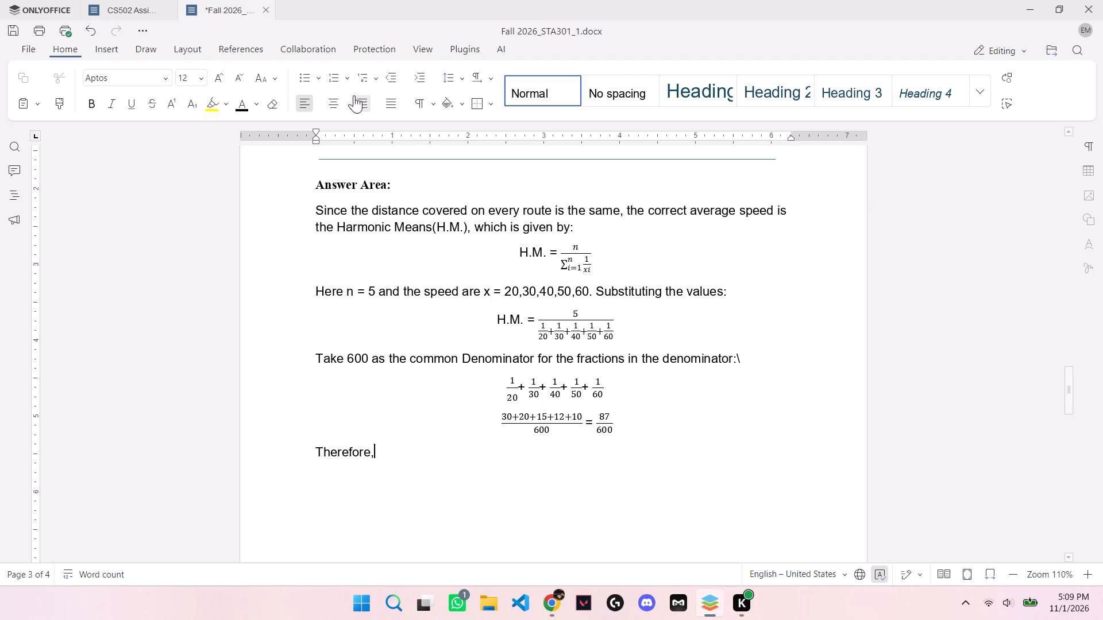
{"action": "left_click", "coordinate": [335, 110]}
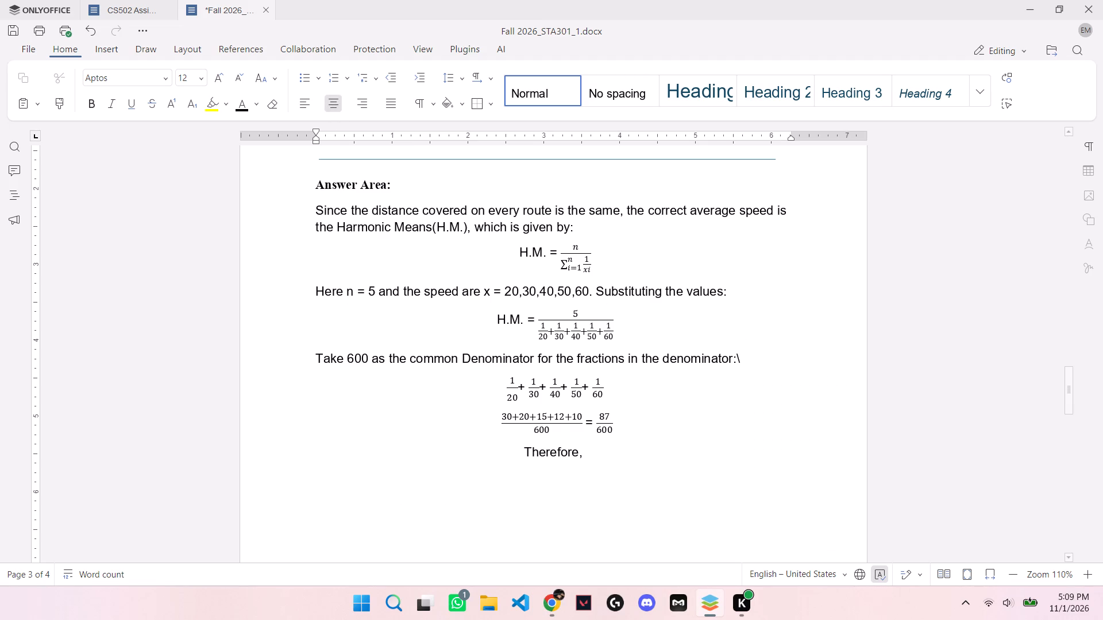
{"action": "key", "text": "ctrl+z"}
{"action": "key", "text": "Return"}
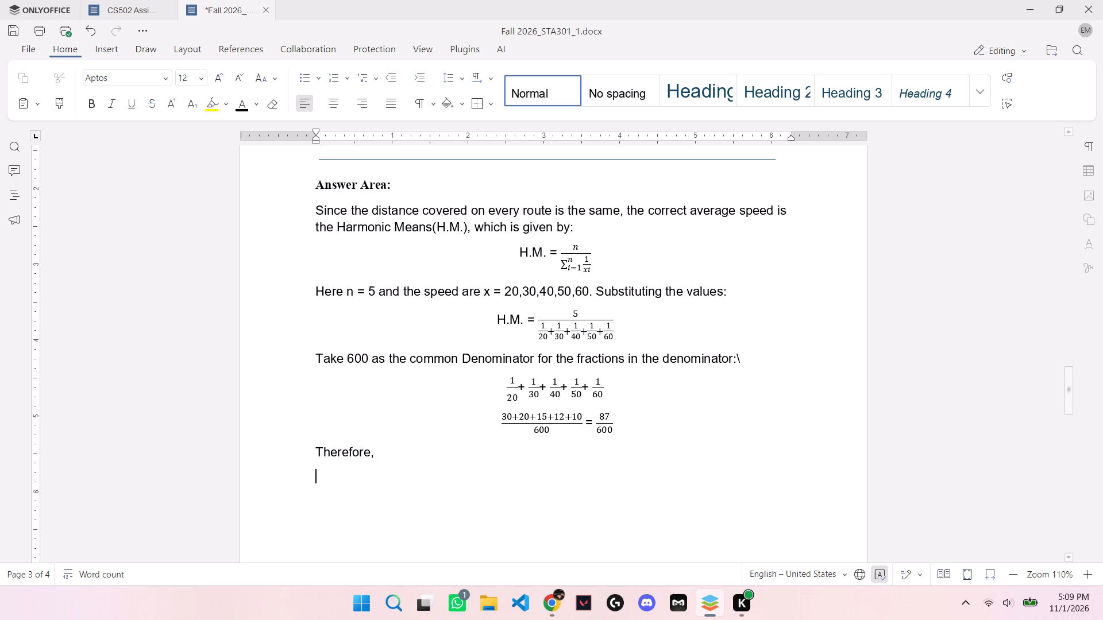
{"action": "left_click", "coordinate": [330, 109]}
{"action": "key", "text": "ctrl+s"}
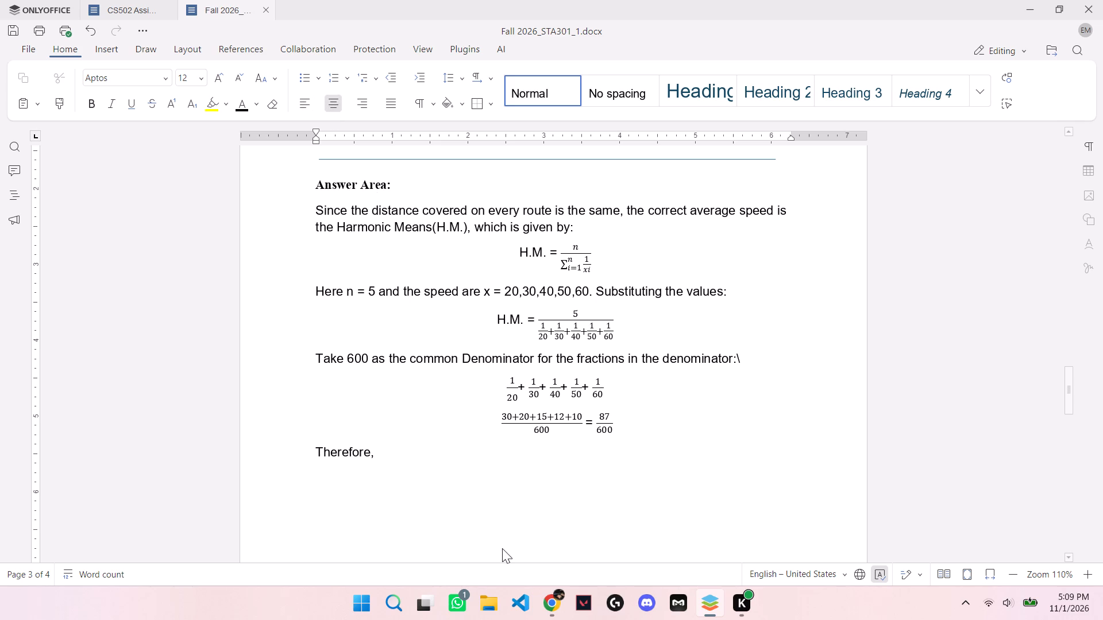
Check the final calculation in the YouTube solution in Chrome, and in ONLYOFFICE write "H.M. =" on the centred line below "Therefore,".
{"action": "left_click", "coordinate": [549, 611]}
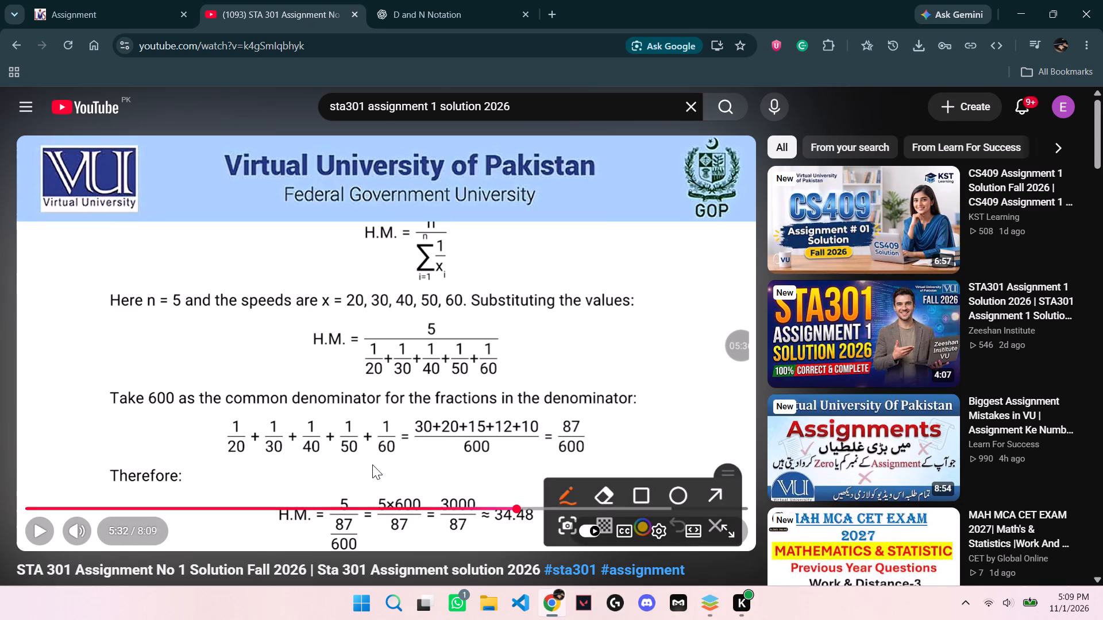
{"action": "left_click", "coordinate": [705, 611]}
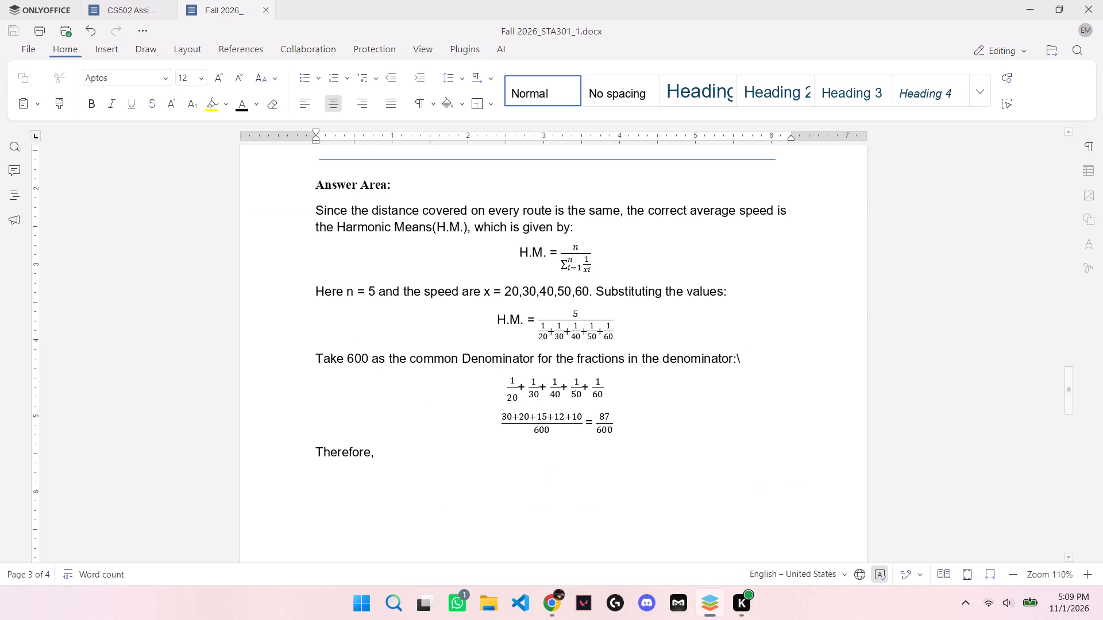
{"action": "type", "text": "H.M"}
{"action": "type", "text": ". ="}
{"action": "key", "text": "space"}
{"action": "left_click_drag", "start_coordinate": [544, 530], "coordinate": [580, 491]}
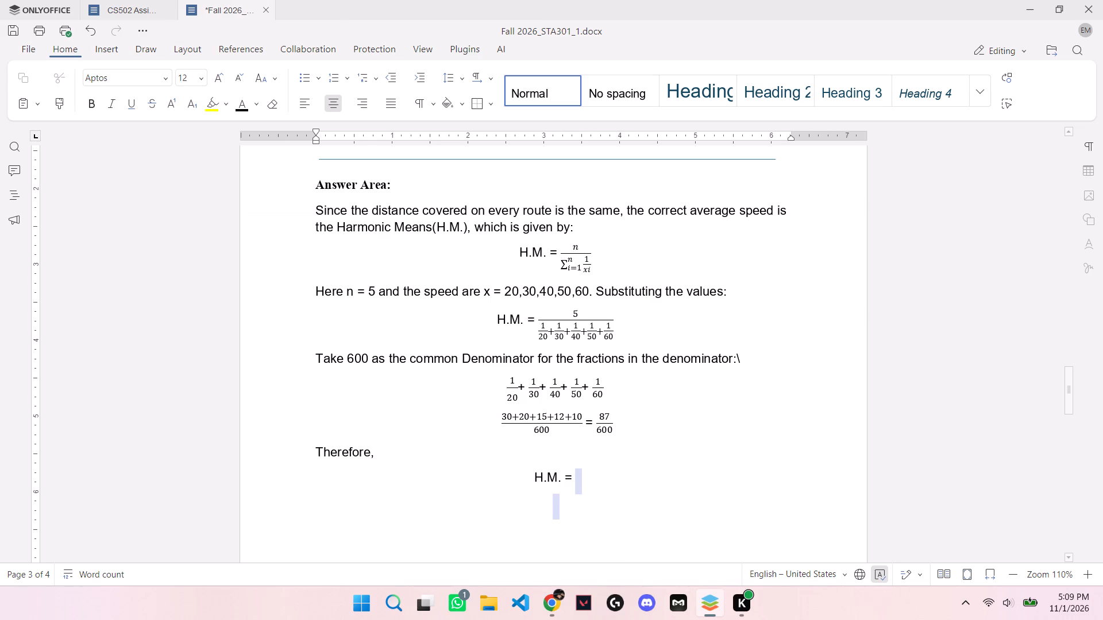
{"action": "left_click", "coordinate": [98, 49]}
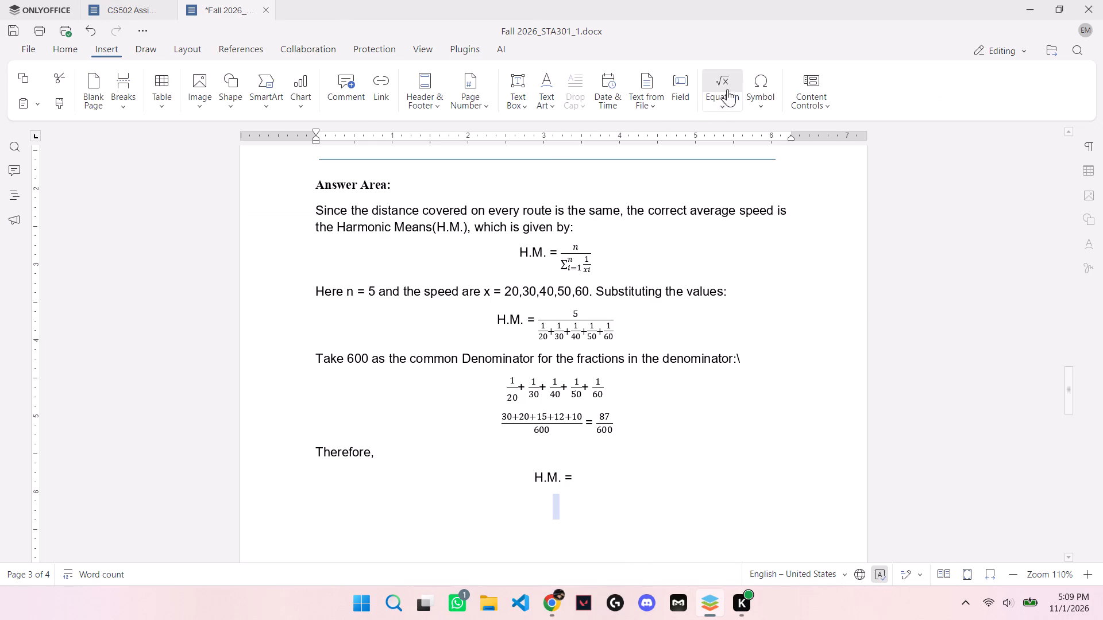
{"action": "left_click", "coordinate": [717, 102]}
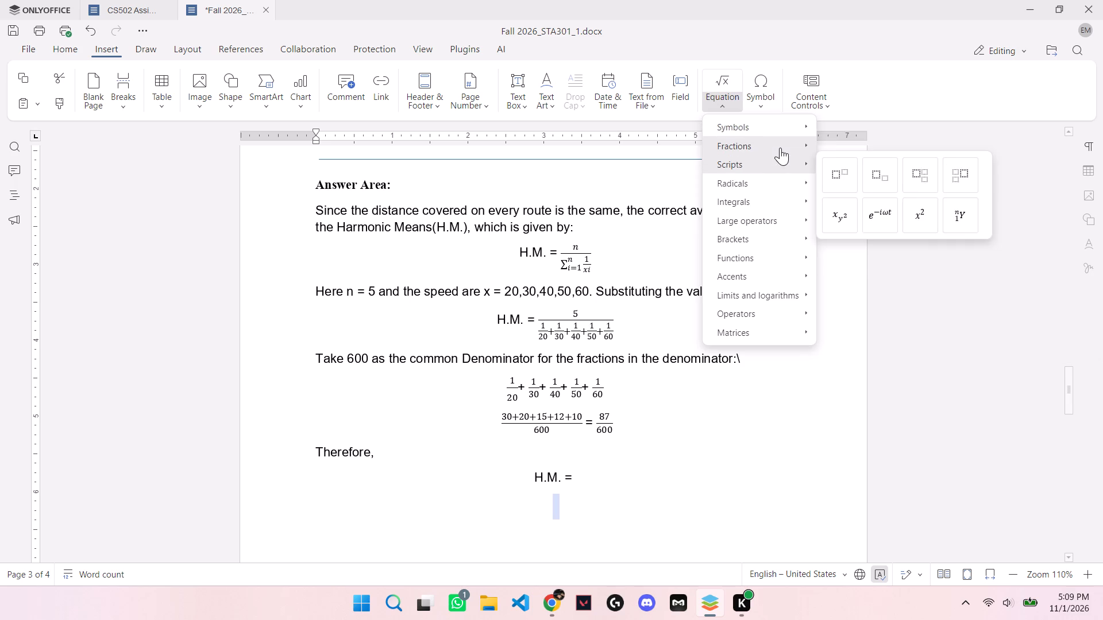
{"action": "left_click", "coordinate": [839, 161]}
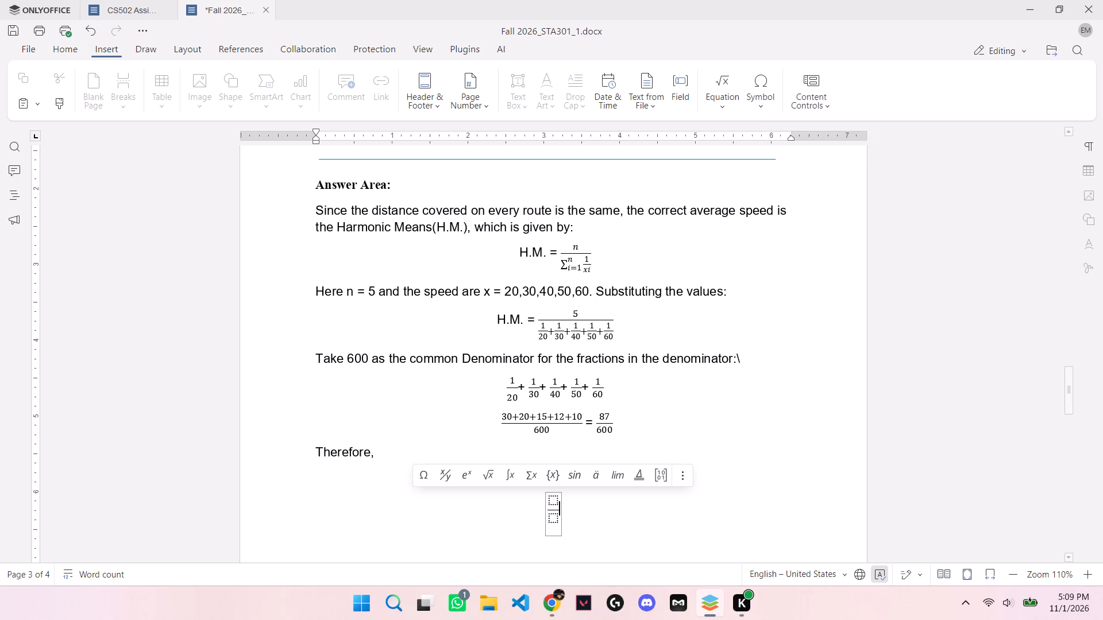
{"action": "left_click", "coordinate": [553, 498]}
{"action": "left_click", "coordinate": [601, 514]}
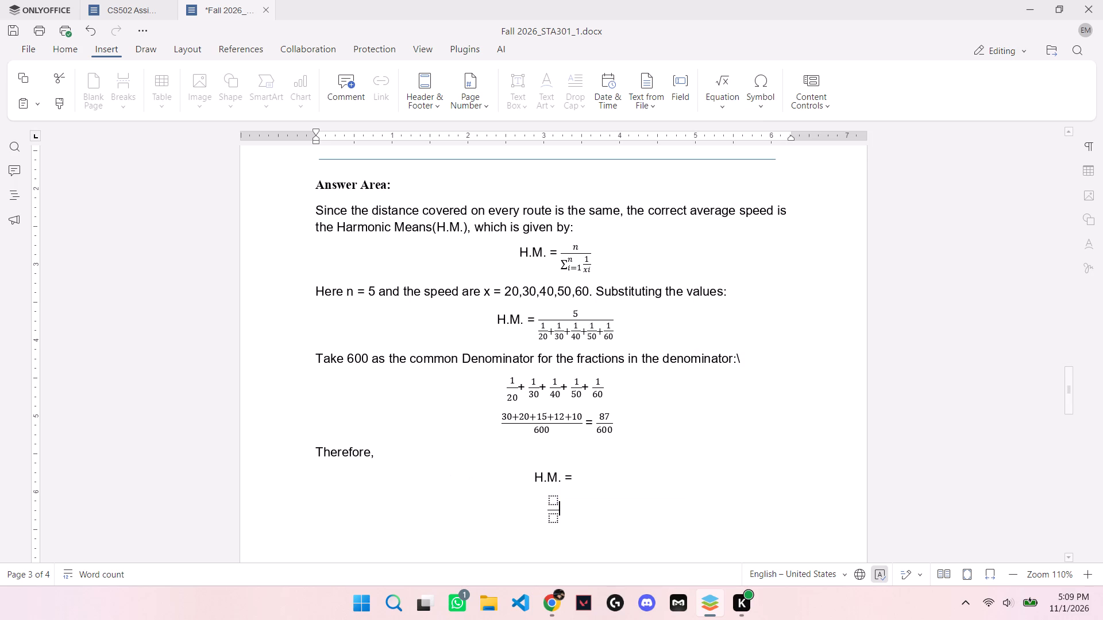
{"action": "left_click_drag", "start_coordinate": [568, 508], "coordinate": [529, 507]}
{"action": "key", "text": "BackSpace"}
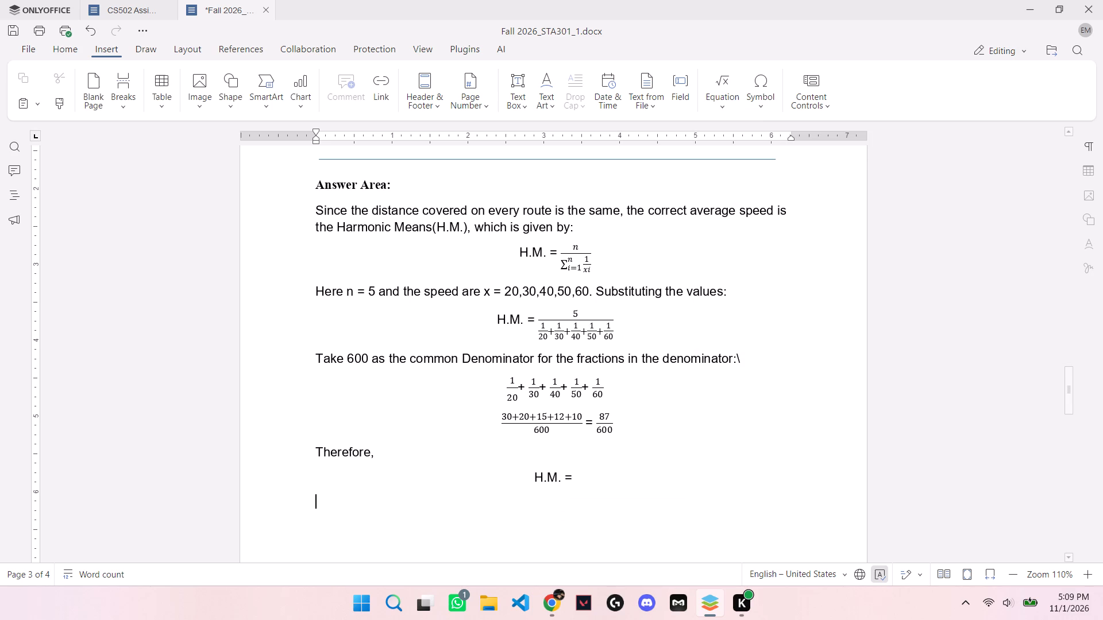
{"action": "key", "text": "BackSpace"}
Insert a stacked fraction after the final "H.M. =", enter 5 as its numerator and select its empty denominator.
{"action": "left_click", "coordinate": [719, 99]}
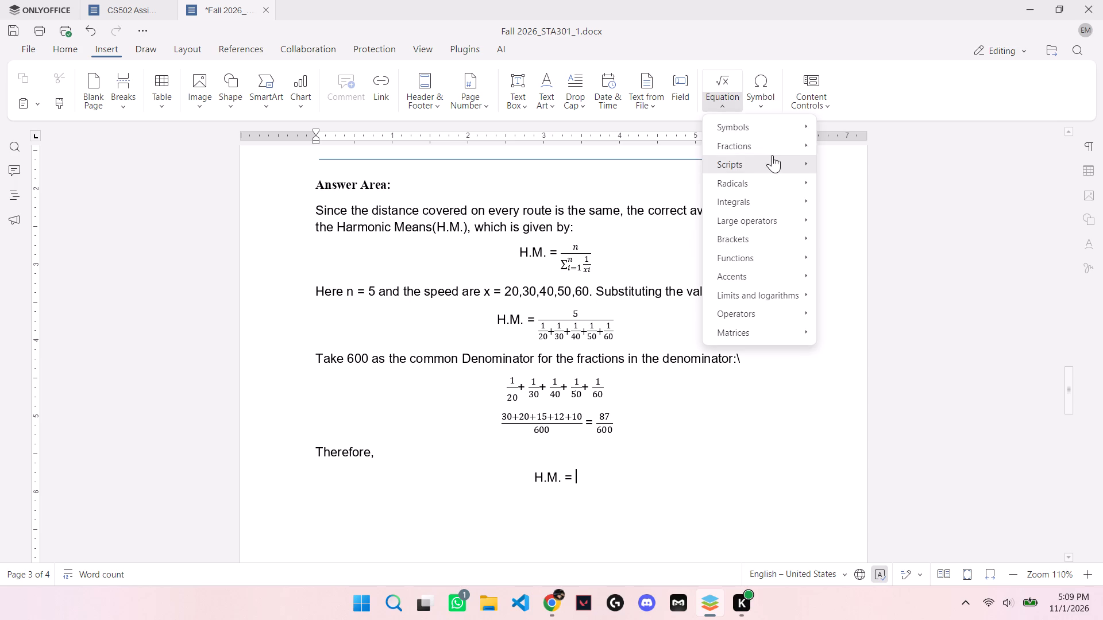
{"action": "left_click", "coordinate": [835, 152]}
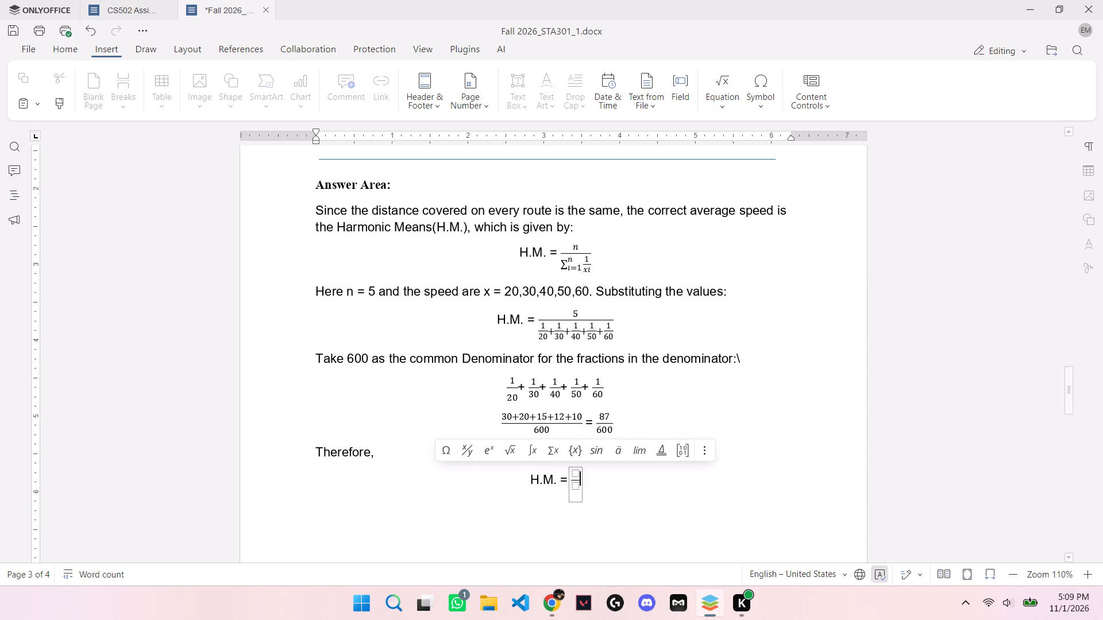
{"action": "left_click", "coordinate": [572, 474]}
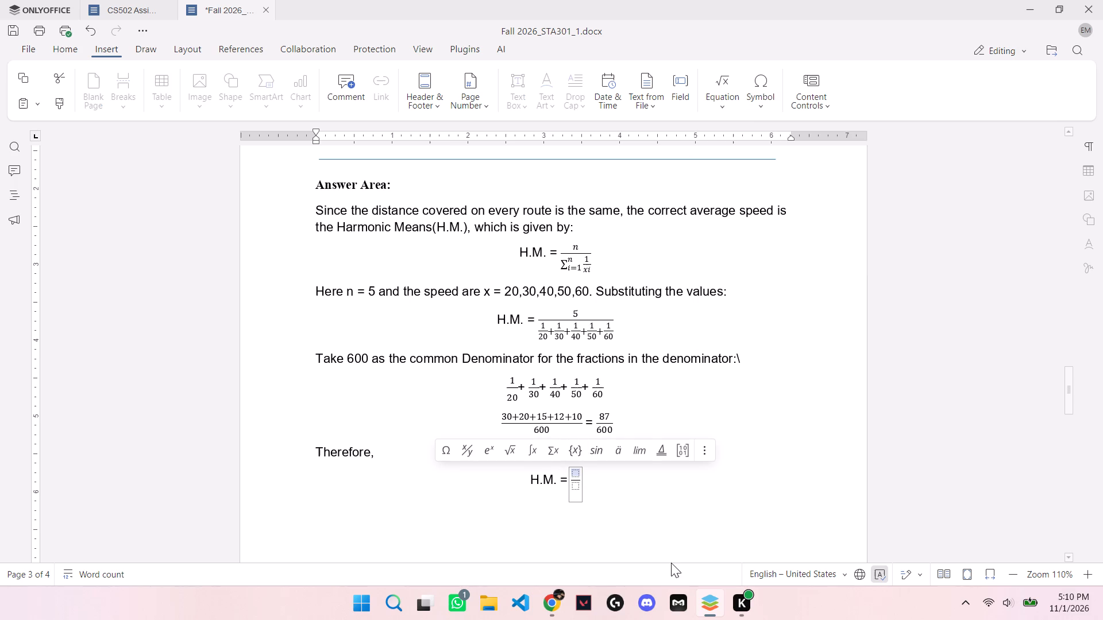
{"action": "key", "text": "5"}
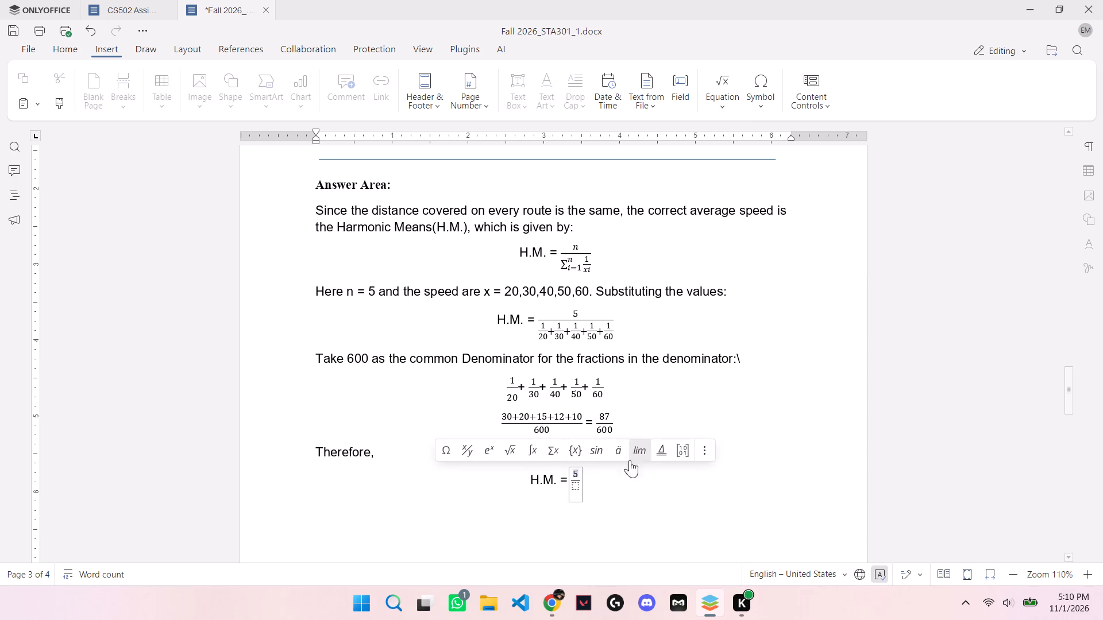
{"action": "left_click", "coordinate": [573, 491]}
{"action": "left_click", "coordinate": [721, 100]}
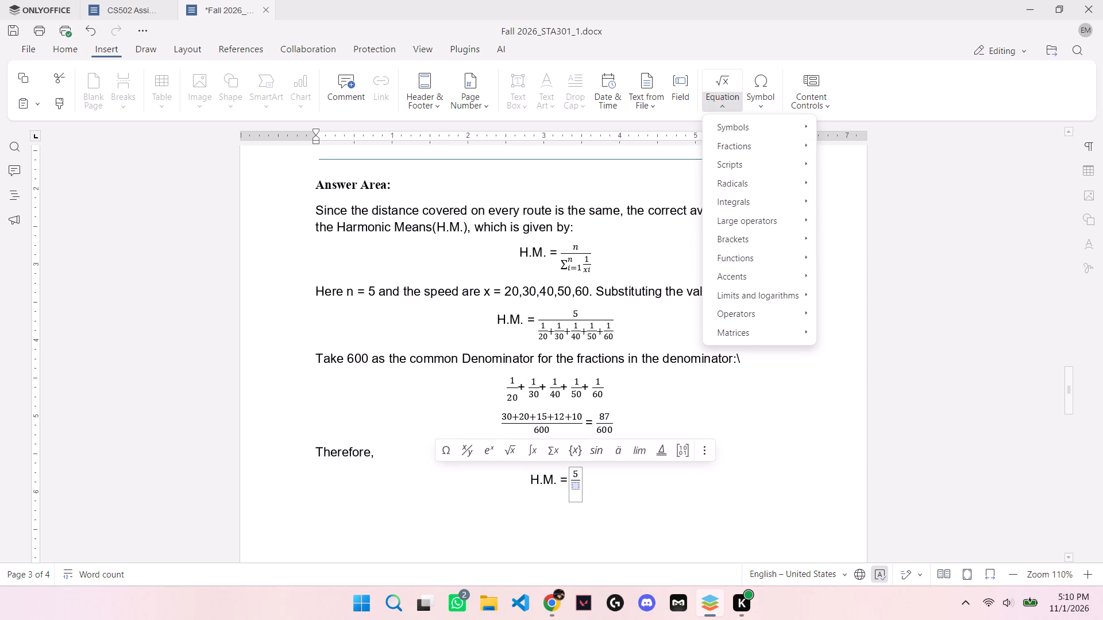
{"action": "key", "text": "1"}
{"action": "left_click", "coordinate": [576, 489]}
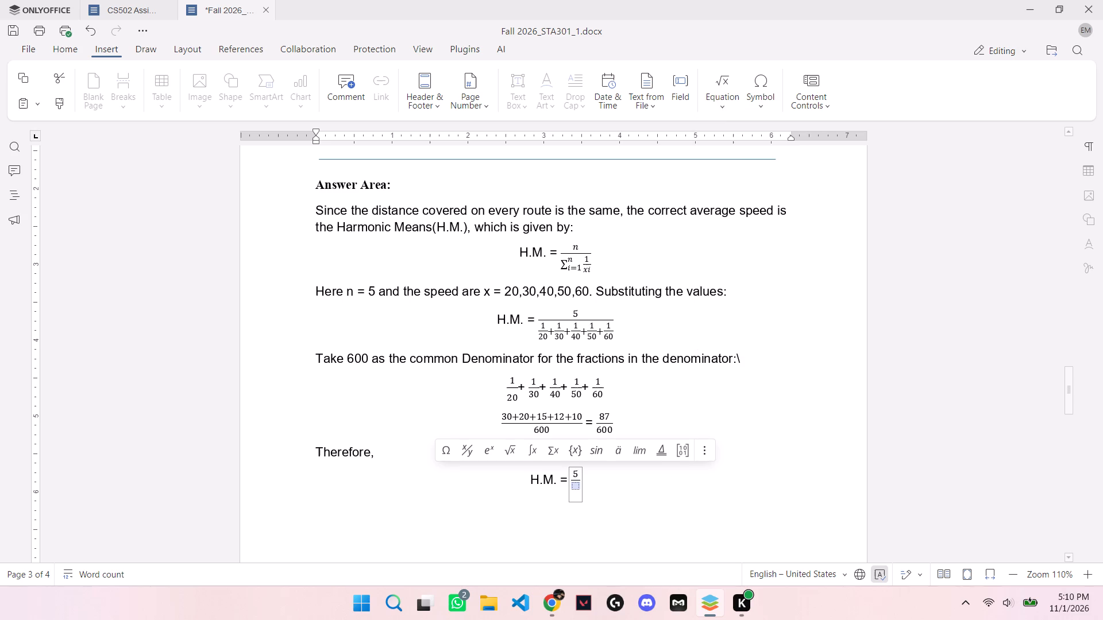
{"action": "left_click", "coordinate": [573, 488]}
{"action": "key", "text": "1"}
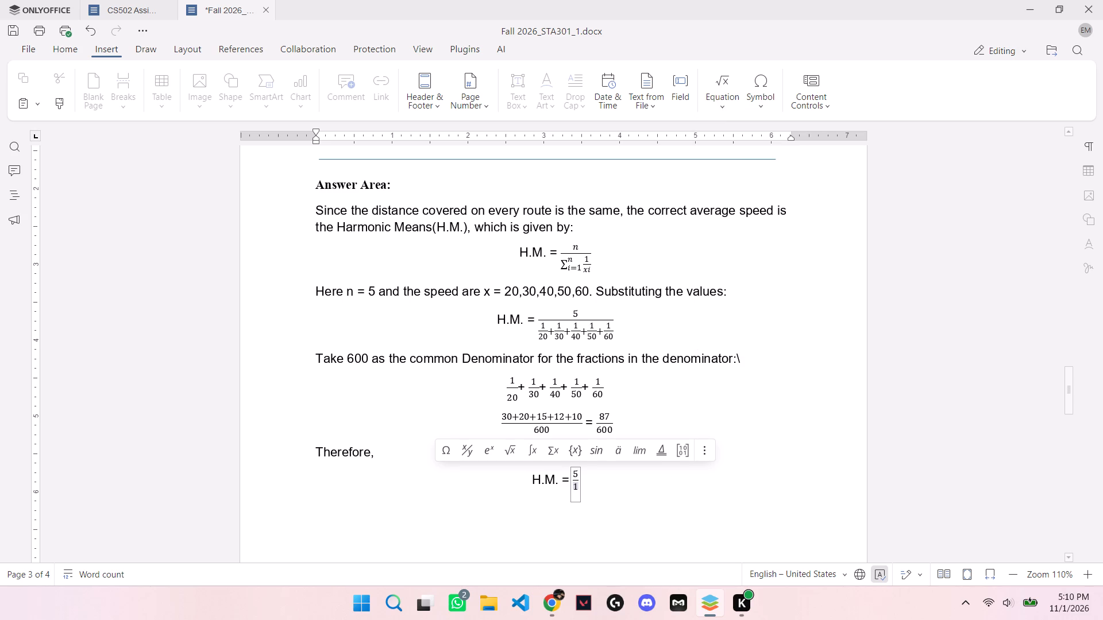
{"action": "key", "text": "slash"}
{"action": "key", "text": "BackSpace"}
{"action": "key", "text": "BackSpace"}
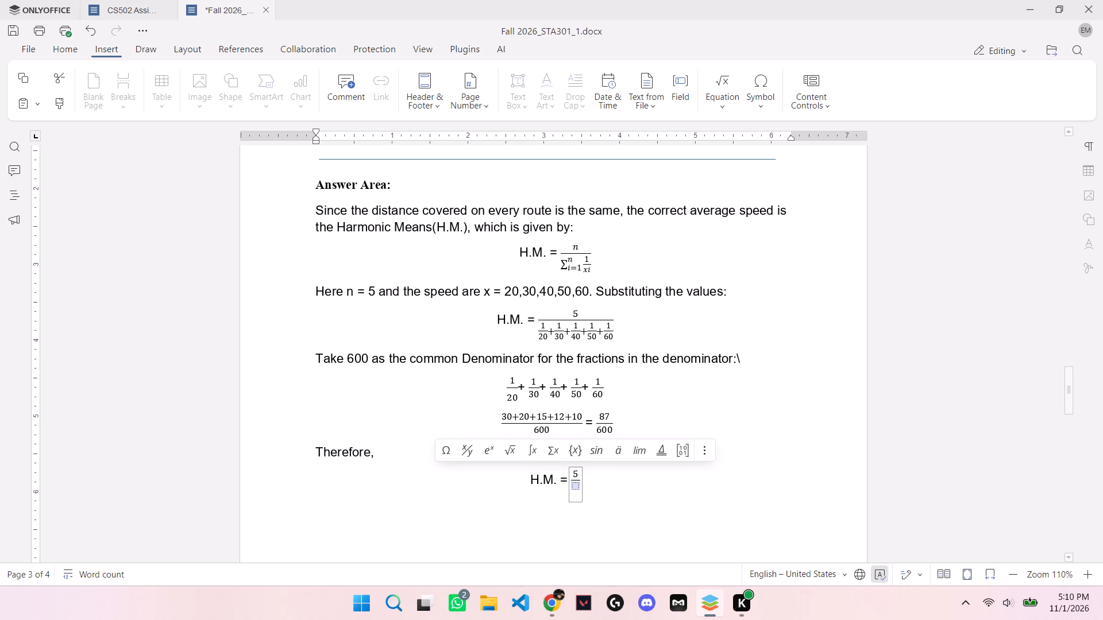
Enter 87/600 as the denominator under the 5 and leave the equation with the cursor after it.
{"action": "key", "text": "8"}
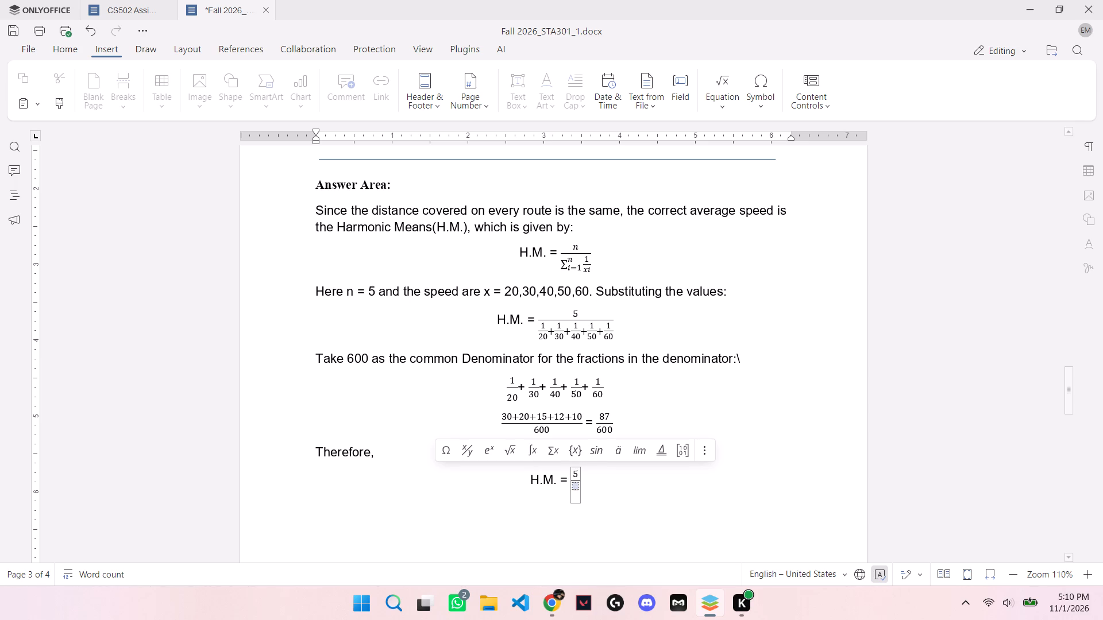
{"action": "key", "text": "7"}
{"action": "key", "text": "slash"}
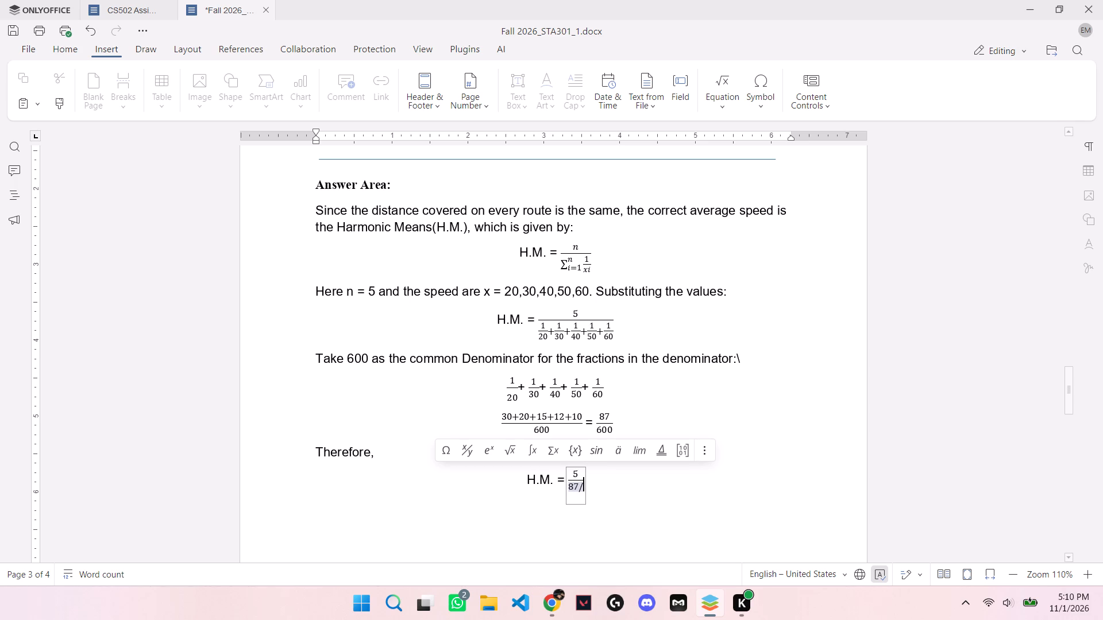
{"action": "type", "text": "600"}
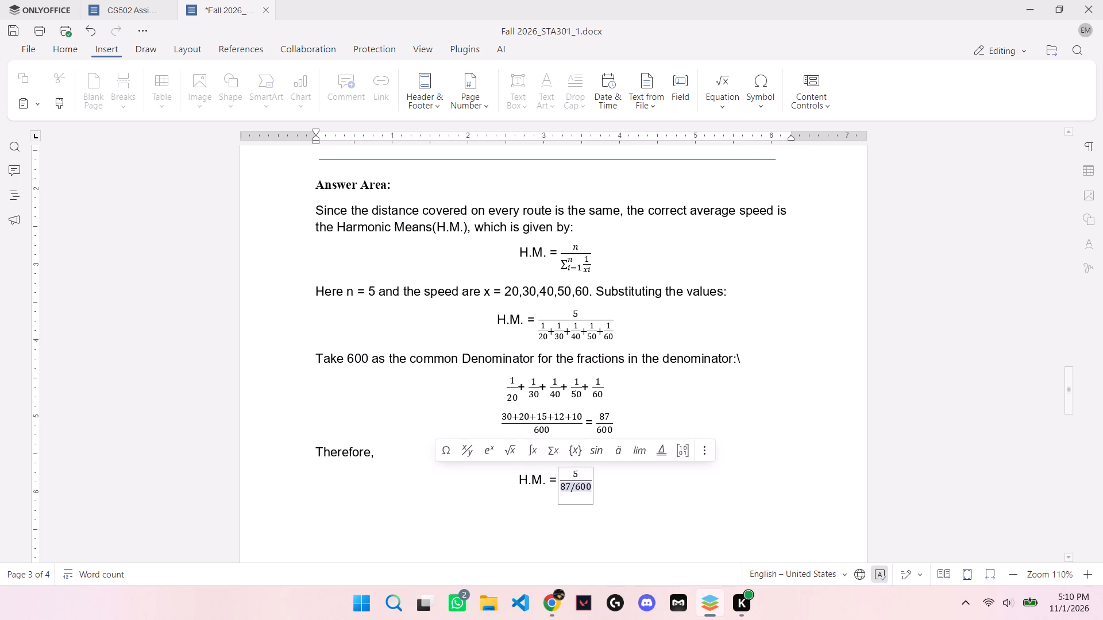
{"action": "left_click", "coordinate": [610, 483]}
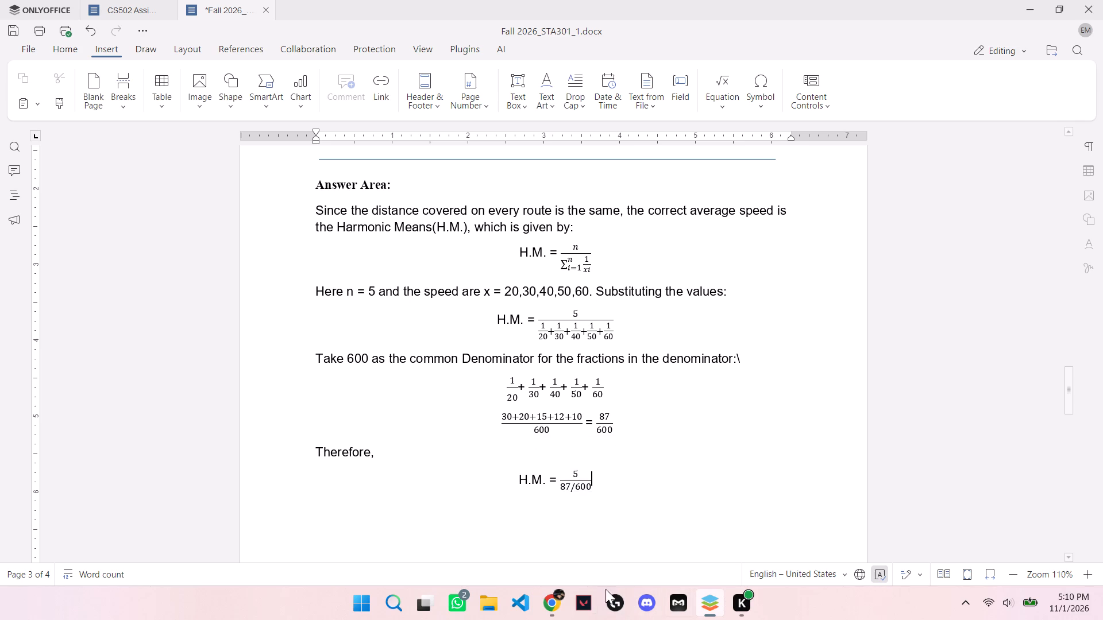
Compare the final H.M. calculation with the YouTube solution in Chrome, and in ONLYOFFICE start a centred line with "=" below the 5 over 87/600 fraction.
{"action": "left_click", "coordinate": [555, 603]}
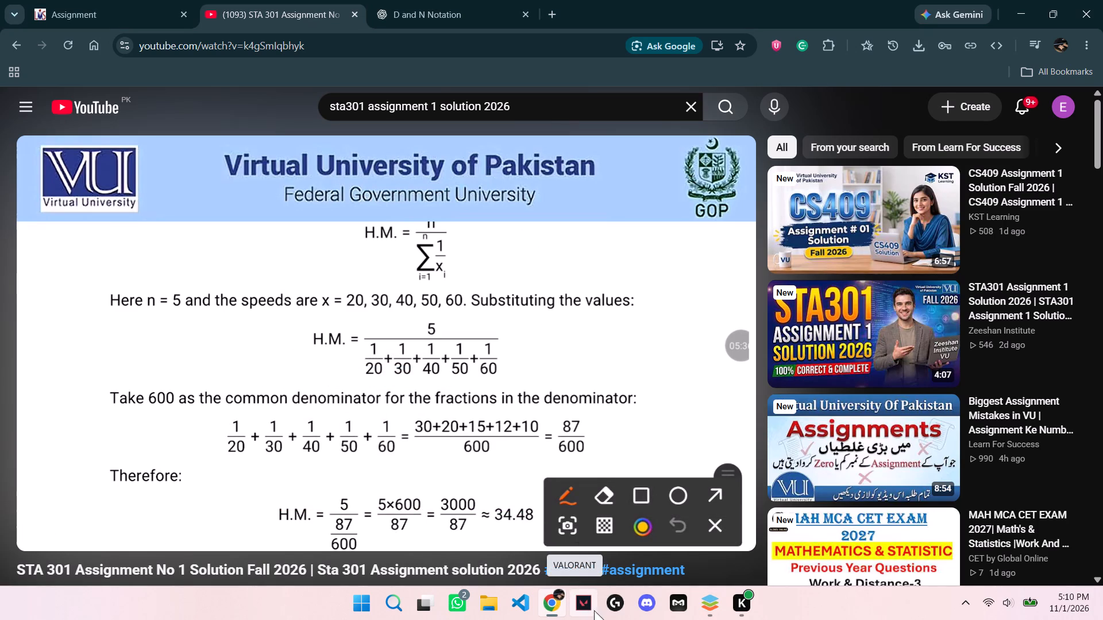
{"action": "left_click", "coordinate": [708, 606]}
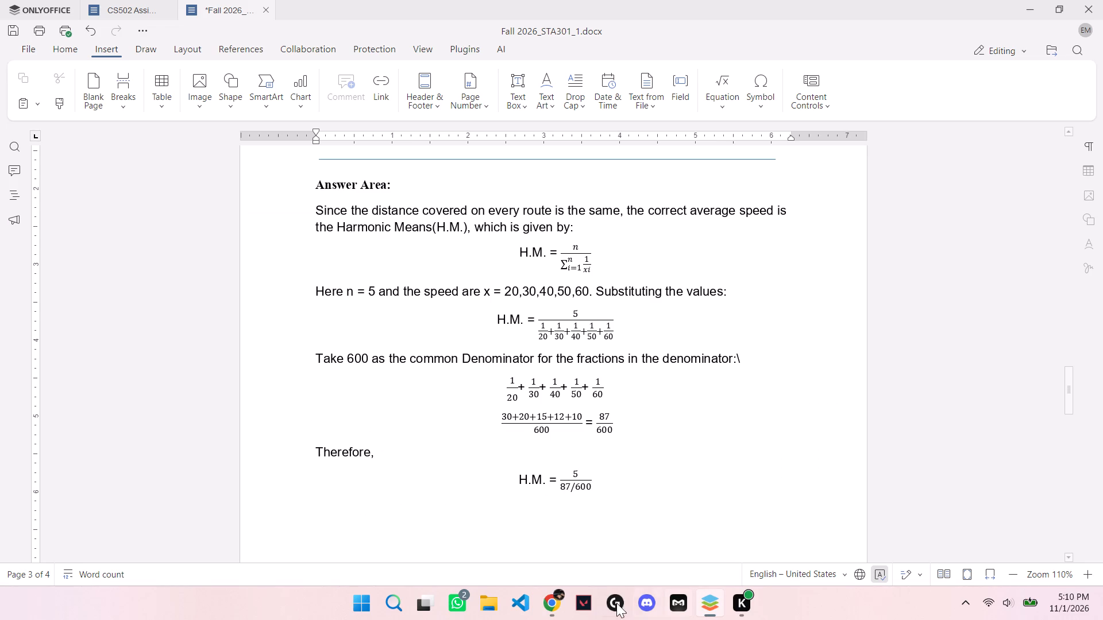
{"action": "left_click", "coordinate": [552, 605]}
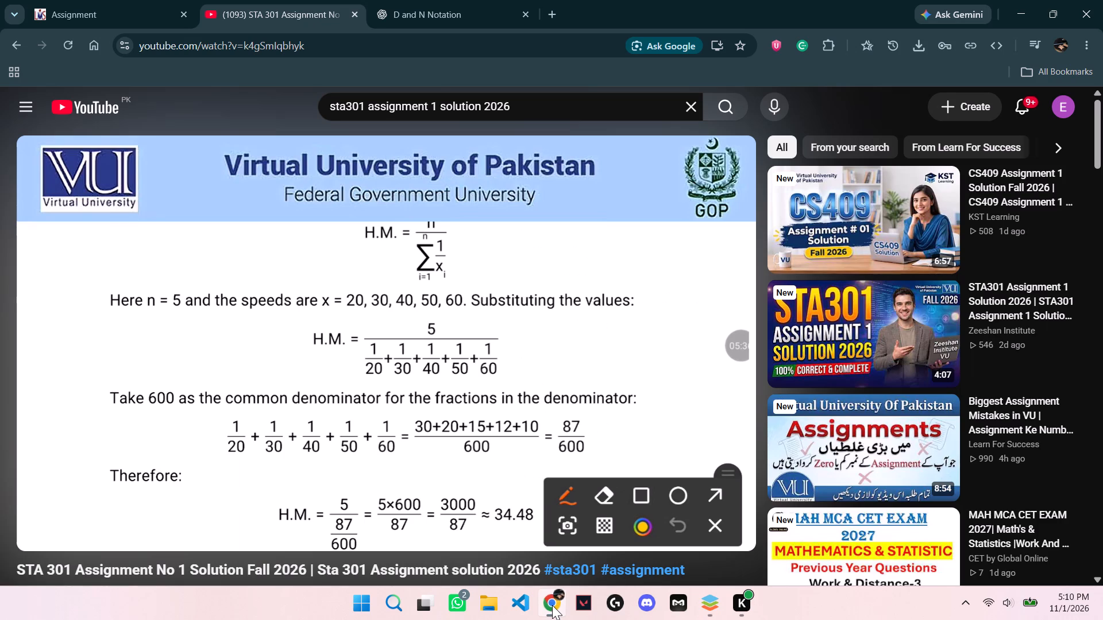
{"action": "left_click", "coordinate": [700, 606]}
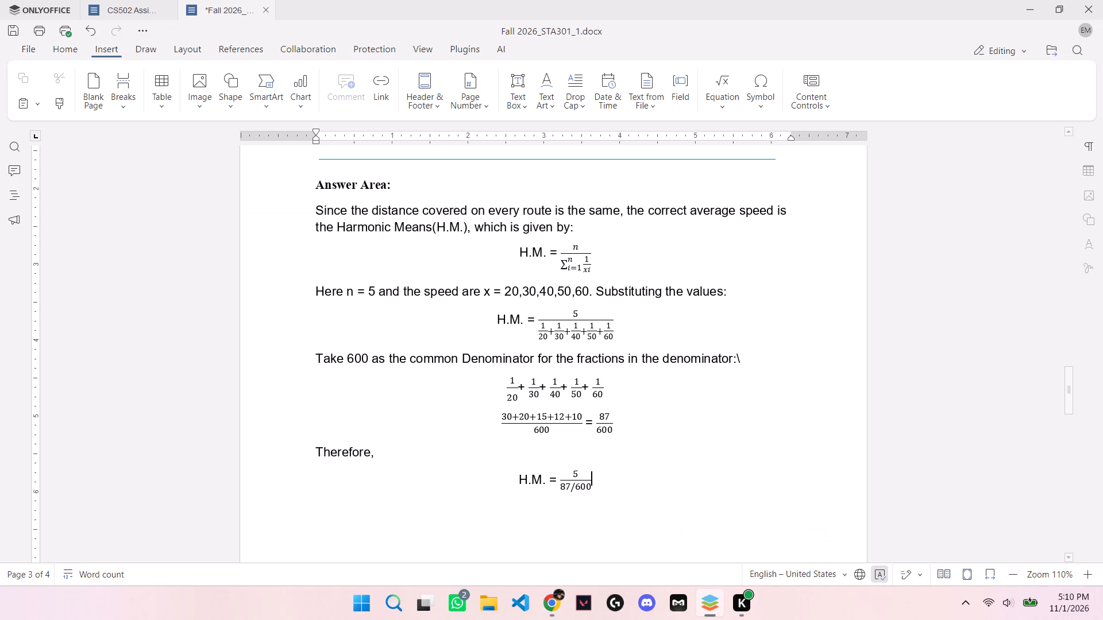
{"action": "right_click_drag", "start_coordinate": [671, 533], "coordinate": [666, 537]}
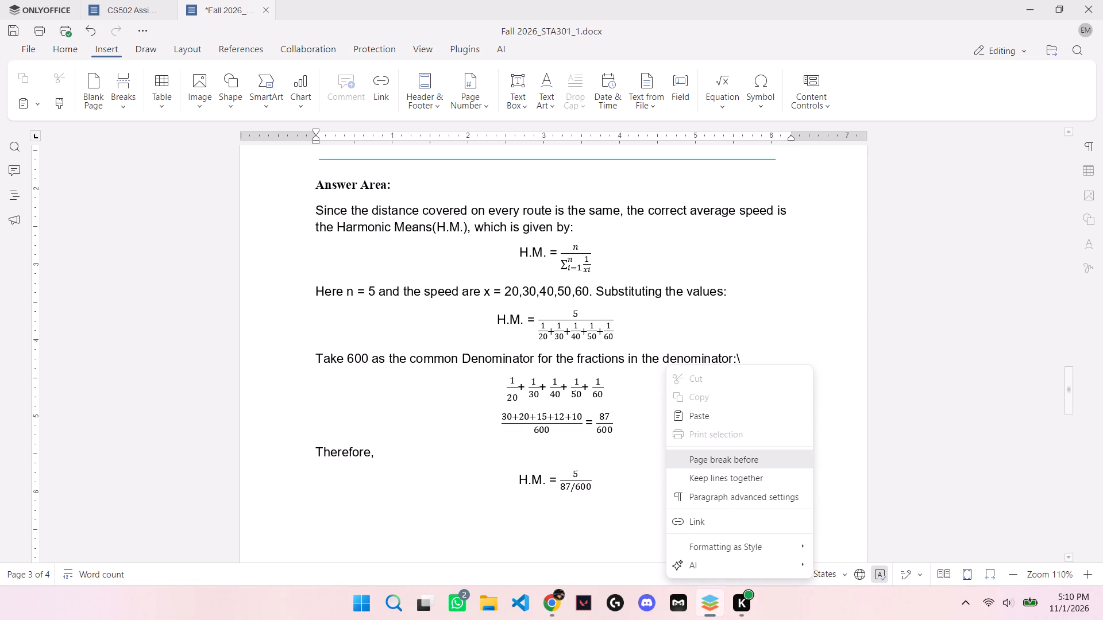
{"action": "left_click", "coordinate": [608, 483]}
{"action": "key", "text": "Return"}
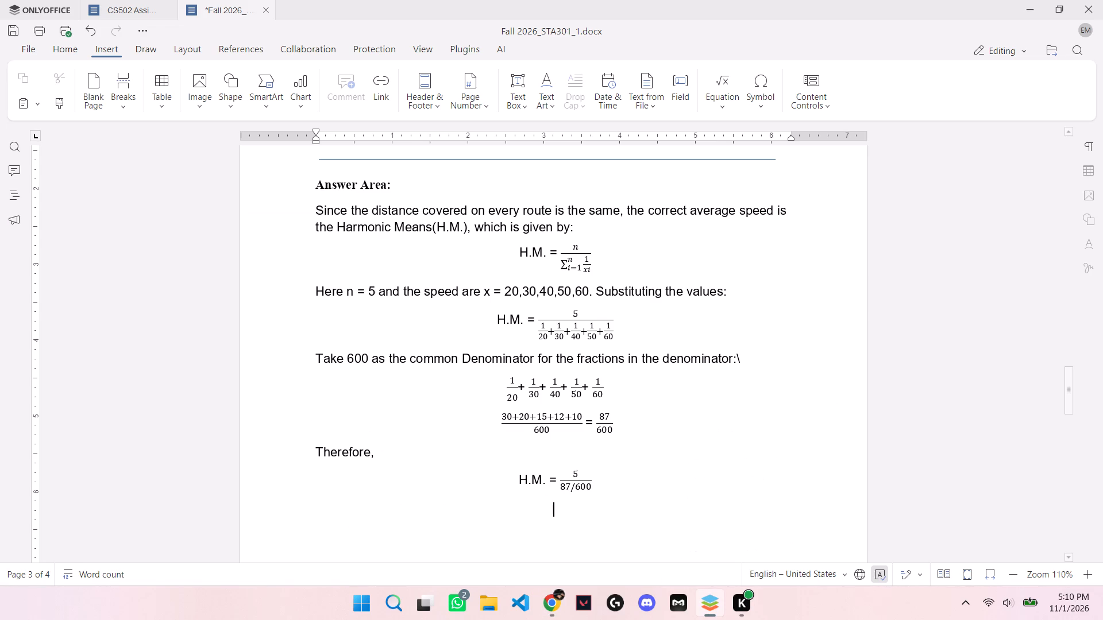
{"action": "key", "text": "equal"}
{"action": "key", "text": "space"}
Insert a stacked fraction after the new "=" with 5*600 as its numerator and 87 as its denominator.
{"action": "left_click", "coordinate": [719, 108]}
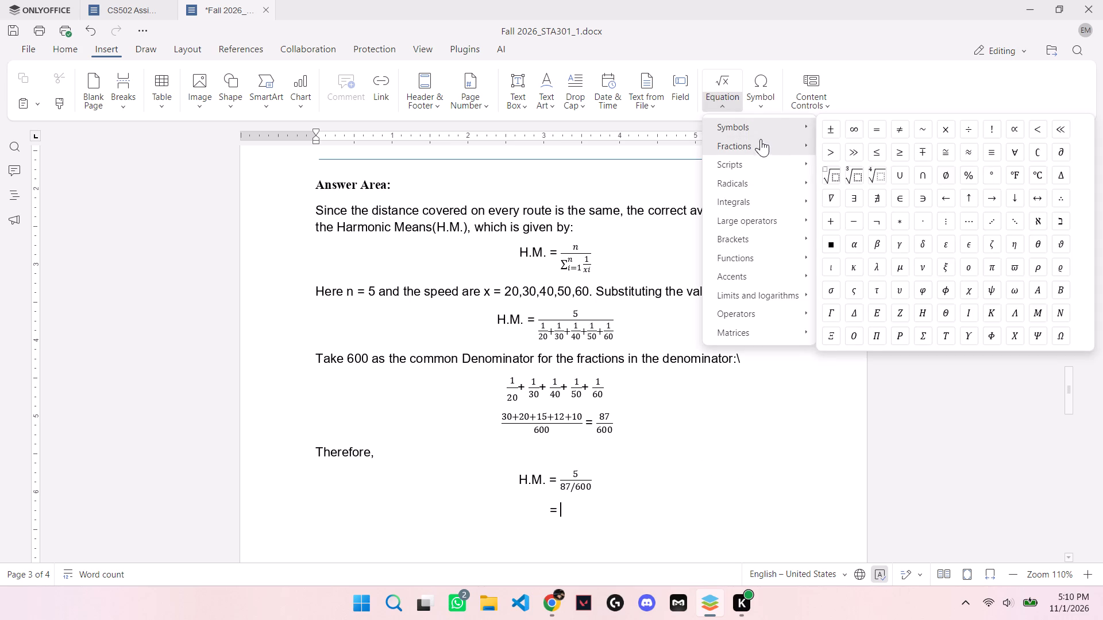
{"action": "left_click", "coordinate": [846, 152]}
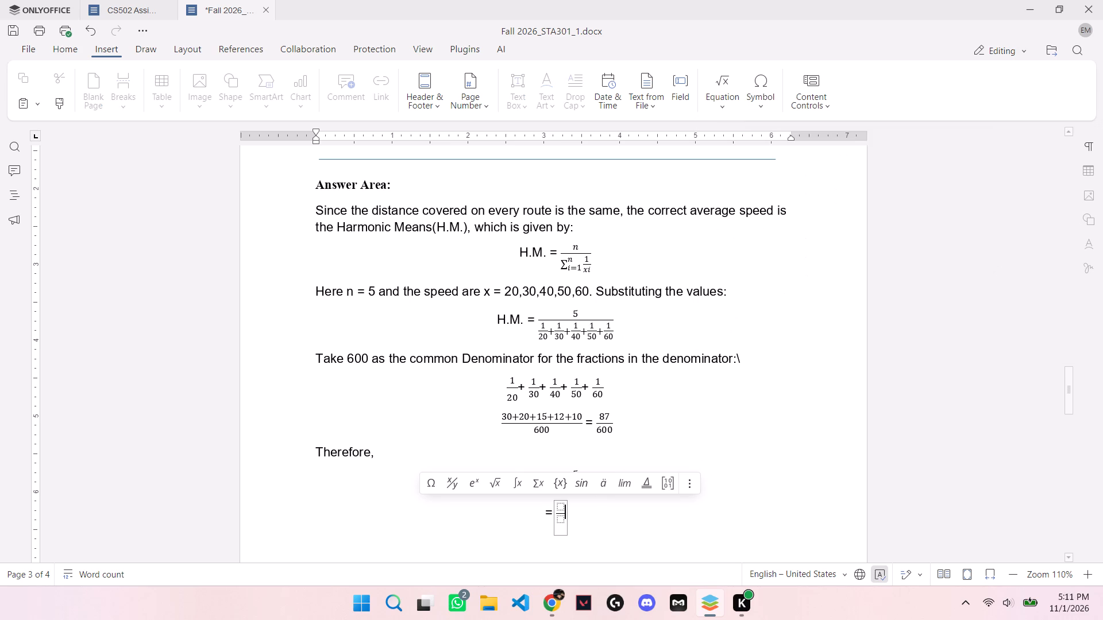
{"action": "left_click", "coordinate": [562, 506]}
{"action": "key", "text": "5"}
{"action": "key", "text": "asterisk"}
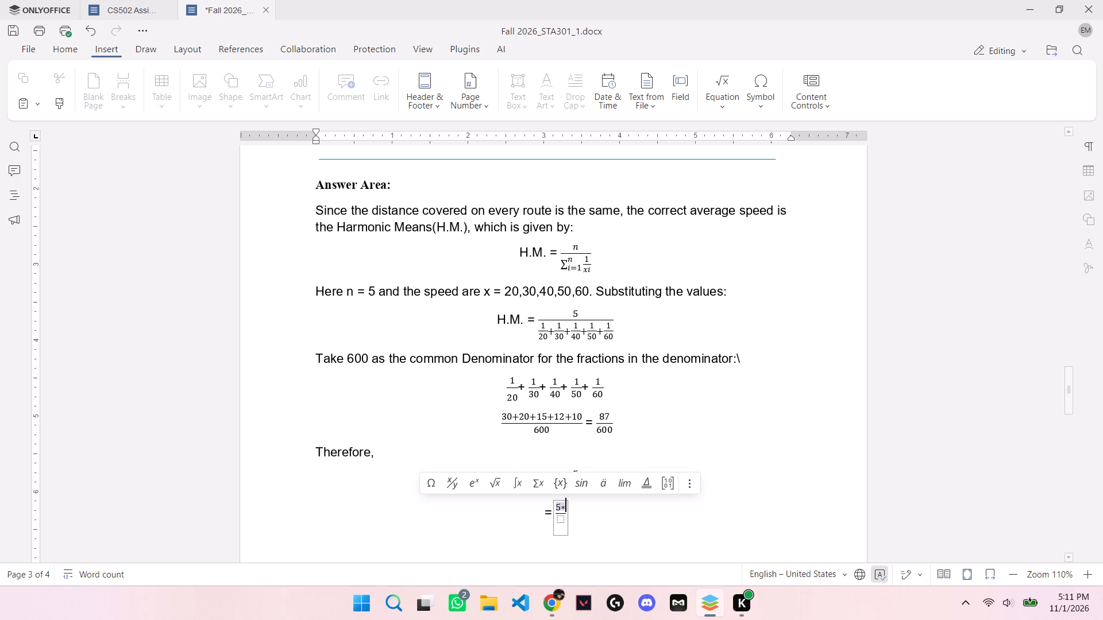
{"action": "type", "text": "600"}
{"action": "left_click", "coordinate": [561, 525]}
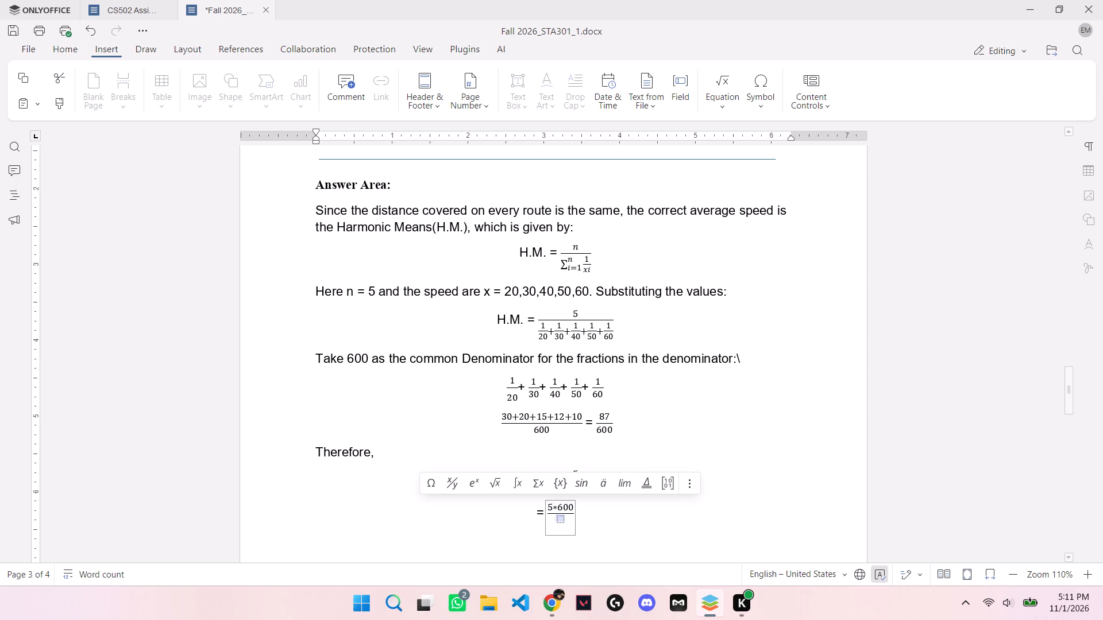
{"action": "type", "text": "87"}
Check the next part in the YouTube solution in Chrome, and in ONLYOFFICE add a centred line "=" followed by a stacked fraction of 3000 over 87.
{"action": "left_click", "coordinate": [552, 602]}
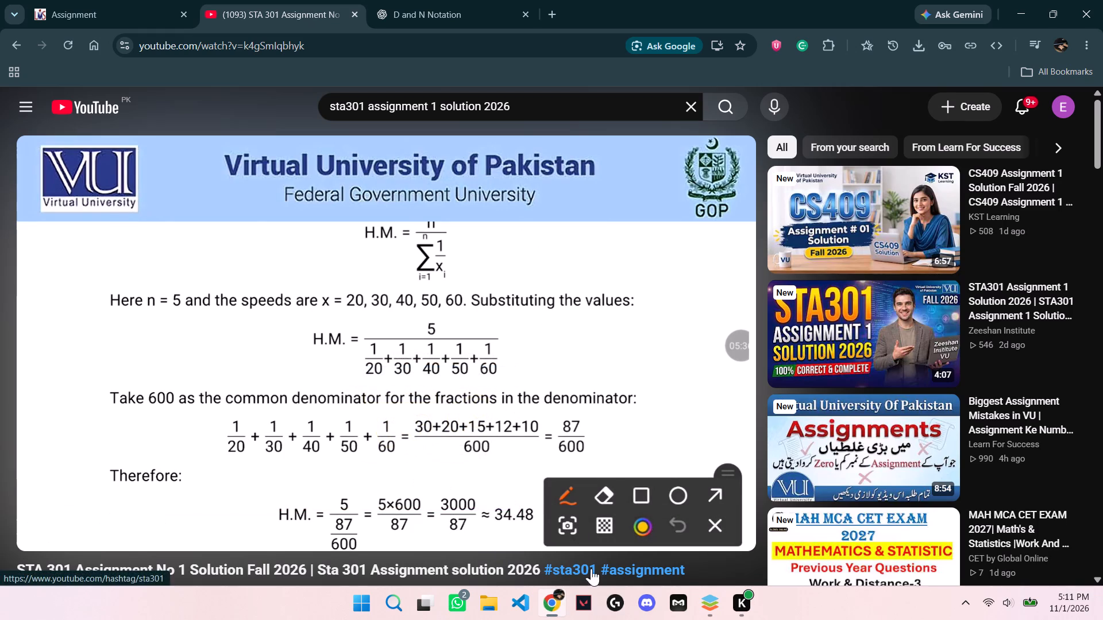
{"action": "left_click", "coordinate": [719, 603]}
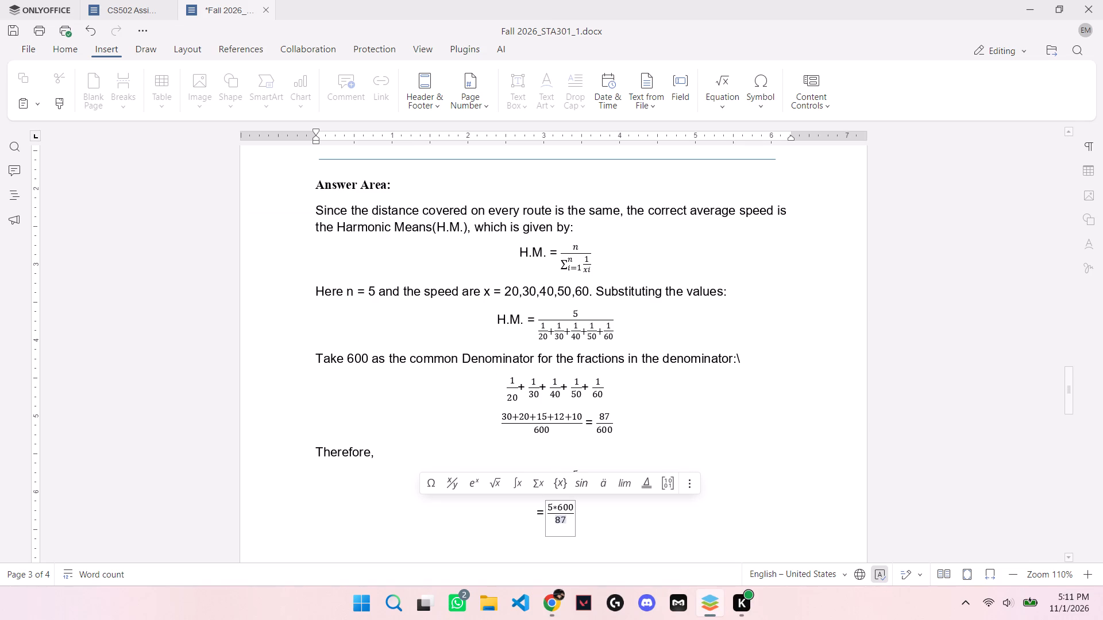
{"action": "left_click", "coordinate": [585, 514]}
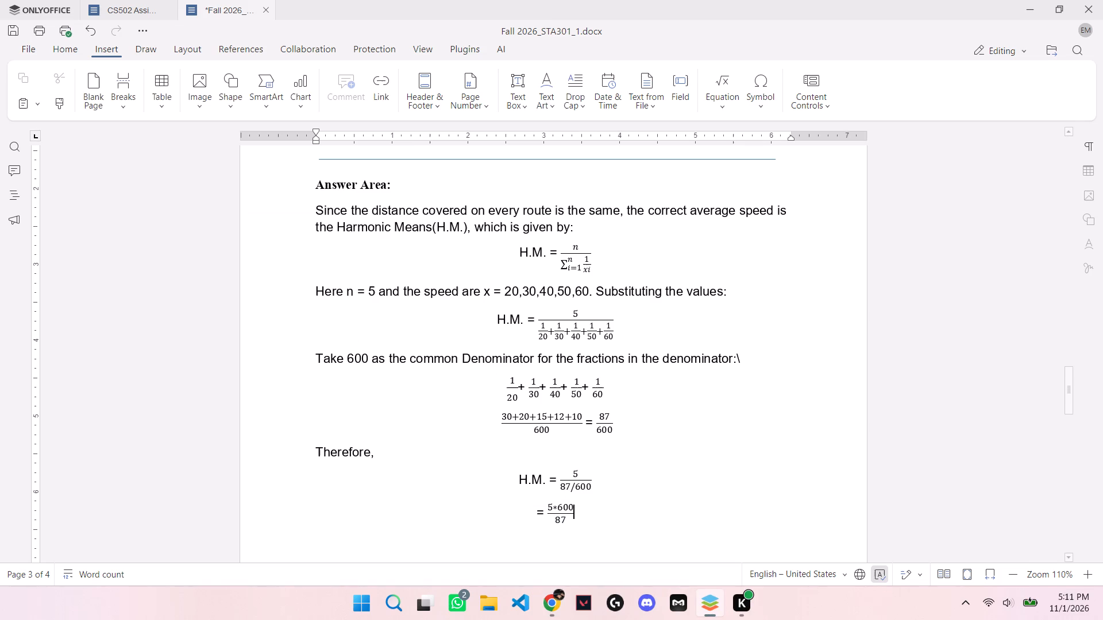
{"action": "key", "text": "Return"}
{"action": "type", "text": "="}
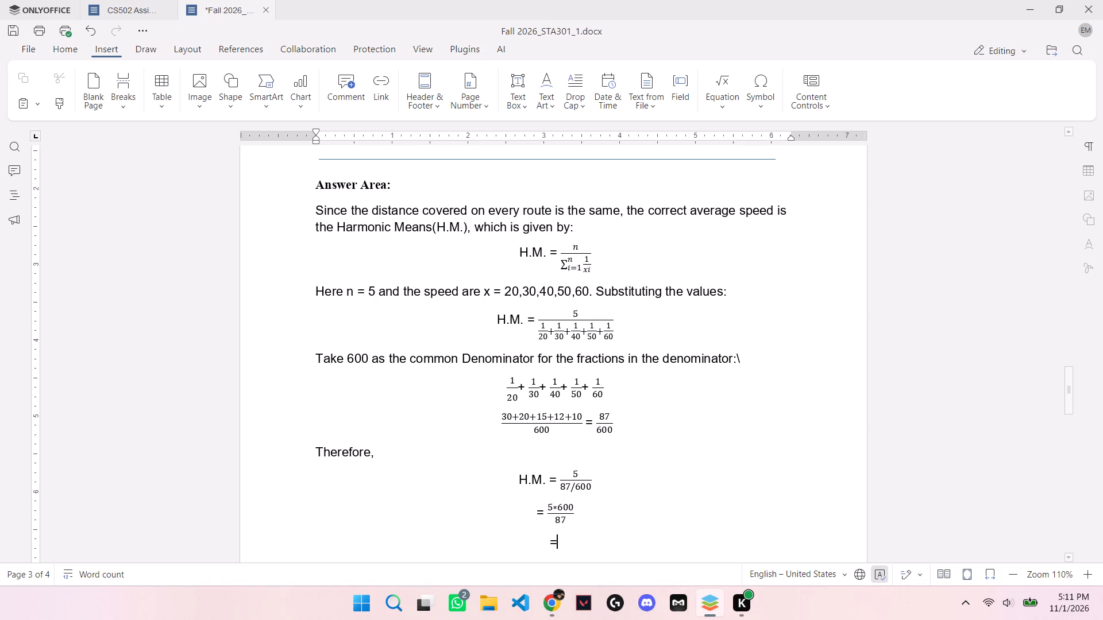
{"action": "key", "text": "space"}
{"action": "left_click", "coordinate": [717, 100]}
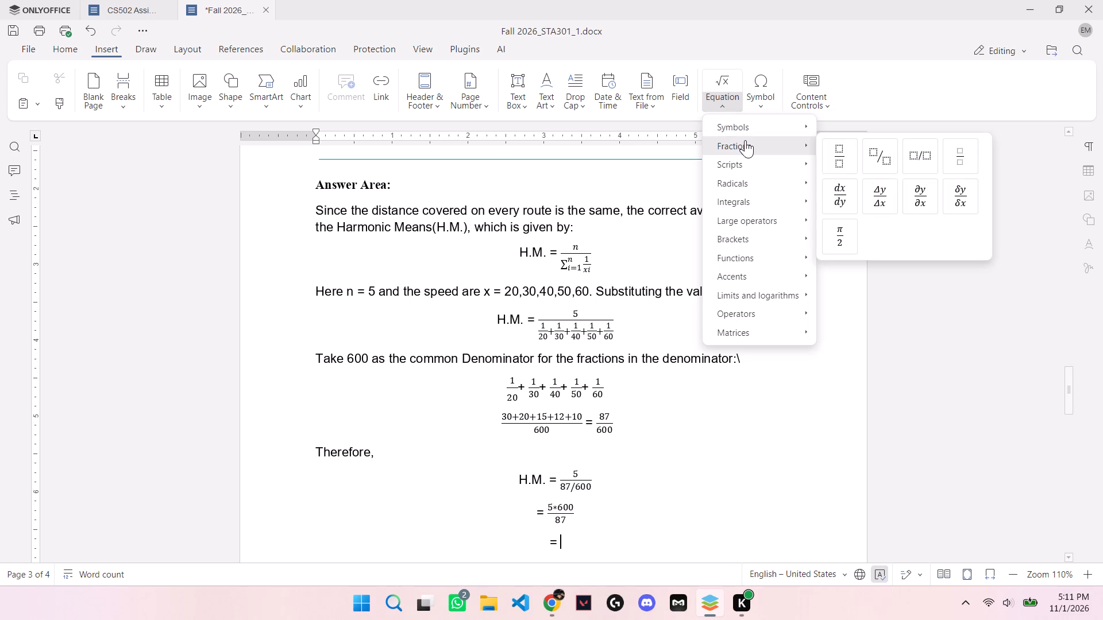
{"action": "left_click", "coordinate": [834, 159]}
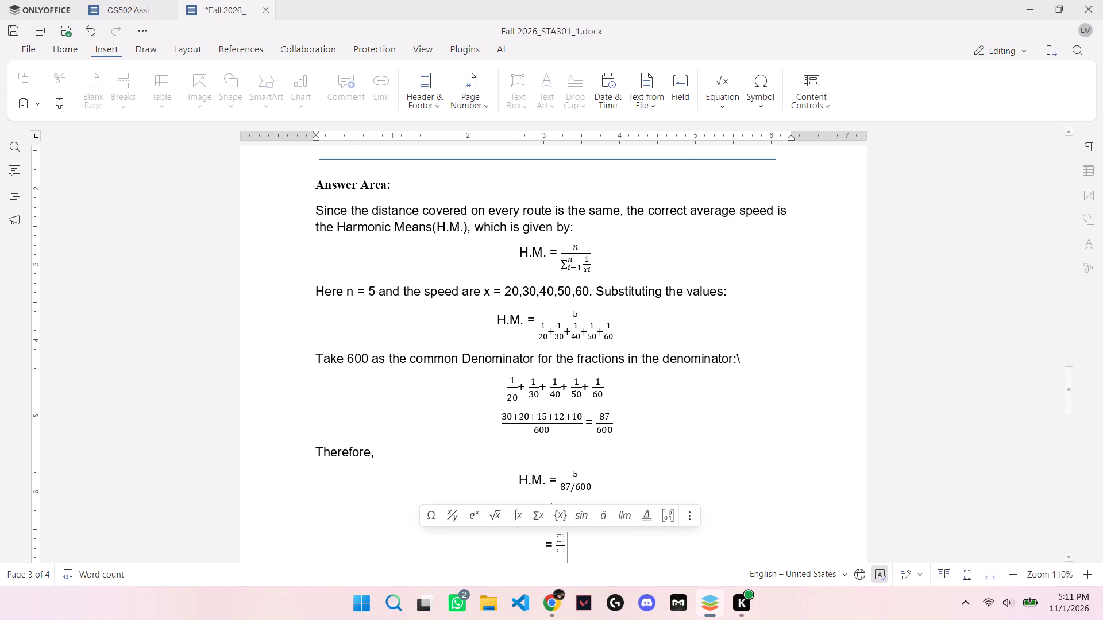
{"action": "left_click", "coordinate": [562, 536]}
{"action": "type", "text": "3000"}
{"action": "left_click", "coordinate": [560, 556]}
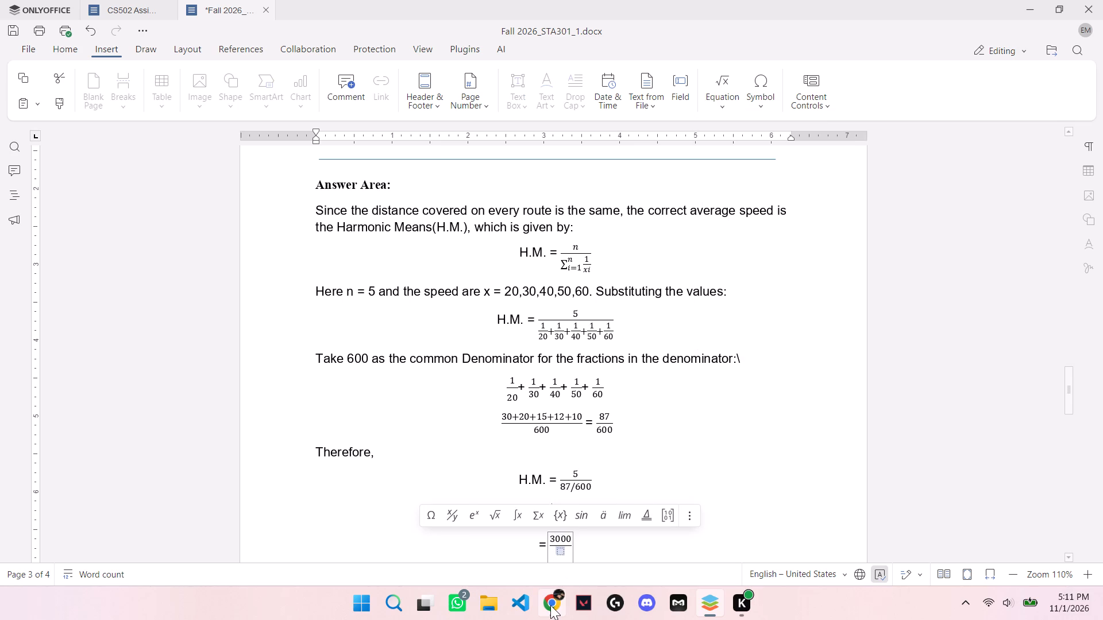
{"action": "type", "text": "87"}
{"action": "left_click_drag", "start_coordinate": [632, 557], "coordinate": [638, 558]}
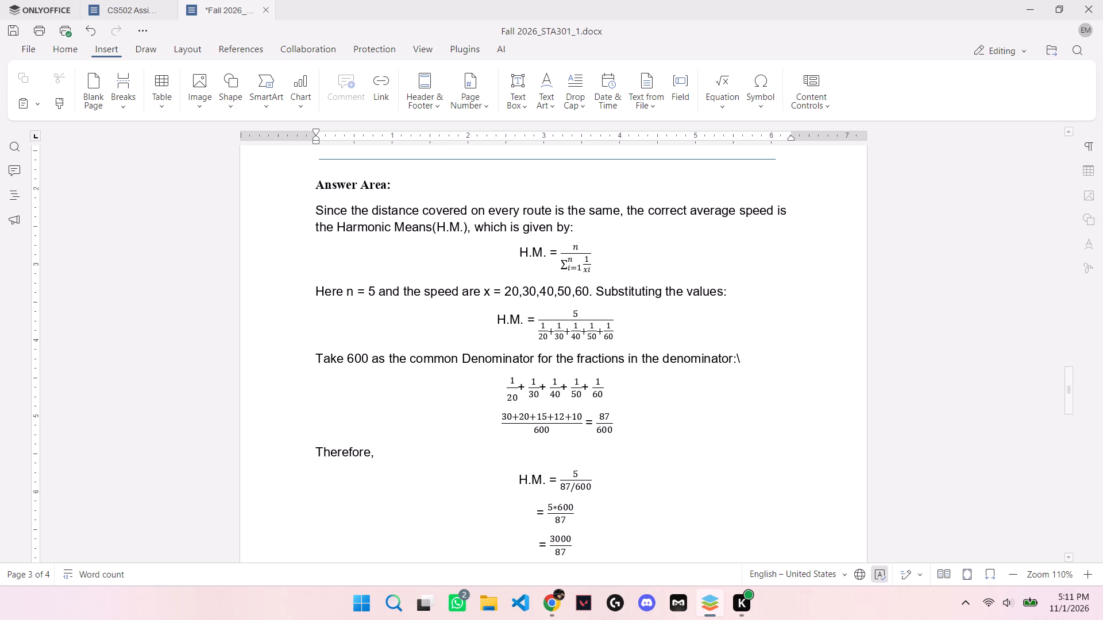
Review the written answer against the YouTube solution in Chrome, and in ONLYOFFICE add an empty centred line below the 3000 over 87 fraction.
{"action": "scroll", "coordinate": [694, 509], "scroll_direction": "up", "scroll_amount": 3}
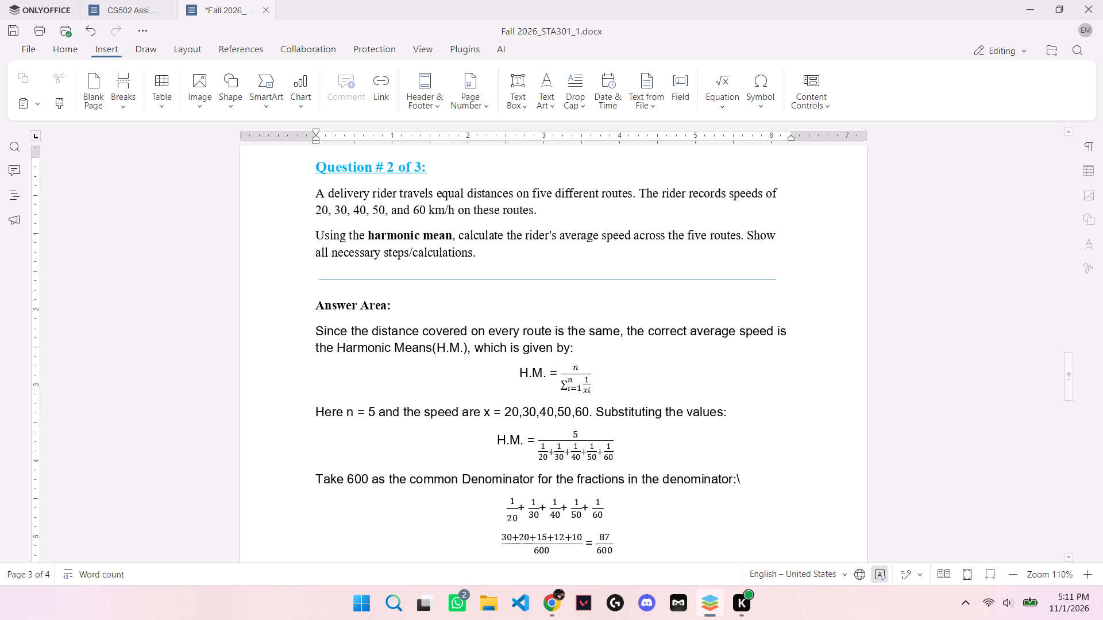
{"action": "scroll", "coordinate": [697, 506], "scroll_direction": "down", "scroll_amount": 1}
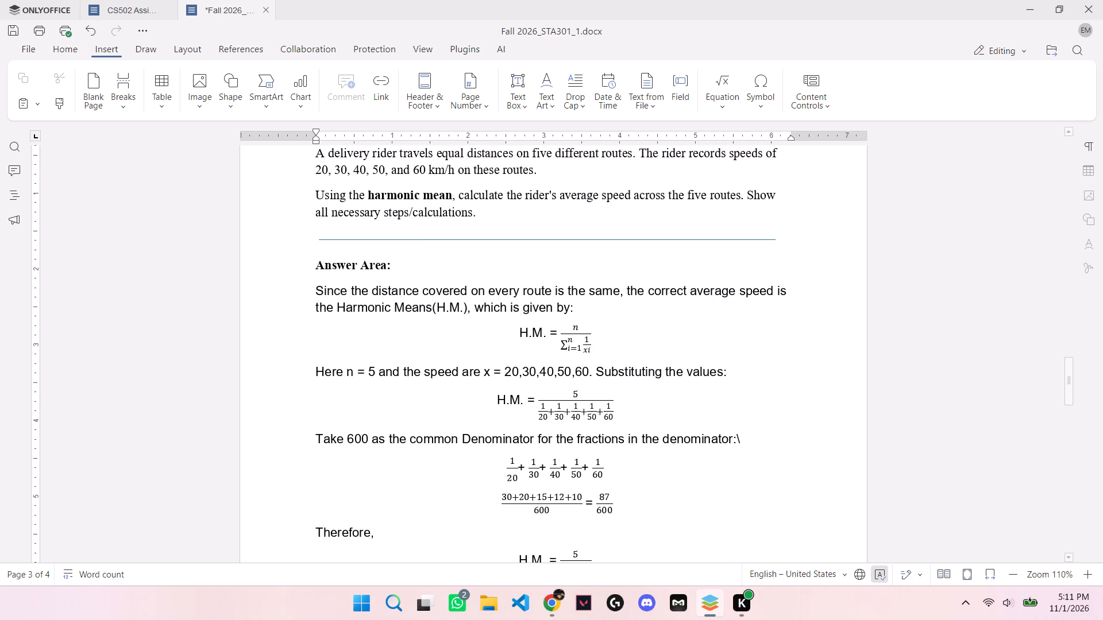
{"action": "scroll", "coordinate": [697, 506], "scroll_direction": "down", "scroll_amount": 3}
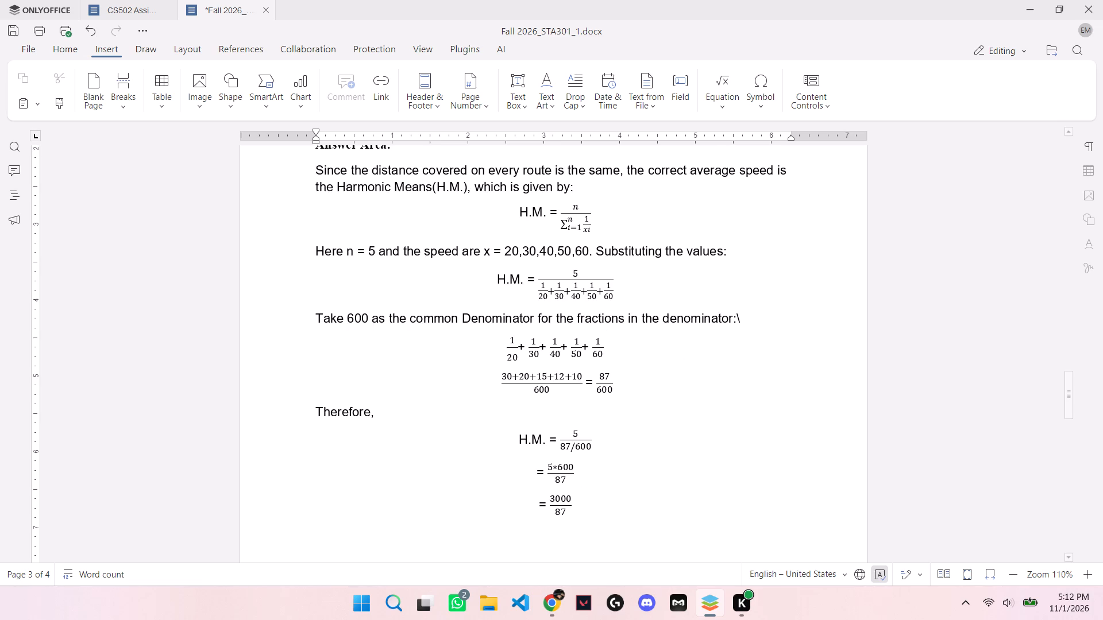
{"action": "left_click", "coordinate": [556, 607]}
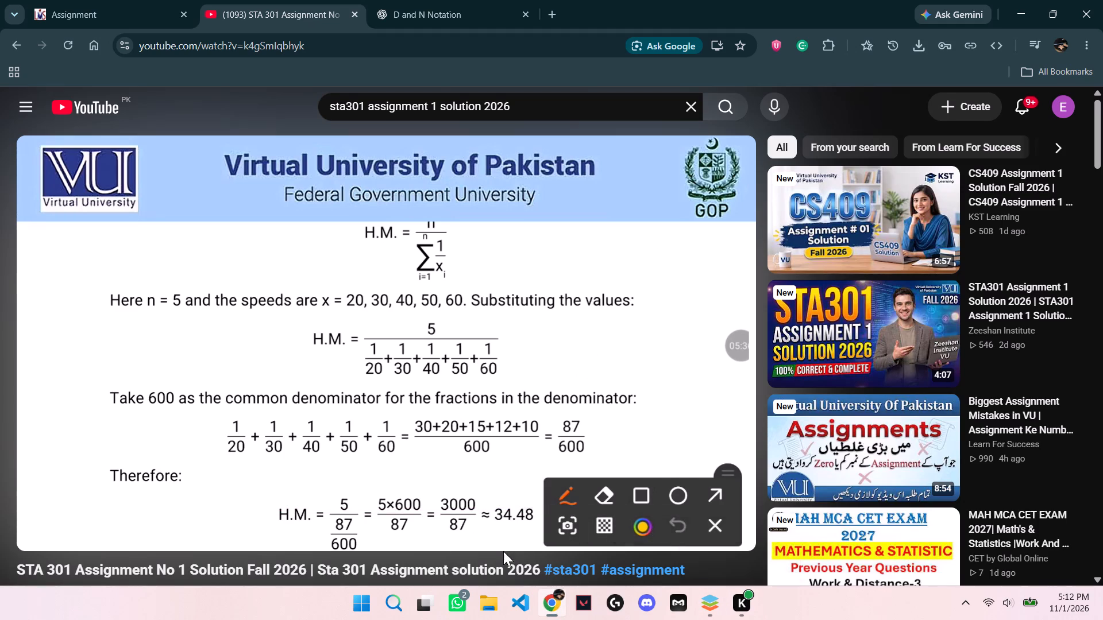
{"action": "left_click", "coordinate": [715, 601]}
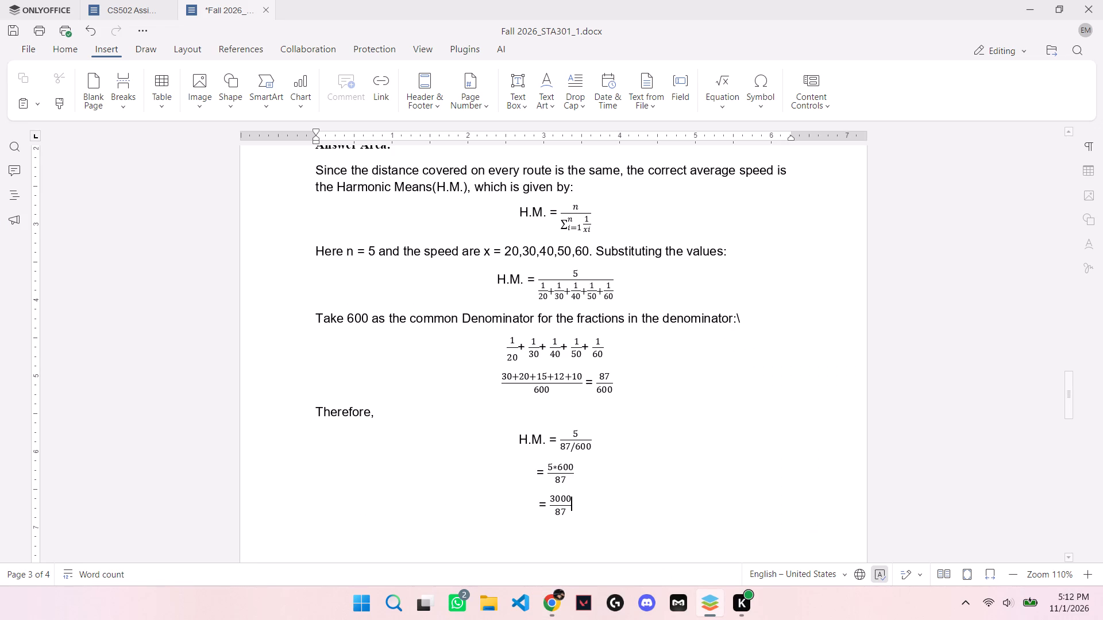
{"action": "left_click", "coordinate": [554, 604]}
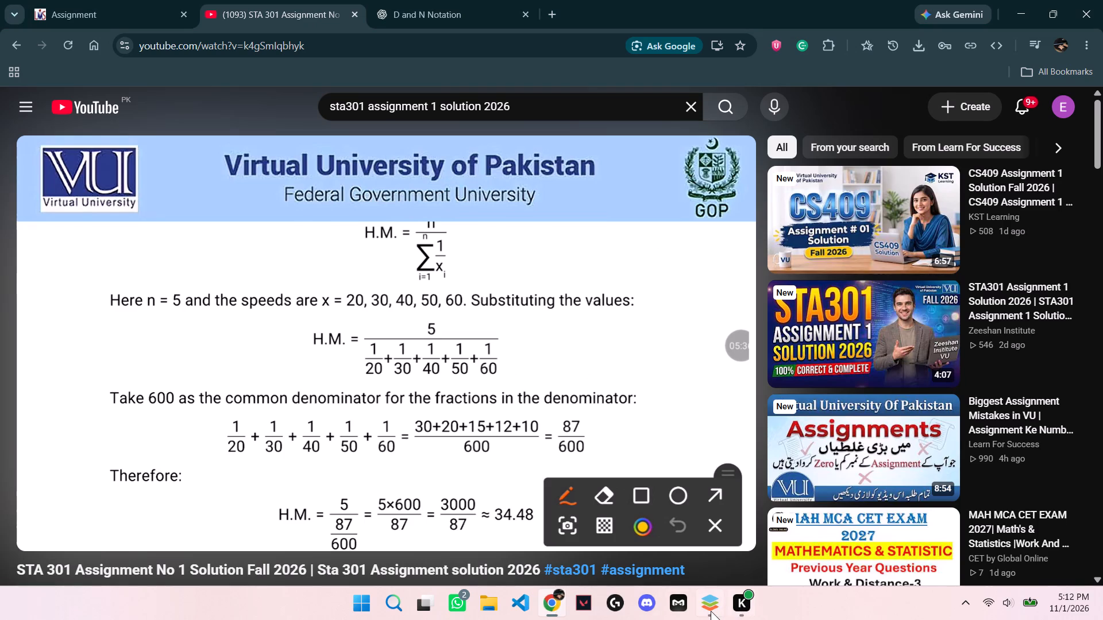
{"action": "left_click", "coordinate": [710, 611]}
{"action": "key", "text": "Return"}
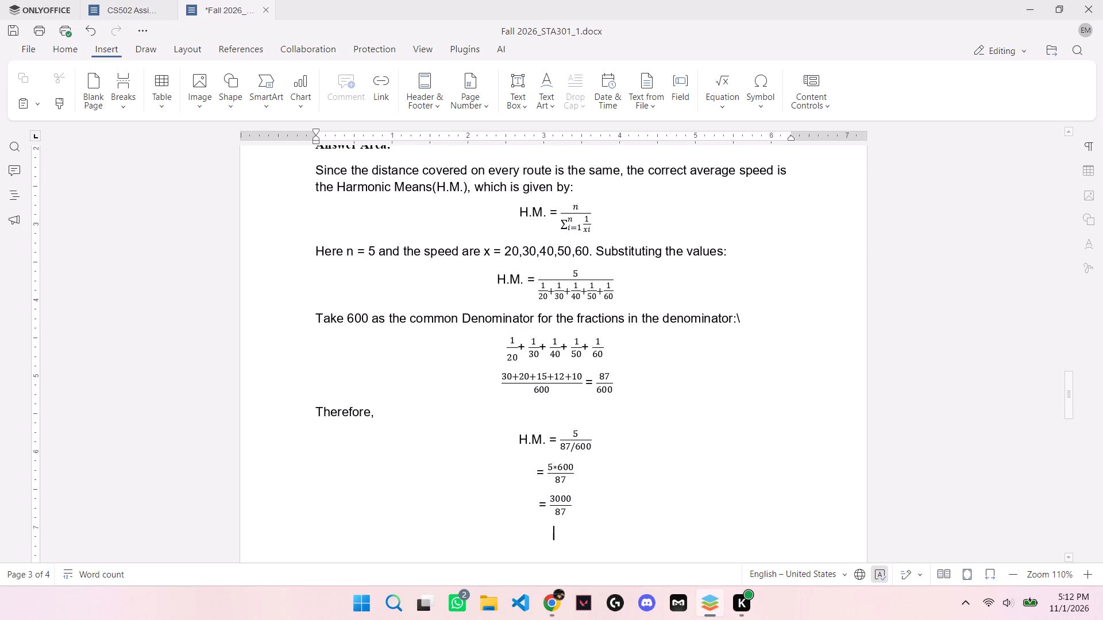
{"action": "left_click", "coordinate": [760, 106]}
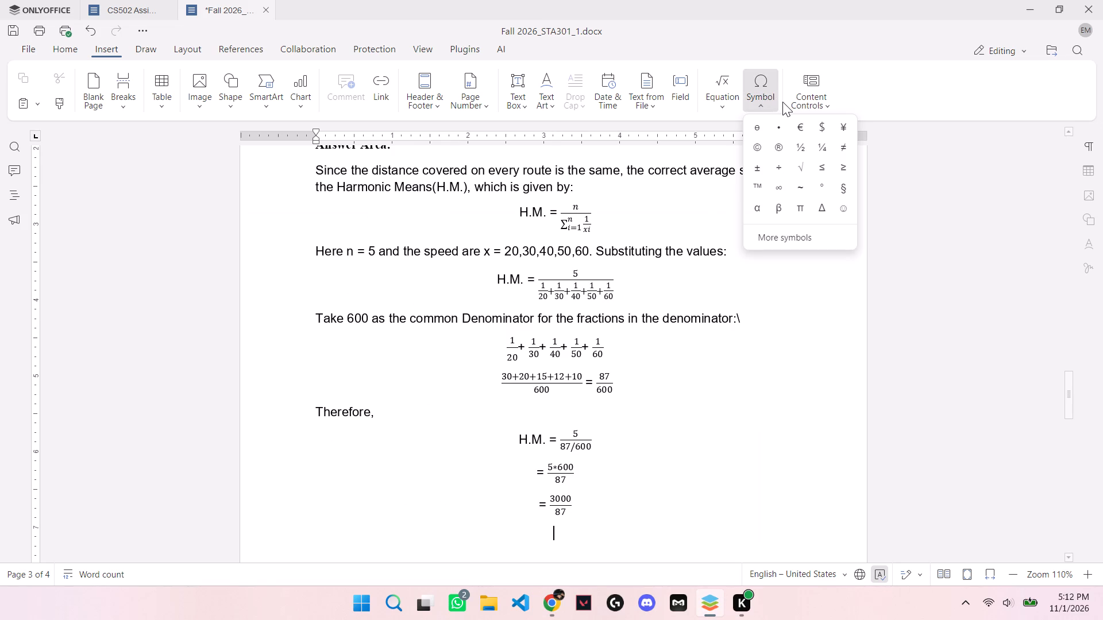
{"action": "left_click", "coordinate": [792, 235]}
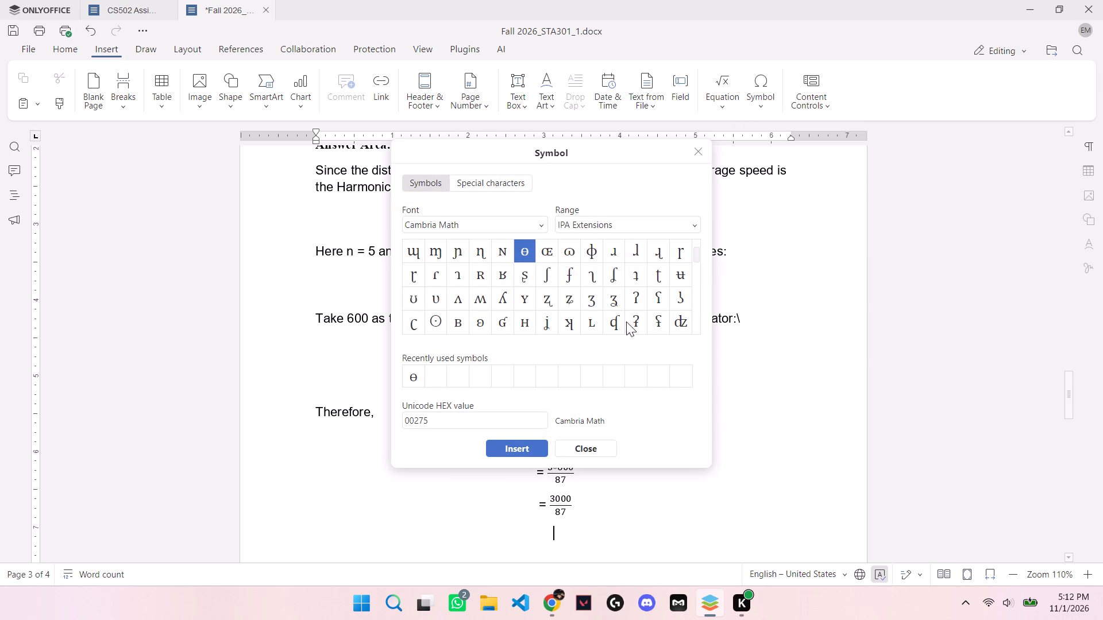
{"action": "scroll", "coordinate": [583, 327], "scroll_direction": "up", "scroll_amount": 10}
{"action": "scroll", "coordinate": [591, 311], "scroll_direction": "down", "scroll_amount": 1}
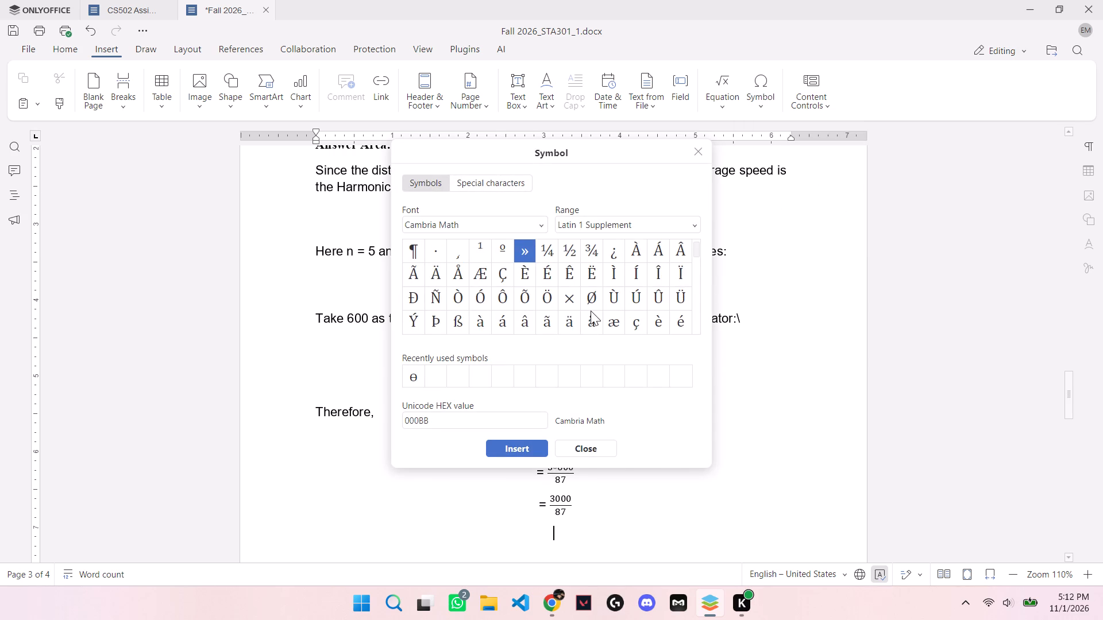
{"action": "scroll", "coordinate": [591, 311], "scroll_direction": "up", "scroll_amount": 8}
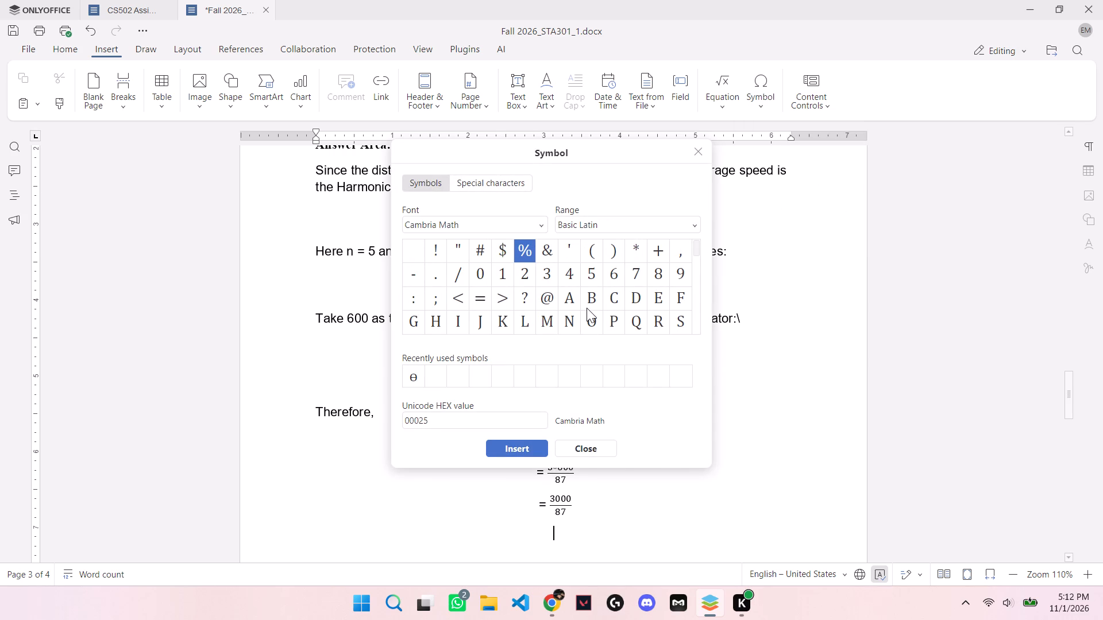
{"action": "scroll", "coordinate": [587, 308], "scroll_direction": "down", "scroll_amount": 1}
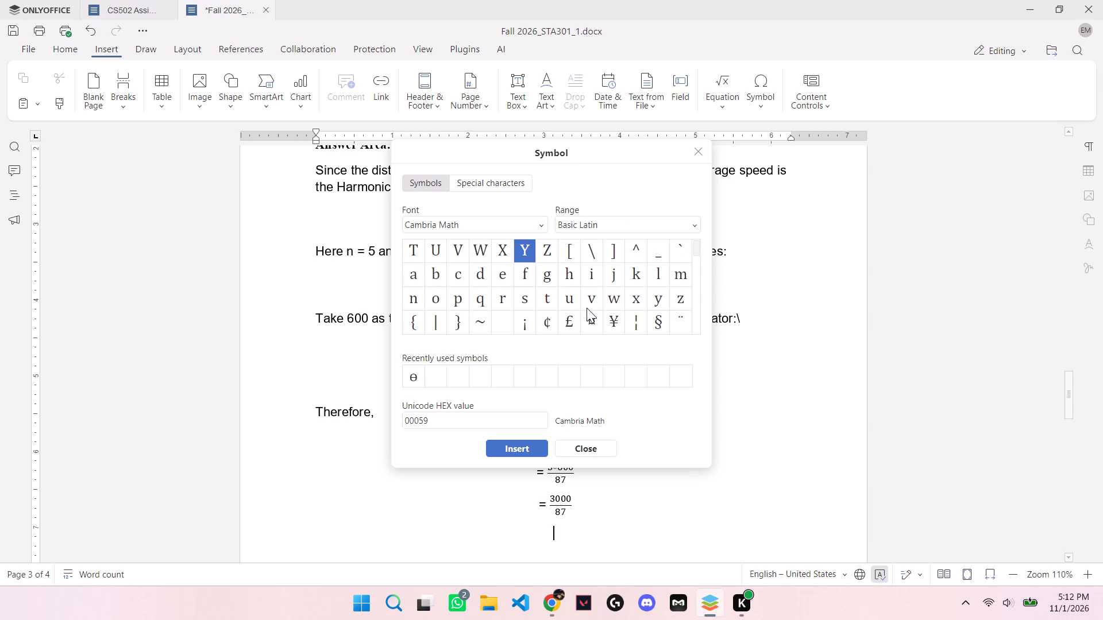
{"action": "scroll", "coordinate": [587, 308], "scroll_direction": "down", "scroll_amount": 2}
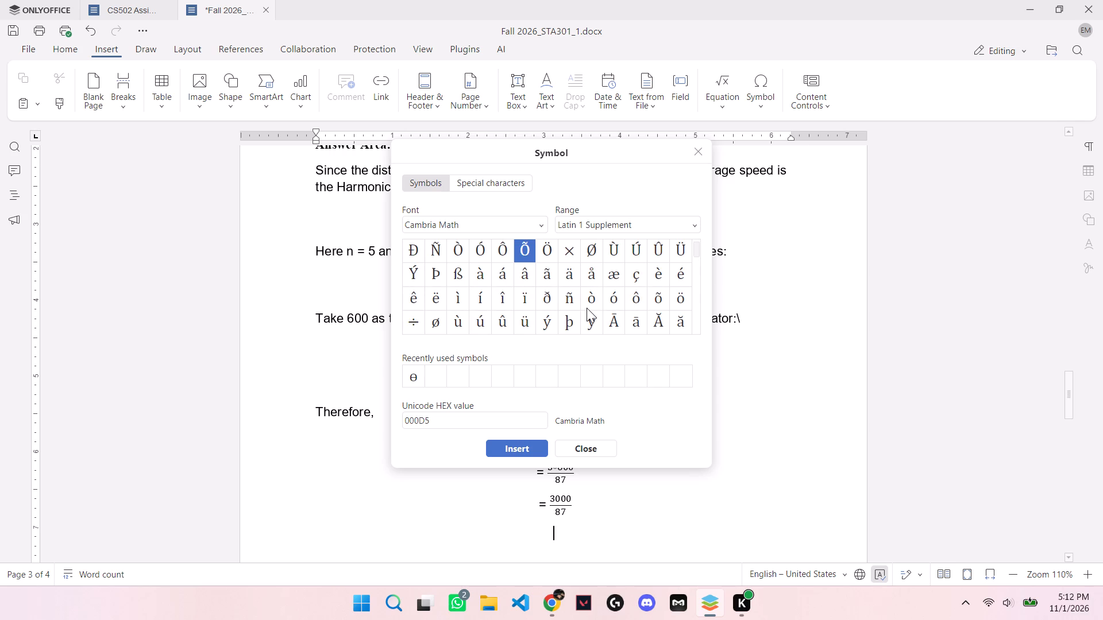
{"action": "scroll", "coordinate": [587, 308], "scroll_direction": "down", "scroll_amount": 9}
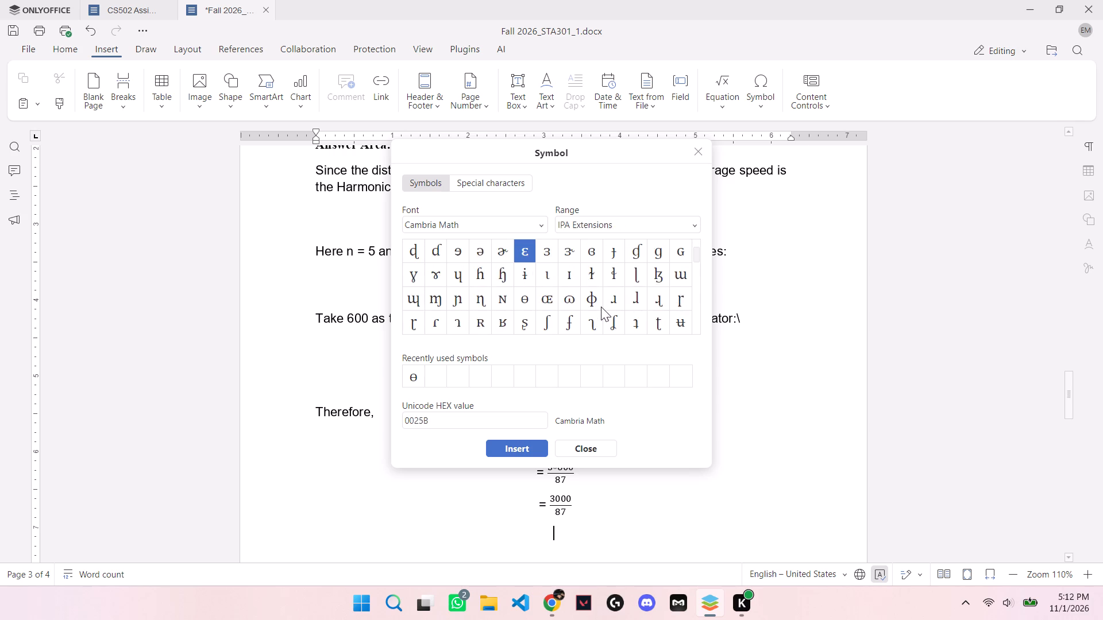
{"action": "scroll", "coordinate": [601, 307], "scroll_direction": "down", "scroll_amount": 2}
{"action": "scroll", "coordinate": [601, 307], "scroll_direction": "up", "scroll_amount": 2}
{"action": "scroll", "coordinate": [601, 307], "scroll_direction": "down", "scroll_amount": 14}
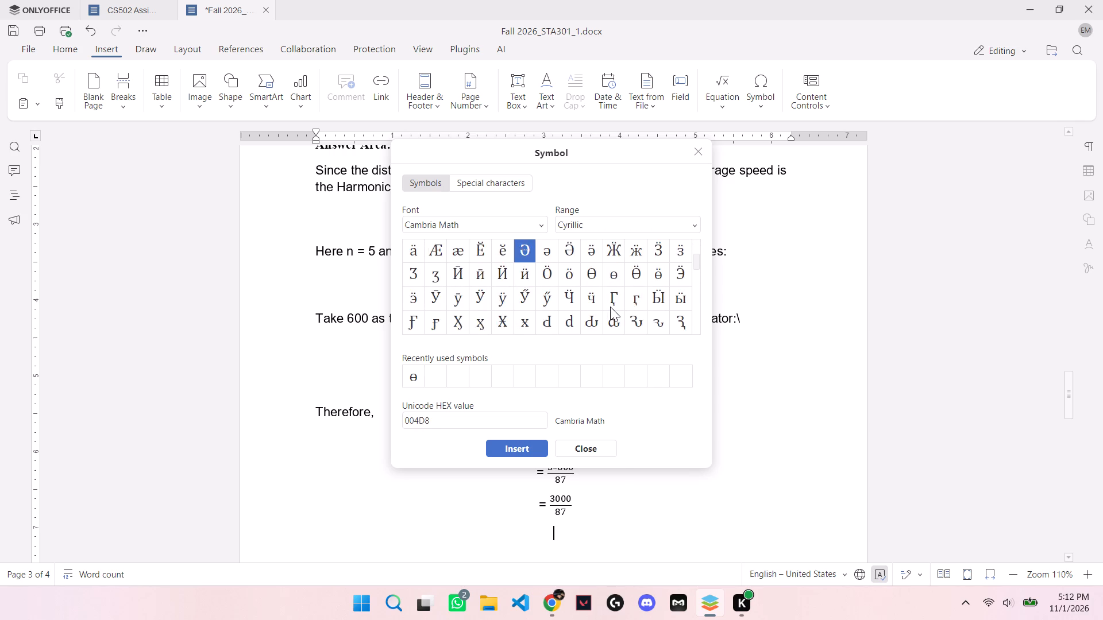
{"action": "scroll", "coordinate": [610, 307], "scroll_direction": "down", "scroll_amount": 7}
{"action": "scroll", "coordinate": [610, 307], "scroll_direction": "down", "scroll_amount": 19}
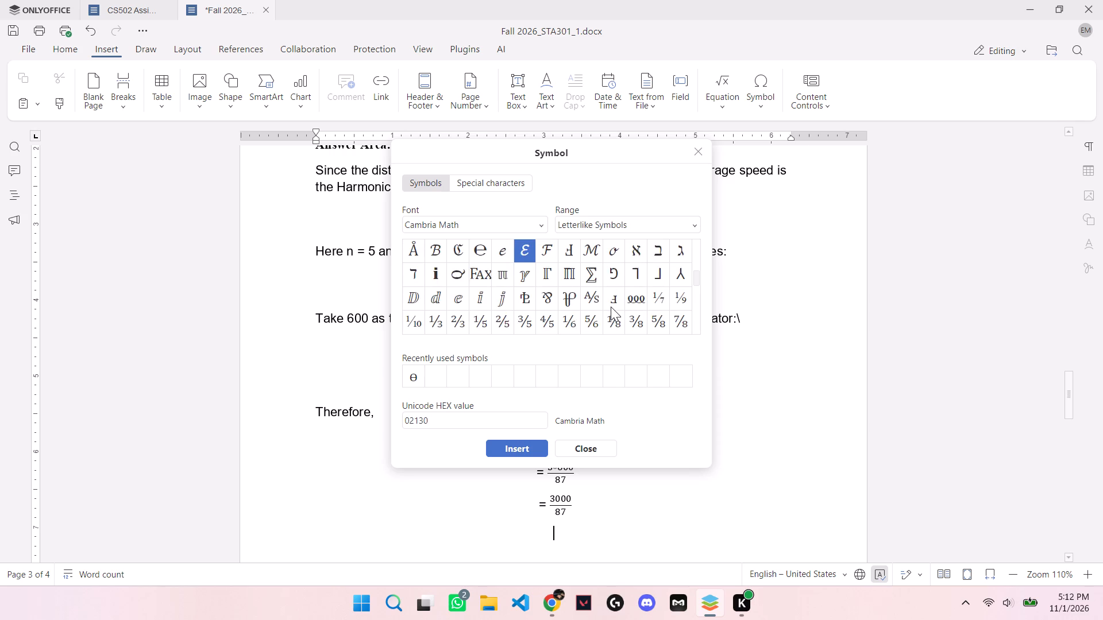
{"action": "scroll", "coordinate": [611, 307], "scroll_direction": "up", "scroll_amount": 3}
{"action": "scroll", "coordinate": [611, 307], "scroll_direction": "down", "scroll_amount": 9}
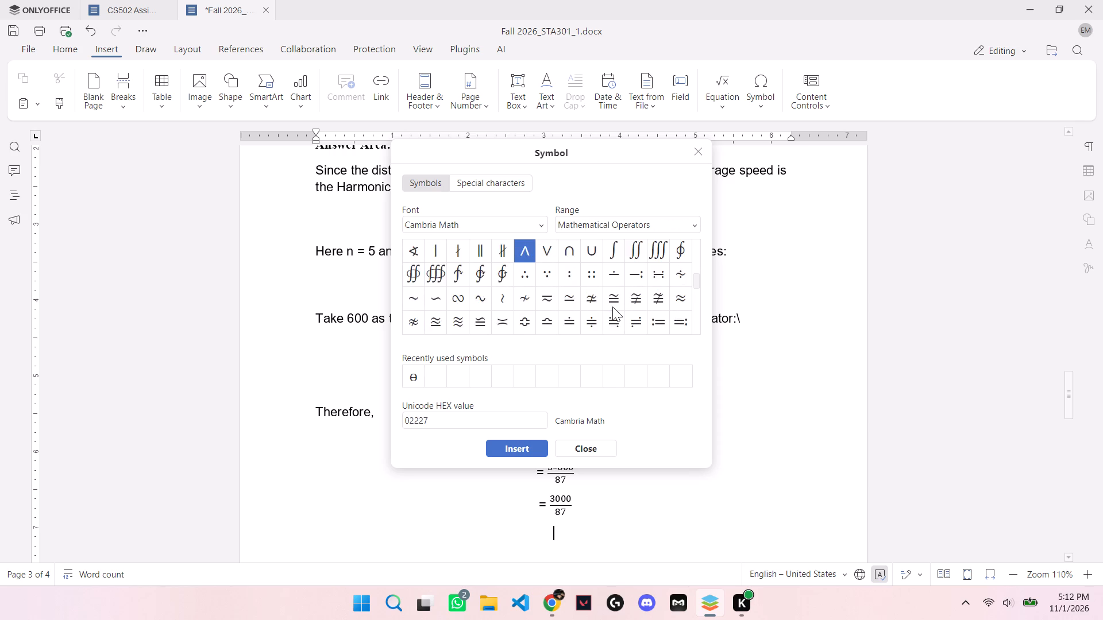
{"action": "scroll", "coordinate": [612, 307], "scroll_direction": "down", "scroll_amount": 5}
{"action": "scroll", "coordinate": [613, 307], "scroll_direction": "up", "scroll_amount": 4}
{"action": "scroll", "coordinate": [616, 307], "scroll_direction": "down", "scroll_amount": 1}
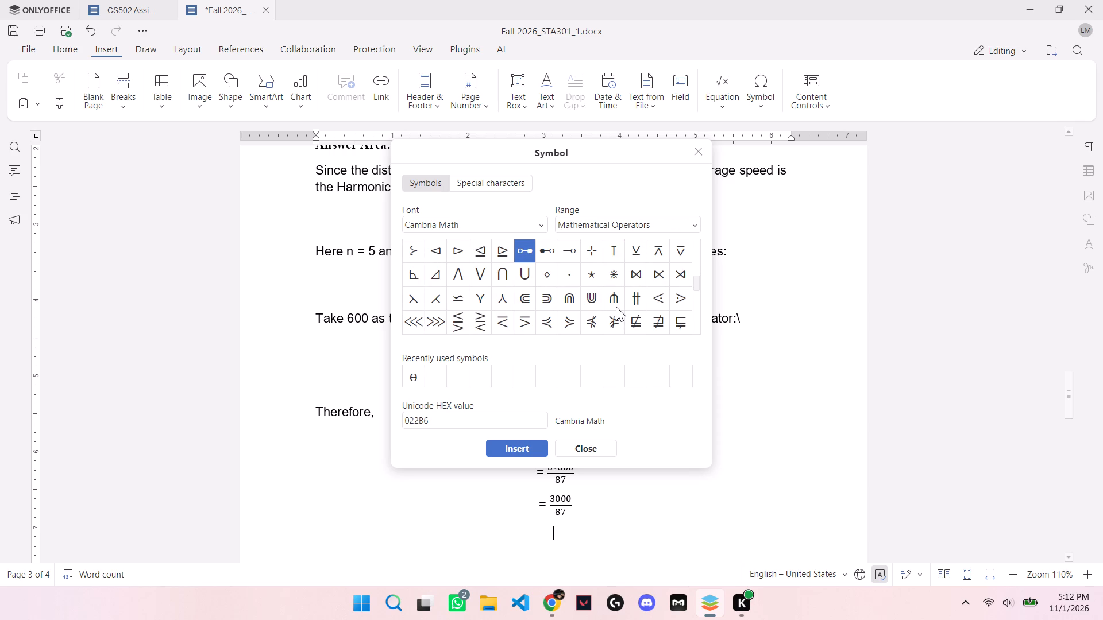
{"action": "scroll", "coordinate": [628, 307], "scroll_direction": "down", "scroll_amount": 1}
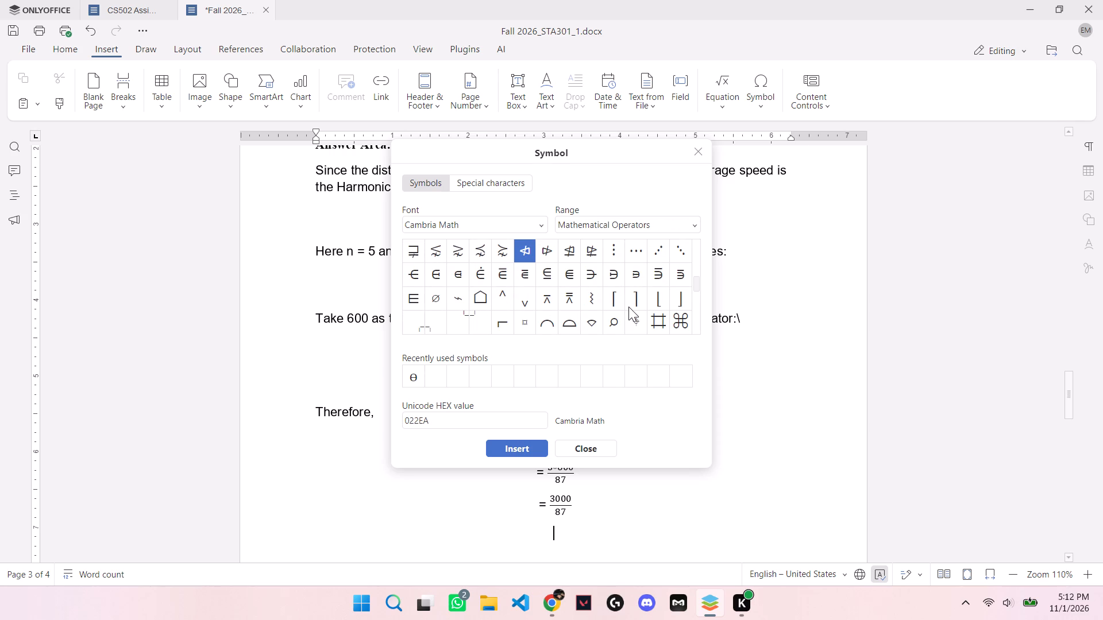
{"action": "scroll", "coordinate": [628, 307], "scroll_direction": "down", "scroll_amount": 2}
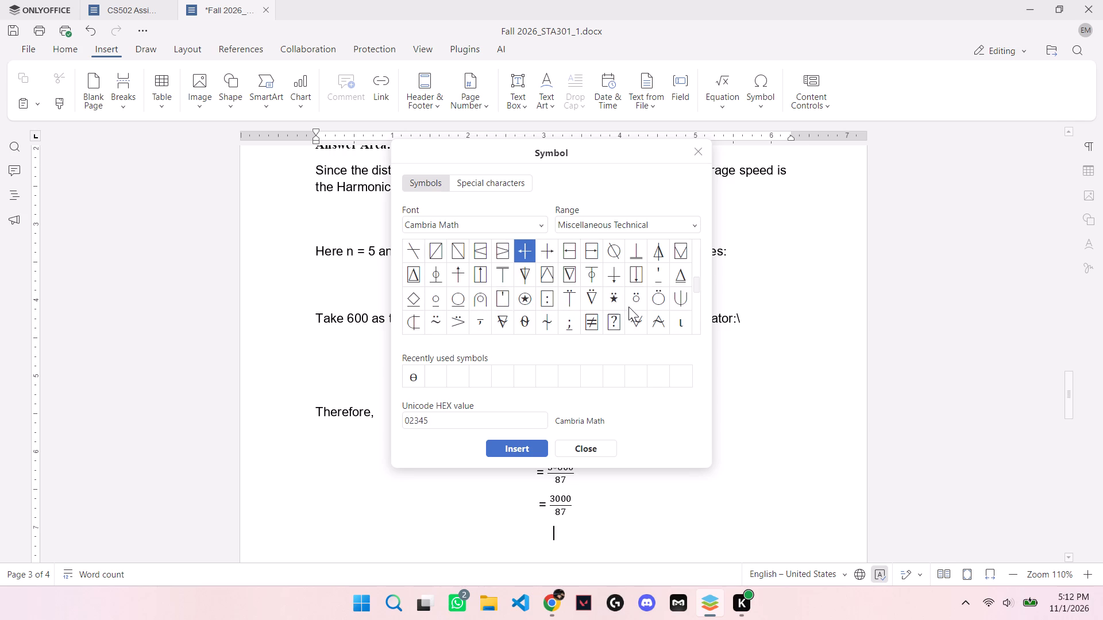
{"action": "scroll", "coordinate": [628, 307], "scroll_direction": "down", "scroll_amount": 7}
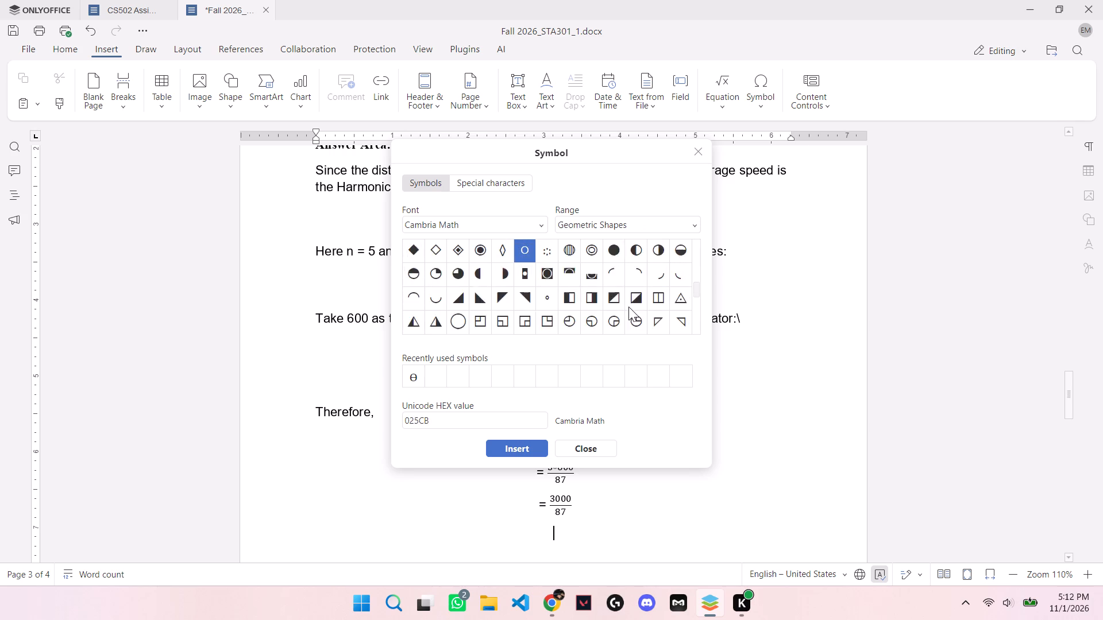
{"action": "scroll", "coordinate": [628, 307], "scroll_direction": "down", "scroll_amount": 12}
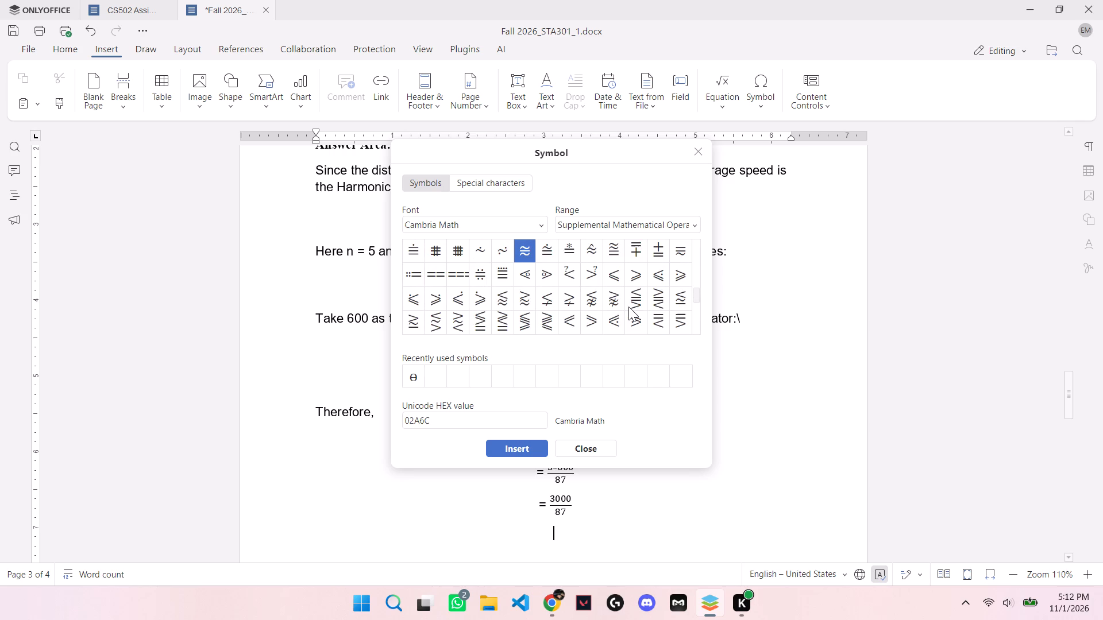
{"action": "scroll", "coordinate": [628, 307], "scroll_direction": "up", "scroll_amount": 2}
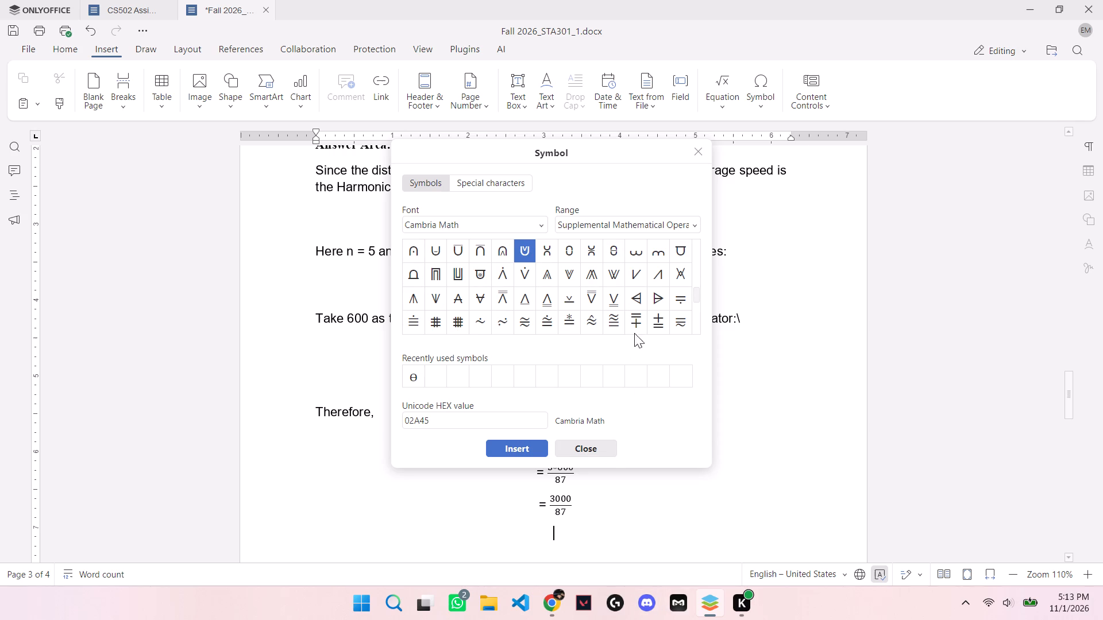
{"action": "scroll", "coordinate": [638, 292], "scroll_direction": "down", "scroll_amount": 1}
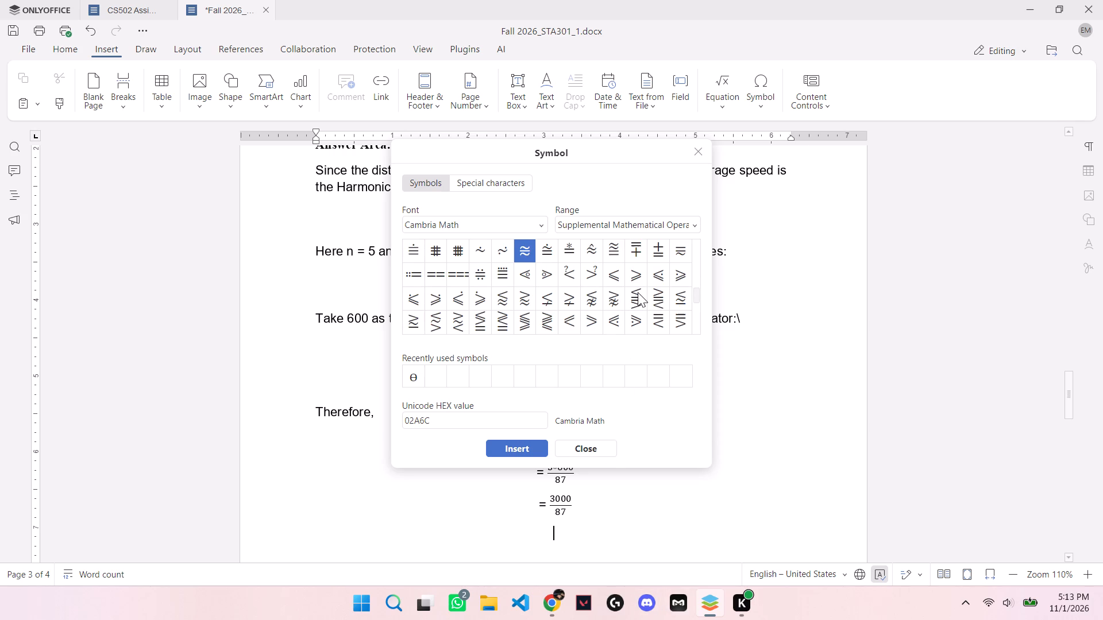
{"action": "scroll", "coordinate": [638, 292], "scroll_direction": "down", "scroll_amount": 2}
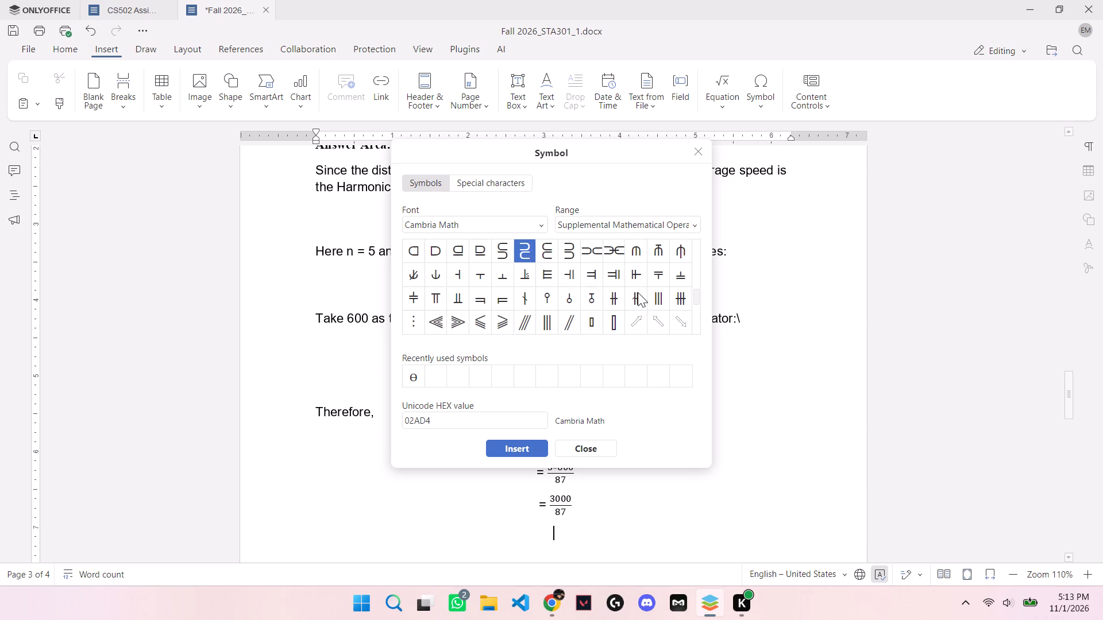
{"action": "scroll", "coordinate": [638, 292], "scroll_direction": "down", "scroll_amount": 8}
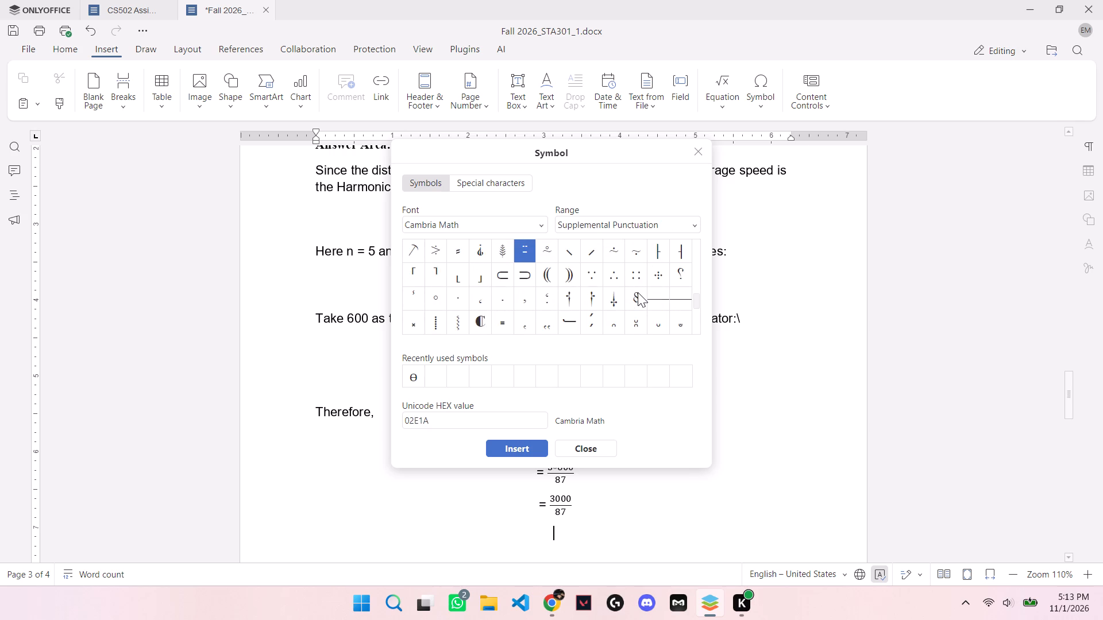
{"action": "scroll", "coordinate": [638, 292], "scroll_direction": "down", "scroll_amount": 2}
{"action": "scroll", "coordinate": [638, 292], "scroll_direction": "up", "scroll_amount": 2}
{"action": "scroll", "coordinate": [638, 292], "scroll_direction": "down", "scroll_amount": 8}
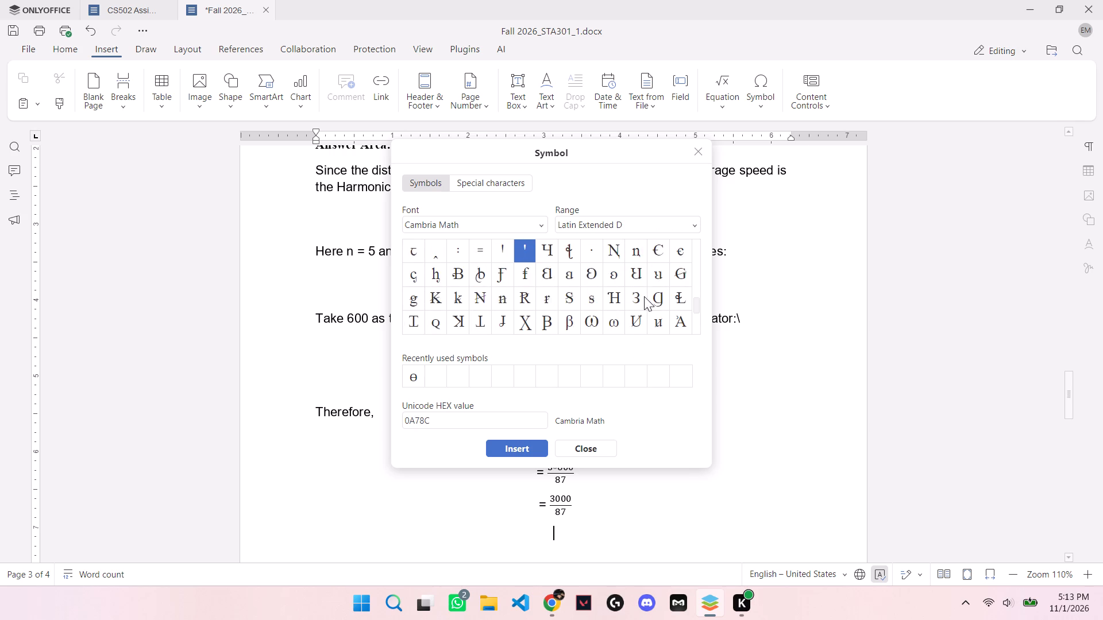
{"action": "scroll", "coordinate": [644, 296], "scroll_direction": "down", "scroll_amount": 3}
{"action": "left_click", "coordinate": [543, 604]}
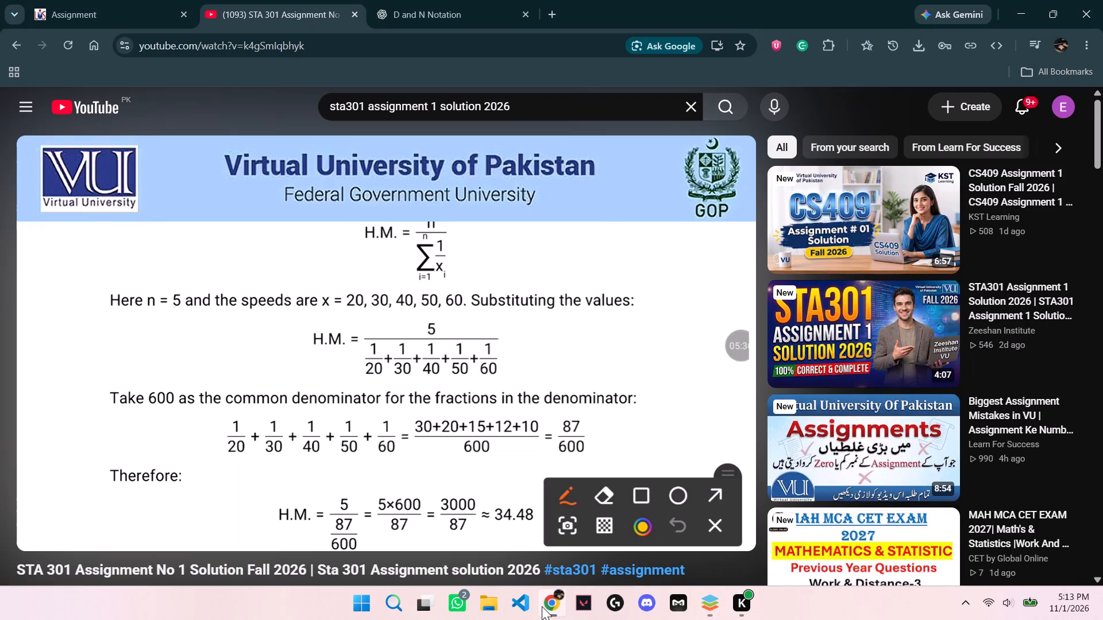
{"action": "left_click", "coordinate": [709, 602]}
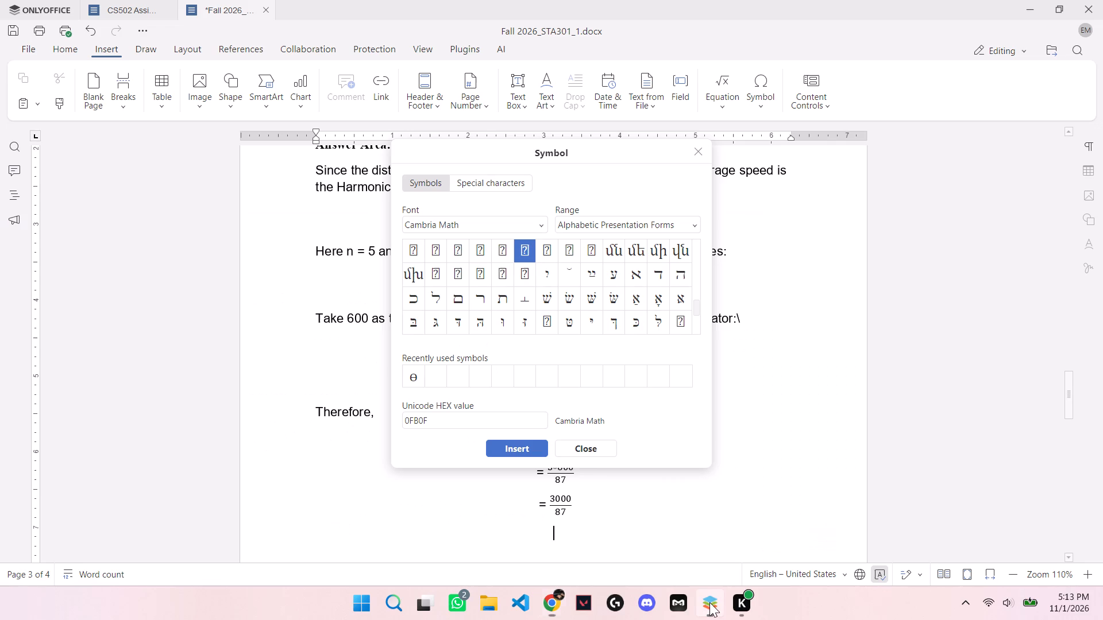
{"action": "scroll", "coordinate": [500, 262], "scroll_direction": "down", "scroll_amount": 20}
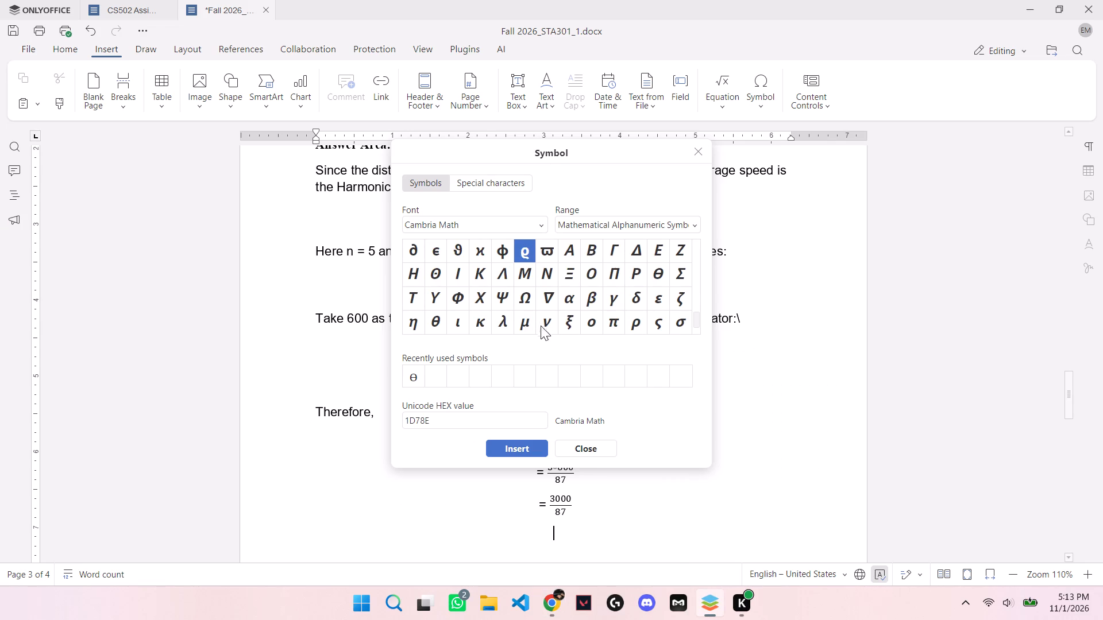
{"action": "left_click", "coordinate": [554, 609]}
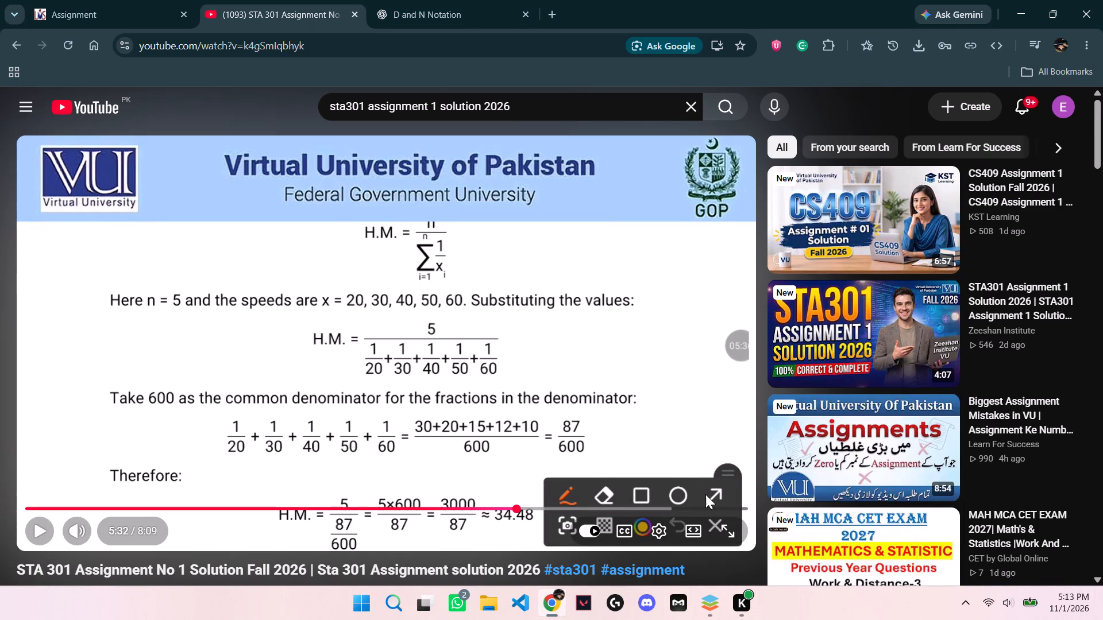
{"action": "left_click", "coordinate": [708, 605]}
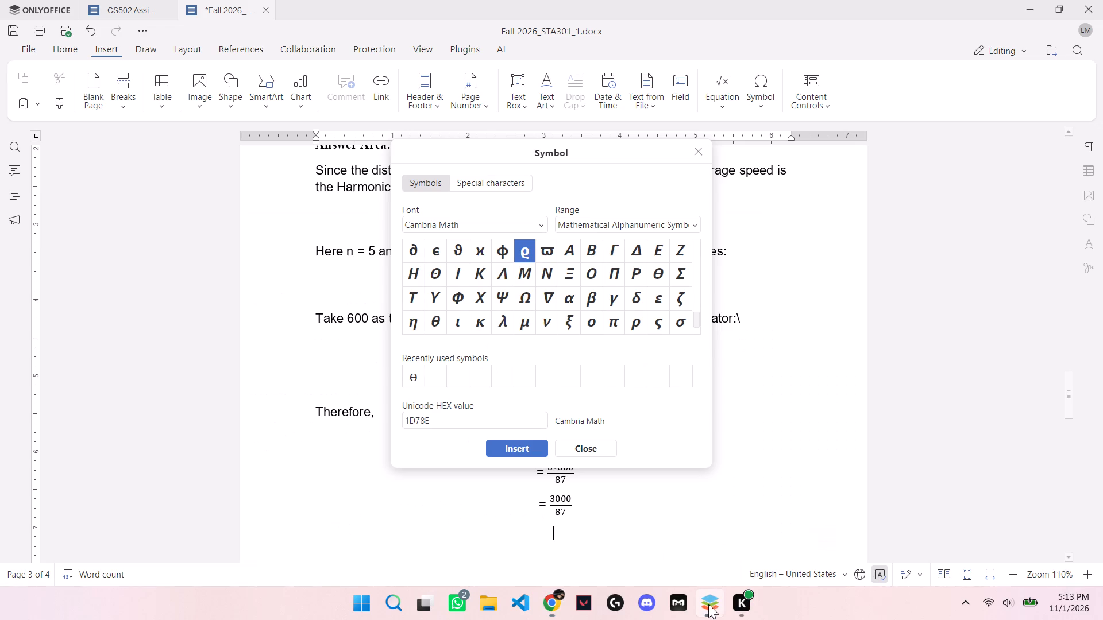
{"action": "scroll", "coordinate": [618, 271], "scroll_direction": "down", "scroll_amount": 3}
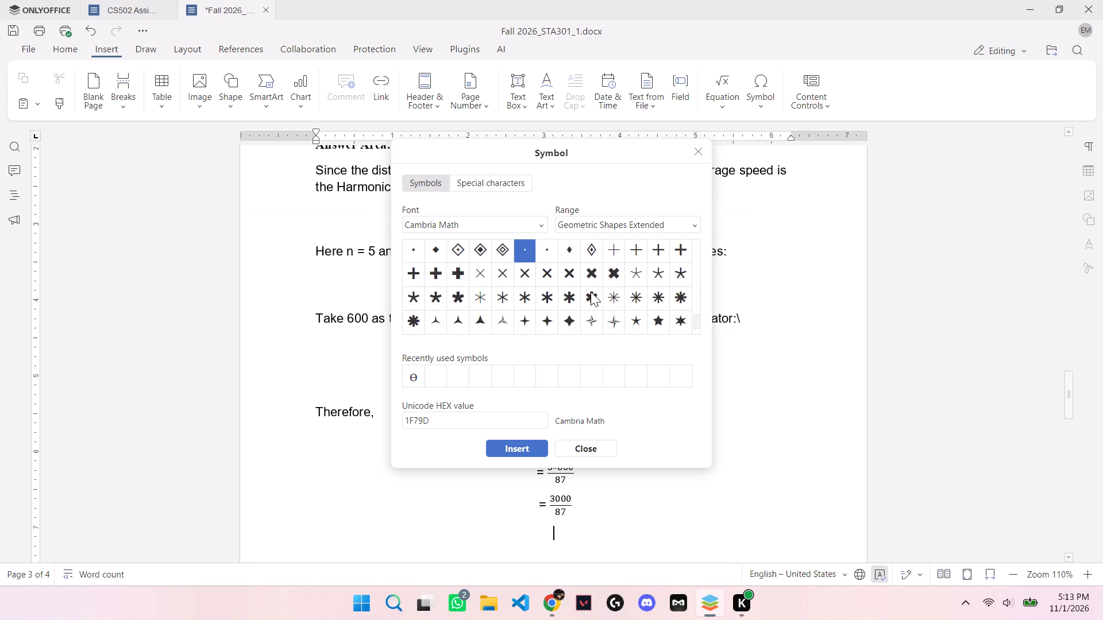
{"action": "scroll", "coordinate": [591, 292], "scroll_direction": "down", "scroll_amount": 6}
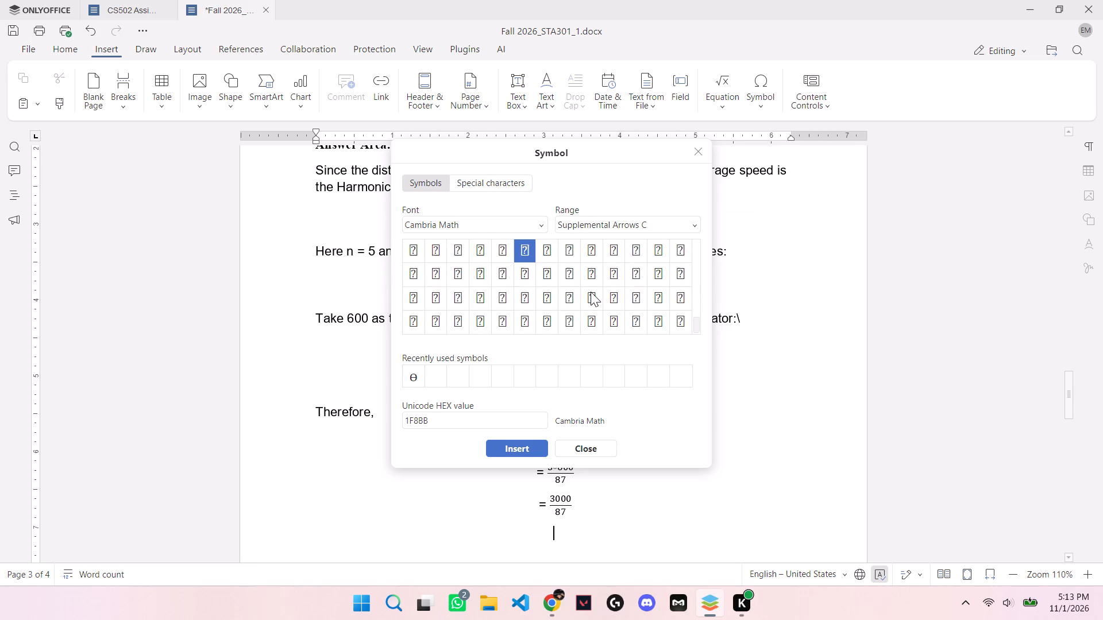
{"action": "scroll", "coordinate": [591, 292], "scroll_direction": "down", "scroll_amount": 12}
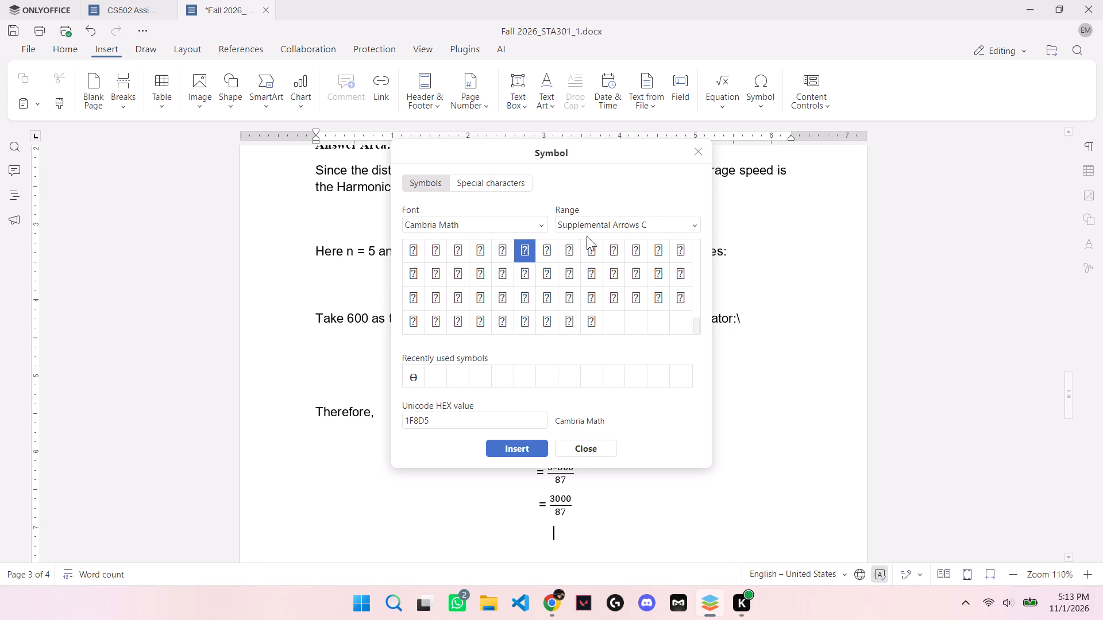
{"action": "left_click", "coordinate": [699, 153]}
Insert the equation symbol ≈ on the empty centred line below the 3000 over 87 fraction.
{"action": "left_click", "coordinate": [731, 102]}
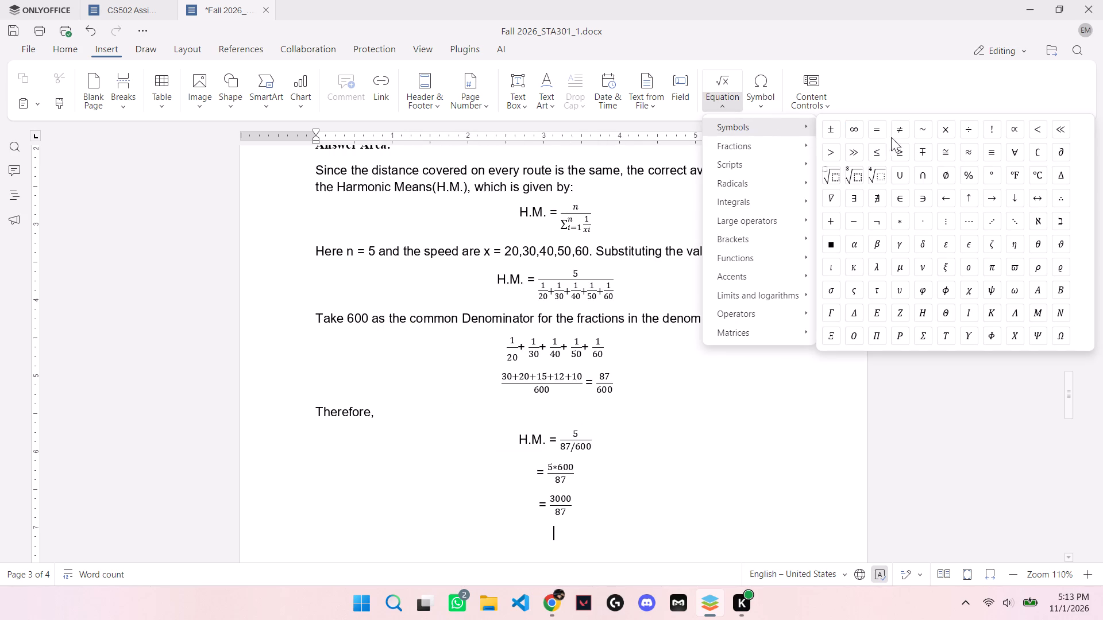
{"action": "left_click", "coordinate": [971, 151]}
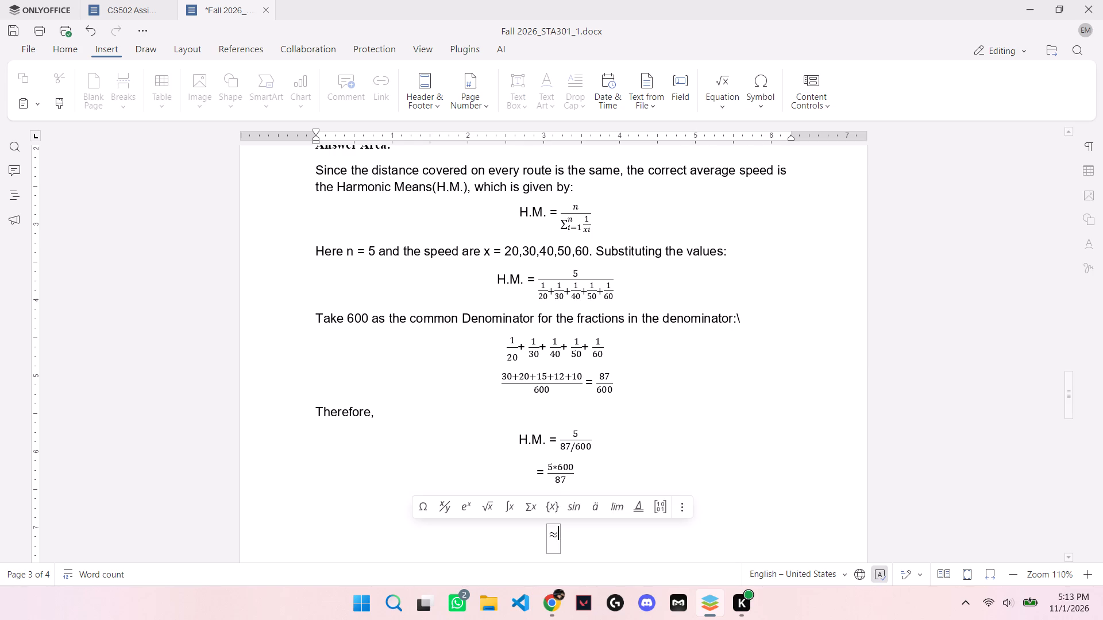
{"action": "left_click", "coordinate": [627, 553]}
{"action": "left_click", "coordinate": [569, 531]}
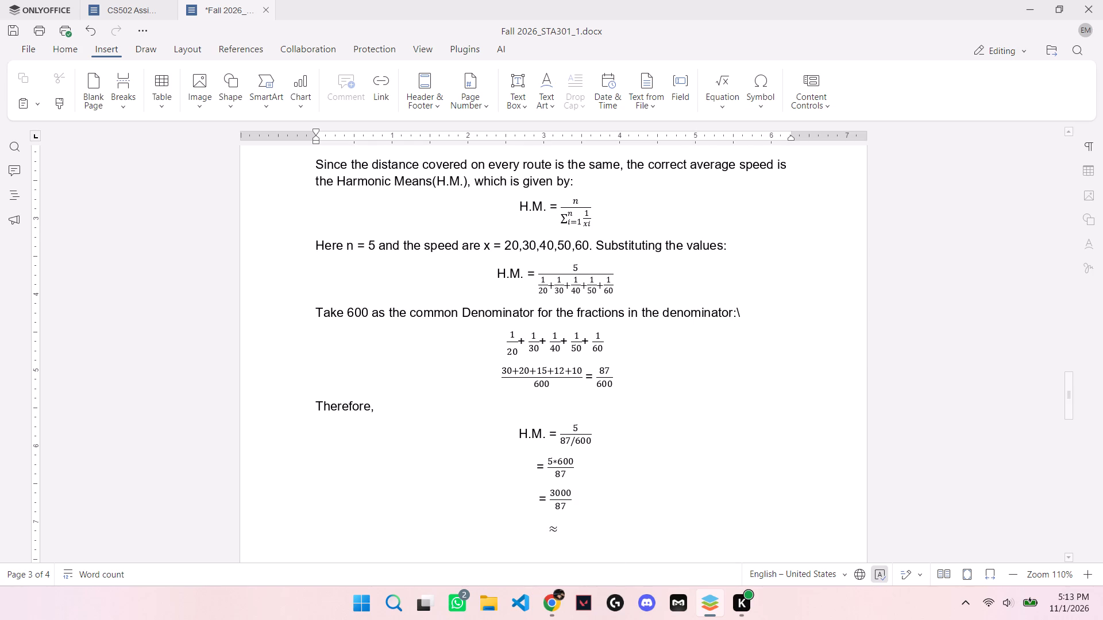
Check the final value in the YouTube solution in Chrome, and in ONLYOFFICE add 34.48 after the ≈ symbol and save the document.
{"action": "left_click", "coordinate": [556, 606]}
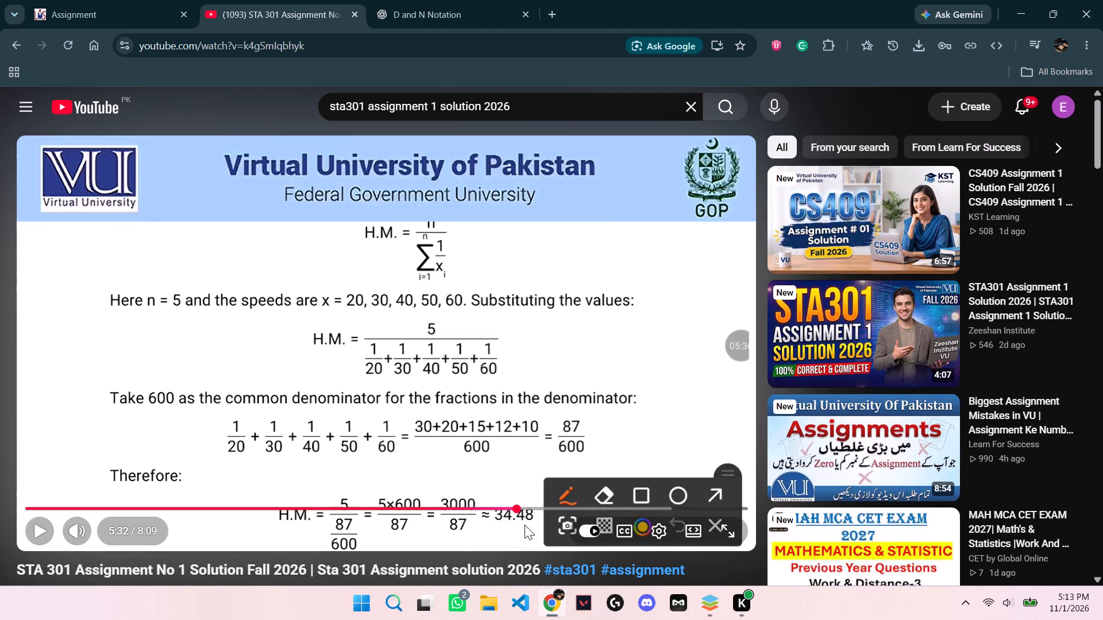
{"action": "left_click", "coordinate": [718, 604]}
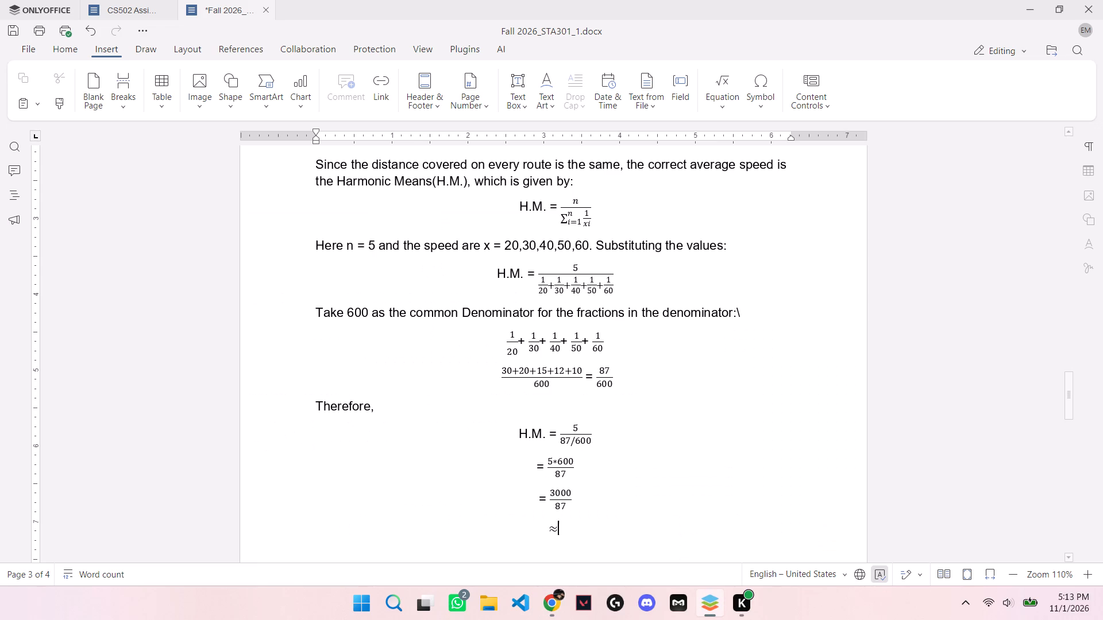
{"action": "type", "text": "34"}
{"action": "type", "text": ".48"}
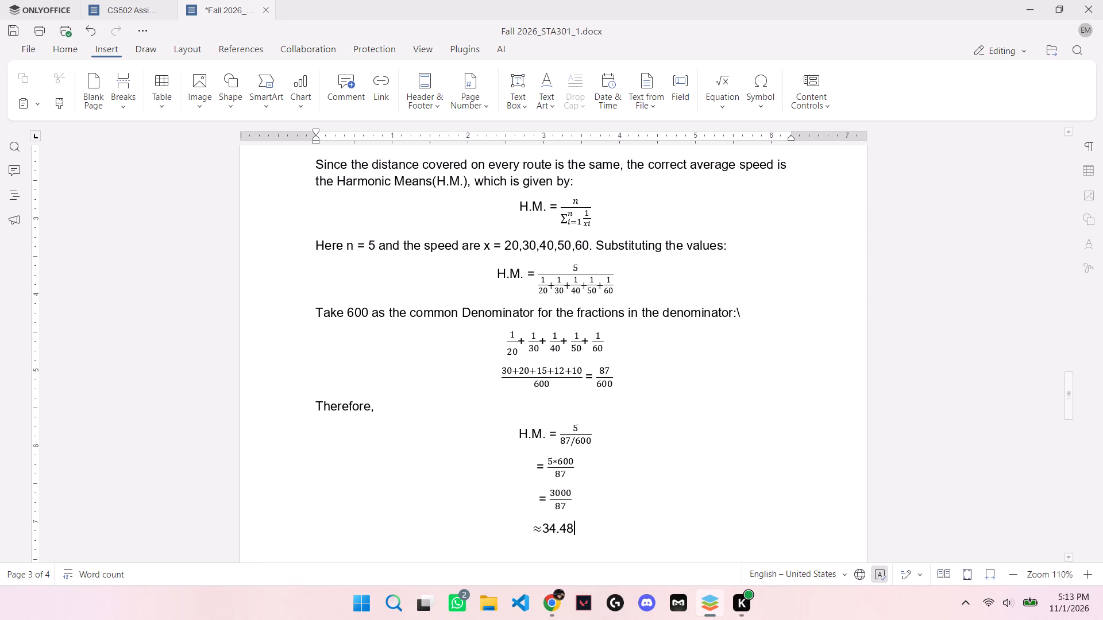
{"action": "key", "text": "ctrl+s"}
Play the YouTube solution in Chrome on to its Result paragraph, pause it there, and return to ONLYOFFICE.
{"action": "left_click", "coordinate": [546, 601]}
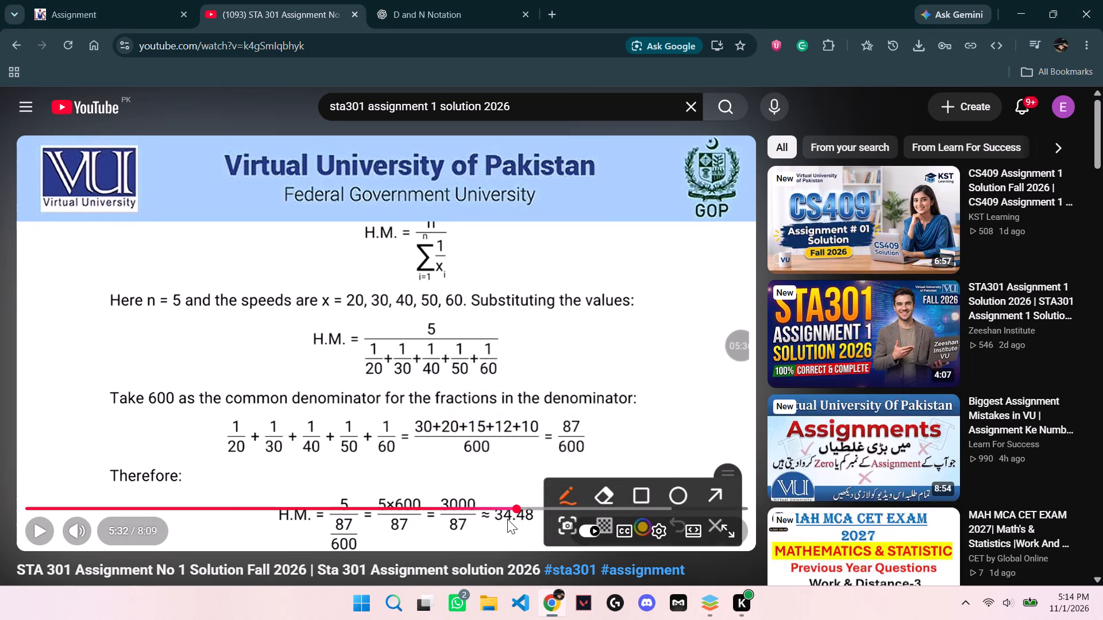
{"action": "left_click", "coordinate": [522, 410]}
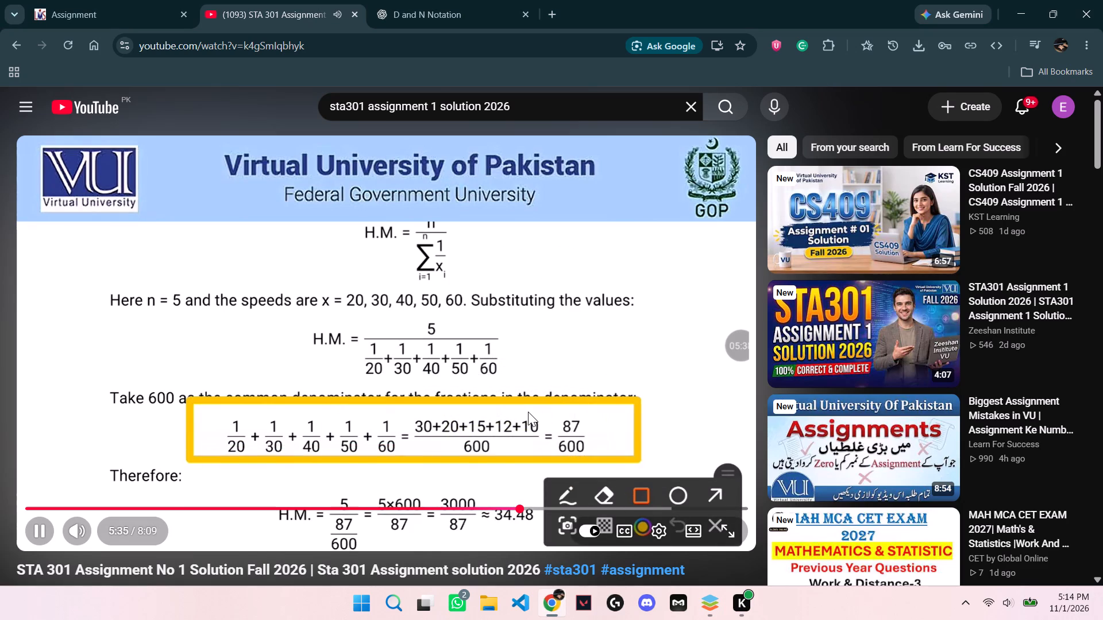
{"action": "left_click", "coordinate": [541, 383]}
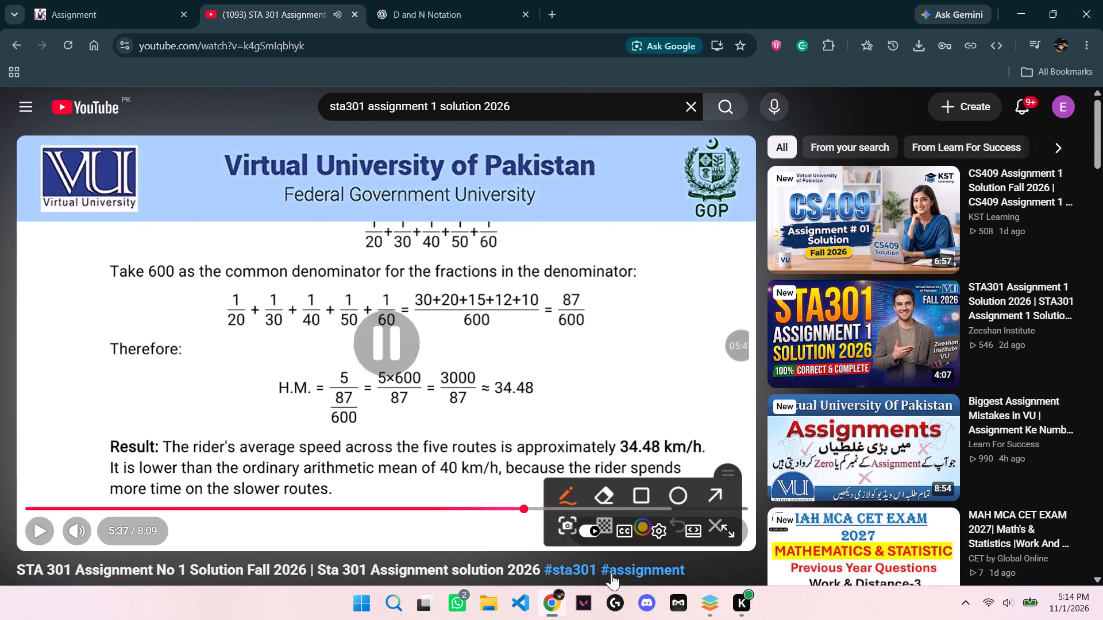
{"action": "left_click", "coordinate": [704, 604]}
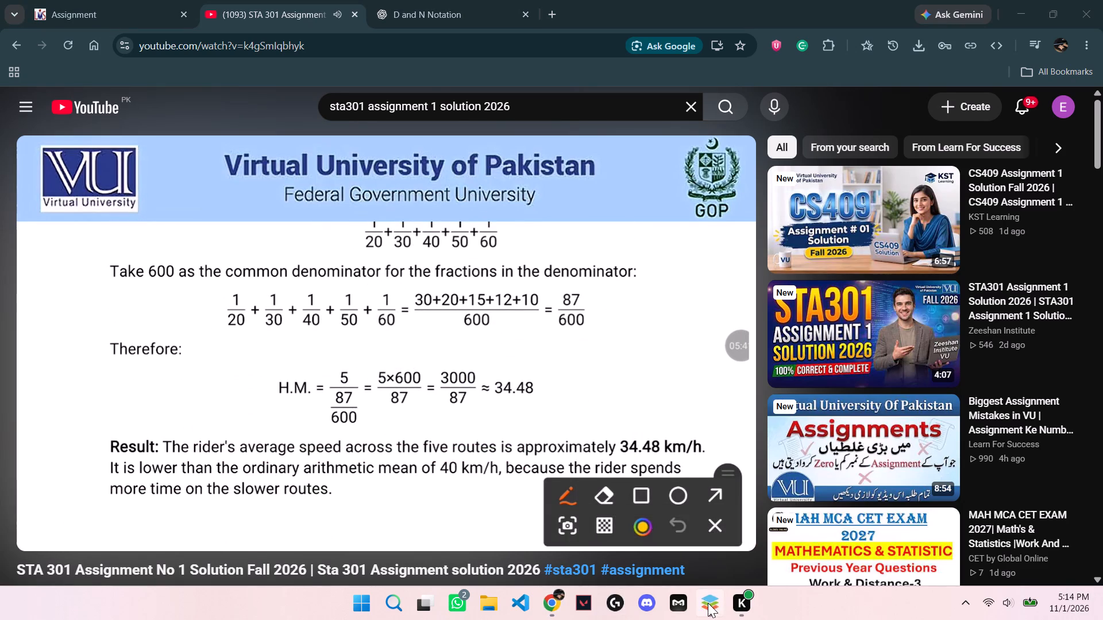
{"action": "left_click", "coordinate": [713, 605]}
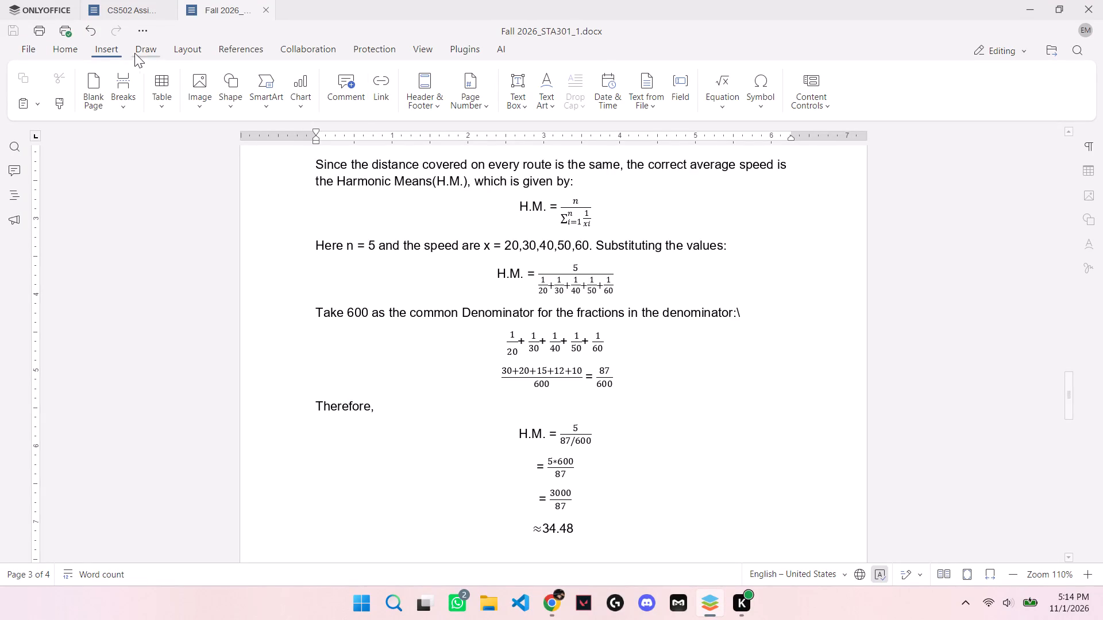
Add a bold, left-aligned "Result:" line below ≈34.48, keeping ≈34.48 centred, start a new line under it and save the document.
{"action": "left_click", "coordinate": [75, 45]}
{"action": "left_click", "coordinate": [306, 106]}
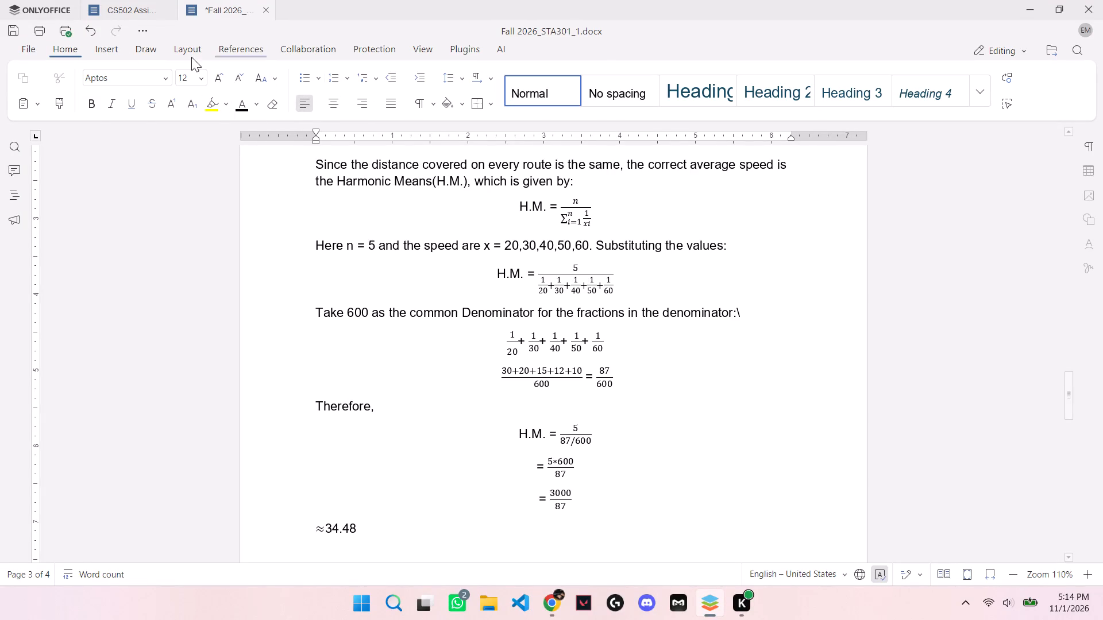
{"action": "key", "text": "ctrl+z"}
{"action": "key", "text": "Return"}
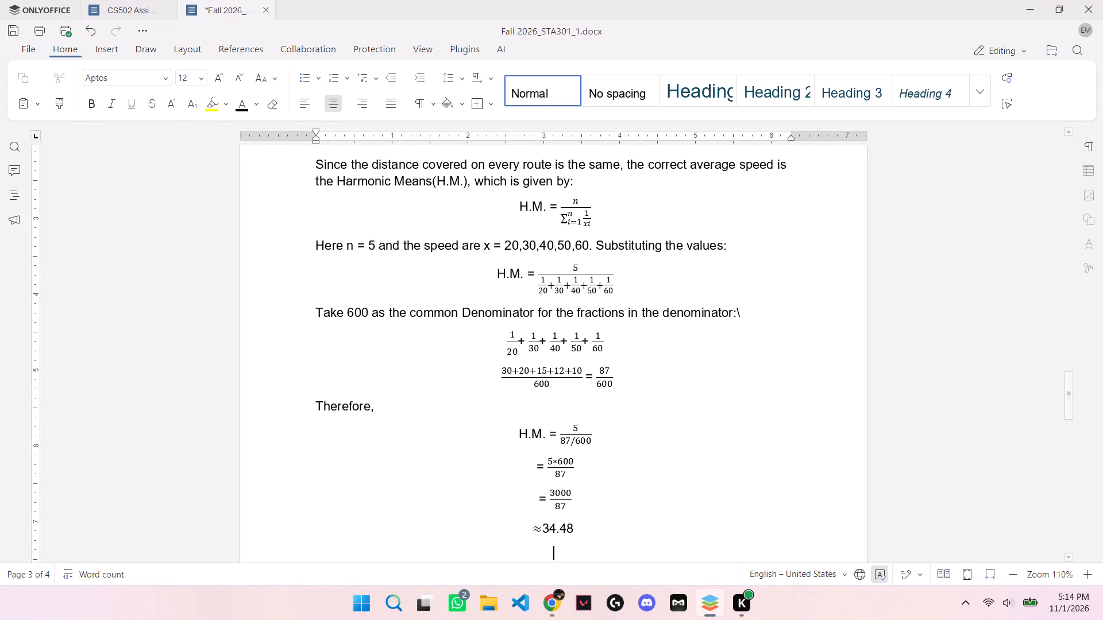
{"action": "left_click", "coordinate": [301, 100]}
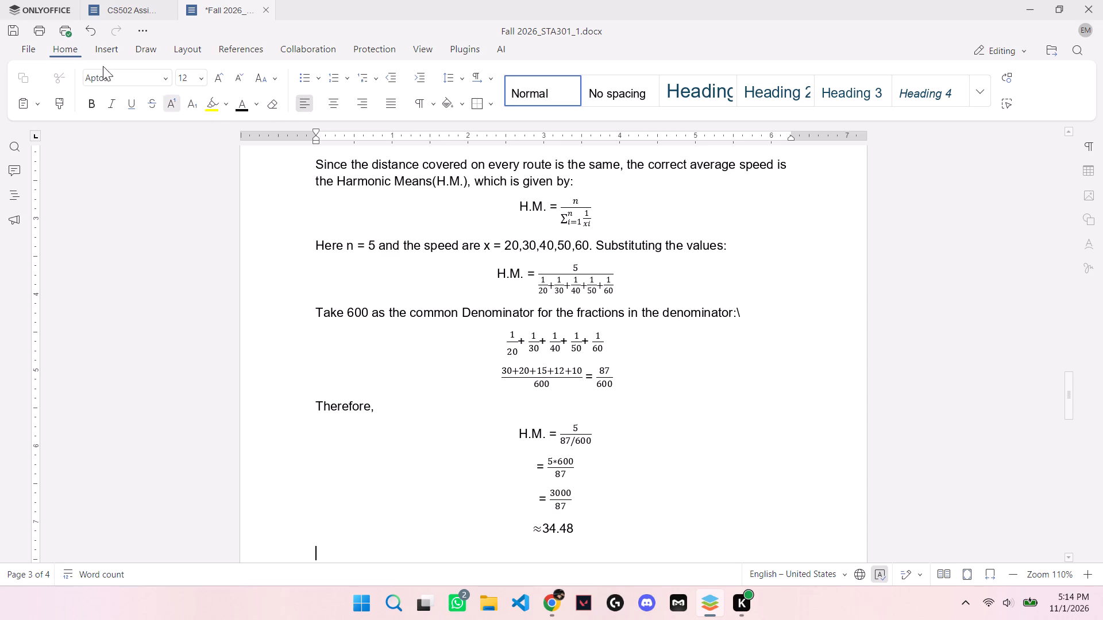
{"action": "left_click", "coordinate": [92, 108]}
{"action": "key", "text": "ctrl+s"}
{"action": "type", "text": "Res"}
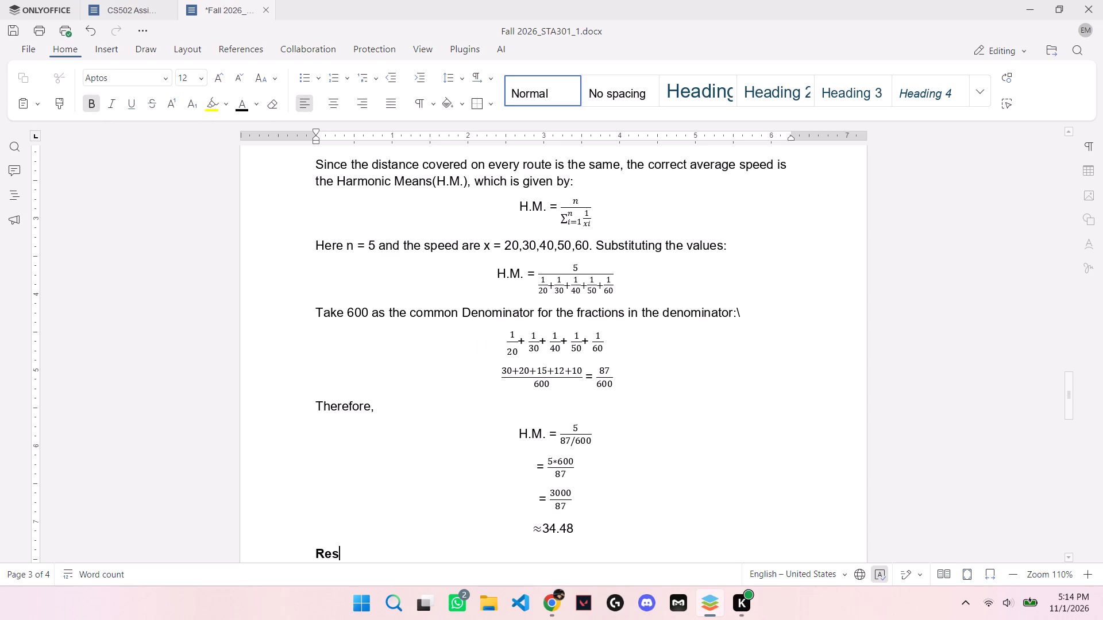
{"action": "type", "text": "ult:"}
{"action": "key", "text": "space"}
{"action": "key", "text": "BackSpace"}
{"action": "key", "text": "Return"}
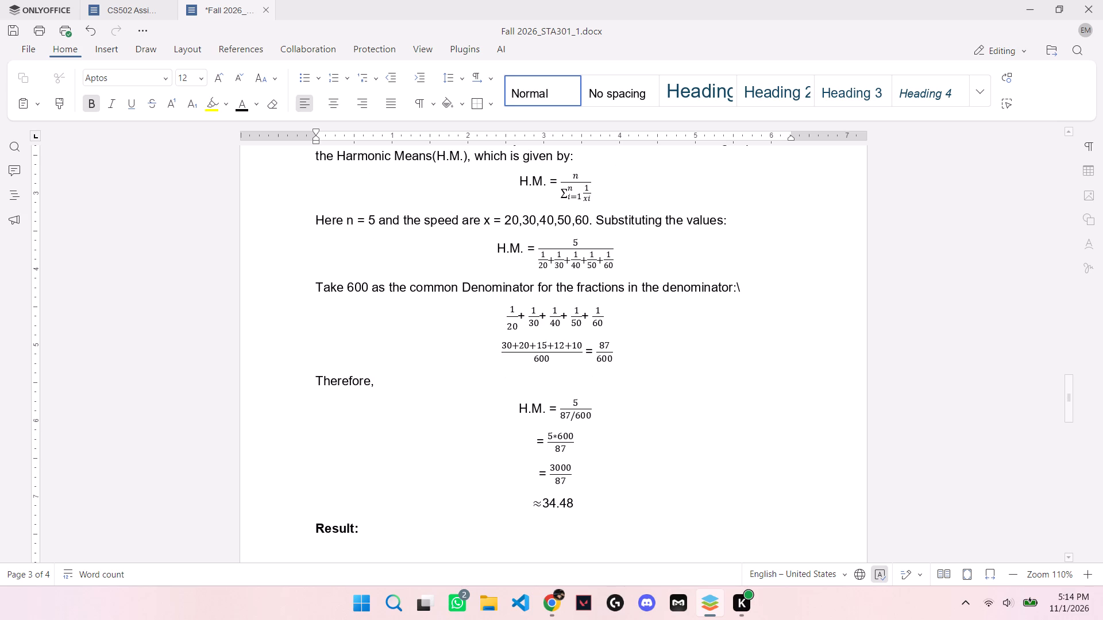
{"action": "key", "text": "ctrl+s"}
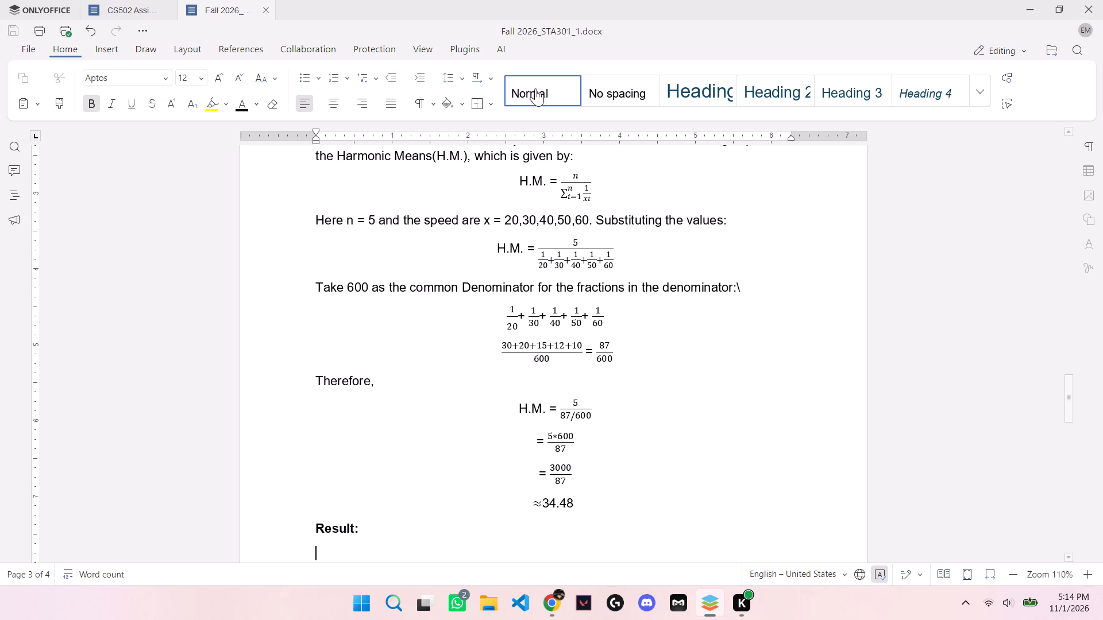
Reset the new line to Normal, check the Result text in Chrome, and in ONLYOFFICE write "The rider's average speed across".
{"action": "left_click", "coordinate": [535, 81]}
{"action": "left_click", "coordinate": [557, 619]}
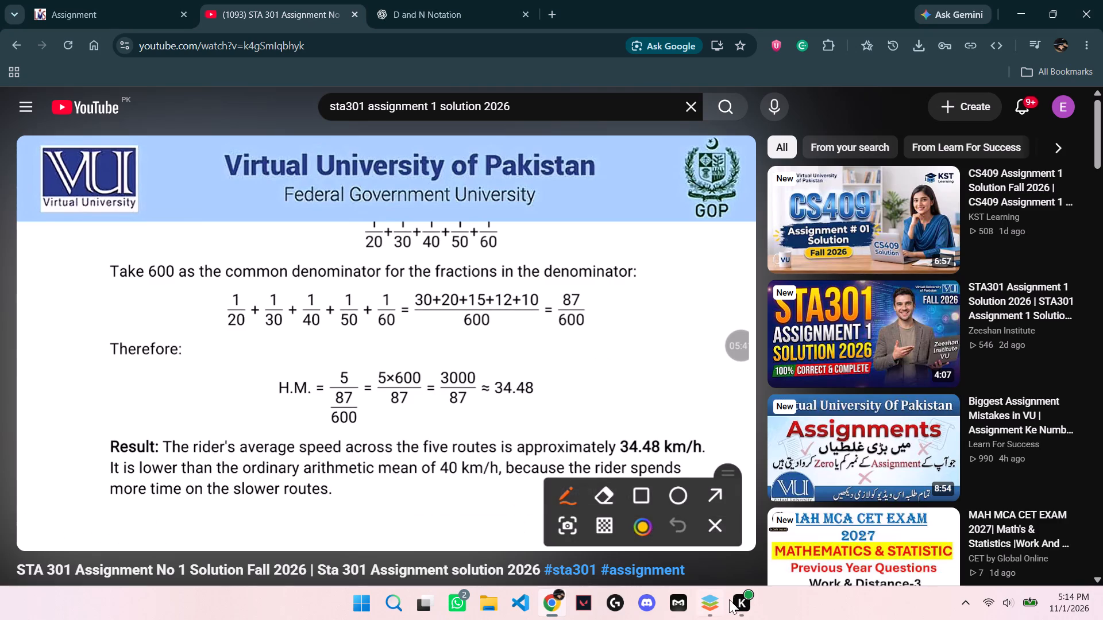
{"action": "left_click", "coordinate": [706, 609]}
{"action": "type", "text": "The rider's"}
{"action": "key", "text": "space"}
{"action": "type", "text": "average speed across"}
{"action": "key", "text": "space"}
Review the Question 2 text and the YouTube result in Chrome, and in ONLYOFFICE continue the Result sentence with "the five routes is".
{"action": "scroll", "coordinate": [427, 435], "scroll_direction": "up", "scroll_amount": 3}
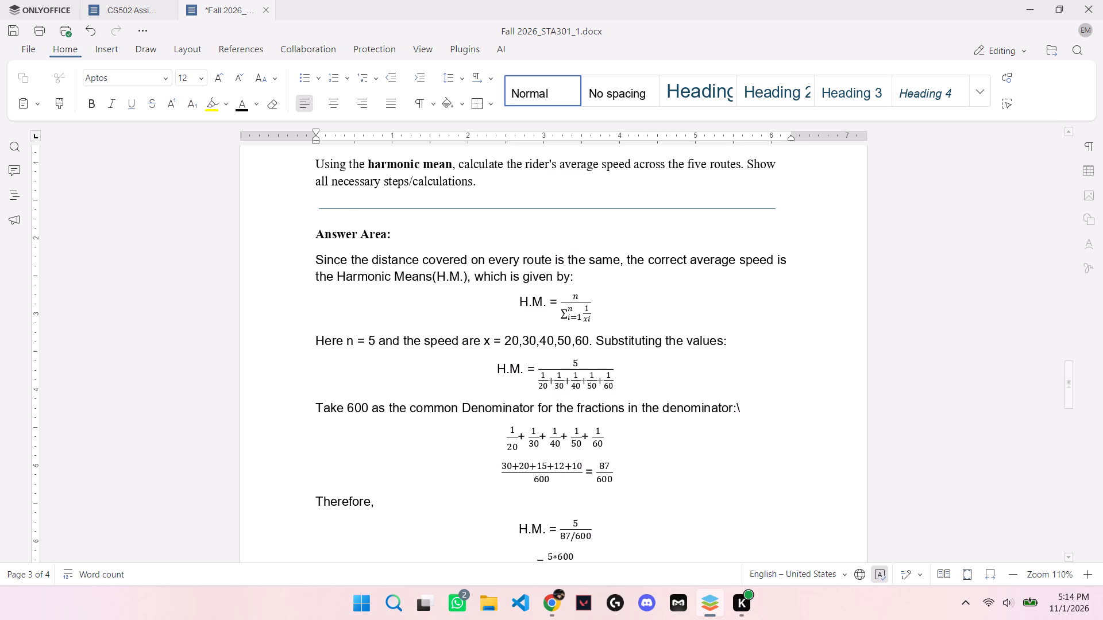
{"action": "scroll", "coordinate": [443, 431], "scroll_direction": "up", "scroll_amount": 2}
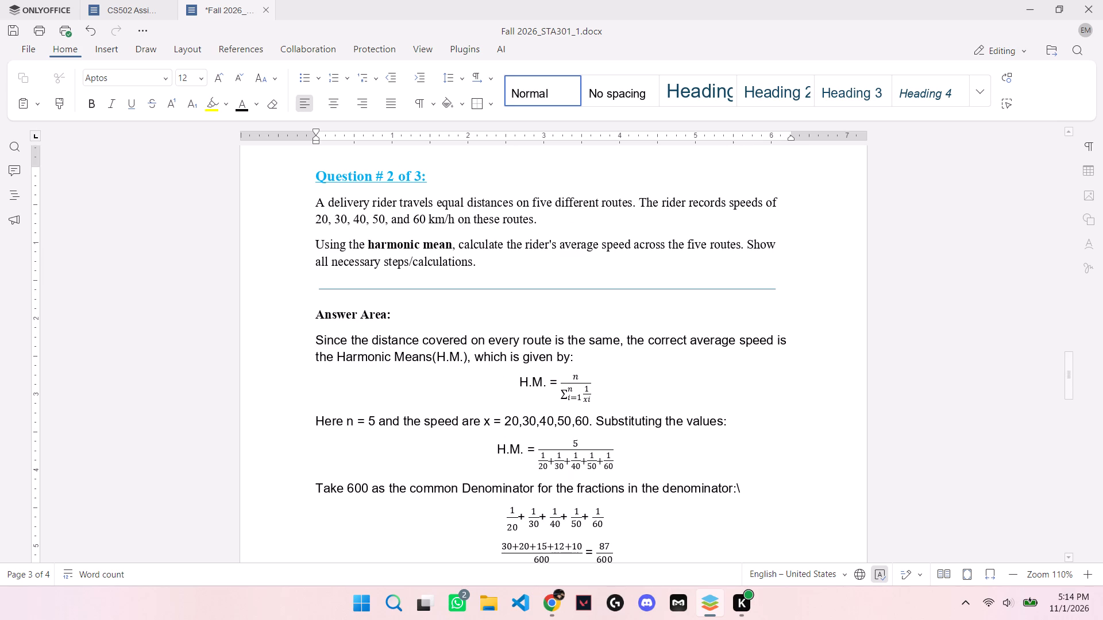
{"action": "scroll", "coordinate": [565, 341], "scroll_direction": "down", "scroll_amount": 5}
{"action": "scroll", "coordinate": [547, 468], "scroll_direction": "down", "scroll_amount": 1}
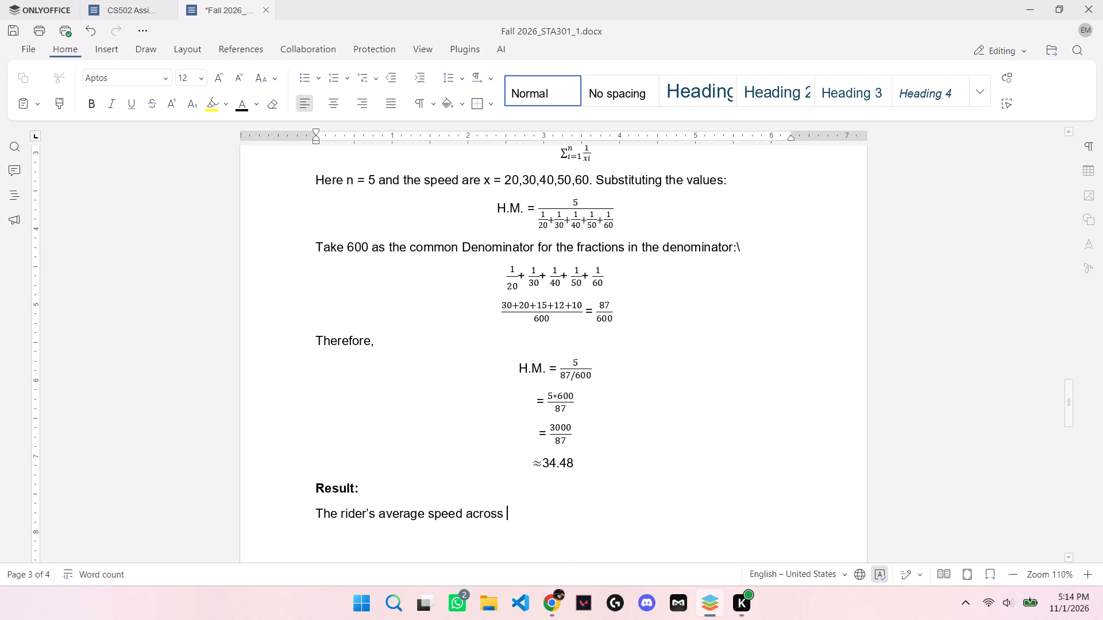
{"action": "scroll", "coordinate": [496, 458], "scroll_direction": "up", "scroll_amount": 5}
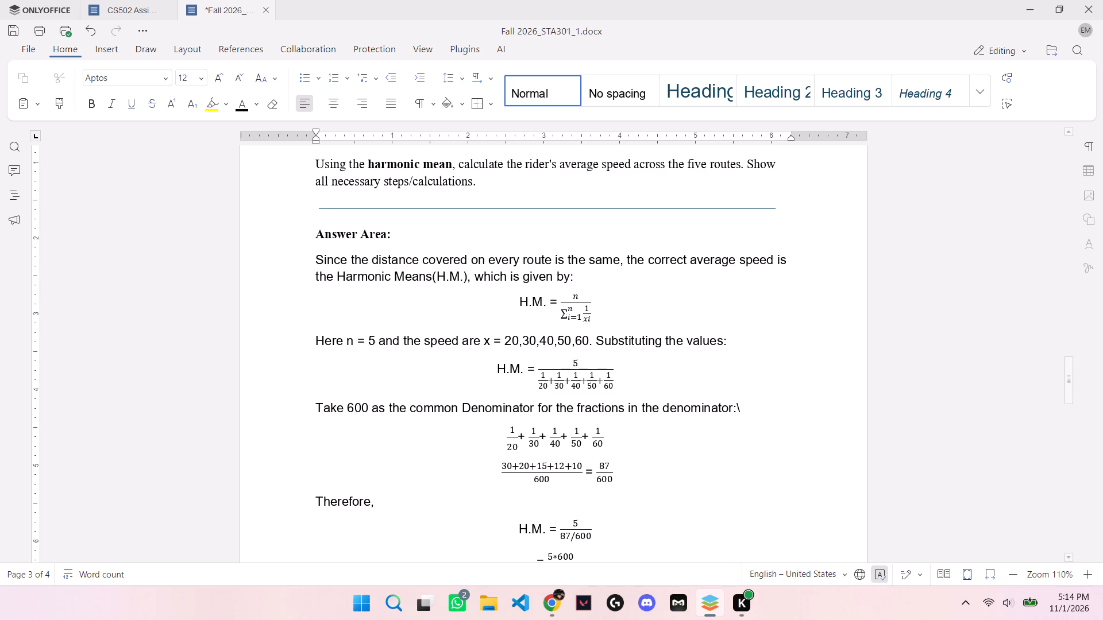
{"action": "scroll", "coordinate": [492, 448], "scroll_direction": "down", "scroll_amount": 6}
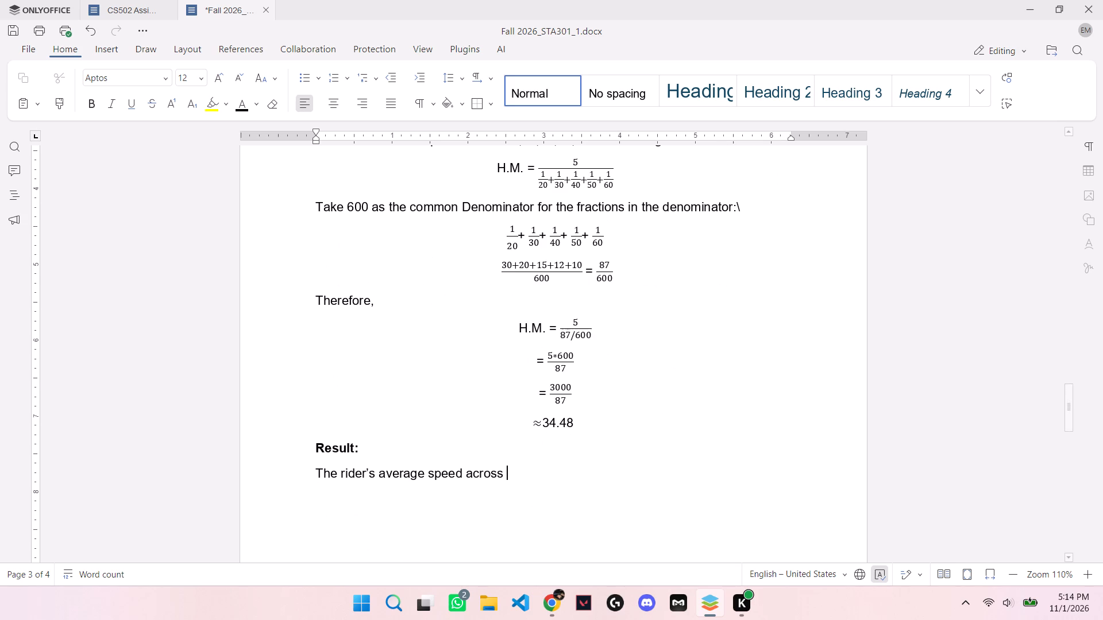
{"action": "left_click", "coordinate": [547, 608]}
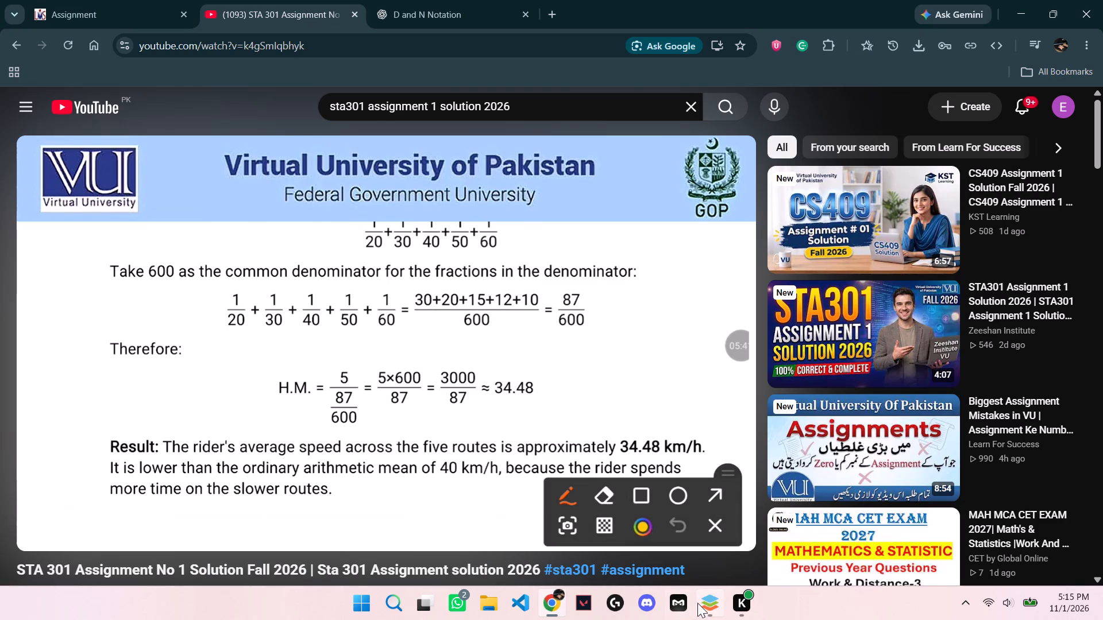
{"action": "left_click", "coordinate": [711, 610]}
{"action": "scroll", "coordinate": [458, 388], "scroll_direction": "up", "scroll_amount": 7}
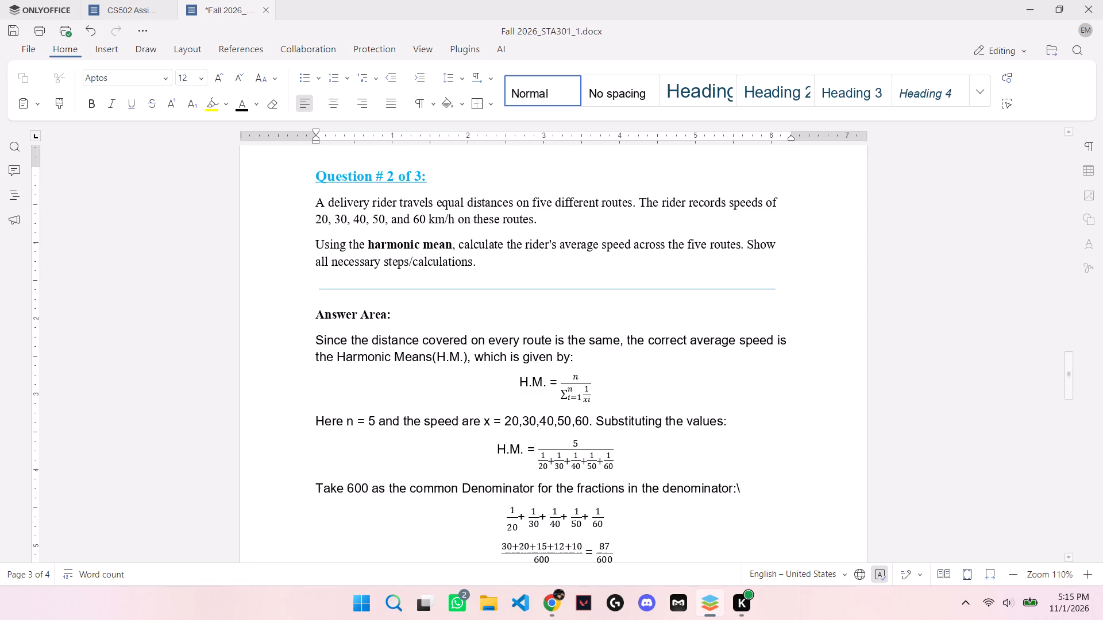
{"action": "scroll", "coordinate": [479, 370], "scroll_direction": "down", "scroll_amount": 7}
{"action": "type", "text": "the five routes is"}
{"action": "key", "text": "space"}
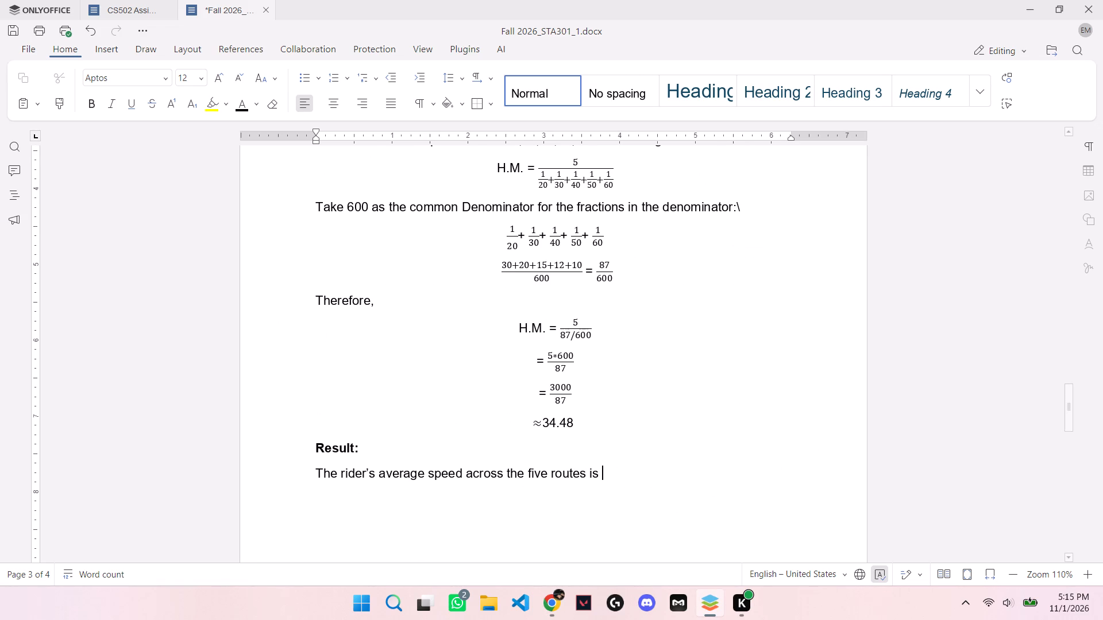
Continue the Result sentence with "approximately", fixing its misspelling with the suggested spelling correction.
{"action": "type", "text": "ap"}
{"action": "type", "text": "roxm"}
{"action": "key", "text": "BackSpace"}
{"action": "type", "text": "imatelky"}
{"action": "key", "text": "space"}
{"action": "key", "text": "BackSpace"}
{"action": "key", "text": "BackSpace"}
{"action": "key", "text": "BackSpace"}
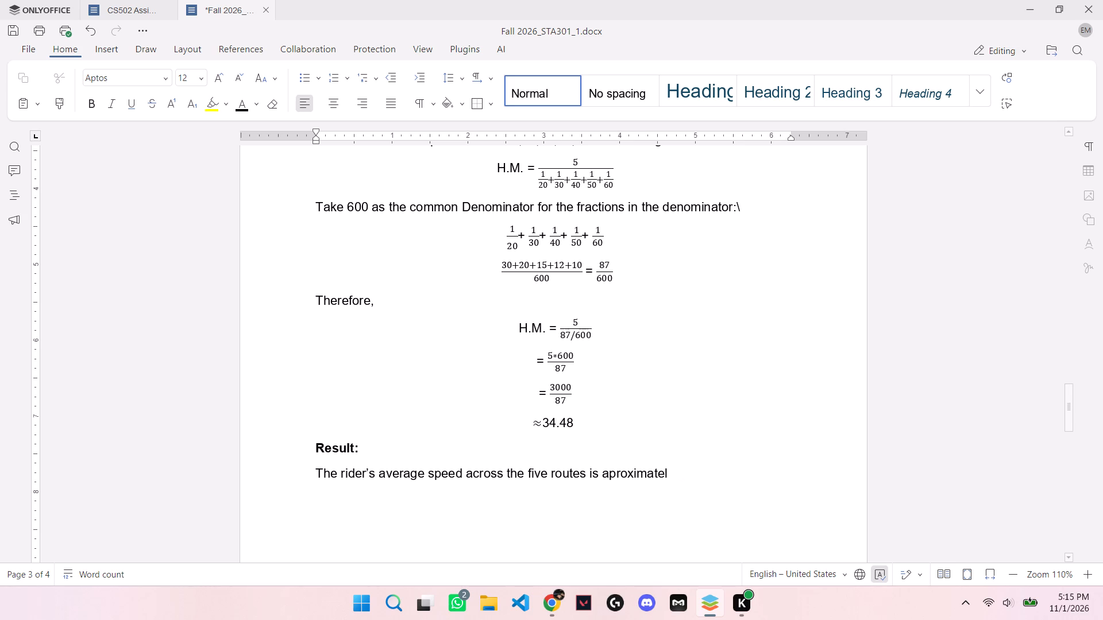
{"action": "type", "text": "y"}
{"action": "key", "text": "space"}
{"action": "left_click_drag", "start_coordinate": [674, 474], "coordinate": [606, 475]}
{"action": "right_click", "coordinate": [606, 475]}
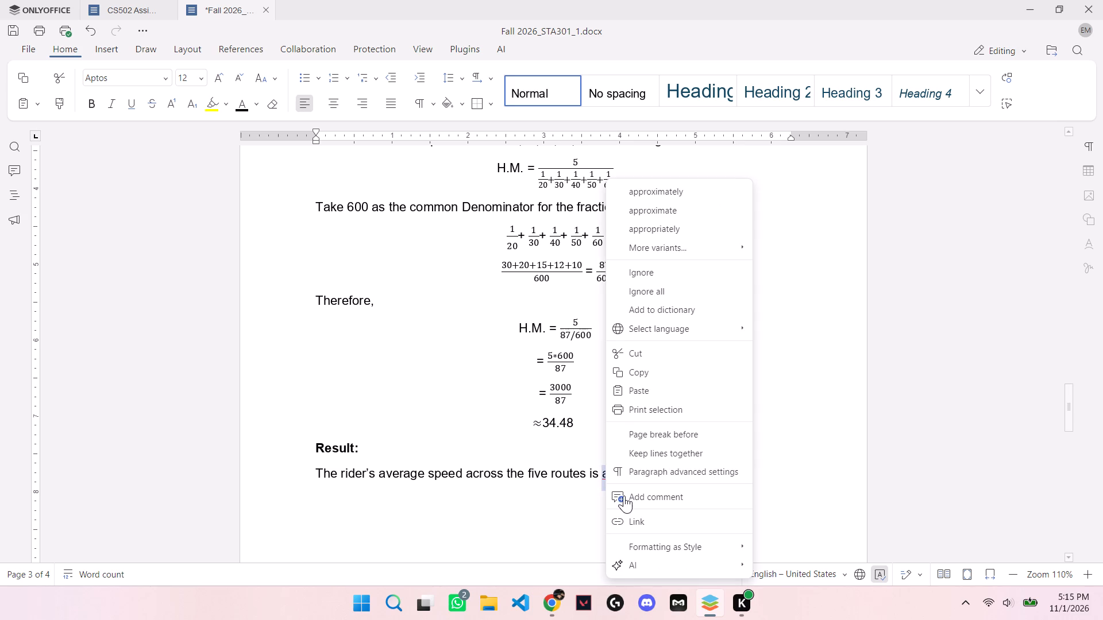
{"action": "left_click", "coordinate": [657, 191]}
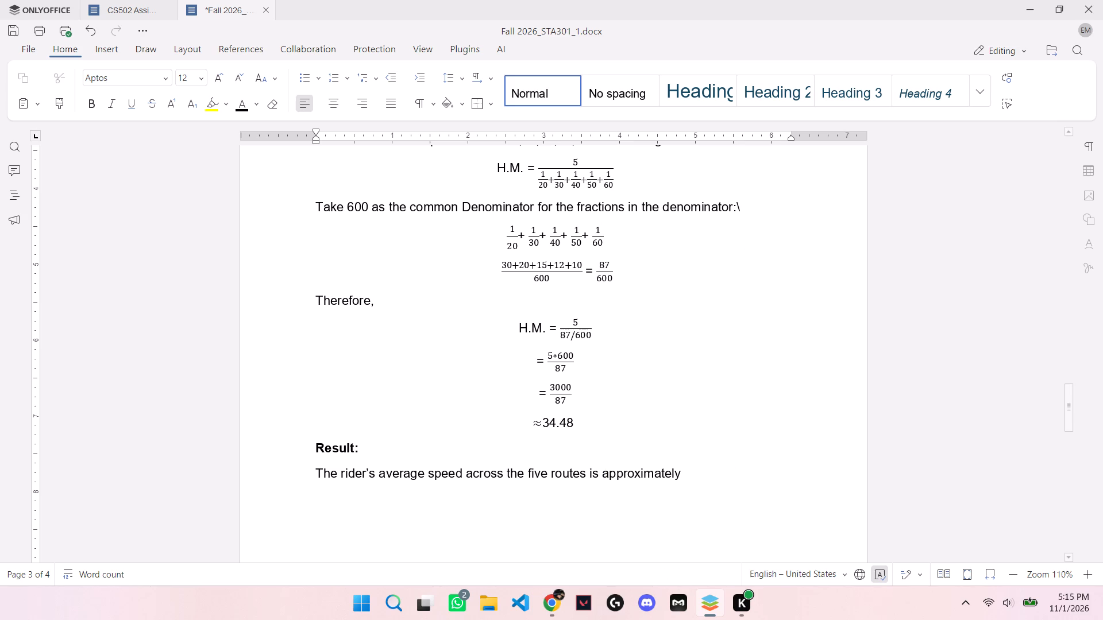
{"action": "key", "text": "space"}
Check the Result value in the YouTube solution in Chrome, and in ONLYOFFICE copy 34.48 from the calculation to the end of the Result sentence.
{"action": "left_click", "coordinate": [558, 602]}
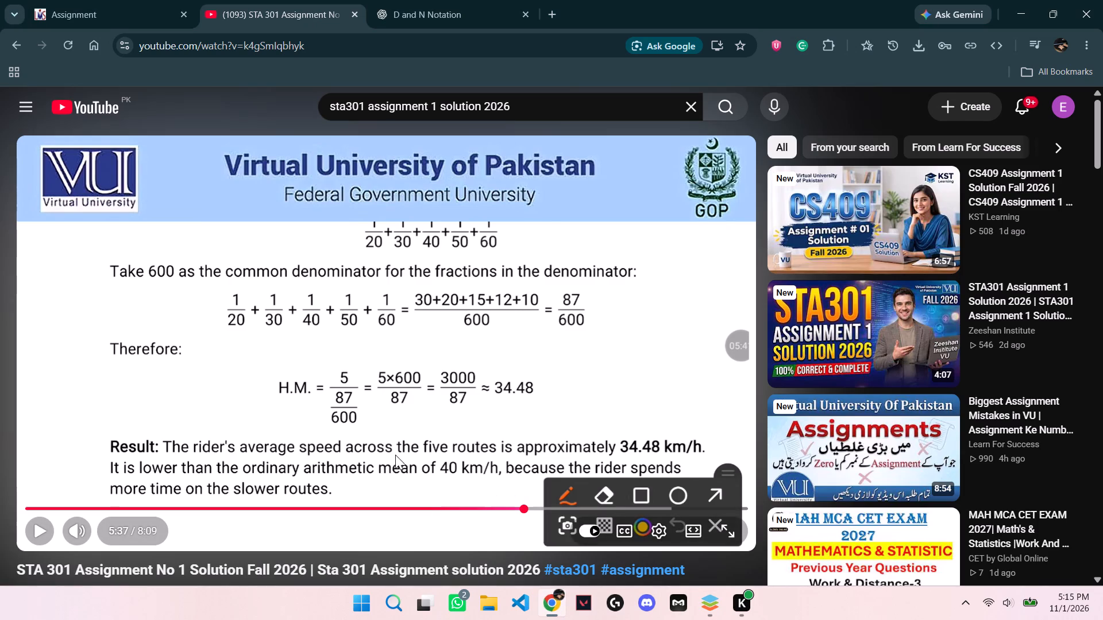
{"action": "left_click", "coordinate": [697, 600]}
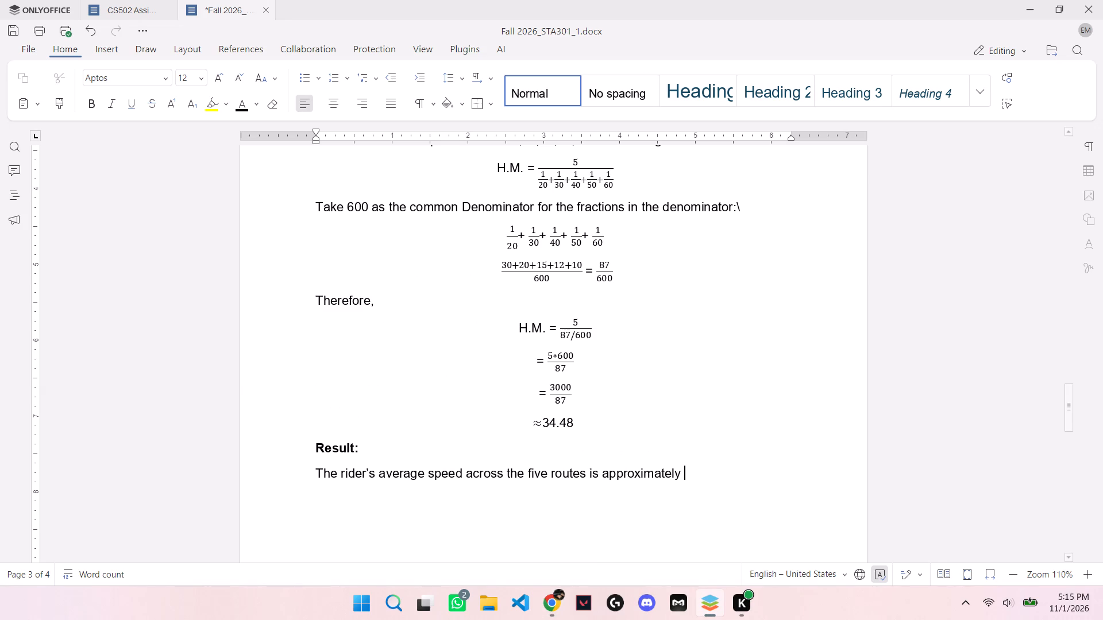
{"action": "left_click", "coordinate": [552, 600]}
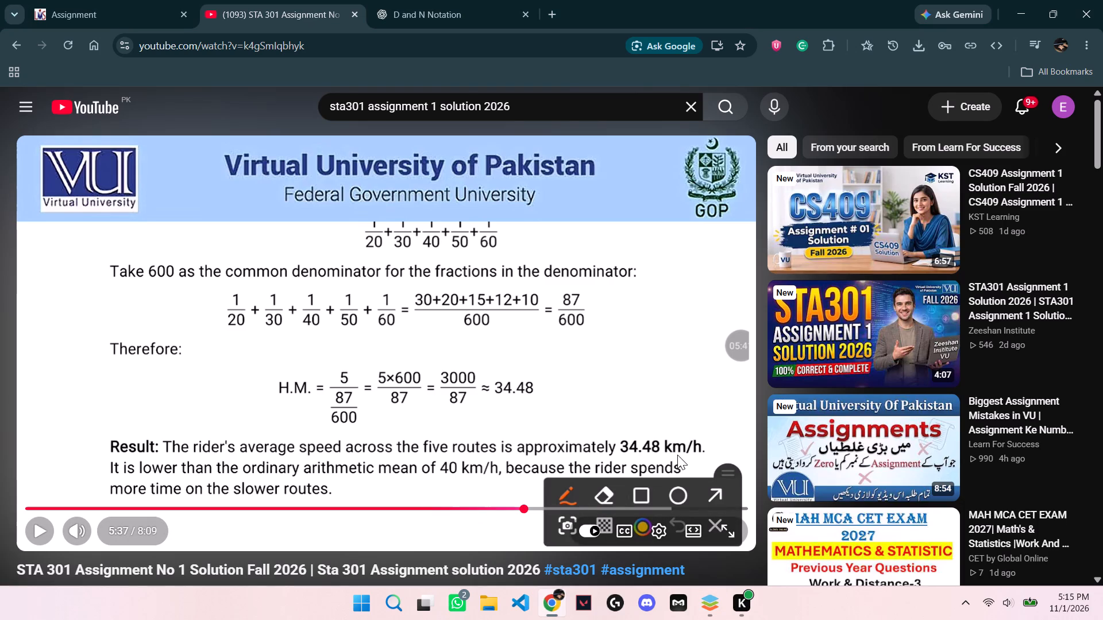
{"action": "left_click", "coordinate": [703, 600]}
{"action": "scroll", "coordinate": [690, 408], "scroll_direction": "up", "scroll_amount": 8}
{"action": "scroll", "coordinate": [690, 378], "scroll_direction": "down", "scroll_amount": 10}
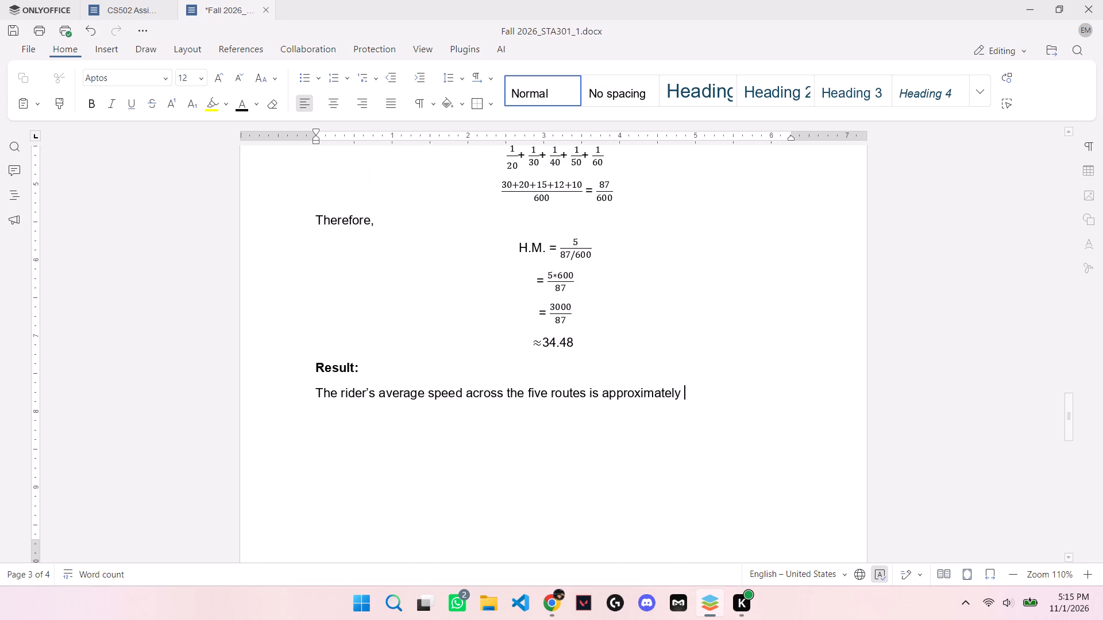
{"action": "scroll", "coordinate": [689, 399], "scroll_direction": "up", "scroll_amount": 1}
{"action": "left_click_drag", "start_coordinate": [545, 382], "coordinate": [583, 383]}
{"action": "key", "text": "ctrl+c"}
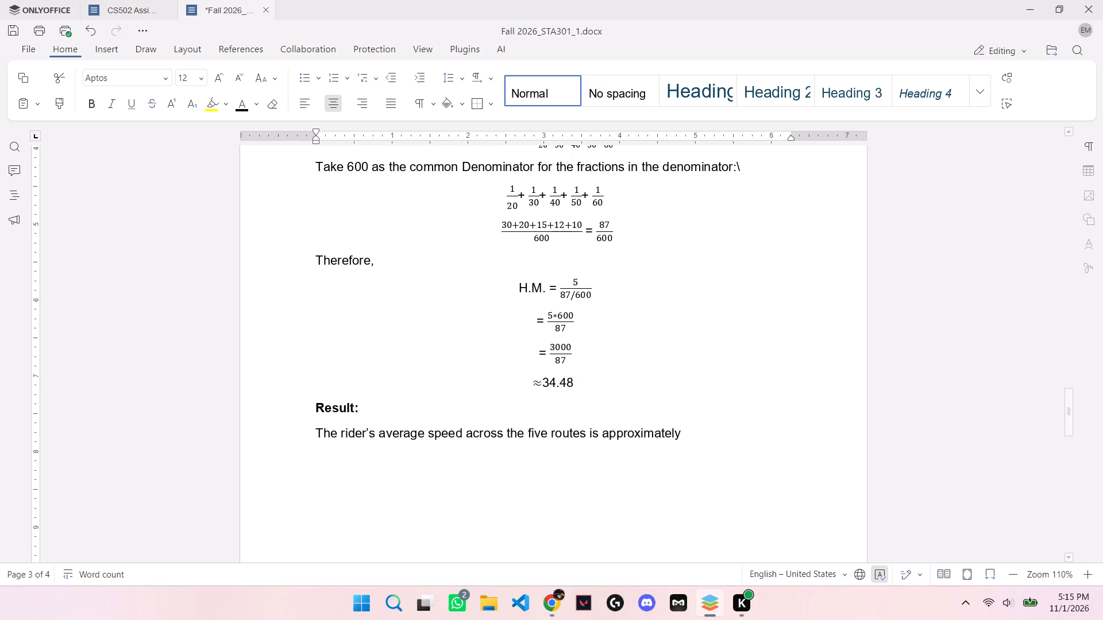
{"action": "left_click", "coordinate": [704, 431]}
{"action": "key", "text": "BackSpace"}
{"action": "key", "text": "ctrl+v"}
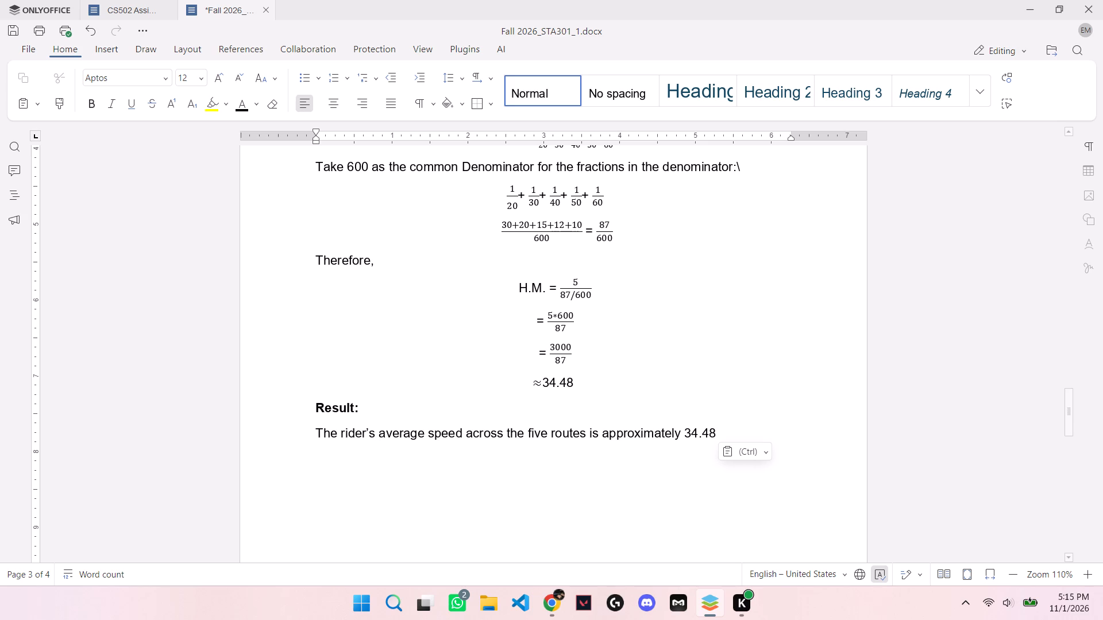
Complete the Result sentence with the unit km/h copied from the question text, add a full stop and save the document.
{"action": "key", "text": "space"}
{"action": "type", "text": "km"}
{"action": "key", "text": "slash"}
{"action": "scroll", "coordinate": [662, 436], "scroll_direction": "up", "scroll_amount": 2}
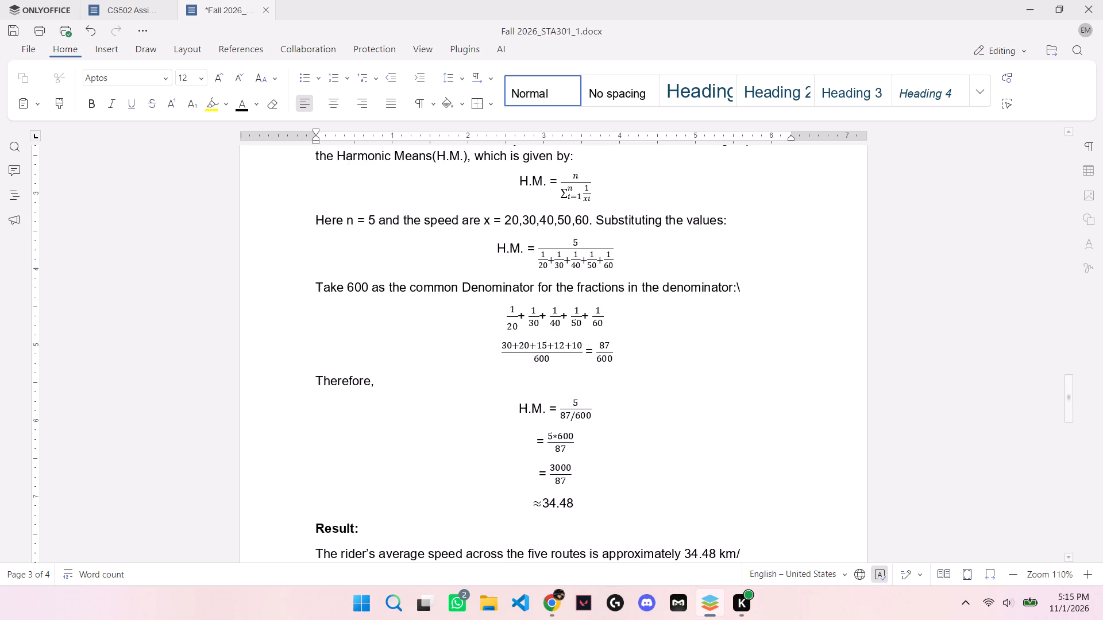
{"action": "scroll", "coordinate": [662, 435], "scroll_direction": "up", "scroll_amount": 5}
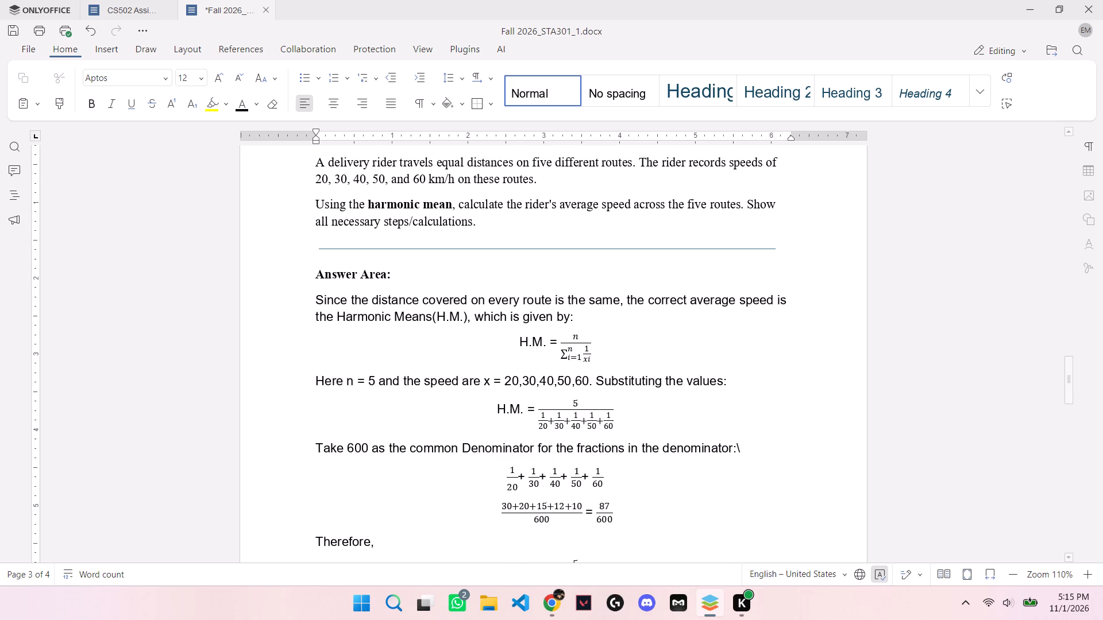
{"action": "left_click_drag", "start_coordinate": [432, 181], "coordinate": [453, 184]}
{"action": "key", "text": "ctrl+c"}
{"action": "scroll", "coordinate": [472, 201], "scroll_direction": "down", "scroll_amount": 2}
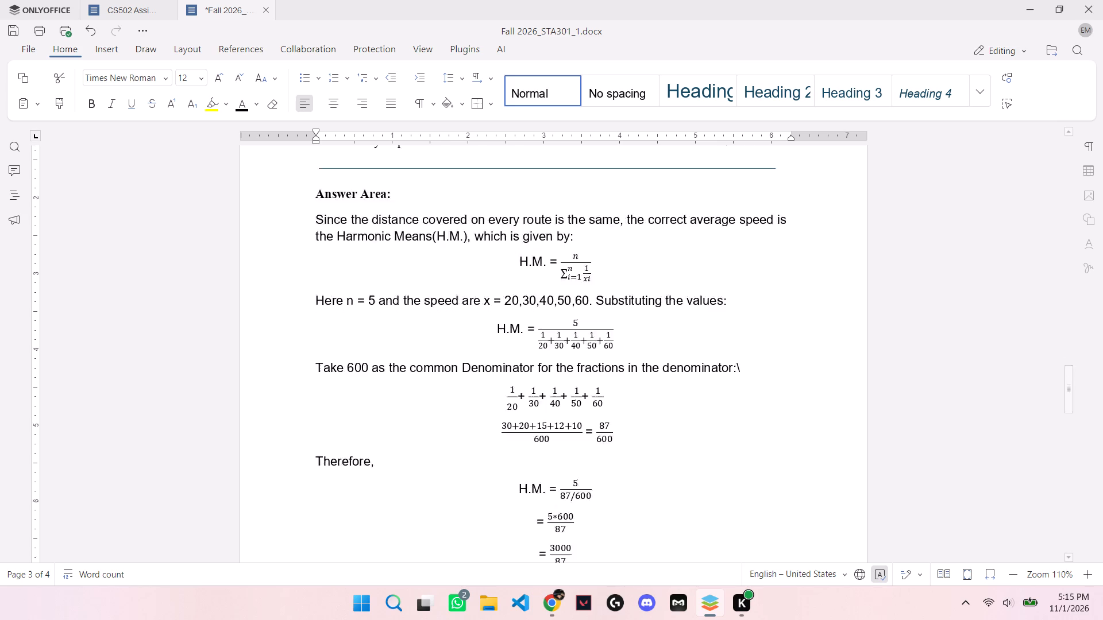
{"action": "scroll", "coordinate": [495, 221], "scroll_direction": "down", "scroll_amount": 5}
{"action": "left_click", "coordinate": [753, 435]}
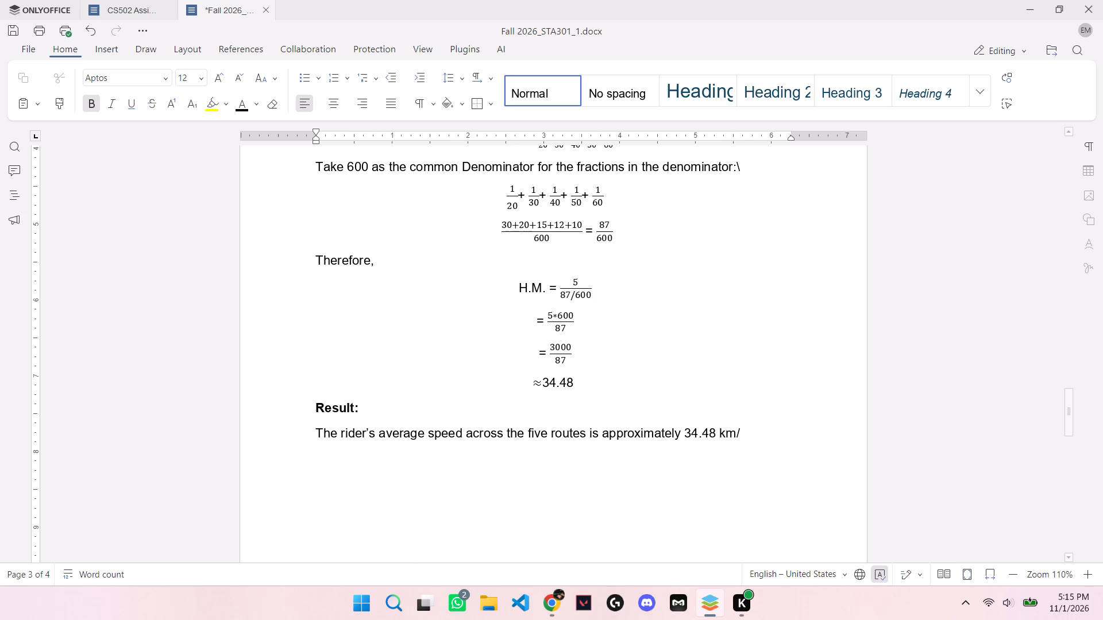
{"action": "key", "text": "BackSpace"}
{"action": "key", "text": "BackSpace"}
{"action": "key", "text": "BackSpace"}
{"action": "key", "text": "ctrl+v"}
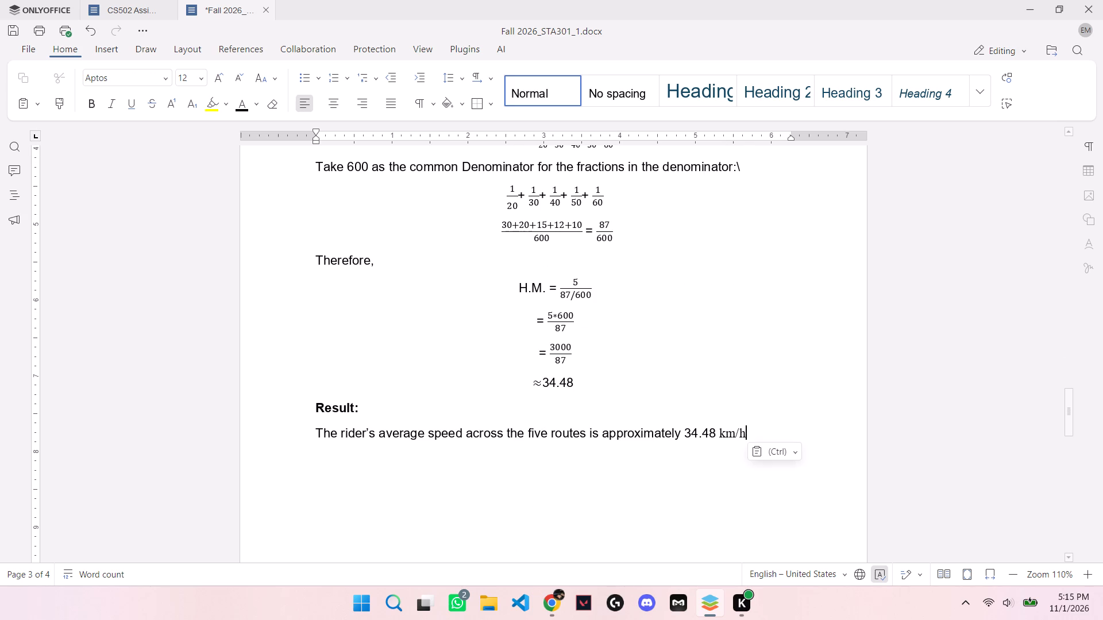
{"action": "key", "text": "space"}
{"action": "key", "text": "BackSpace"}
{"action": "type", "text": "."}
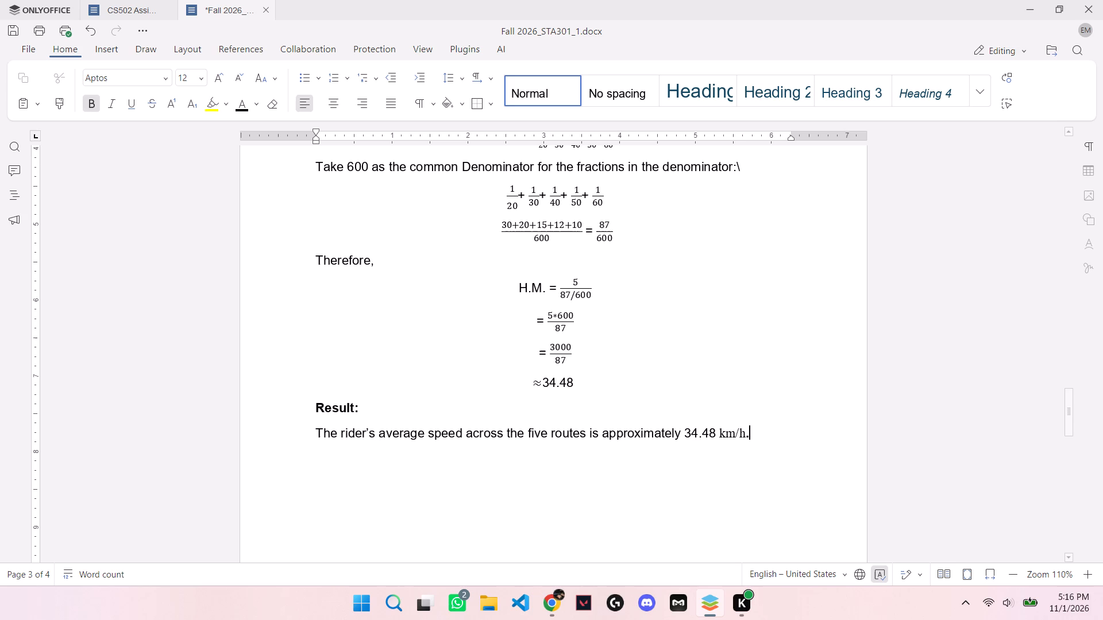
{"action": "key", "text": "space"}
{"action": "key", "text": "ctrl+s"}
Check the Result formatting in Chrome, and in ONLYOFFICE make "34.48 km/h." bold and italic, start a new line below it and save.
{"action": "left_click", "coordinate": [557, 604]}
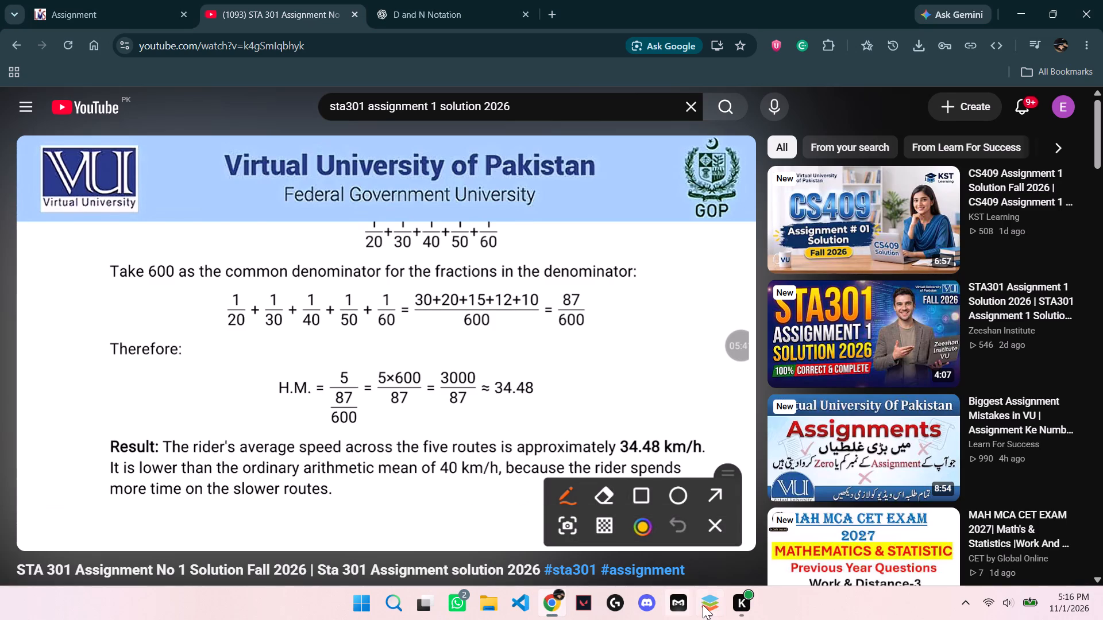
{"action": "left_click", "coordinate": [719, 608]}
{"action": "left_click_drag", "start_coordinate": [753, 436], "coordinate": [705, 429]}
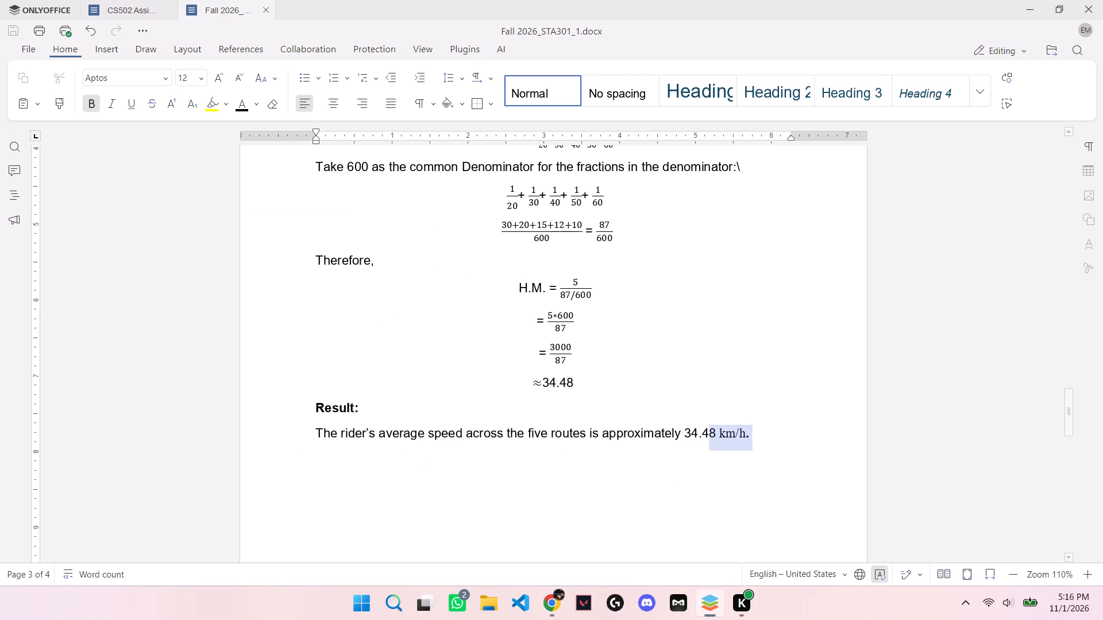
{"action": "left_click_drag", "start_coordinate": [705, 429], "coordinate": [686, 436]}
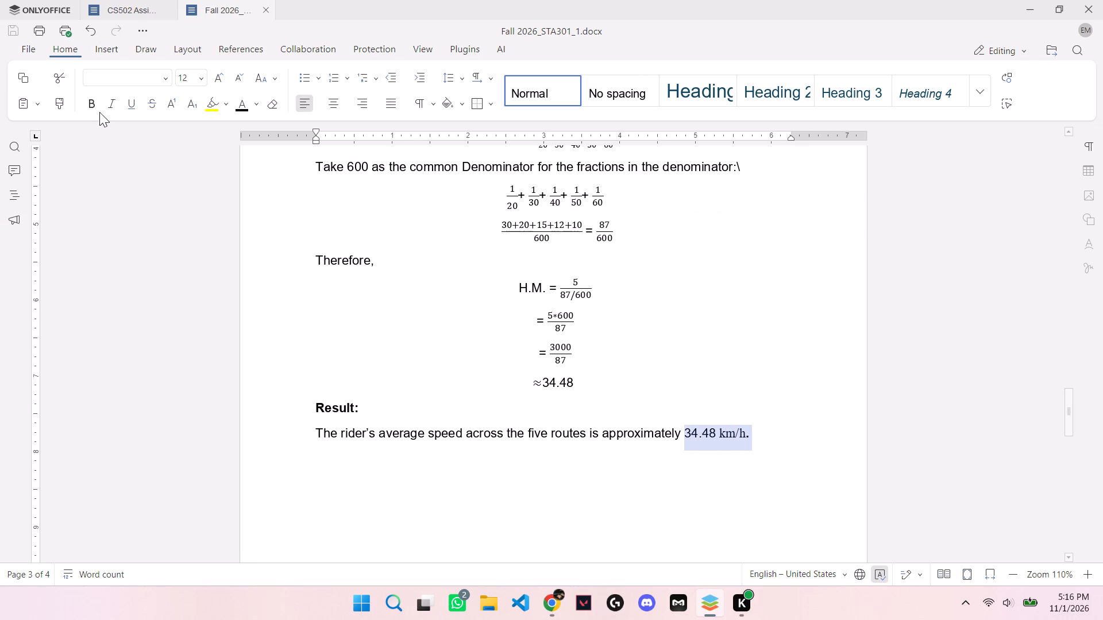
{"action": "left_click", "coordinate": [93, 108]}
{"action": "left_click", "coordinate": [107, 109]}
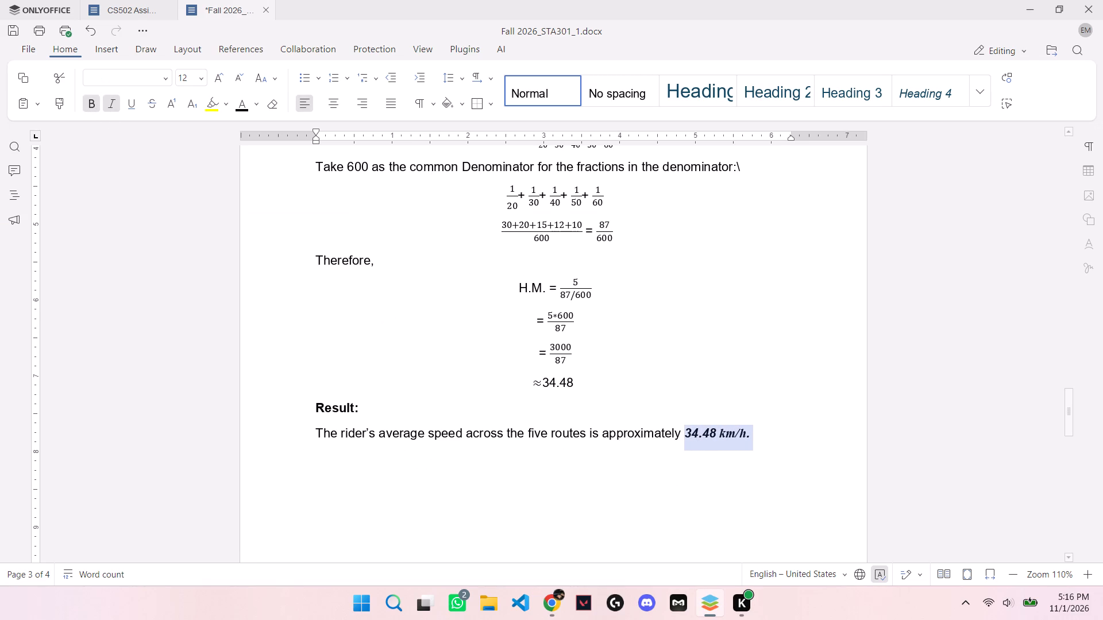
{"action": "left_click", "coordinate": [759, 431]}
{"action": "key", "text": "Return"}
{"action": "key", "text": "ctrl+s"}
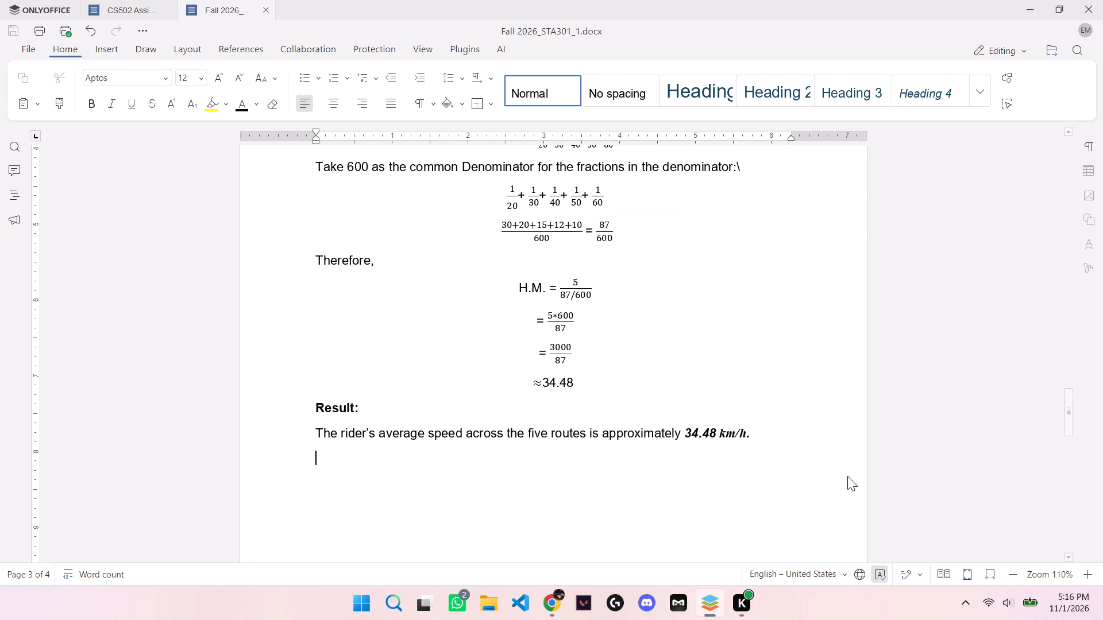
Read the second Result sentence in Chrome, and in ONLYOFFICE write "It is lower than the ordinary arethimaic" on the new line.
{"action": "left_click_drag", "start_coordinate": [536, 607], "coordinate": [546, 606]}
{"action": "left_click", "coordinate": [553, 606]}
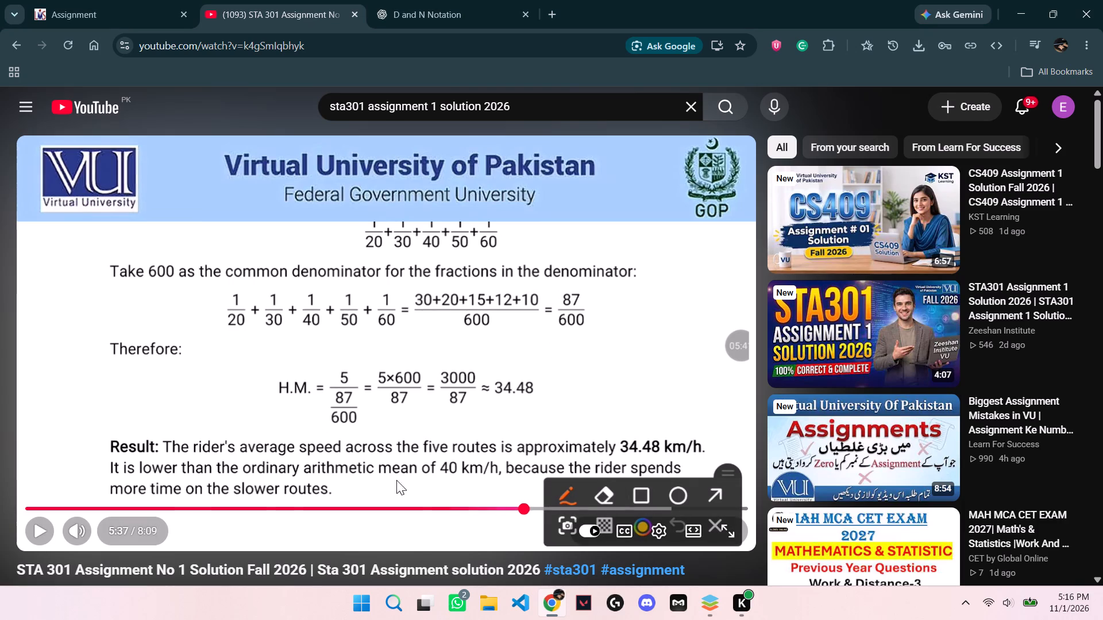
{"action": "left_click", "coordinate": [716, 612]}
{"action": "type", "text": "It is lower tha n"}
{"action": "key", "text": "BackSpace"}
{"action": "key", "text": "BackSpace"}
{"action": "type", "text": "n the ordina"}
{"action": "type", "text": "ryu"}
{"action": "key", "text": "space"}
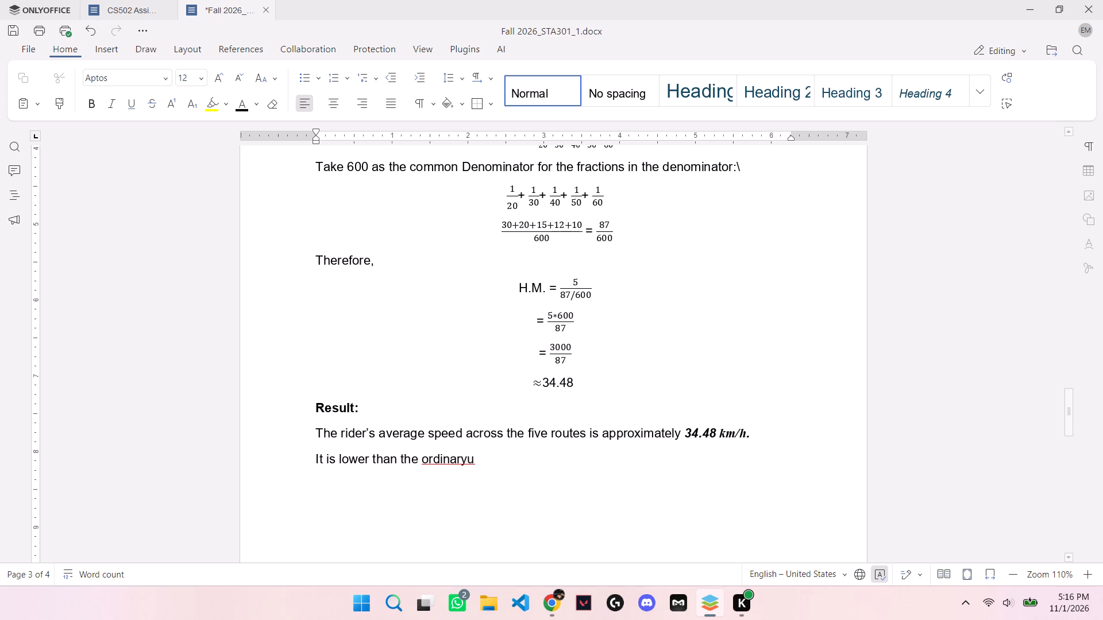
{"action": "key", "text": "BackSpace"}
{"action": "key", "text": "BackSpace"}
{"action": "key", "text": "space"}
{"action": "type", "text": "ara"}
{"action": "key", "text": "BackSpace"}
{"action": "type", "text": "ethimaic"}
{"action": "key", "text": "space"}
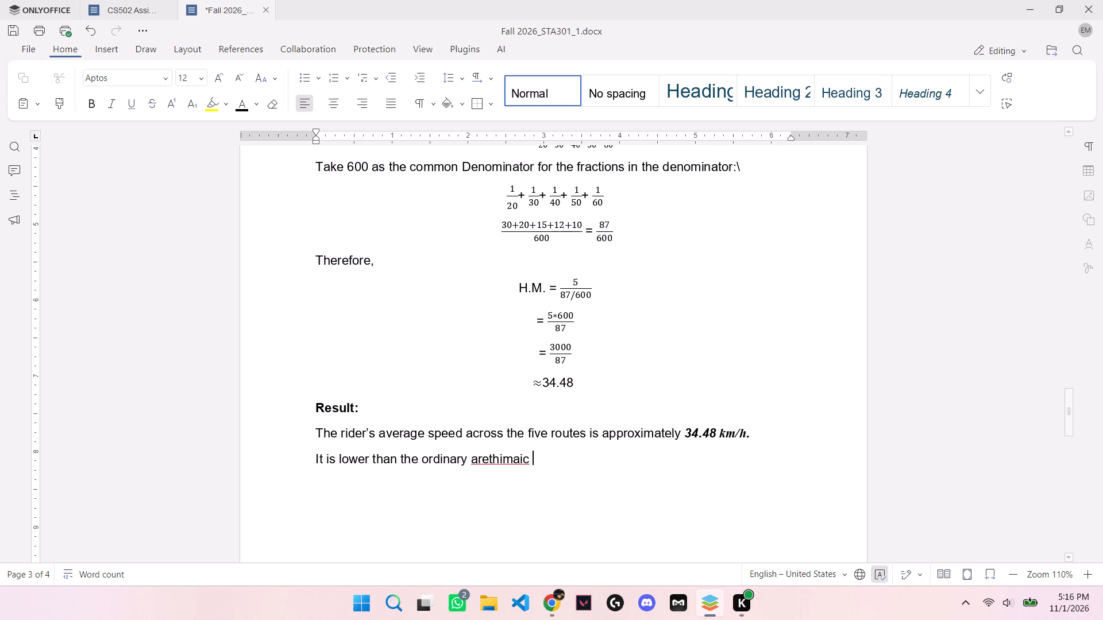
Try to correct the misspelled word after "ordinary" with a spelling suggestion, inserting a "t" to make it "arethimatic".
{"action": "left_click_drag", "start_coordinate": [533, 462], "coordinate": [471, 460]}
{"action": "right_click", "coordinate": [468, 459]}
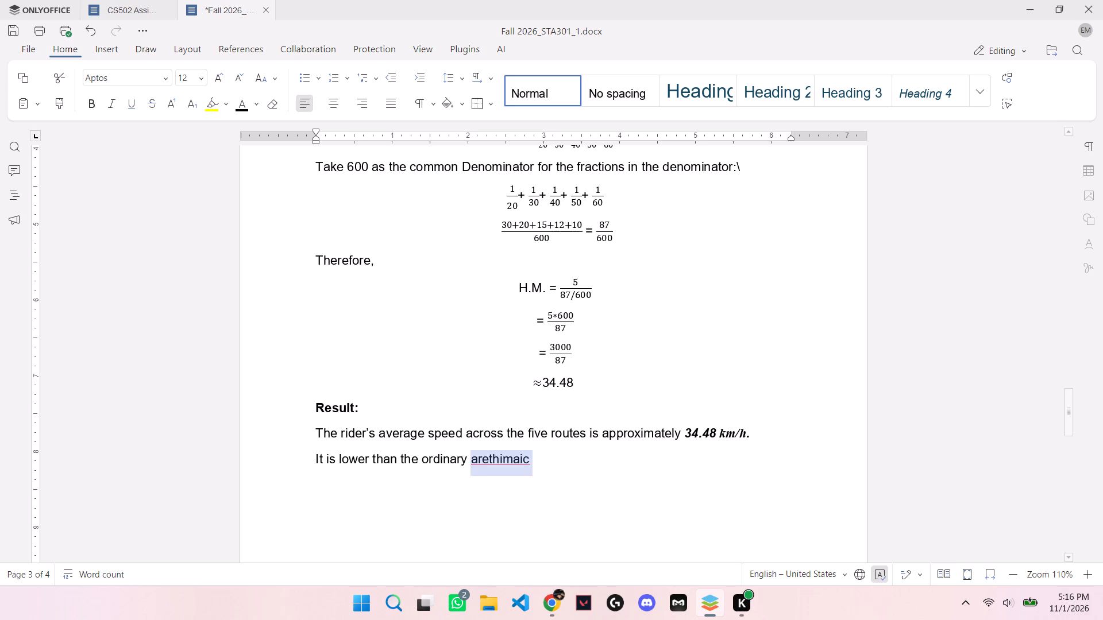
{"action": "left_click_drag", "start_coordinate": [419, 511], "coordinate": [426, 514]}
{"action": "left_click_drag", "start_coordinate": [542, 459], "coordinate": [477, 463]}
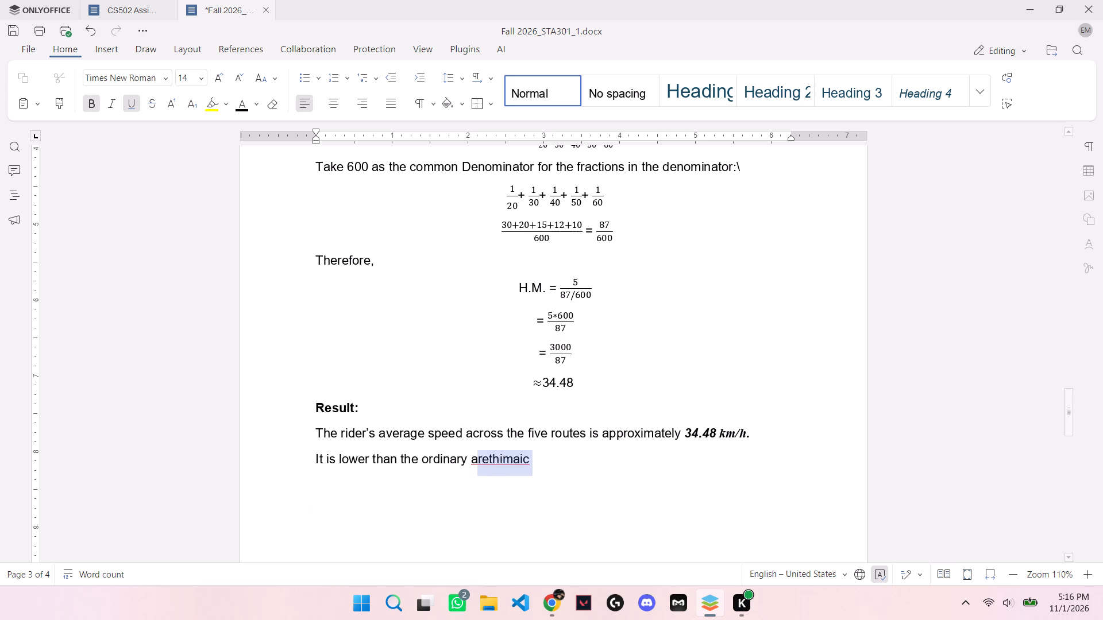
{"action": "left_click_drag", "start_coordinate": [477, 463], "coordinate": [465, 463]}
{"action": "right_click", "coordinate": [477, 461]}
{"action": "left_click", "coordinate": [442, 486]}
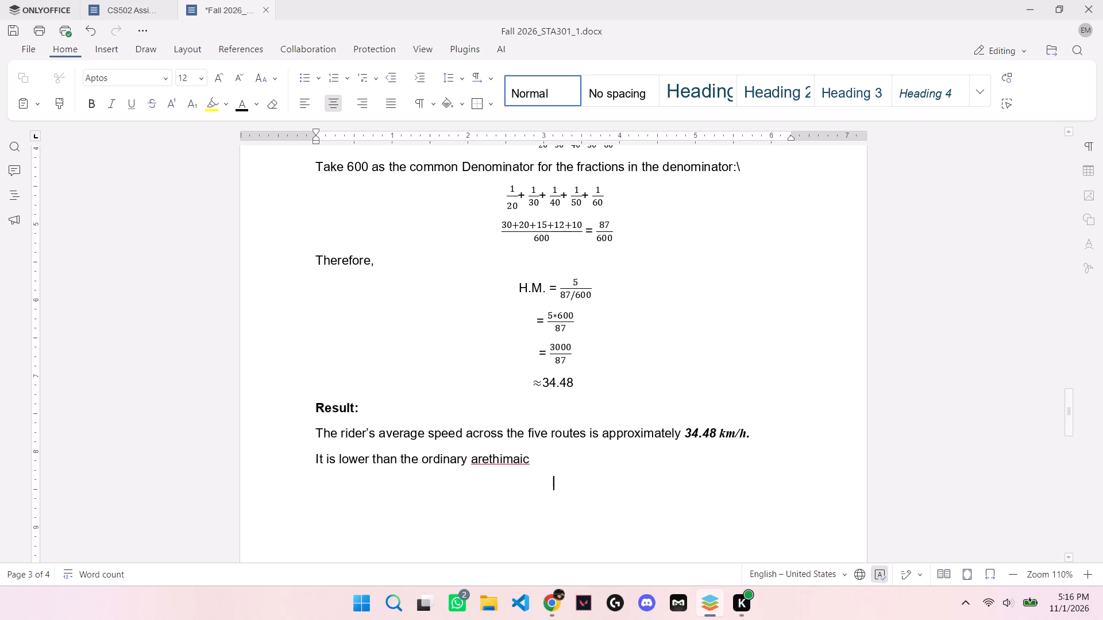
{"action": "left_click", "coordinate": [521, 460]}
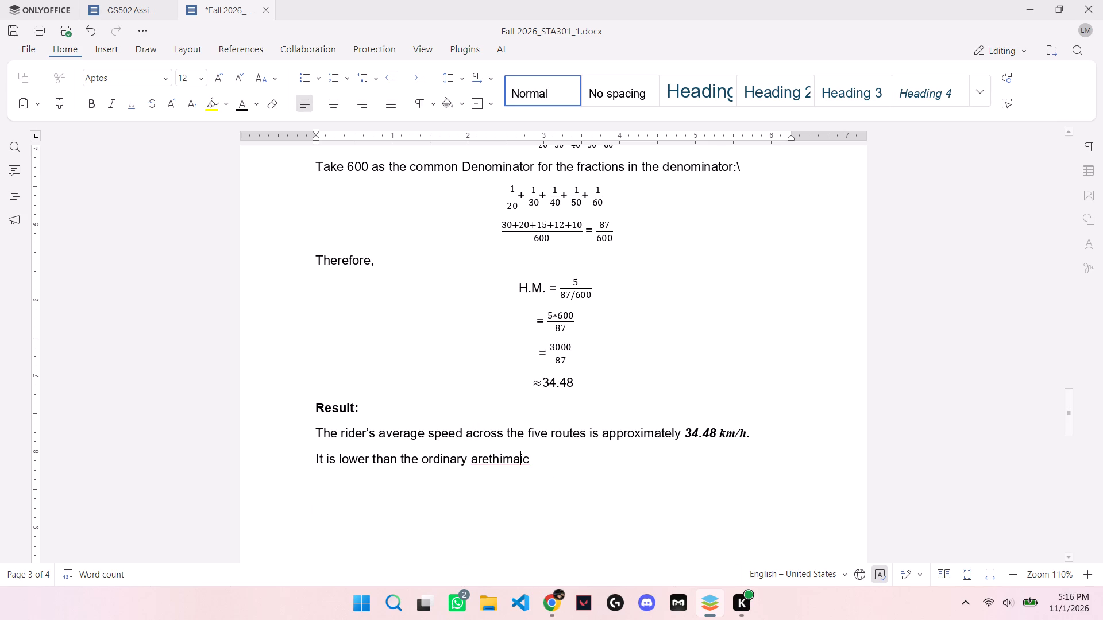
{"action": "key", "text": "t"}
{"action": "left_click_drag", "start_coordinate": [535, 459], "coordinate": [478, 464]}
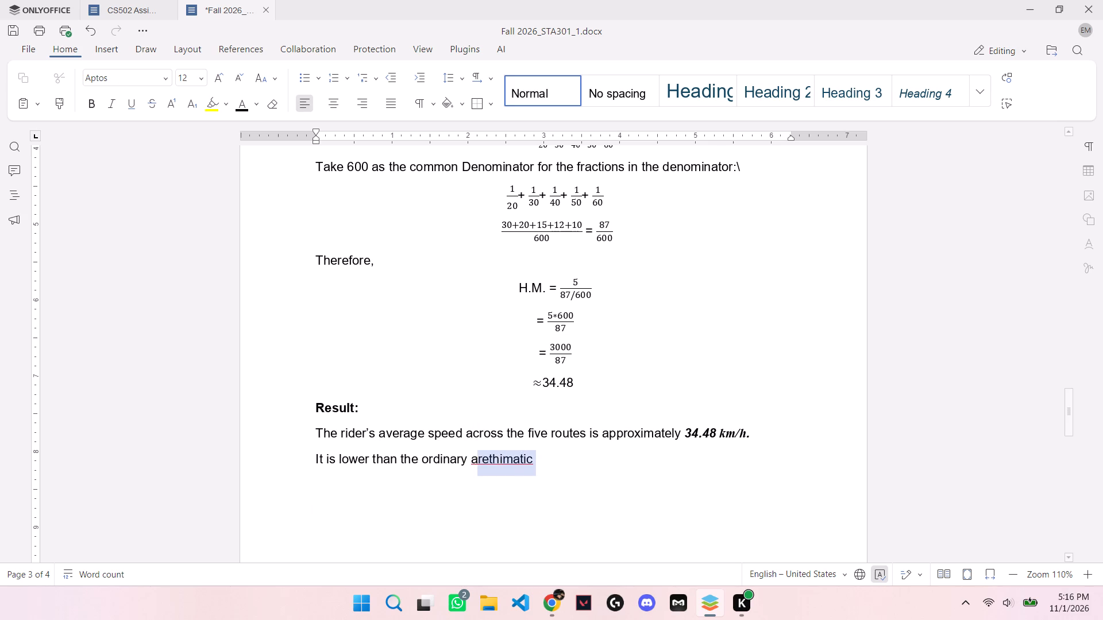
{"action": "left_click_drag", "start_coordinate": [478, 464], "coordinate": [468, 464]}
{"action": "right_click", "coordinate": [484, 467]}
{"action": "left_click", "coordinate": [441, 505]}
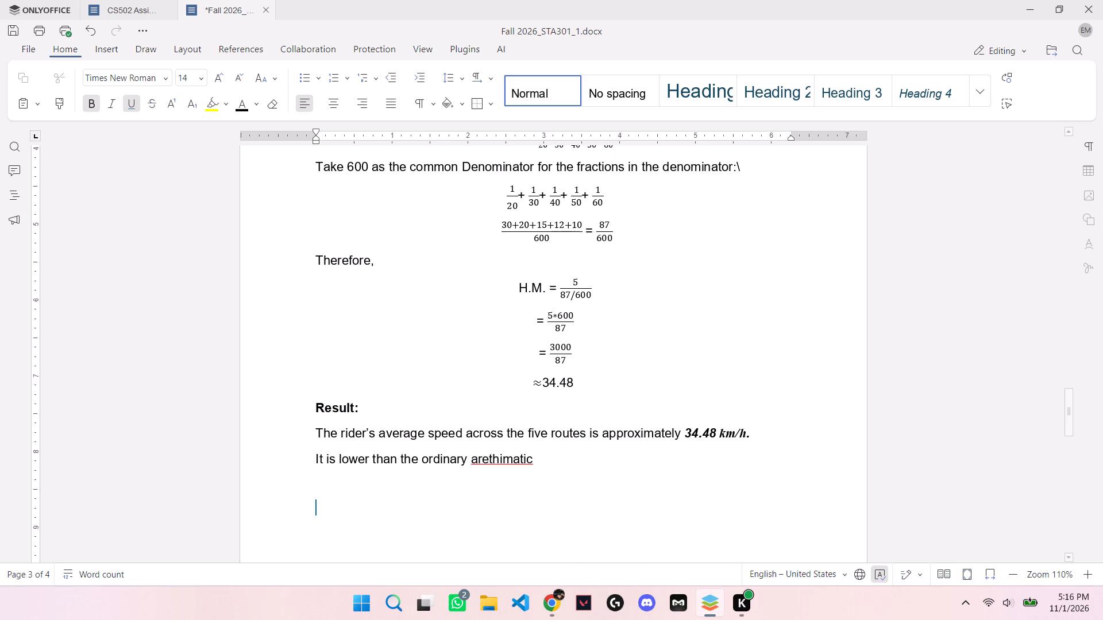
Check the word's spelling in Chrome, and in ONLYOFFICE respell it as "arithematic" and apply the suggested correction "arithmetic".
{"action": "left_click", "coordinate": [556, 600]}
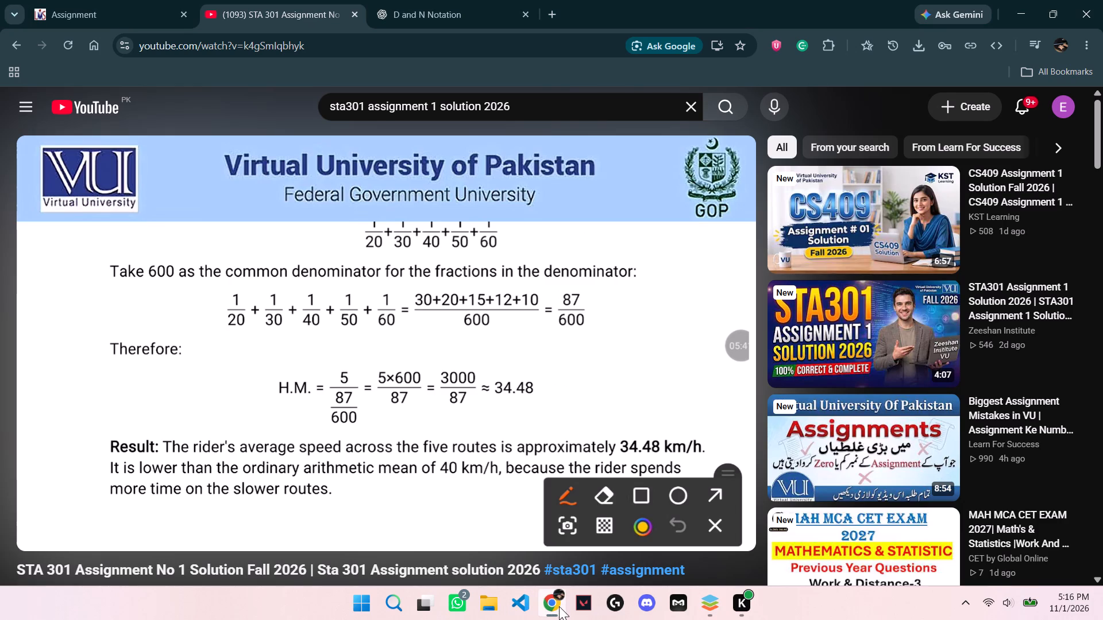
{"action": "left_click", "coordinate": [707, 603]}
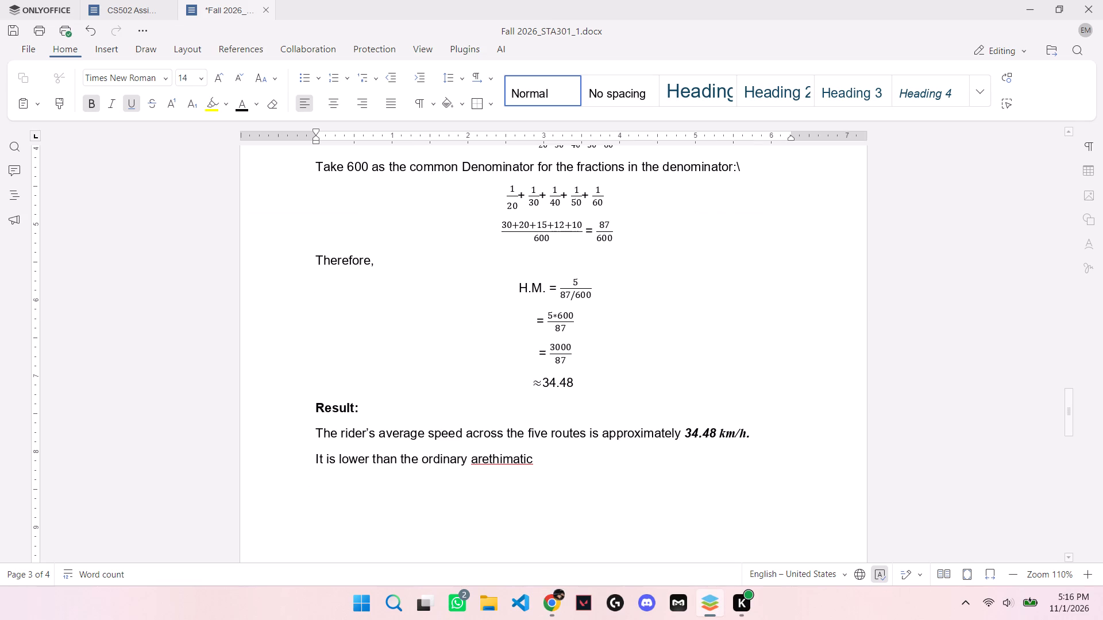
{"action": "left_click", "coordinate": [487, 460]}
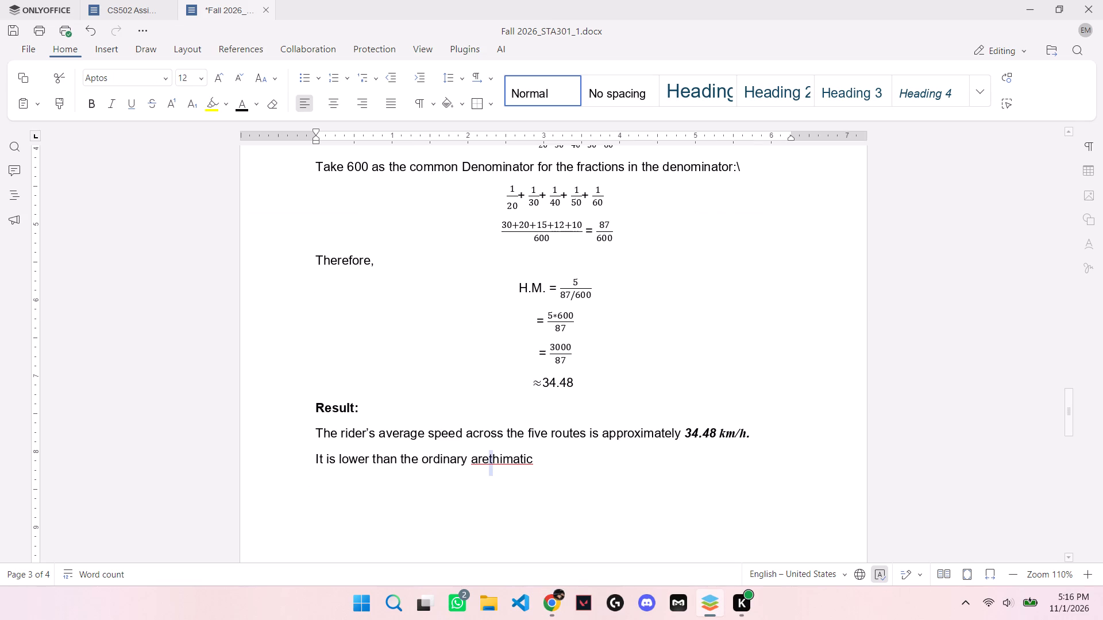
{"action": "key", "text": "BackSpace"}
{"action": "key", "text": "BackSpace"}
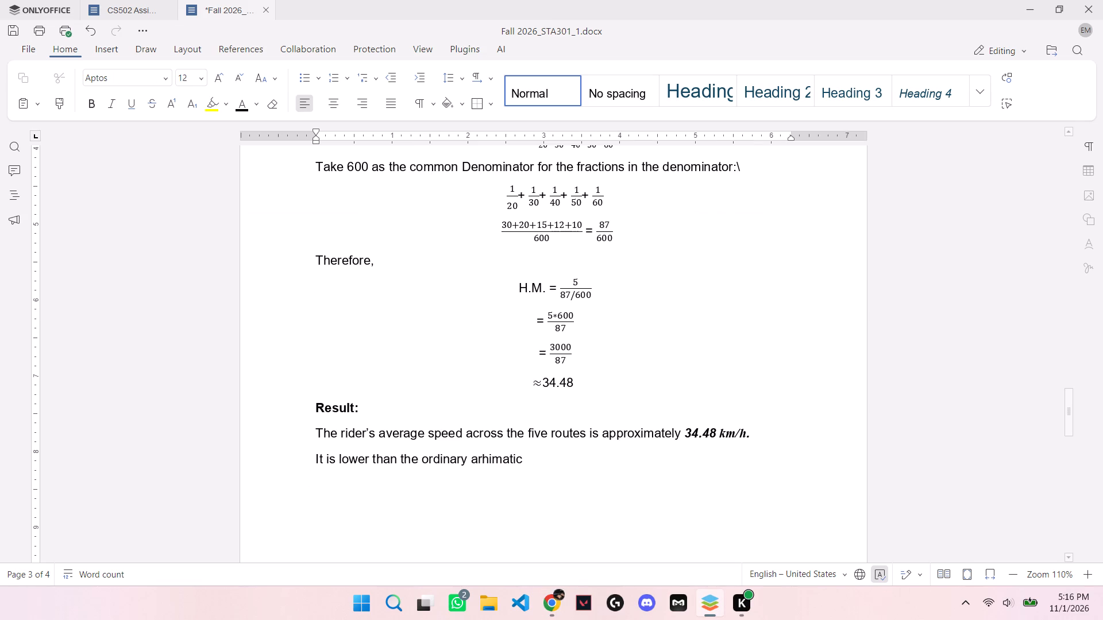
{"action": "key", "text": "i"}
{"action": "key", "text": "t"}
{"action": "key", "text": "Right"}
{"action": "key", "text": "Right"}
{"action": "key", "text": "BackSpace"}
{"action": "key", "text": "e"}
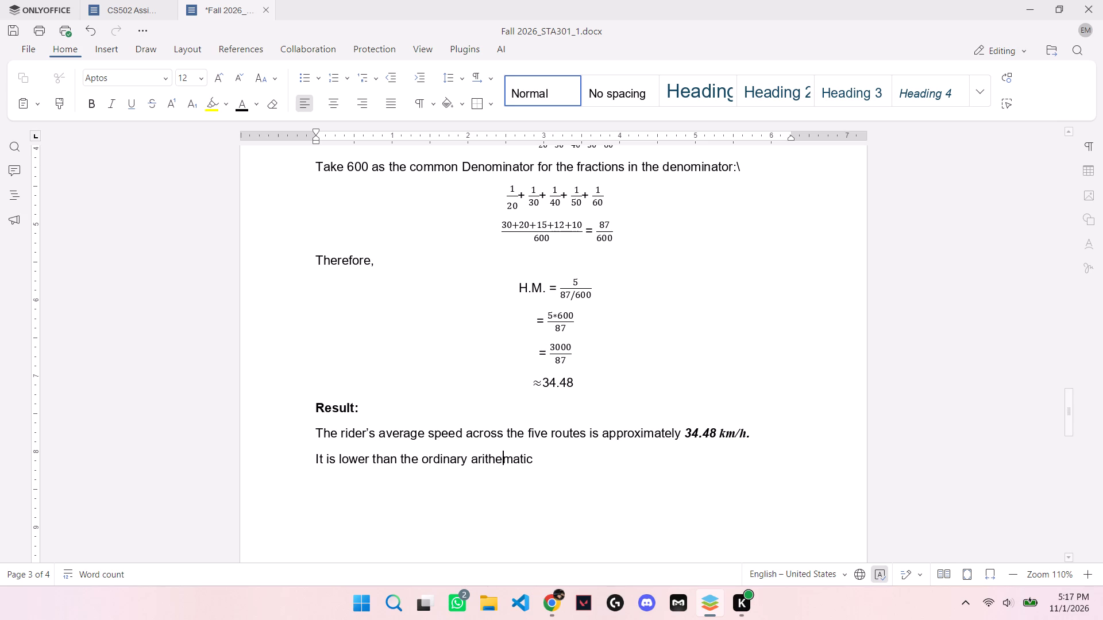
{"action": "left_click", "coordinate": [538, 463]}
{"action": "left_click_drag", "start_coordinate": [533, 463], "coordinate": [471, 461]}
{"action": "right_click", "coordinate": [487, 457]}
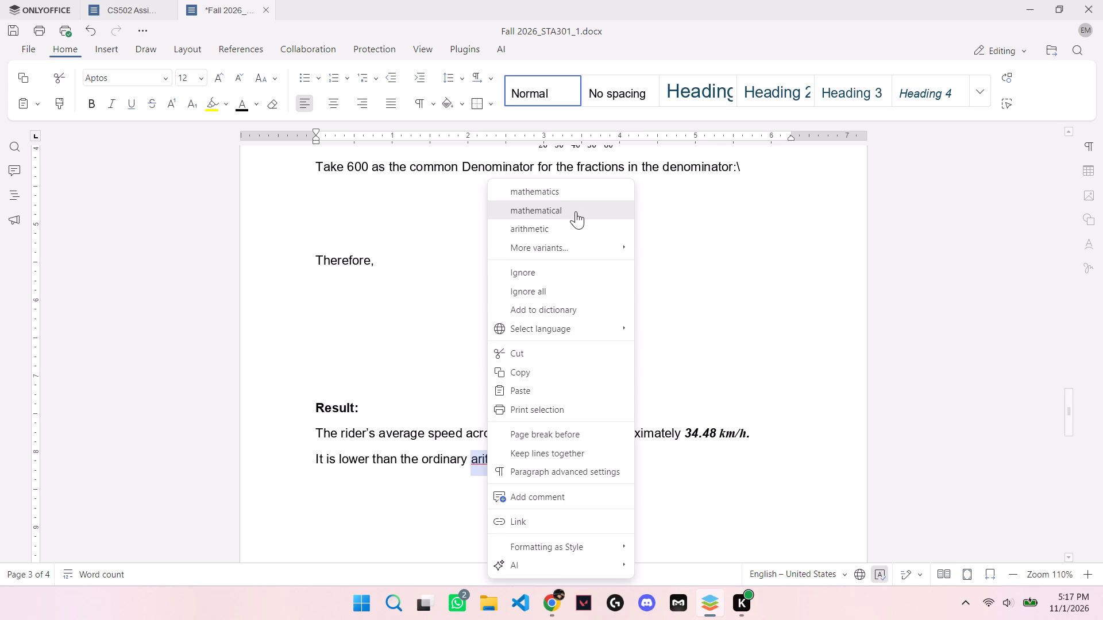
{"action": "left_click", "coordinate": [576, 230]}
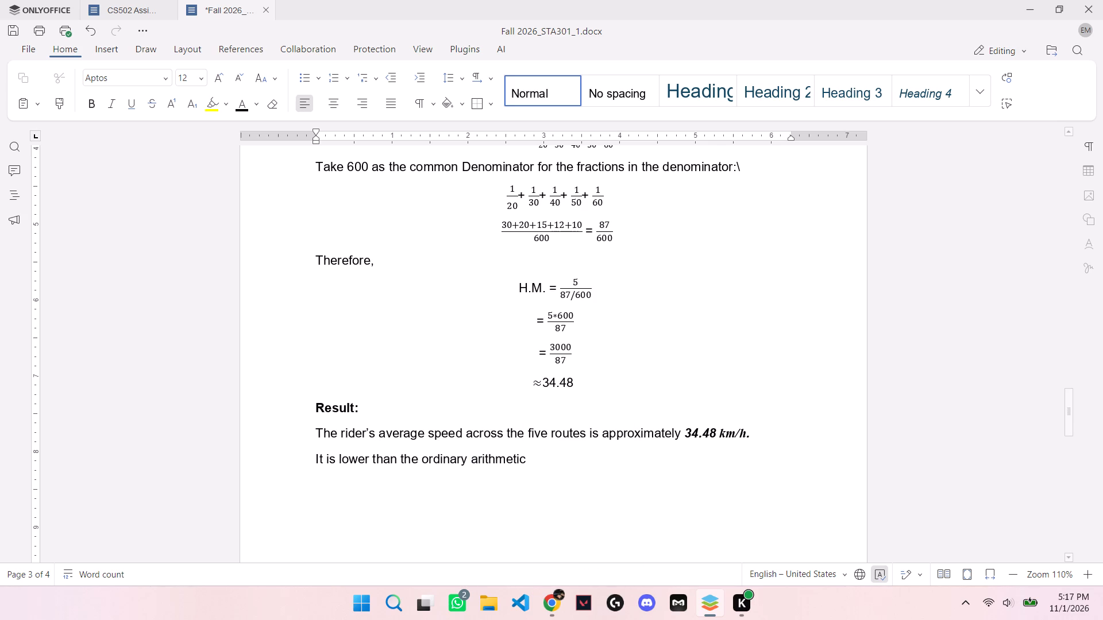
Continue the second Result sentence in ONLYOFFICE with "mean of 40km/h", checking the wording against the YouTube solution in Chrome.
{"action": "key", "text": "space"}
{"action": "type", "text": "mean"}
{"action": "key", "text": "space"}
{"action": "left_click", "coordinate": [554, 607]}
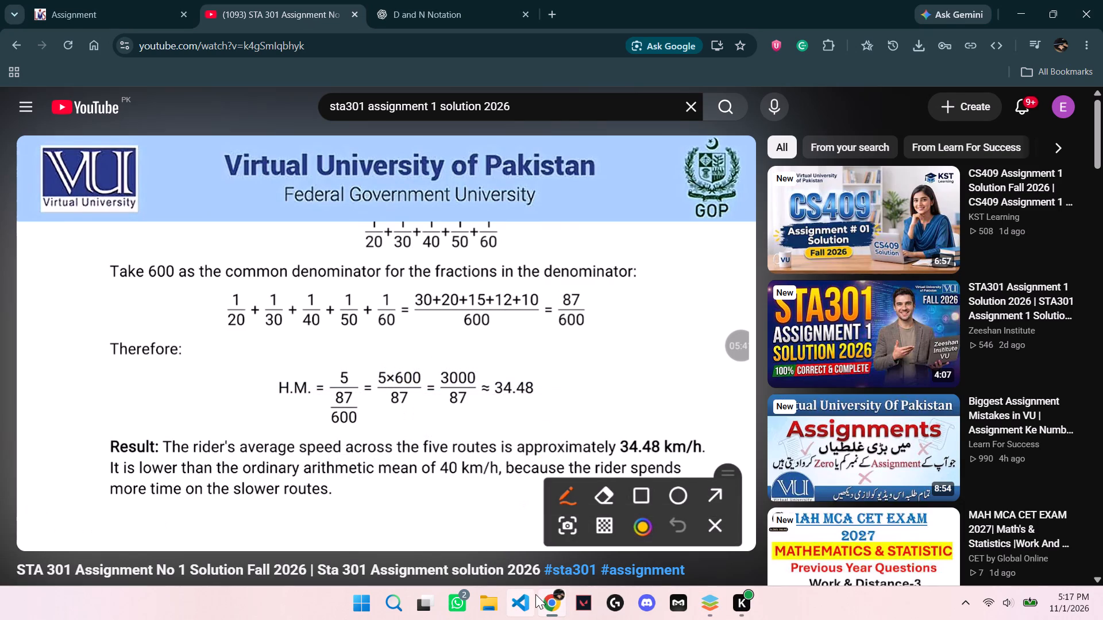
{"action": "left_click", "coordinate": [707, 603]}
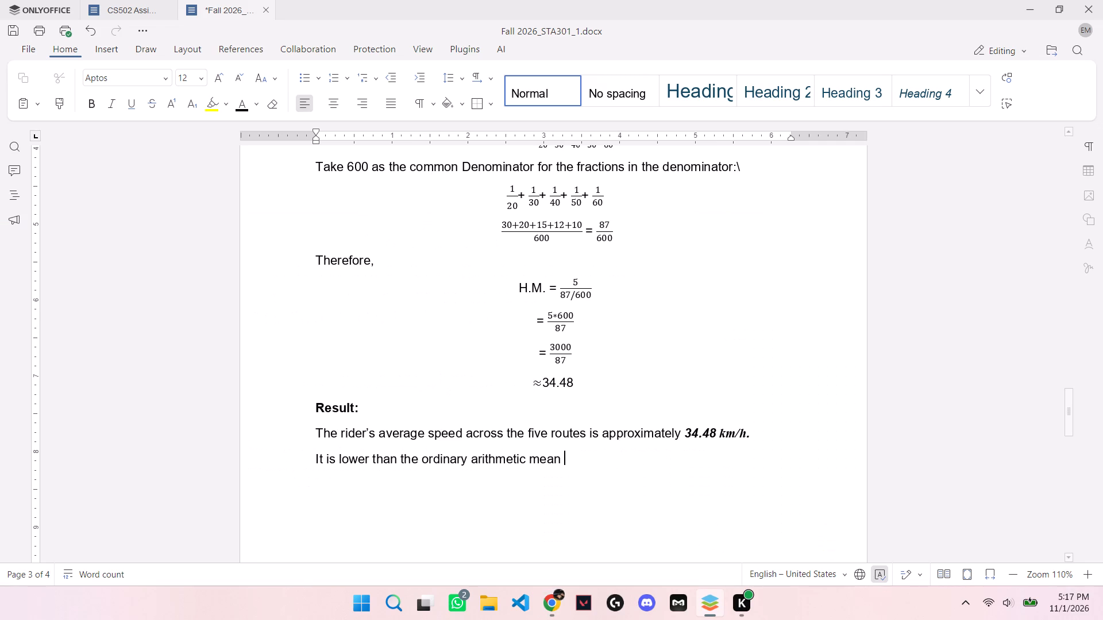
{"action": "left_click", "coordinate": [550, 603]}
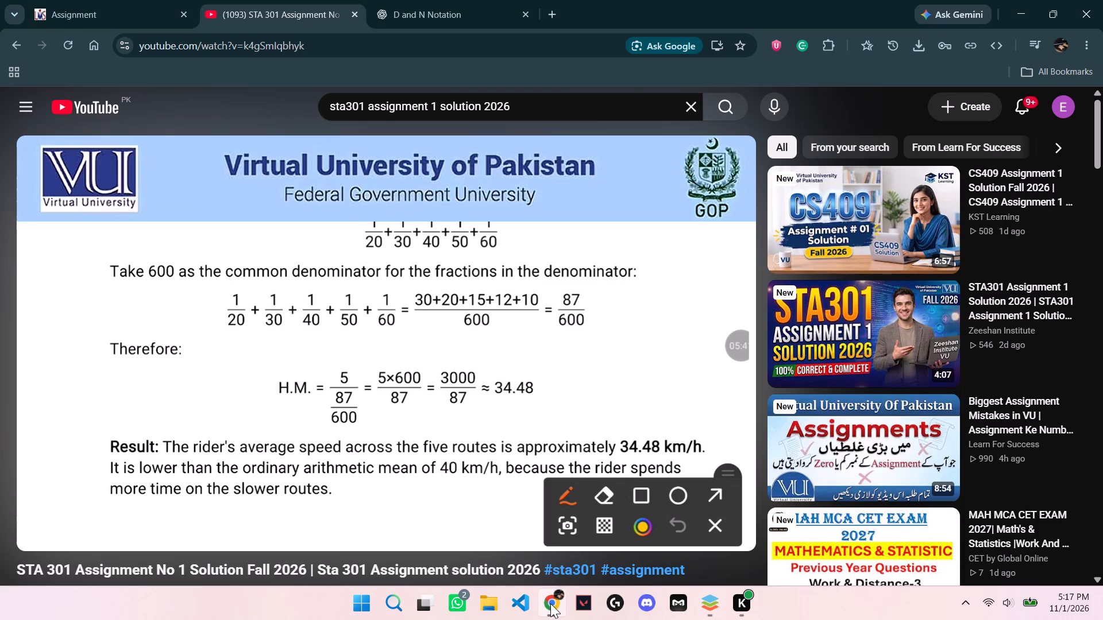
{"action": "left_click", "coordinate": [708, 603]}
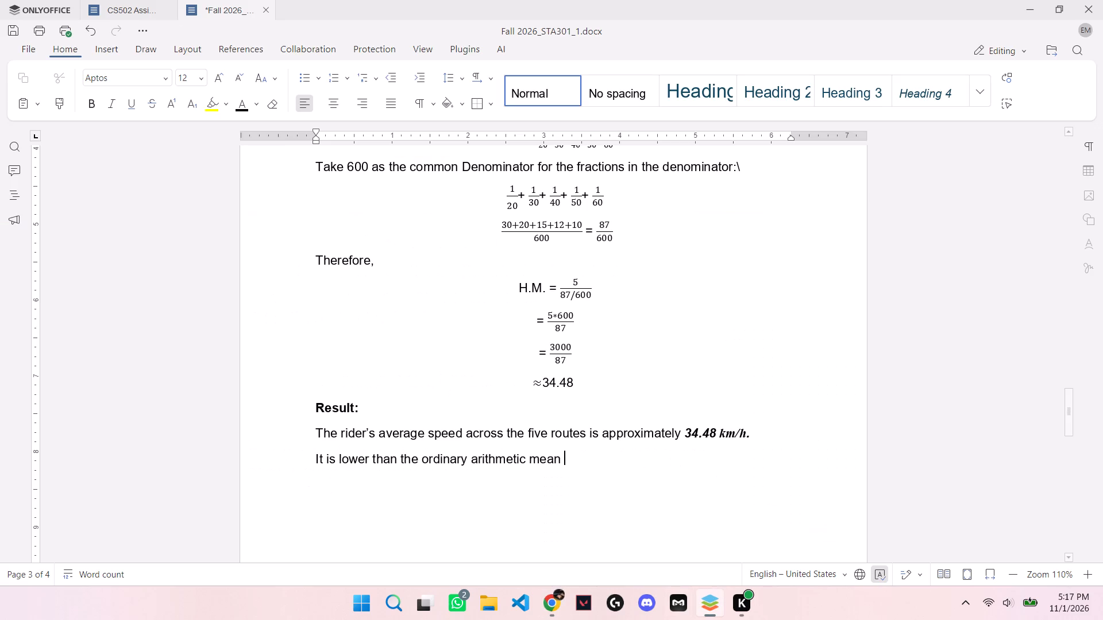
{"action": "type", "text": "of"}
{"action": "key", "text": "space"}
{"action": "type", "text": "40"}
{"action": "key", "text": "ctrl+v"}
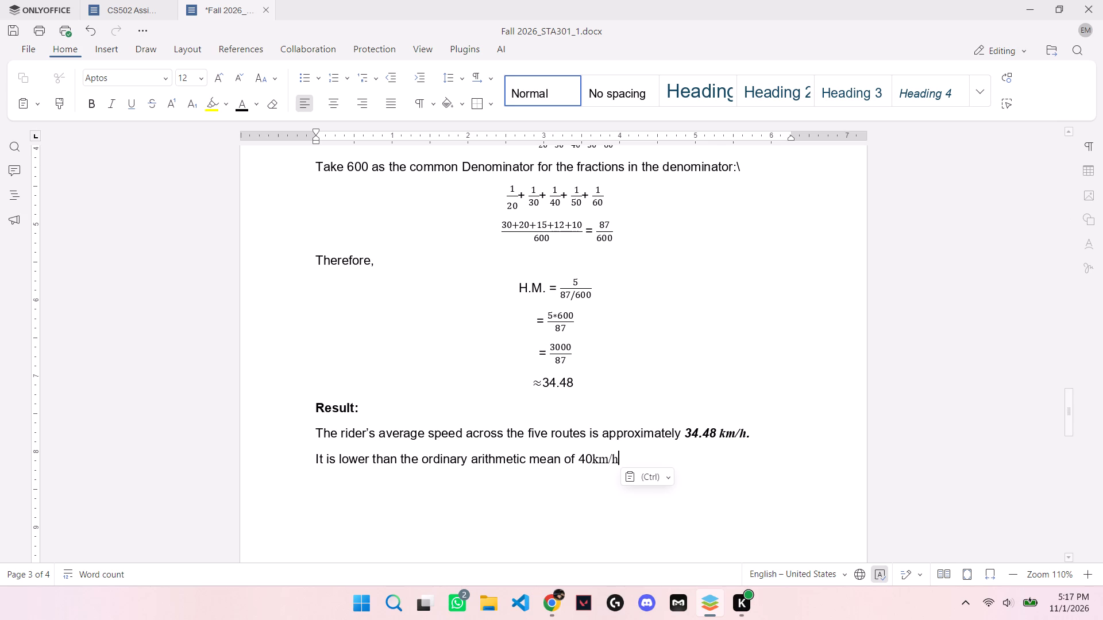
Check the ending in Chrome, complete the sentence in ONLYOFFICE with ", because the rider spends more time on the slower routes." and save.
{"action": "left_click", "coordinate": [553, 599]}
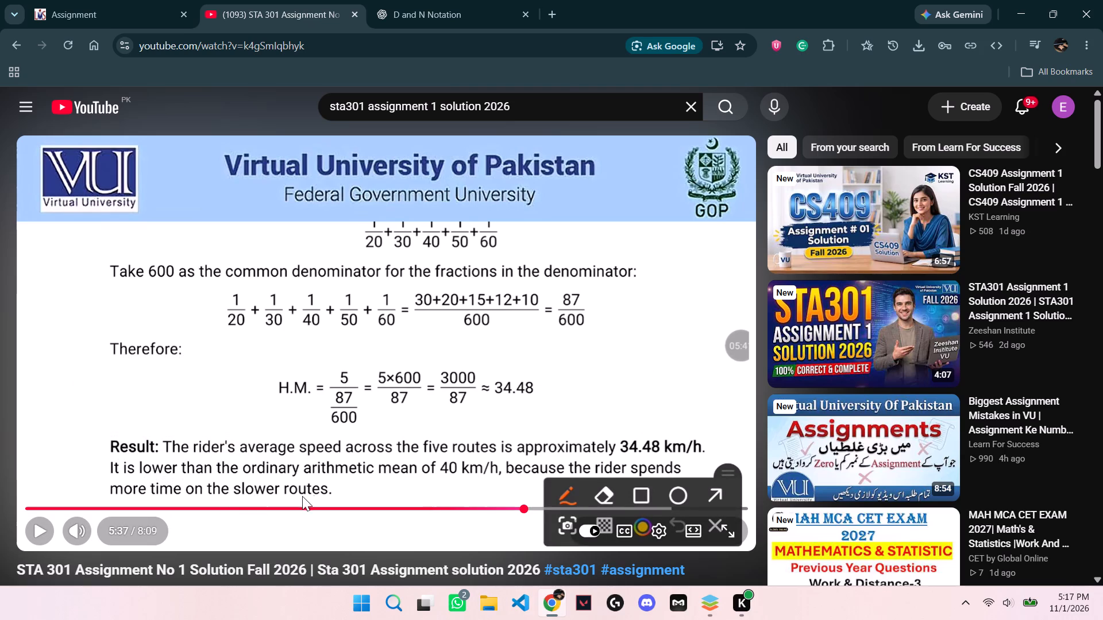
{"action": "left_click", "coordinate": [705, 601]}
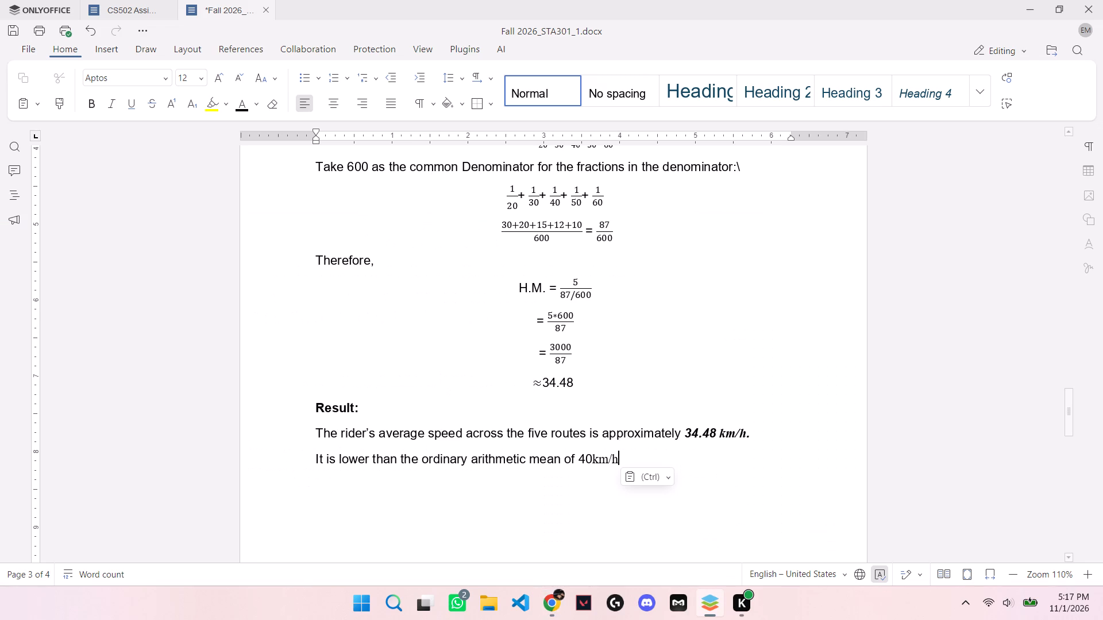
{"action": "left_click", "coordinate": [557, 604]}
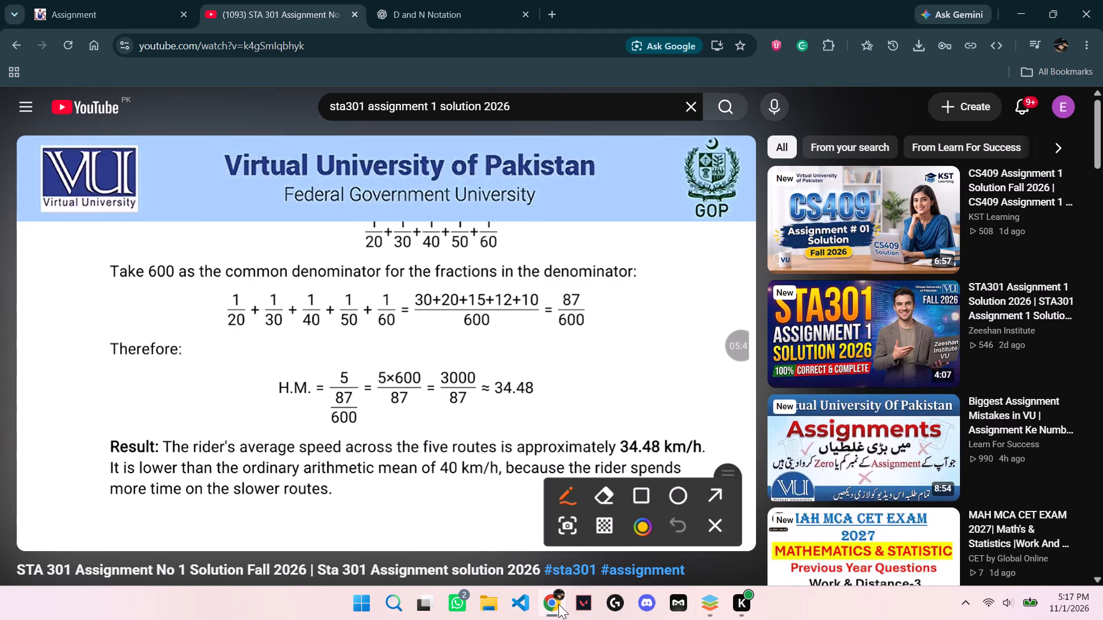
{"action": "left_click", "coordinate": [716, 609]}
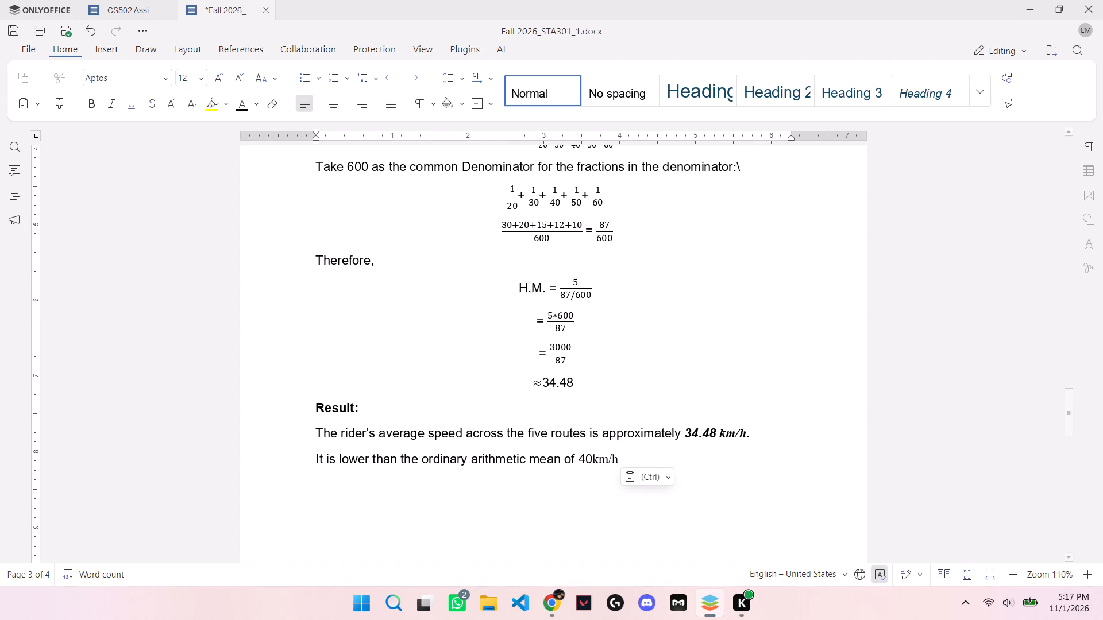
{"action": "type", "text": ", because the rider spends"}
{"action": "key", "text": "space"}
{"action": "type", "text": "more time on the"}
{"action": "key", "text": "space"}
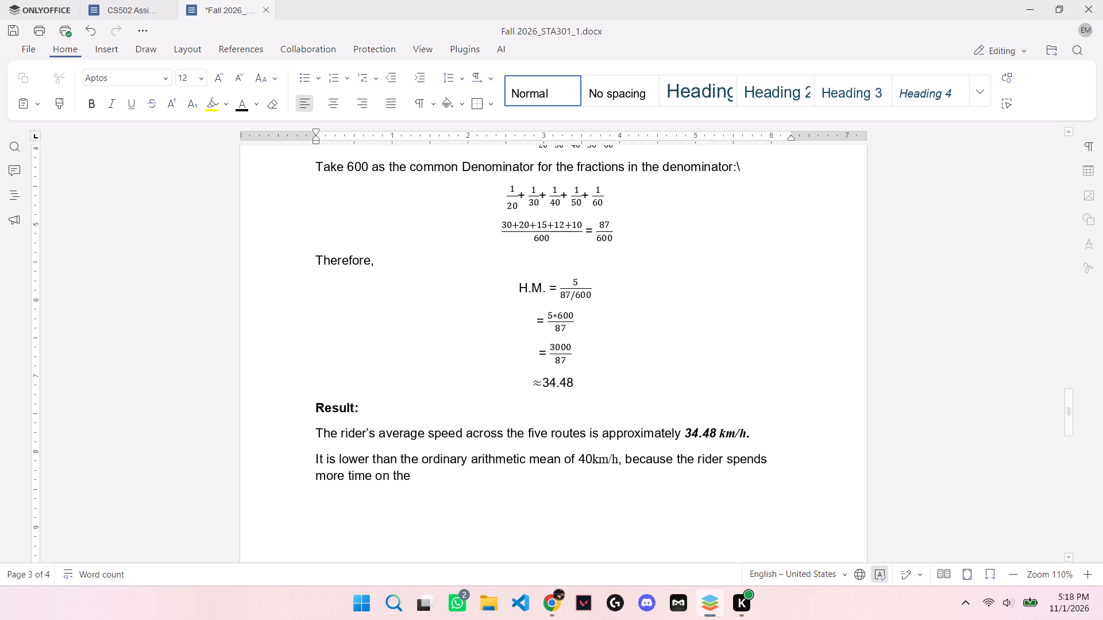
{"action": "left_click", "coordinate": [555, 601]}
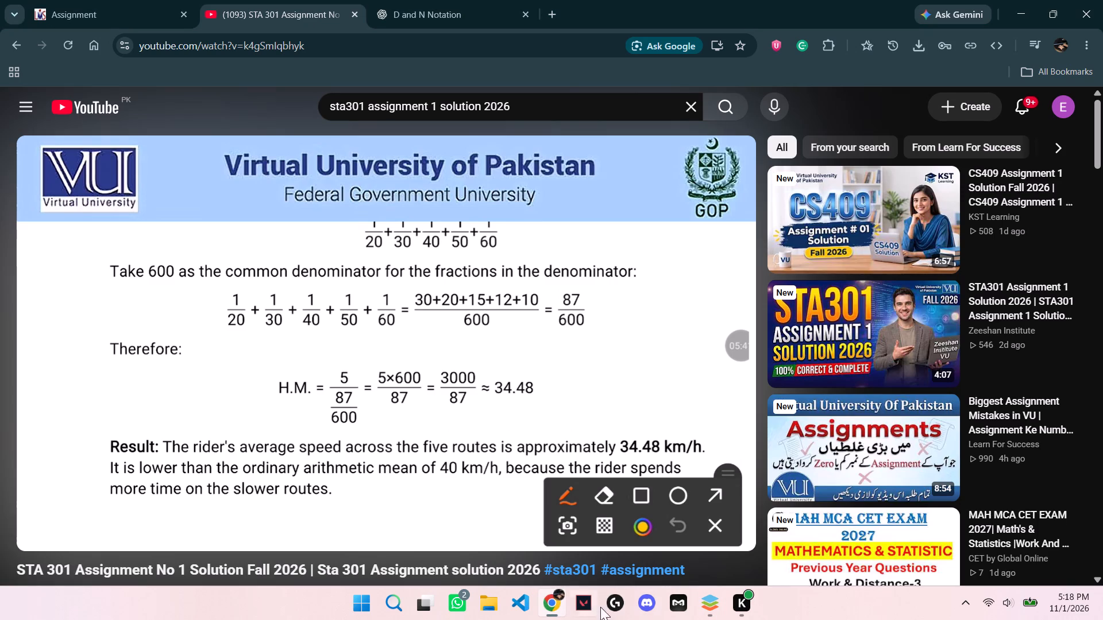
{"action": "left_click", "coordinate": [704, 598]}
{"action": "type", "text": "slower routes"}
{"action": "key", "text": "period"}
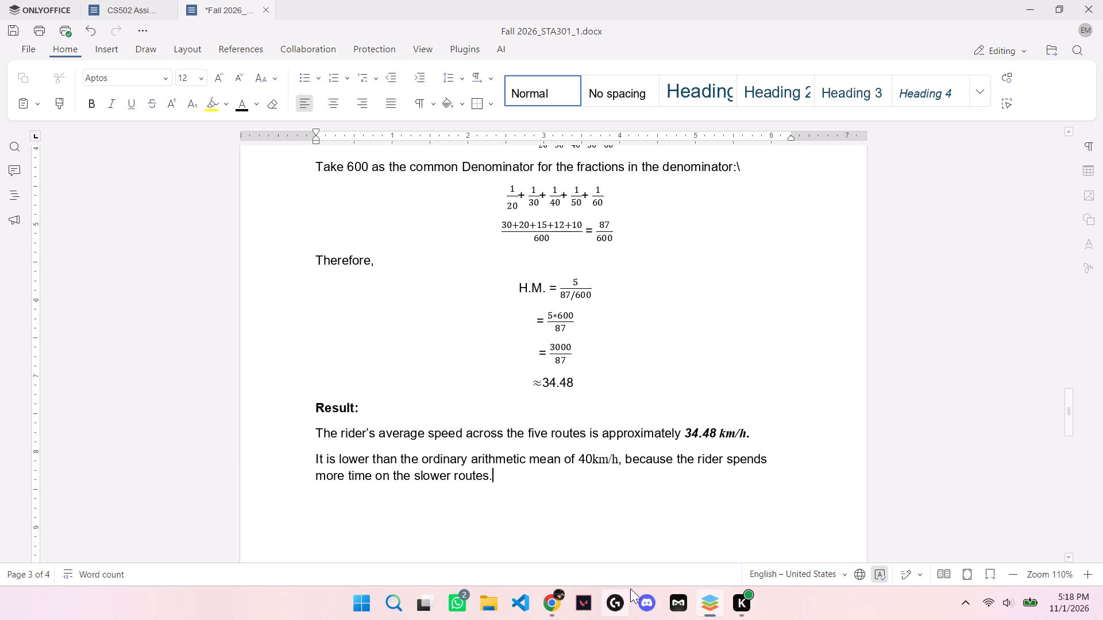
{"action": "key", "text": "ctrl+s"}
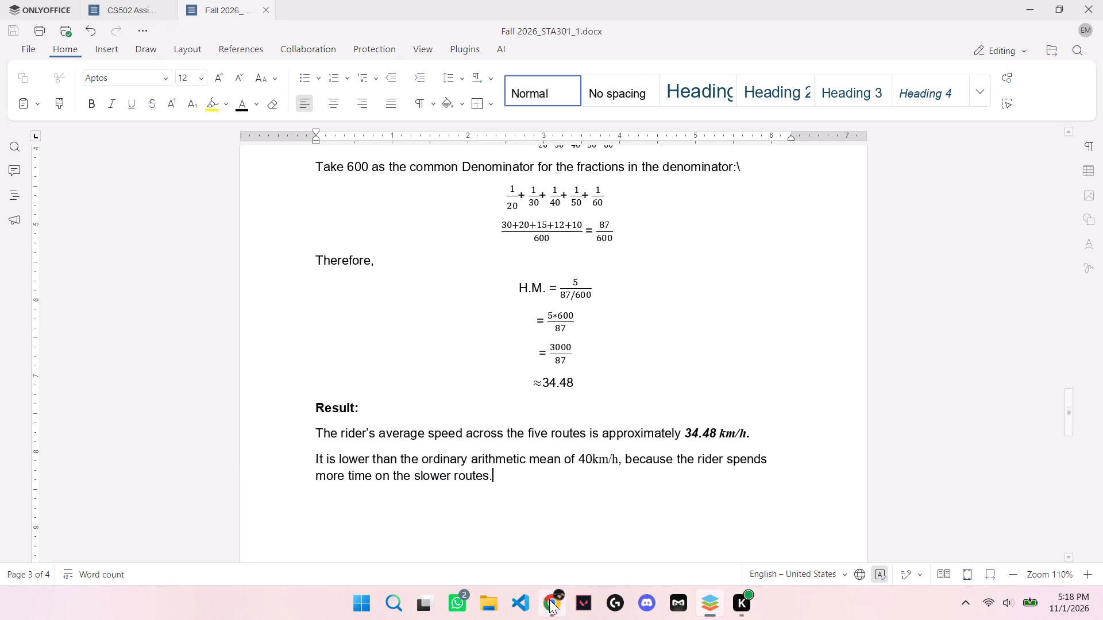
Play the YouTube solution in Chrome on to Question 3, and compare the end of Question 2 between the video and the ONLYOFFICE document.
{"action": "left_click", "coordinate": [549, 599]}
{"action": "left_click", "coordinate": [363, 373]}
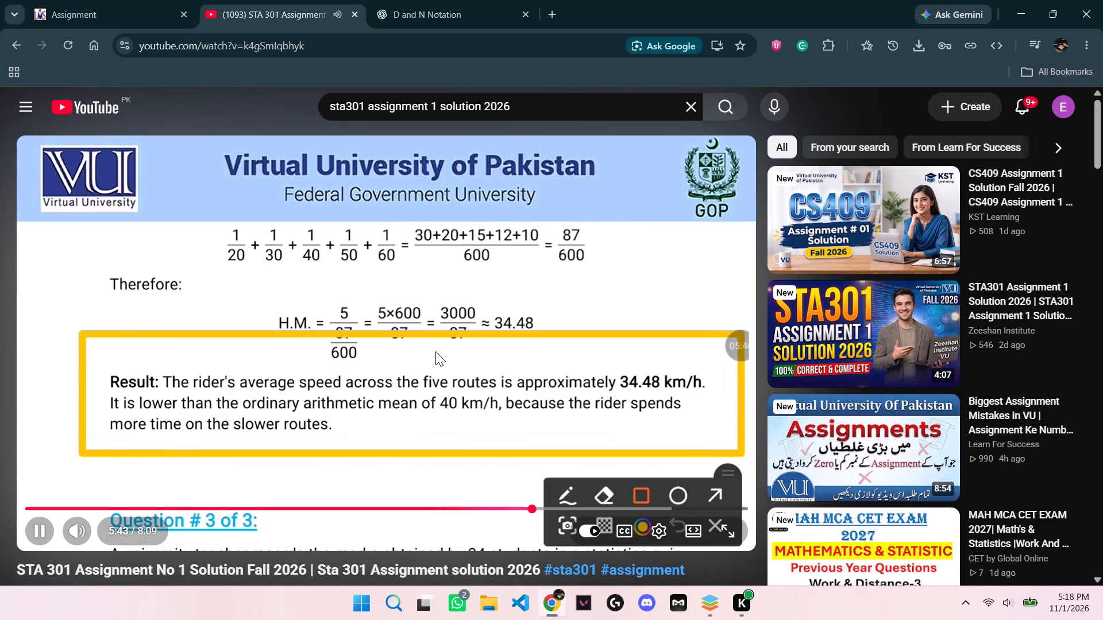
{"action": "left_click", "coordinate": [438, 386]}
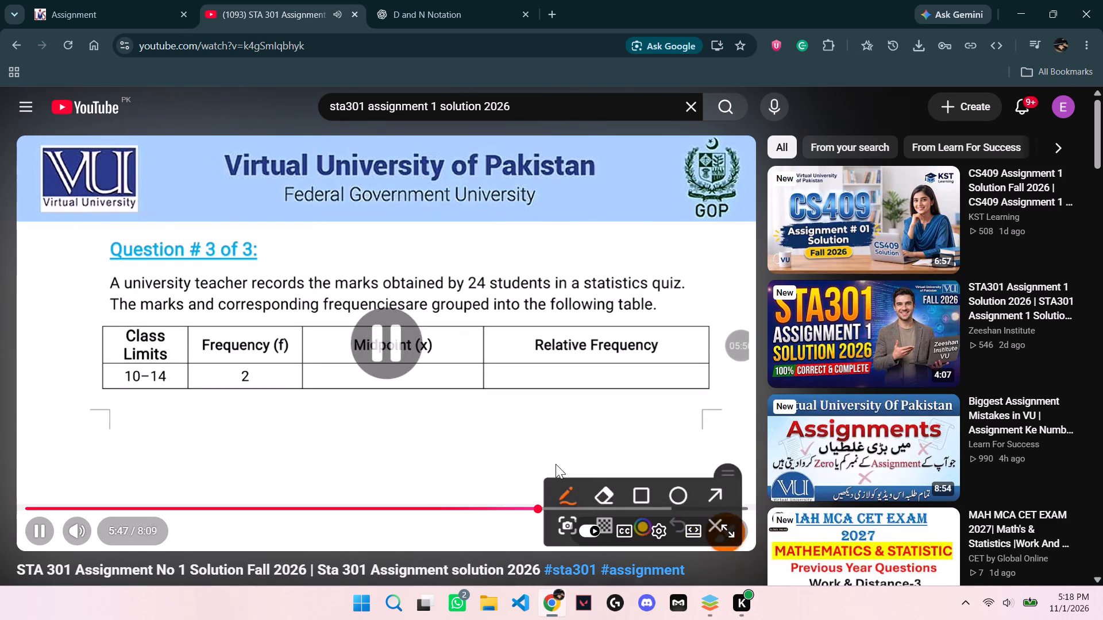
{"action": "left_click", "coordinate": [702, 603]}
{"action": "scroll", "coordinate": [523, 436], "scroll_direction": "down", "scroll_amount": 11}
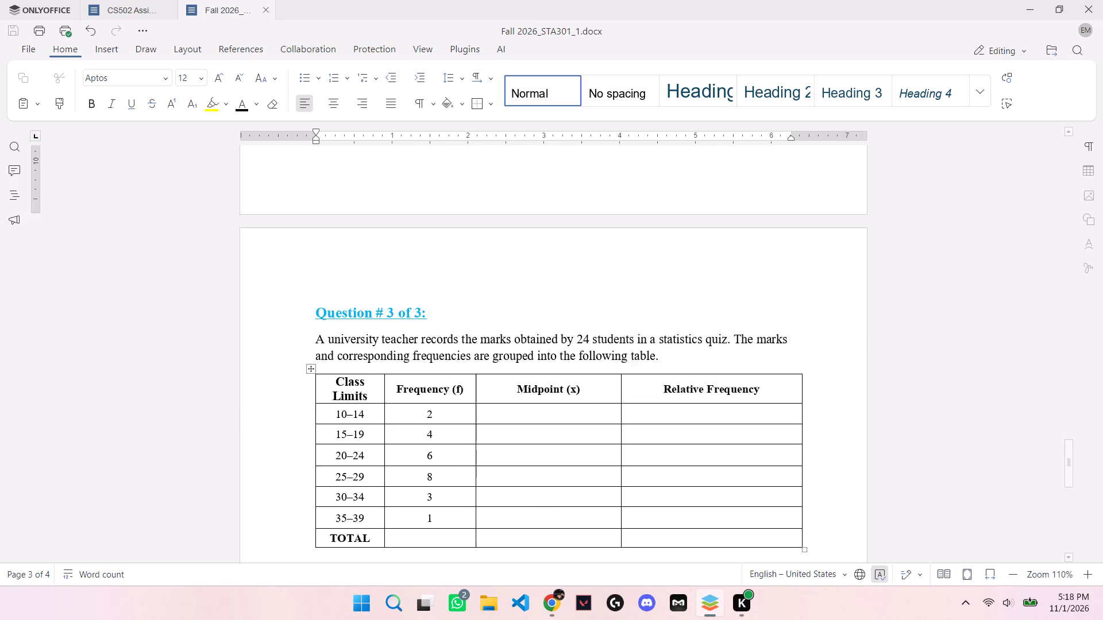
{"action": "scroll", "coordinate": [546, 462], "scroll_direction": "up", "scroll_amount": 16}
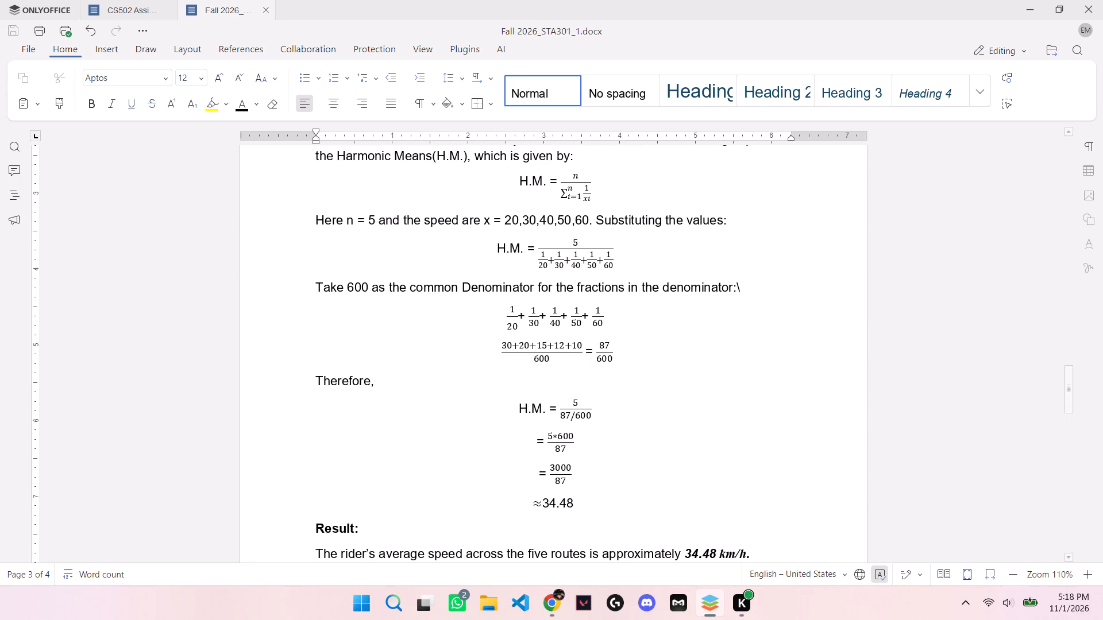
{"action": "scroll", "coordinate": [536, 485], "scroll_direction": "down", "scroll_amount": 3}
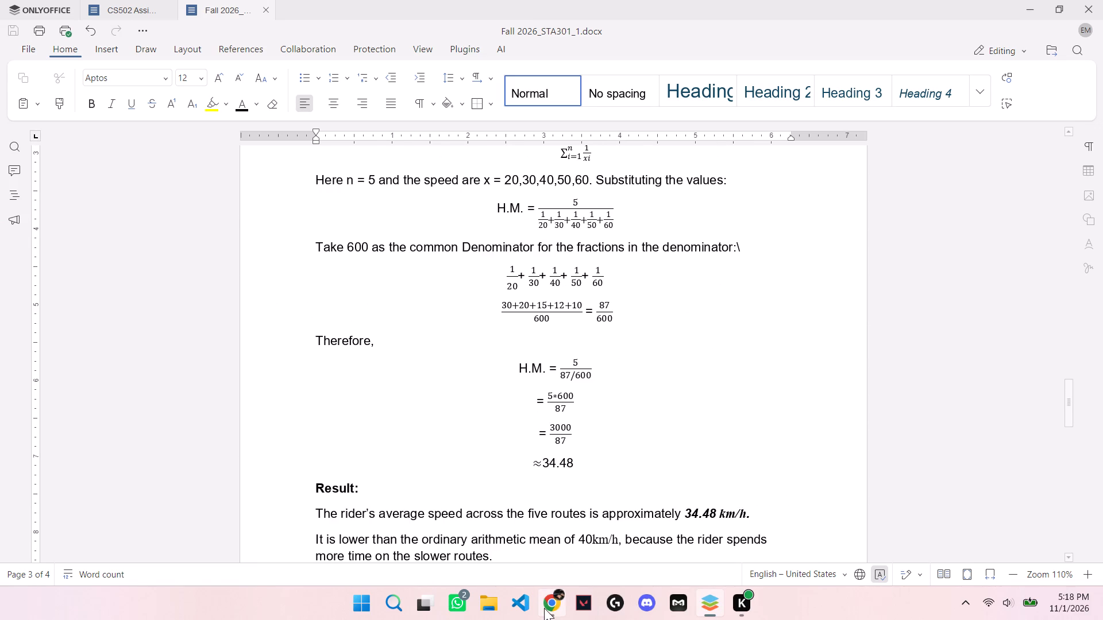
{"action": "left_click", "coordinate": [544, 608]}
{"action": "key", "text": "Left"}
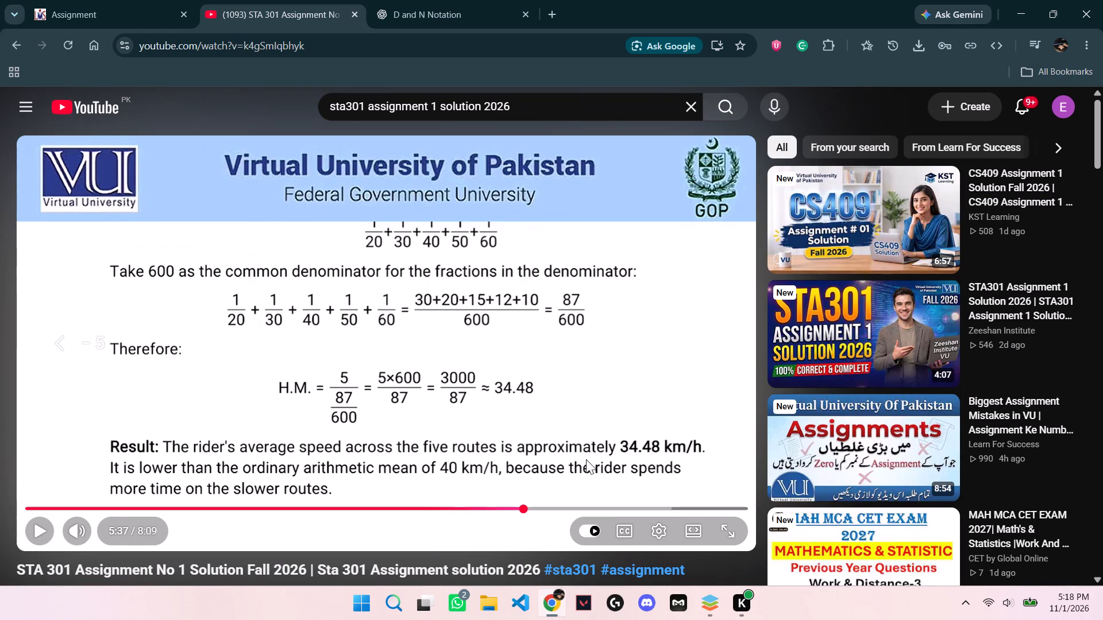
{"action": "left_click", "coordinate": [709, 609]}
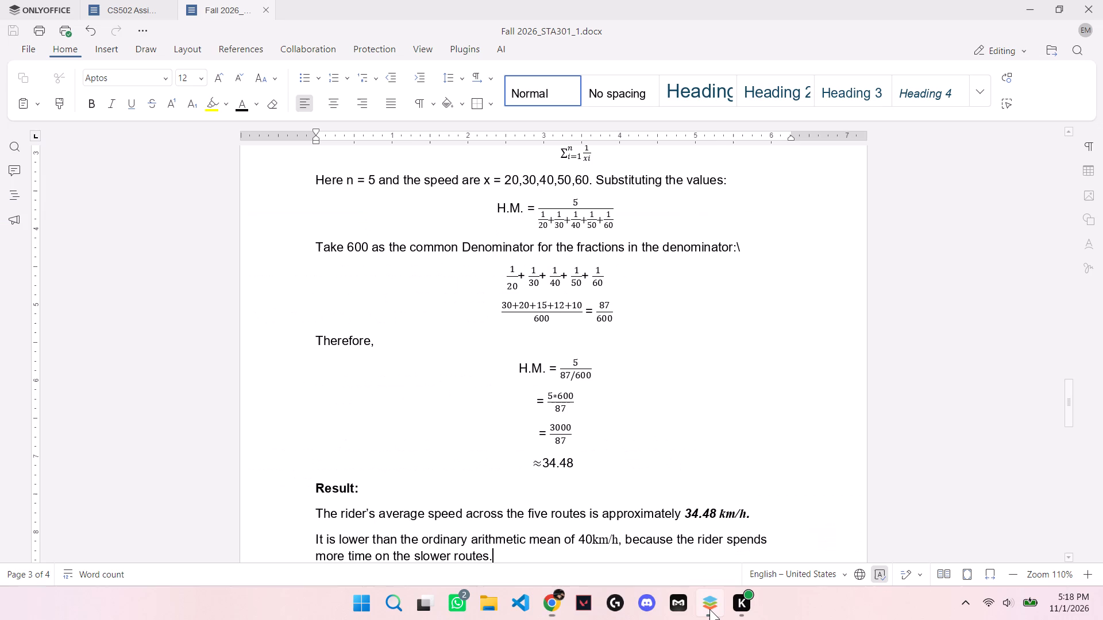
Look through Question 3's text, frequency table and required calculations in the assignment document.
{"action": "scroll", "coordinate": [597, 457], "scroll_direction": "down", "scroll_amount": 7}
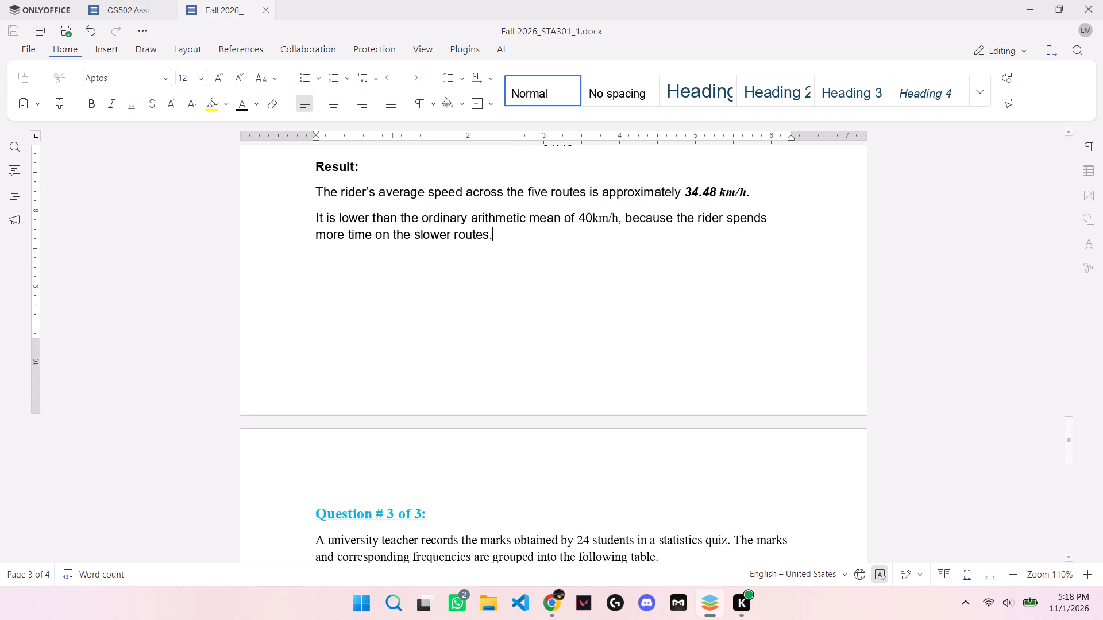
{"action": "scroll", "coordinate": [599, 456], "scroll_direction": "down", "scroll_amount": 10}
{"action": "scroll", "coordinate": [599, 456], "scroll_direction": "up", "scroll_amount": 2}
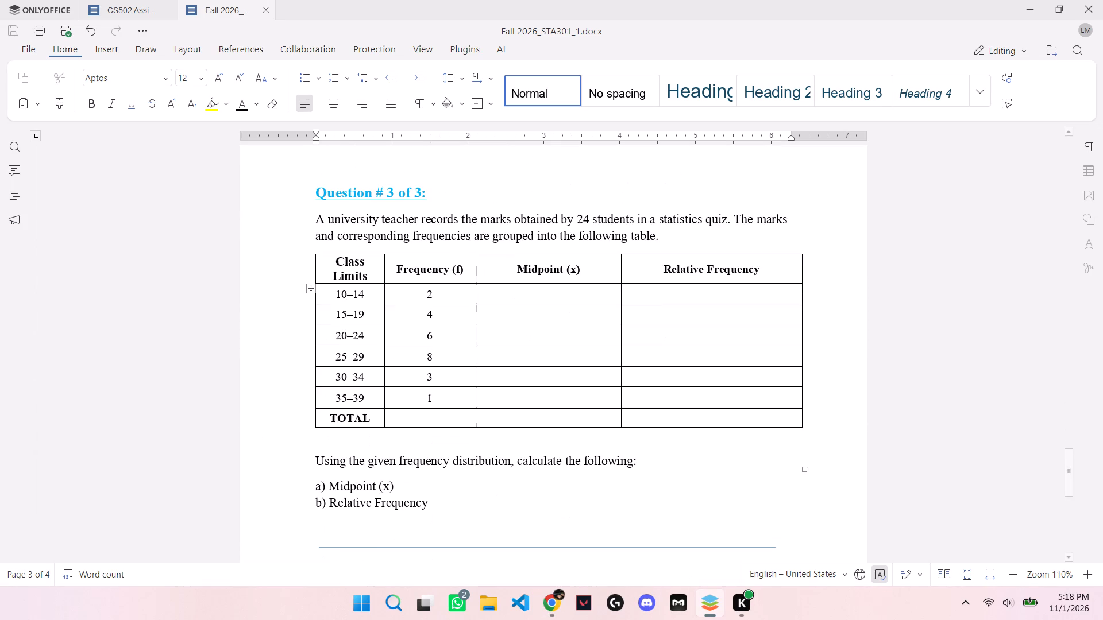
{"action": "scroll", "coordinate": [599, 462], "scroll_direction": "down", "scroll_amount": 1}
{"action": "scroll", "coordinate": [600, 464], "scroll_direction": "up", "scroll_amount": 5}
{"action": "scroll", "coordinate": [601, 463], "scroll_direction": "down", "scroll_amount": 3}
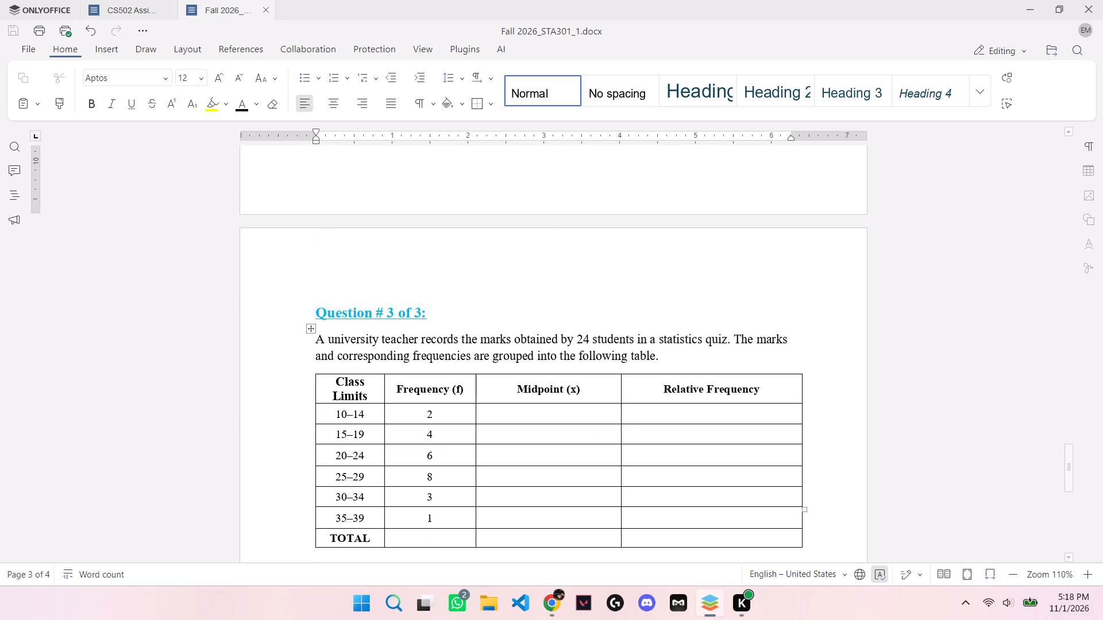
Play the YouTube solution in Chrome through Question 3's table to its Answer Area, and pause at the midpoint formula.
{"action": "left_click", "coordinate": [554, 599]}
{"action": "left_click", "coordinate": [481, 404]}
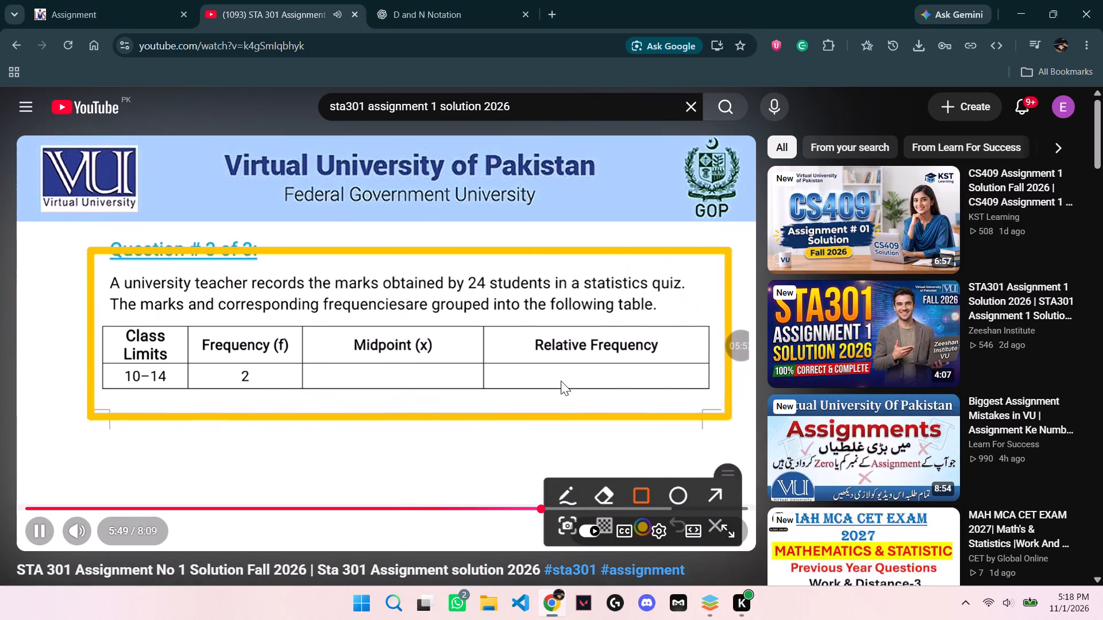
{"action": "left_click", "coordinate": [565, 399]}
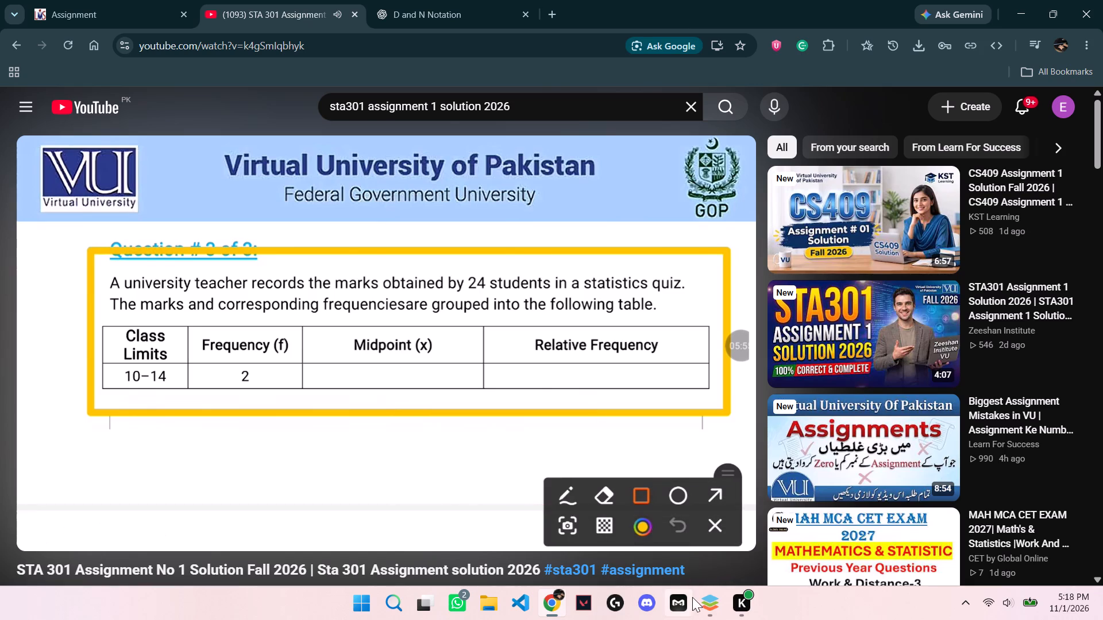
{"action": "left_click_drag", "start_coordinate": [705, 604], "coordinate": [711, 605]}
{"action": "left_click", "coordinate": [712, 610]}
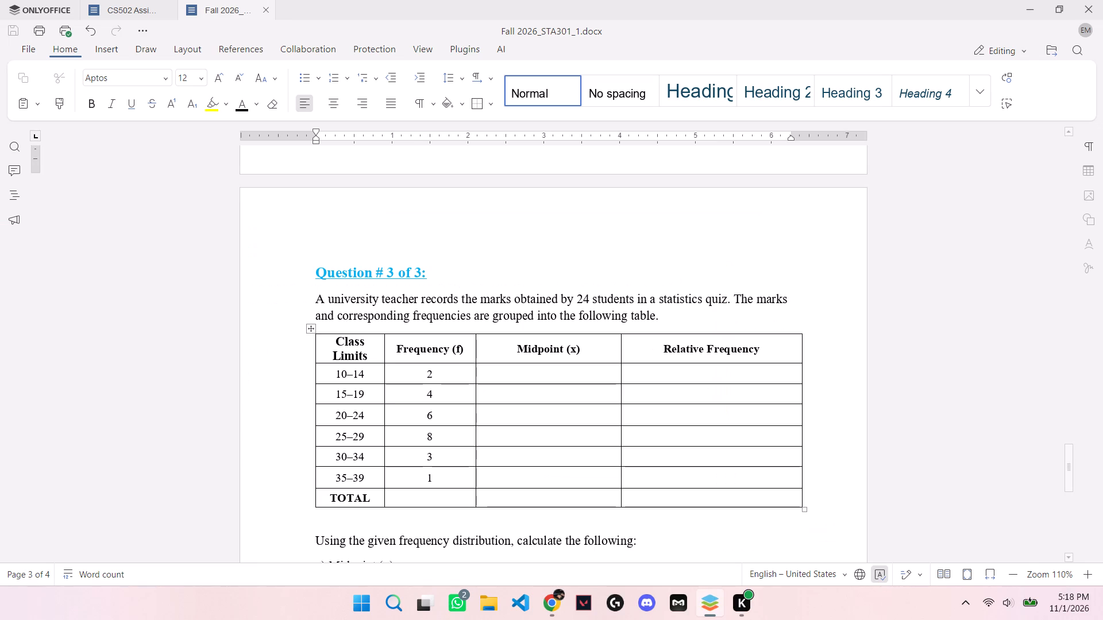
{"action": "left_click", "coordinate": [549, 607]}
{"action": "left_click", "coordinate": [493, 397]}
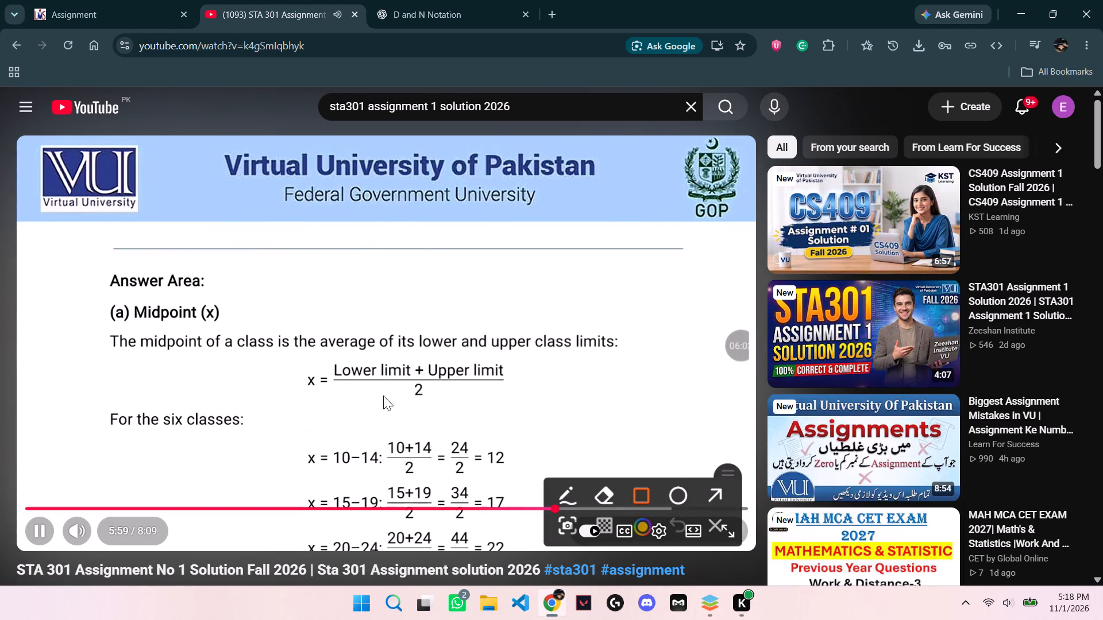
{"action": "left_click", "coordinate": [389, 428]}
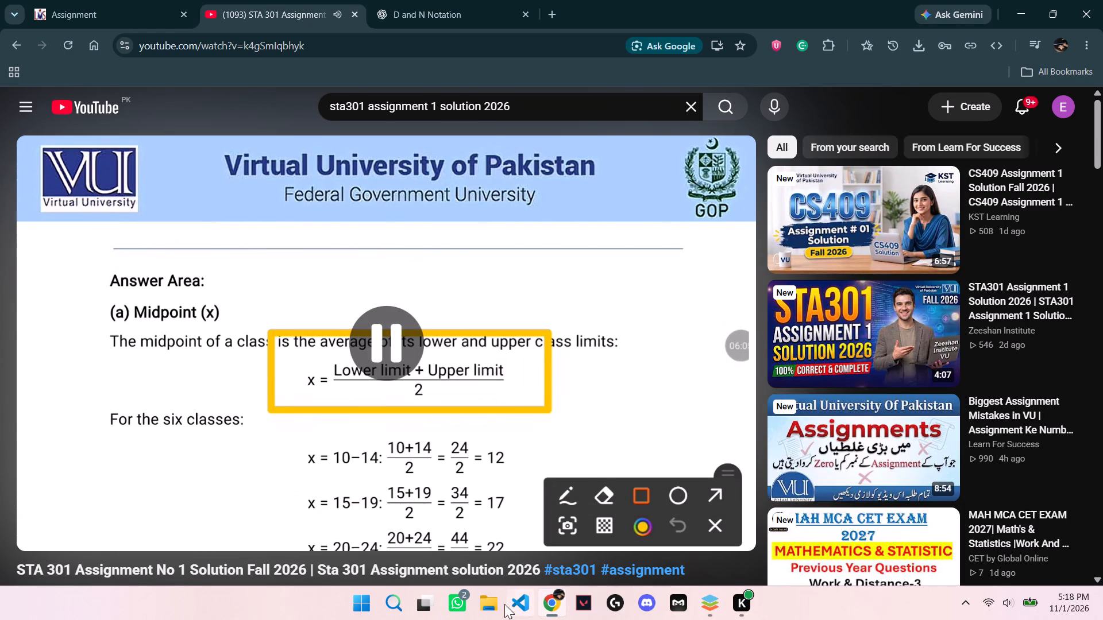
Switch to ONLYOFFICE and start a new line below Question 3's "Answer Area:" heading.
{"action": "left_click", "coordinate": [711, 606]}
{"action": "scroll", "coordinate": [476, 444], "scroll_direction": "down", "scroll_amount": 4}
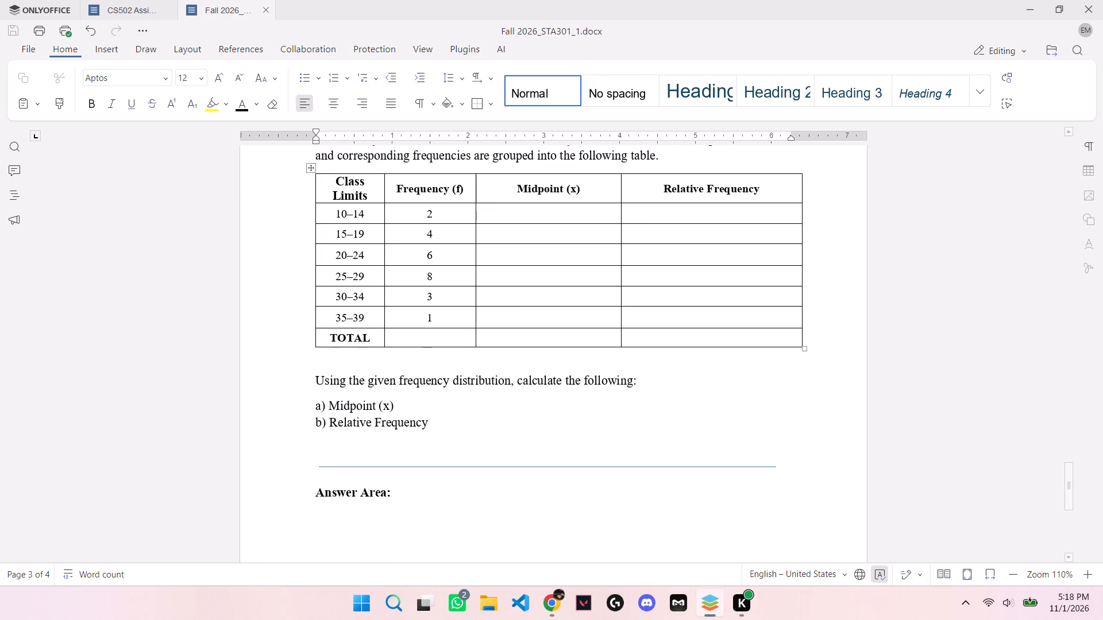
{"action": "scroll", "coordinate": [473, 453], "scroll_direction": "down", "scroll_amount": 1}
{"action": "left_click", "coordinate": [346, 485]}
{"action": "left_click", "coordinate": [332, 488]}
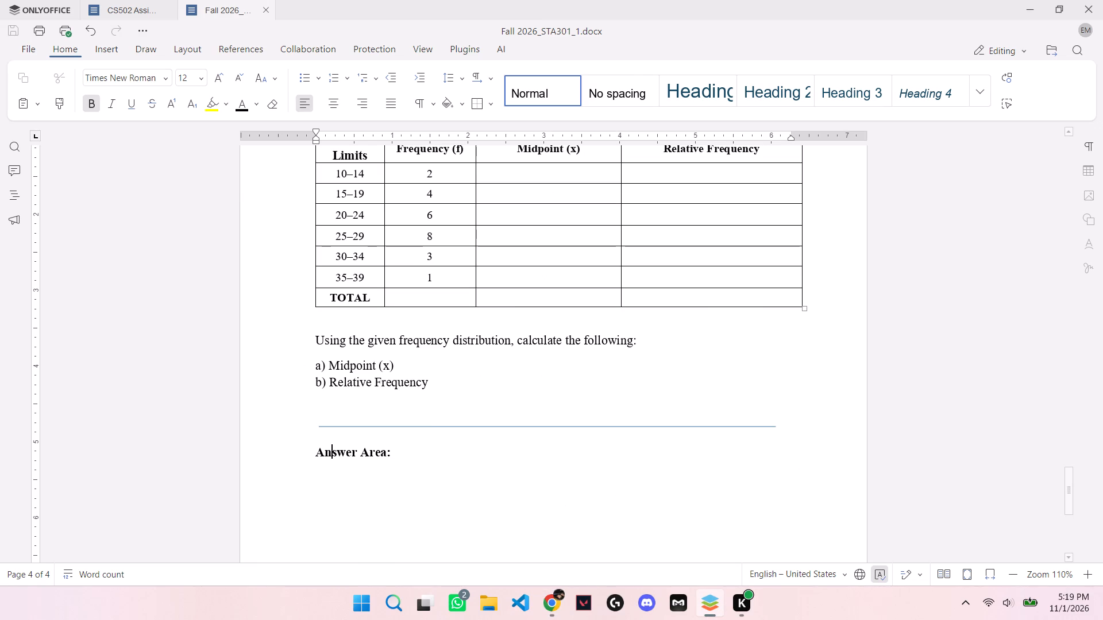
{"action": "left_click", "coordinate": [338, 482]}
{"action": "left_click", "coordinate": [418, 459]}
{"action": "key", "text": "Return"}
Check the answer heading in Chrome, then add the numbered heading "1) Midpoint (x):" in ONLYOFFICE with an unnumbered line beneath it.
{"action": "left_click", "coordinate": [553, 610]}
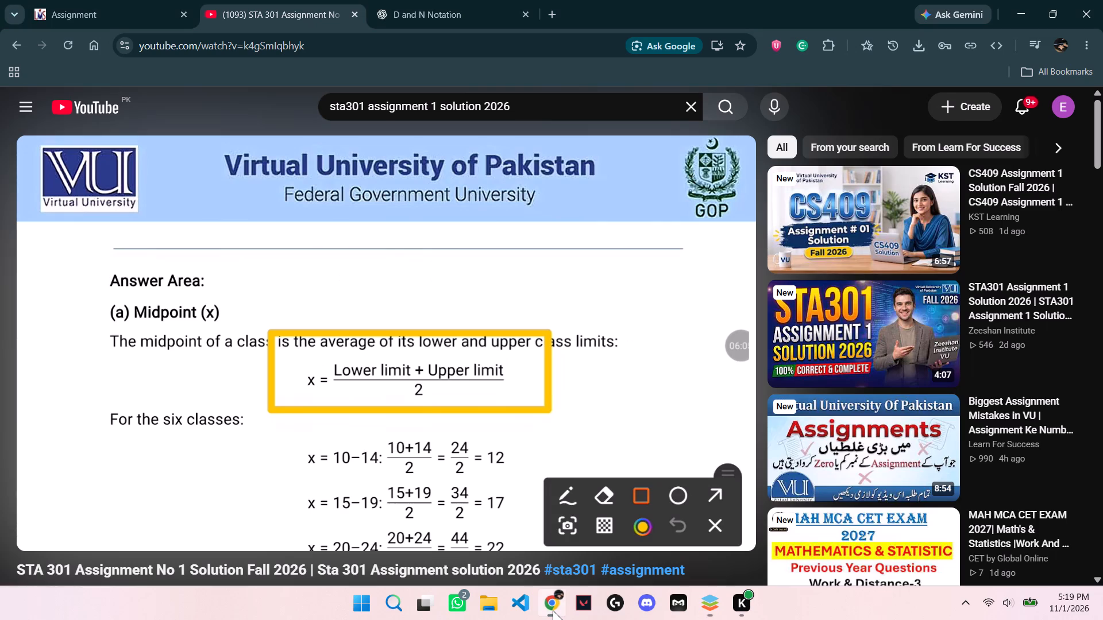
{"action": "left_click", "coordinate": [717, 608]}
{"action": "scroll", "coordinate": [635, 428], "scroll_direction": "up", "scroll_amount": 4}
{"action": "scroll", "coordinate": [661, 413], "scroll_direction": "down", "scroll_amount": 3}
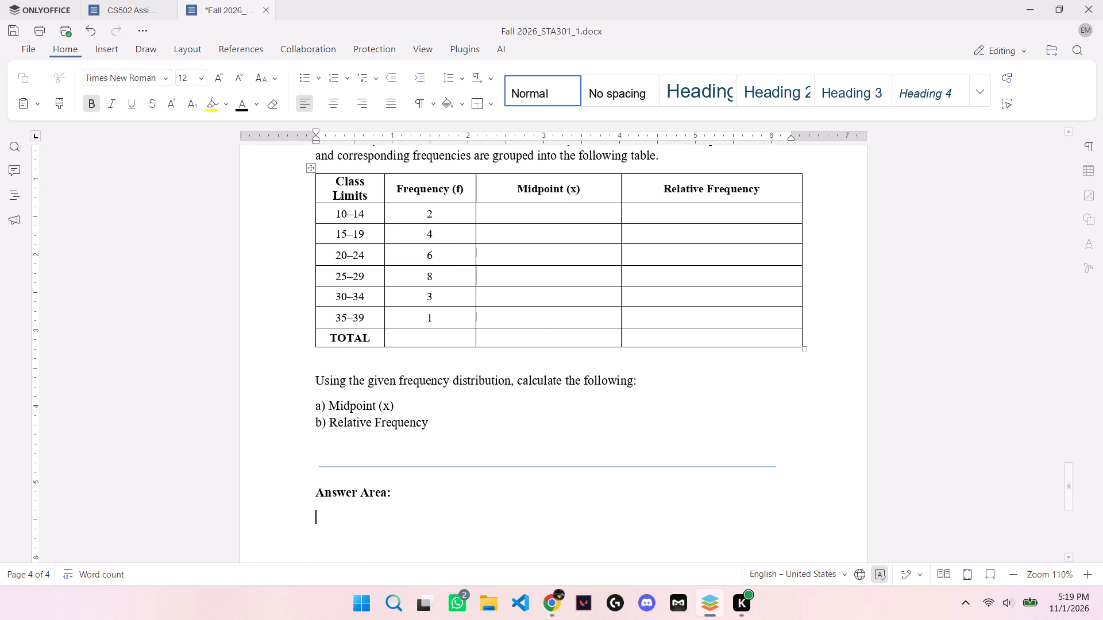
{"action": "scroll", "coordinate": [454, 532], "scroll_direction": "up", "scroll_amount": 2}
{"action": "scroll", "coordinate": [461, 528], "scroll_direction": "down", "scroll_amount": 2}
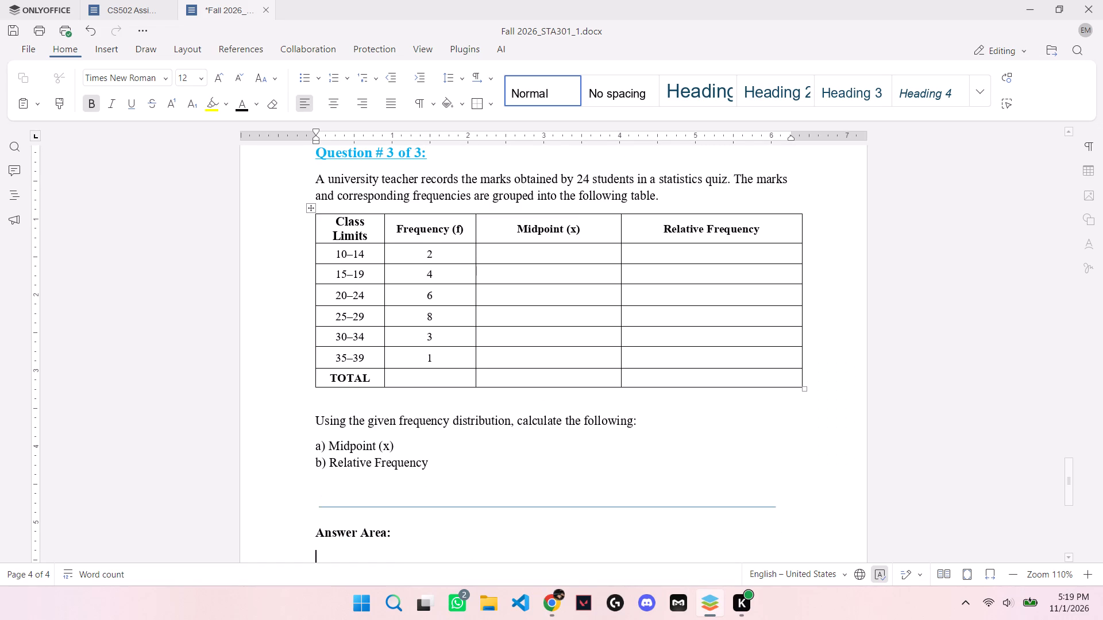
{"action": "scroll", "coordinate": [458, 540], "scroll_direction": "down", "scroll_amount": 1}
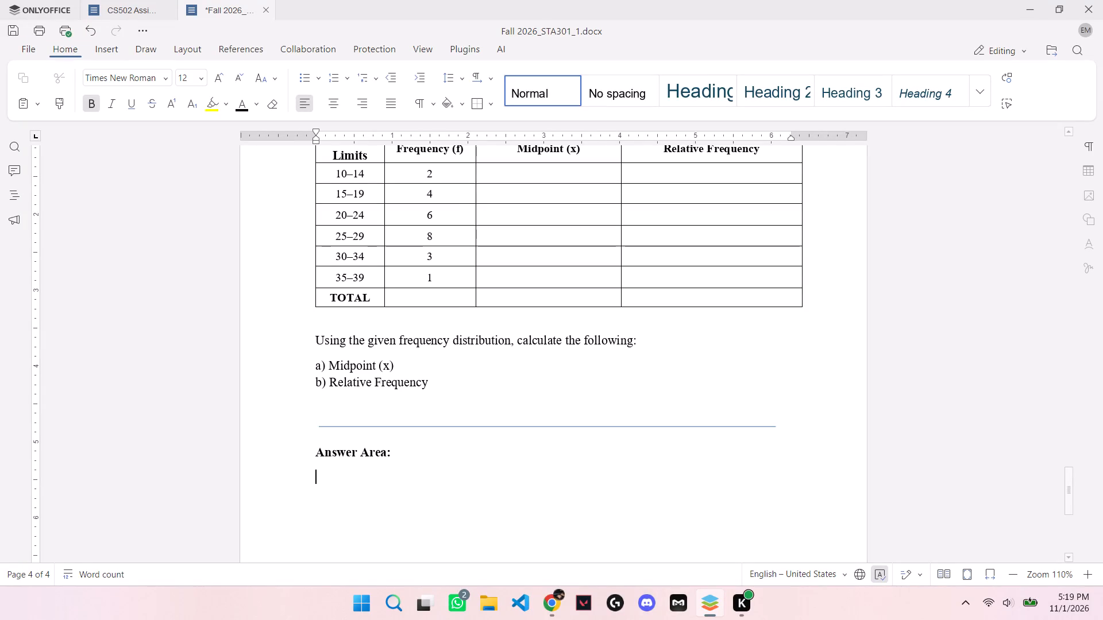
{"action": "key", "text": "1"}
{"action": "key", "text": "shift+parenright"}
{"action": "key", "text": "space"}
{"action": "type", "text": "Mid"}
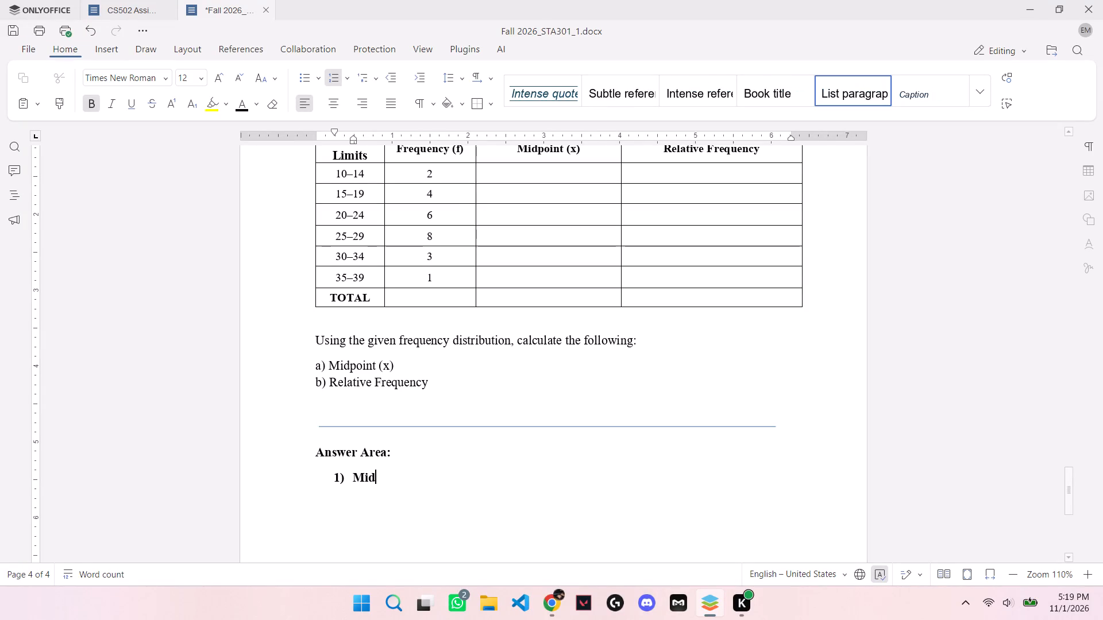
{"action": "type", "text": "point"}
{"action": "key", "text": "space"}
{"action": "type", "text": "(x)"}
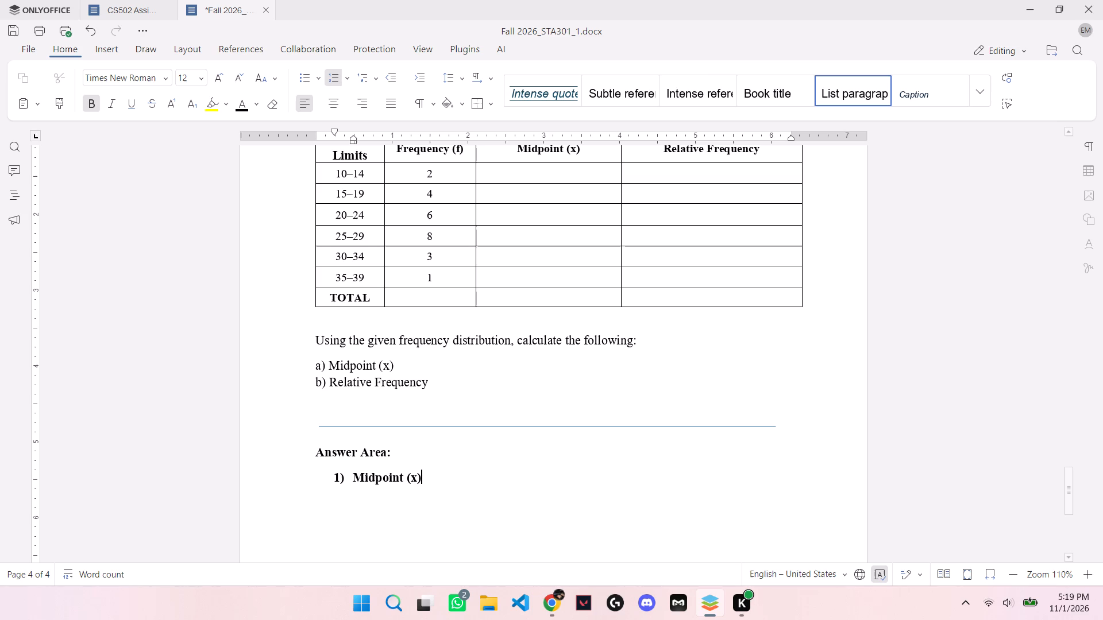
{"action": "key", "text": "shift+colon"}
{"action": "key", "text": "Return"}
{"action": "key", "text": "BackSpace"}
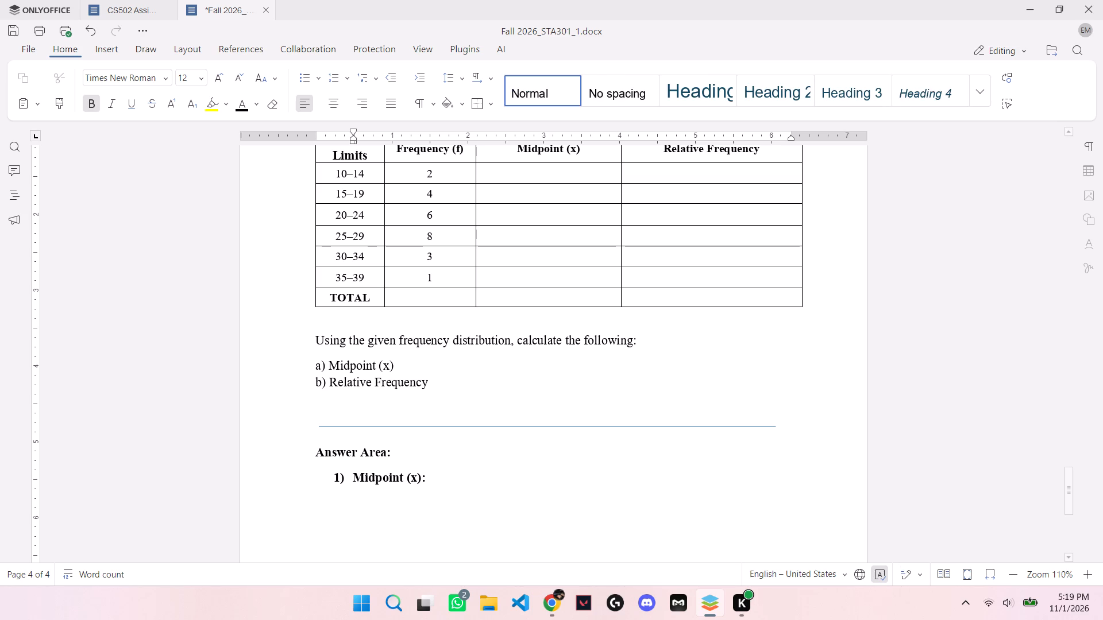
Italicize and underline the "Midpoint (x):" heading, start an unnumbered line below it, and save the document.
{"action": "left_click_drag", "start_coordinate": [426, 476], "coordinate": [332, 474]}
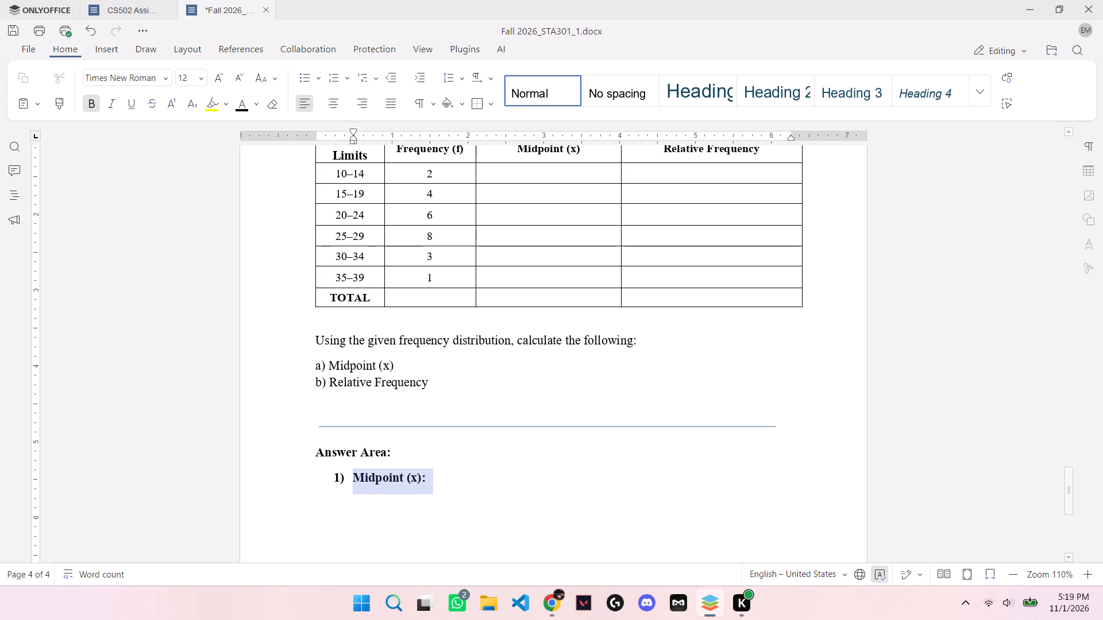
{"action": "left_click_drag", "start_coordinate": [332, 474], "coordinate": [334, 480]}
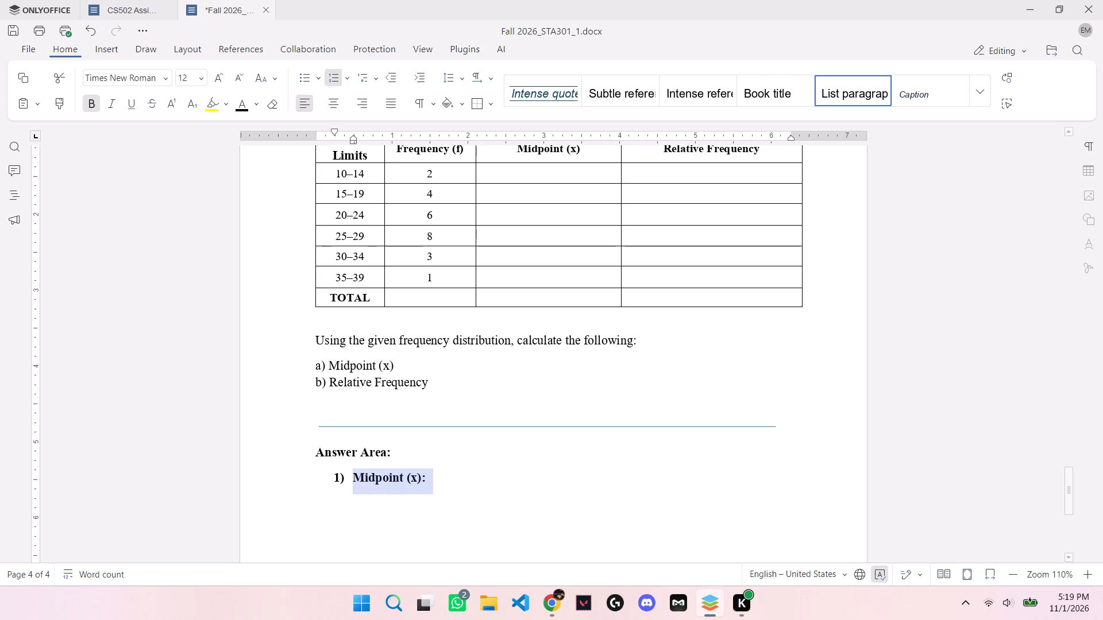
{"action": "left_click", "coordinate": [107, 100]}
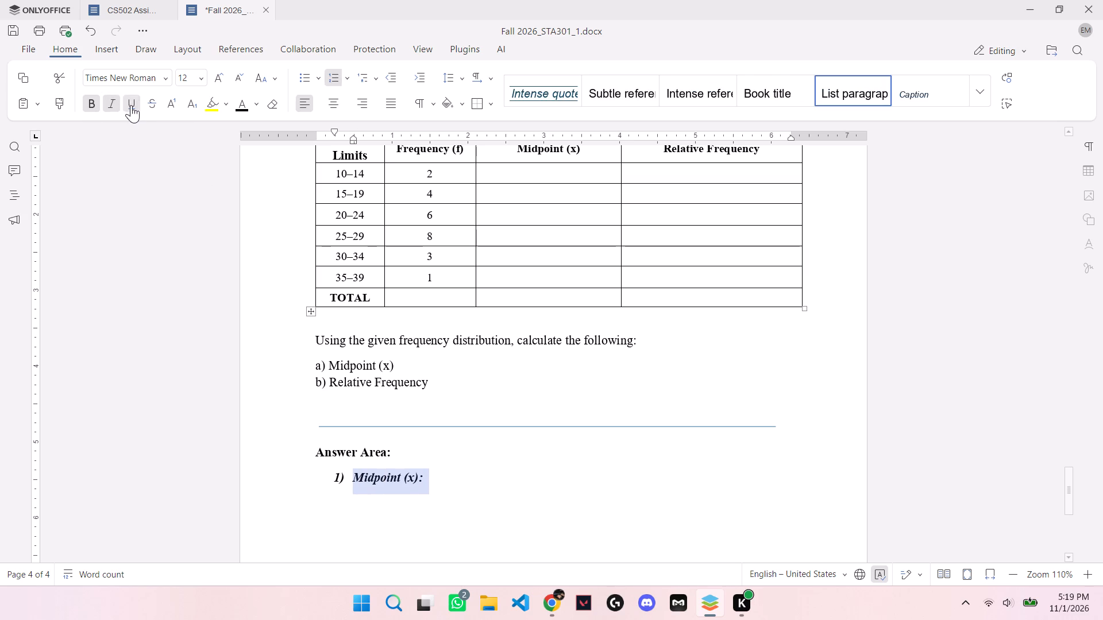
{"action": "left_click", "coordinate": [130, 105]}
{"action": "left_click", "coordinate": [433, 480]}
{"action": "key", "text": "Return"}
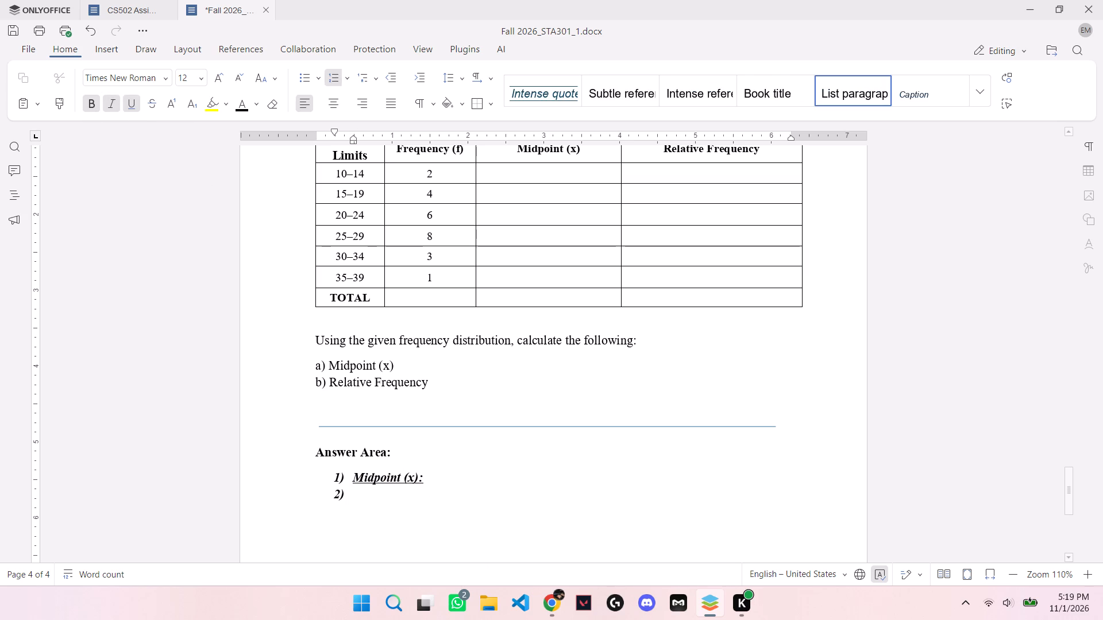
{"action": "key", "text": "BackSpace"}
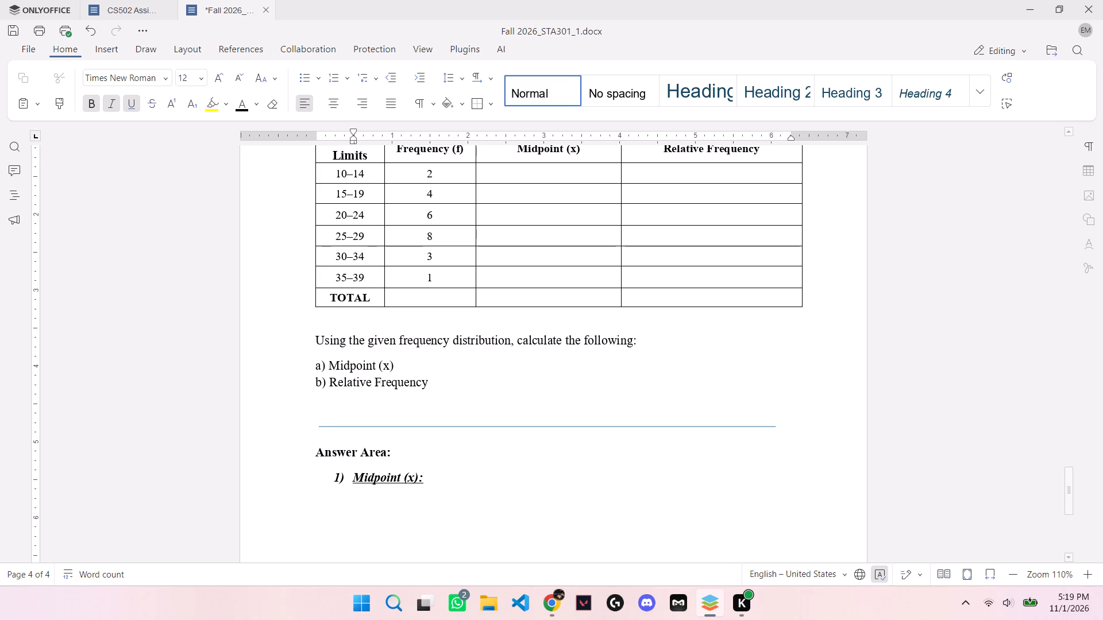
{"action": "key", "text": "ctrl+s"}
Replay the YouTube solution in Chrome and pause where the midpoint definition and formula are fully readable.
{"action": "left_click", "coordinate": [550, 602]}
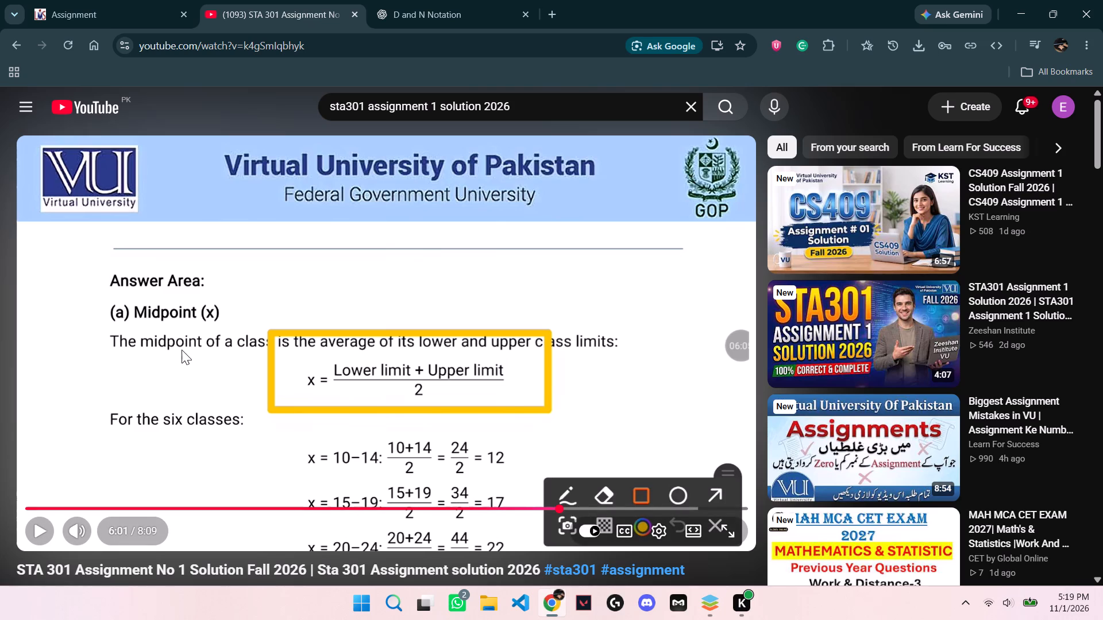
{"action": "left_click_drag", "start_coordinate": [334, 378], "coordinate": [342, 377]}
{"action": "left_click", "coordinate": [414, 470]}
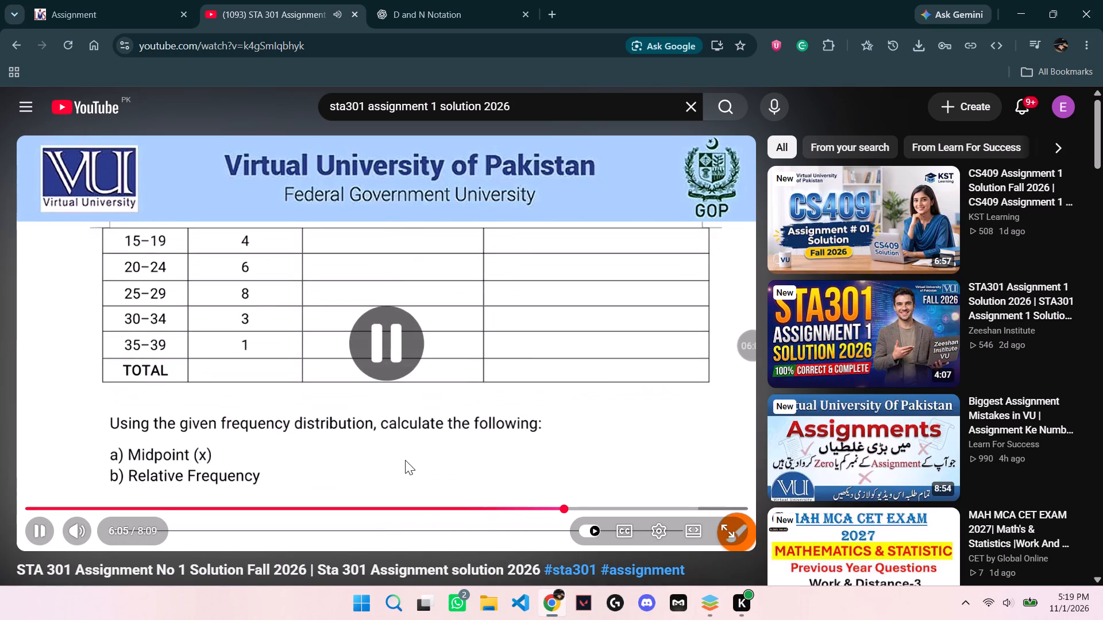
{"action": "key", "text": "Left"}
{"action": "left_click", "coordinate": [387, 447]}
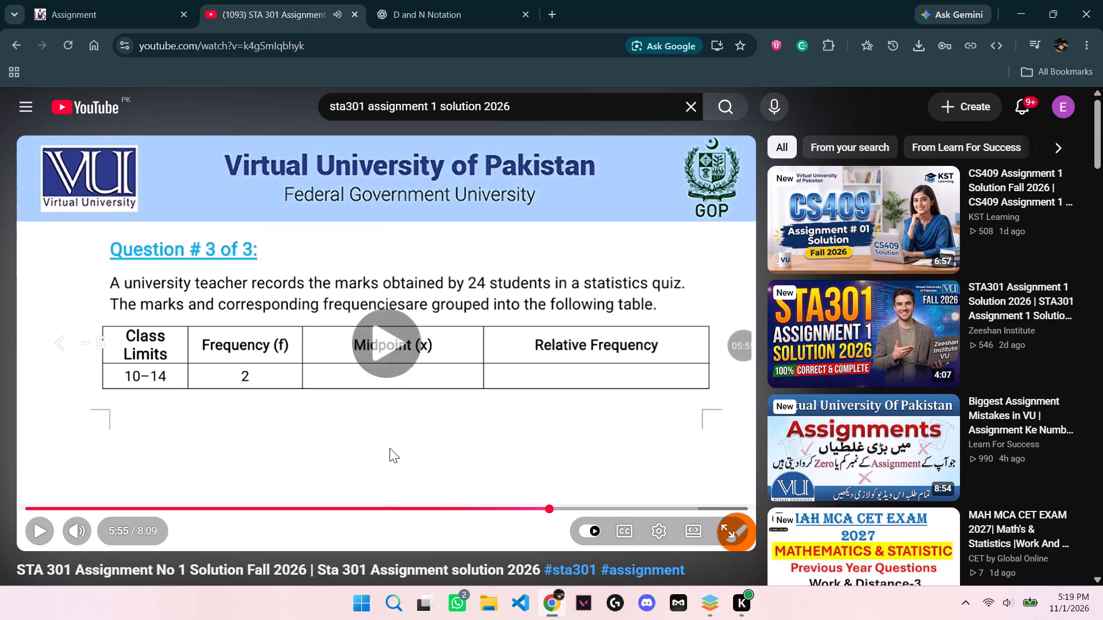
{"action": "left_click", "coordinate": [449, 428]}
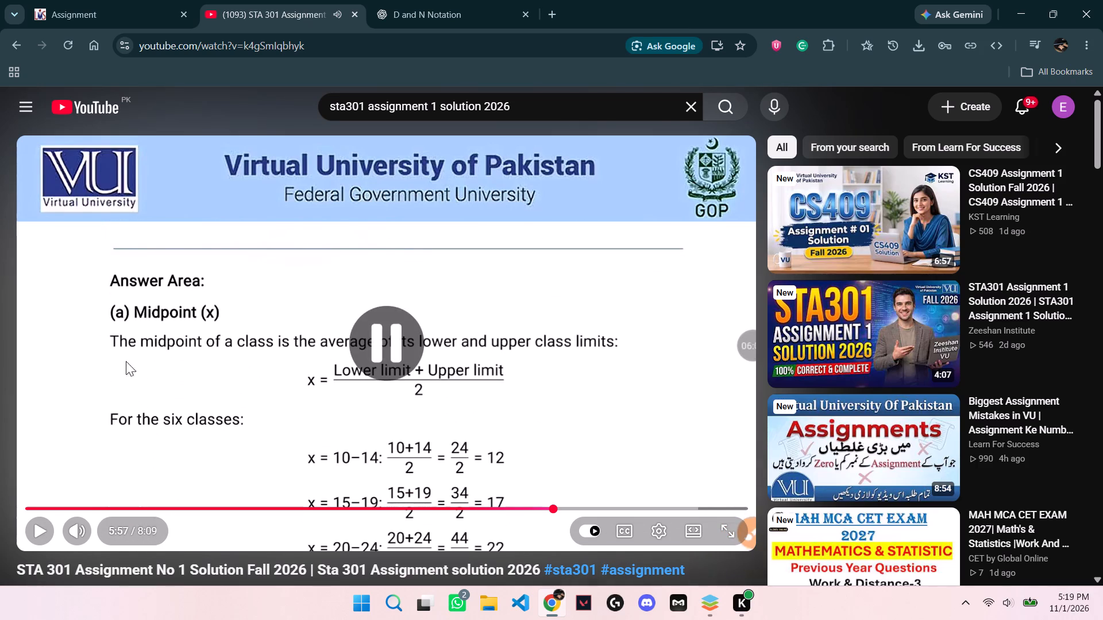
In ONLYOFFICE, apply the Normal style to the new line and write "The Midpoint of a class is the", checking the wording in Chrome.
{"action": "left_click", "coordinate": [714, 606]}
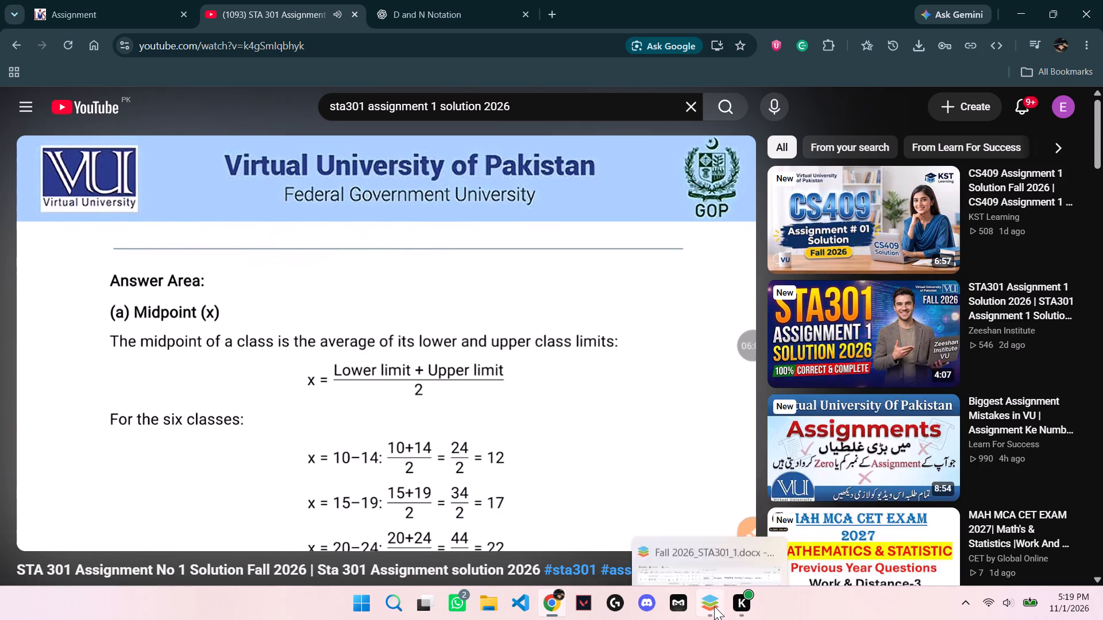
{"action": "left_click", "coordinate": [530, 98]}
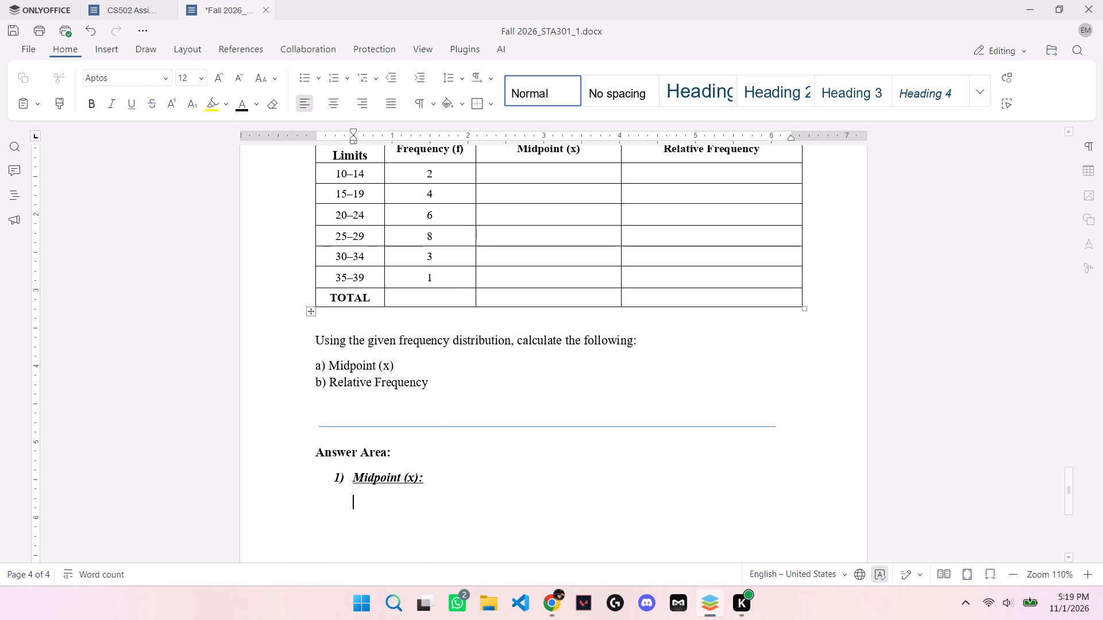
{"action": "type", "text": "The mi"}
{"action": "key", "text": "BackSpace"}
{"action": "key", "text": "BackSpace"}
{"action": "type", "text": "Mid"}
{"action": "type", "text": "point of"}
{"action": "key", "text": "space"}
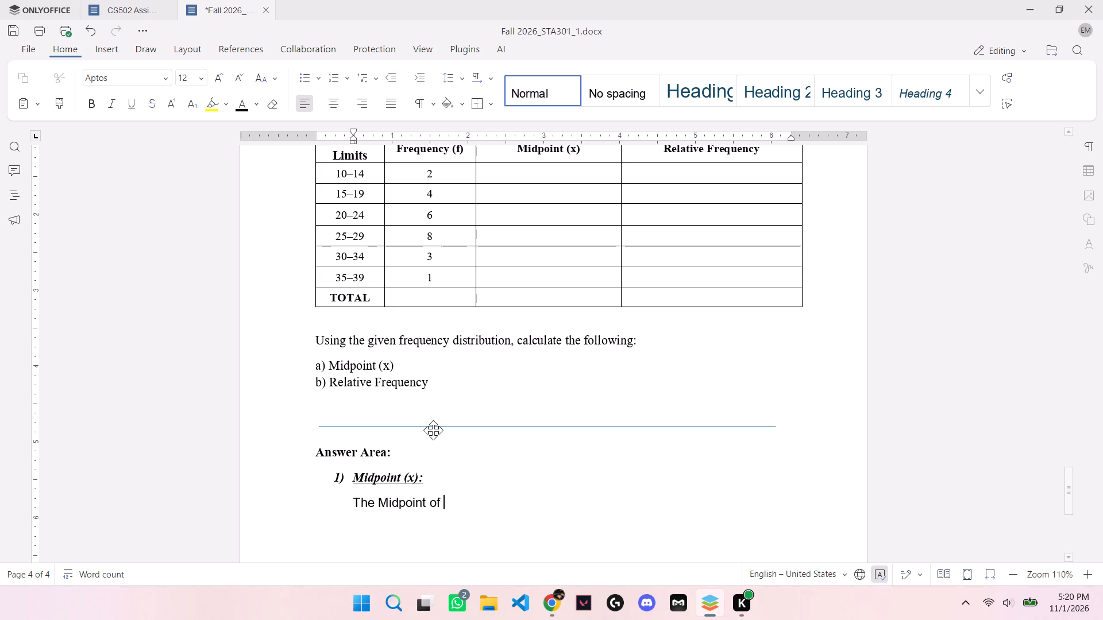
{"action": "left_click", "coordinate": [550, 604]}
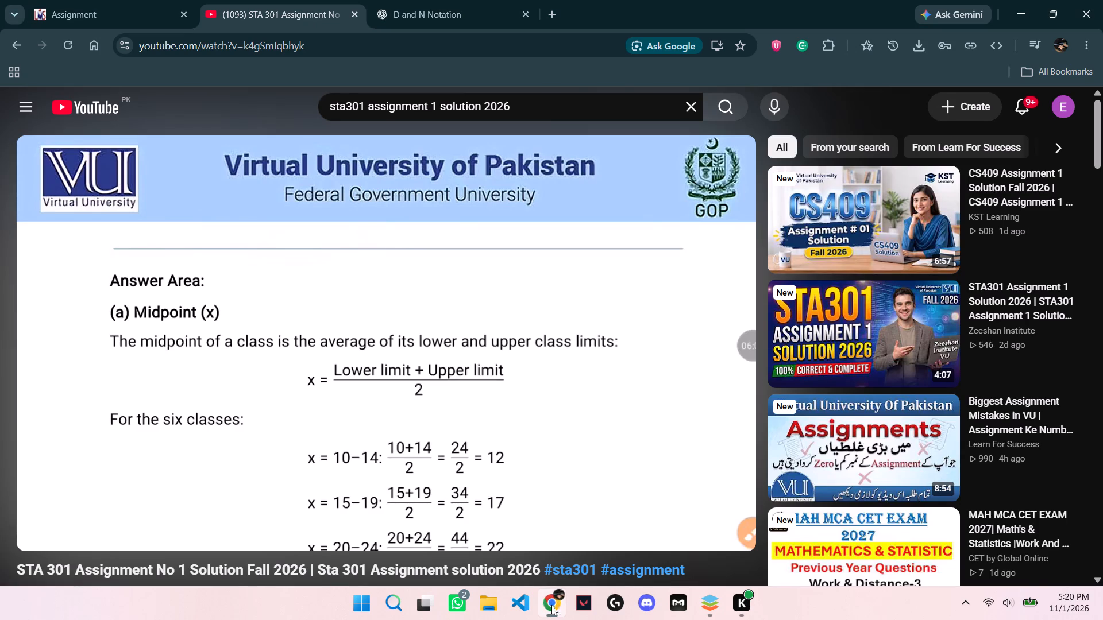
{"action": "left_click", "coordinate": [707, 604]}
{"action": "type", "text": "a class is the"}
{"action": "key", "text": "space"}
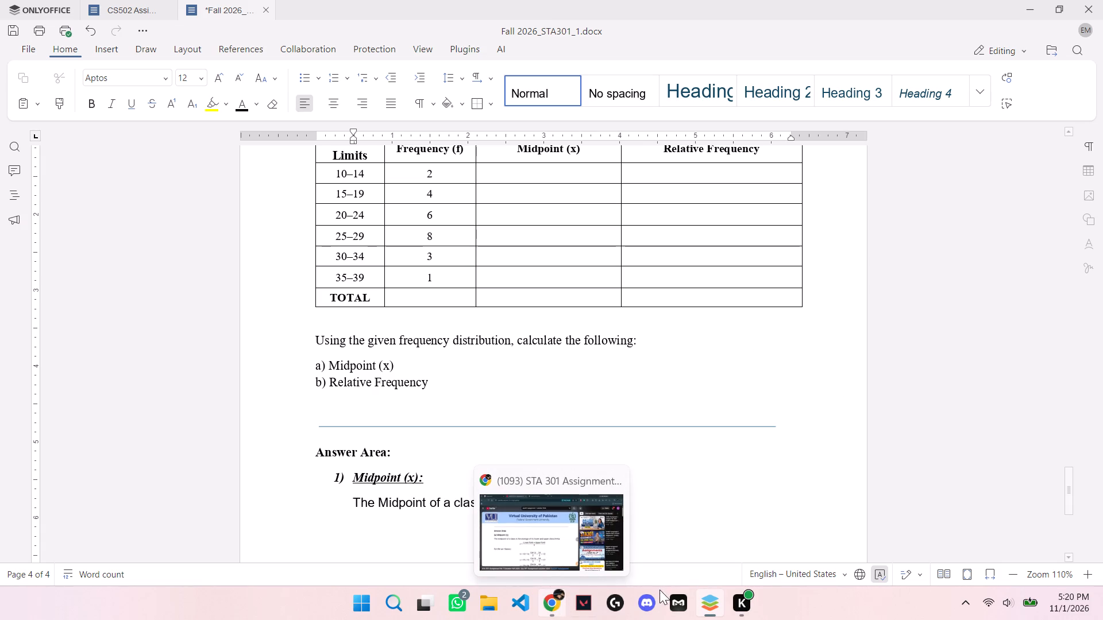
Continue the definition in ONLYOFFICE with "Average of its lower and uper class limits", checking the wording in the YouTube solution in Chrome.
{"action": "left_click", "coordinate": [549, 602]}
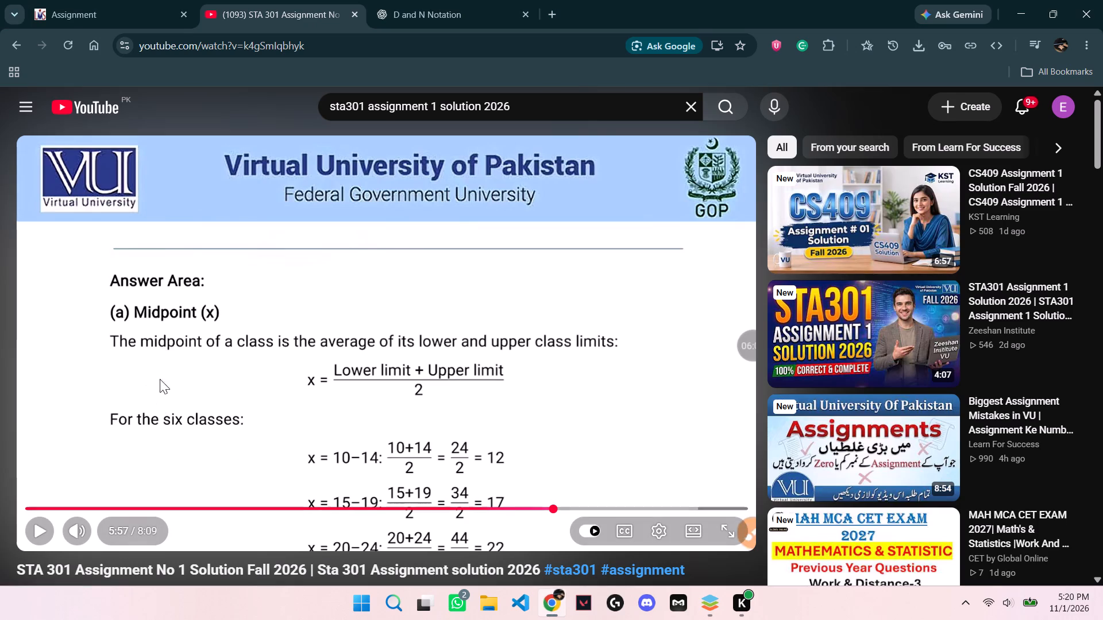
{"action": "left_click", "coordinate": [712, 602]}
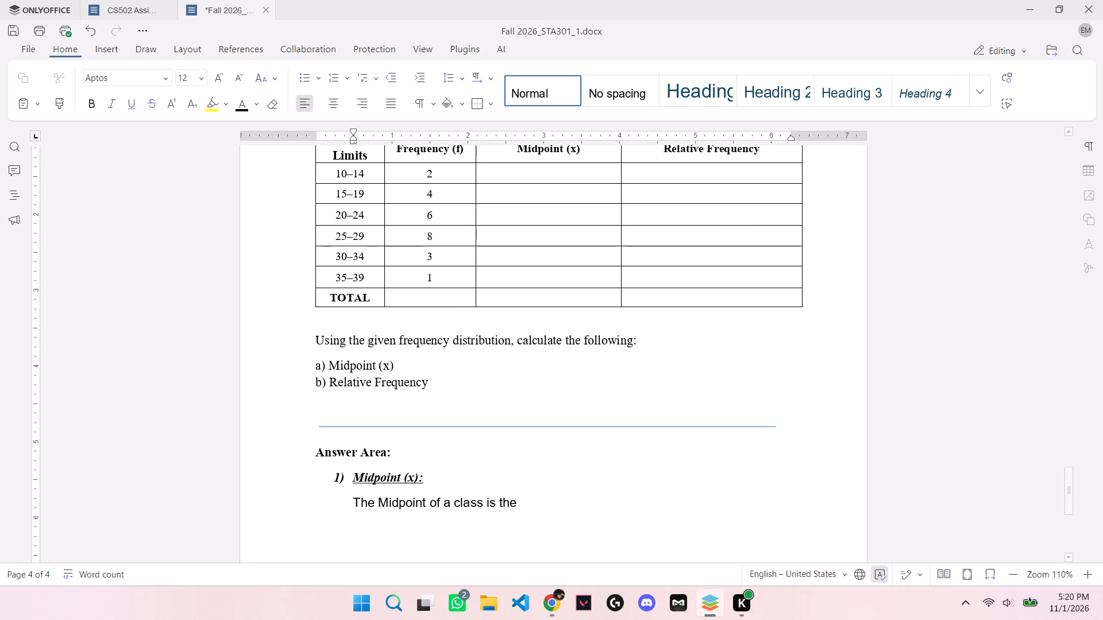
{"action": "type", "text": "Average of its lower"}
{"action": "key", "text": "space"}
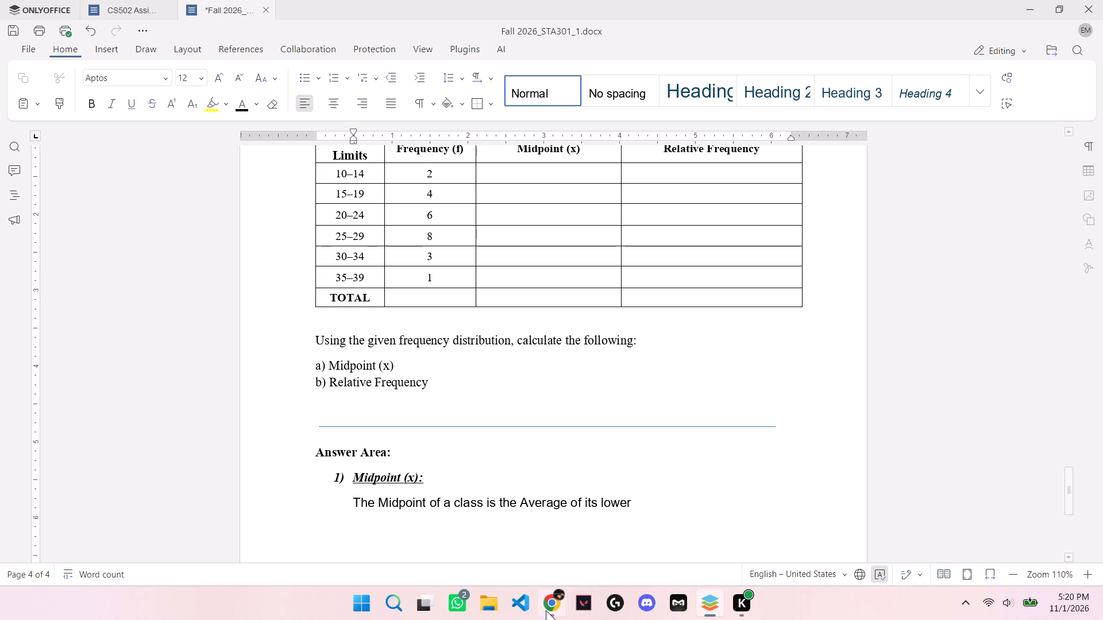
{"action": "left_click", "coordinate": [546, 611]}
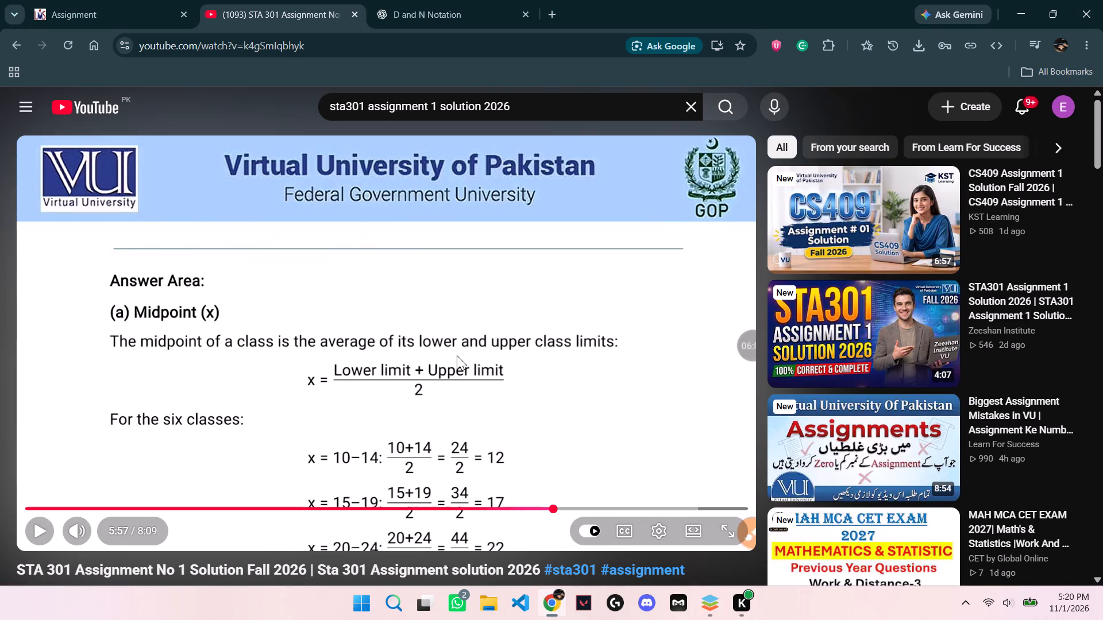
{"action": "left_click", "coordinate": [715, 602]}
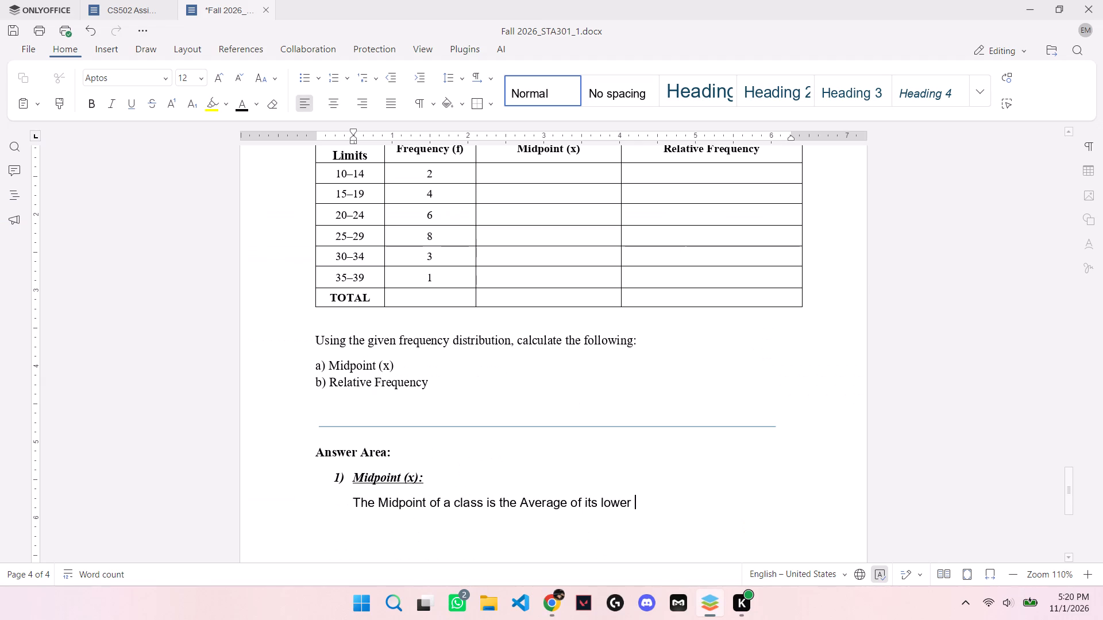
{"action": "type", "text": "and uper ca"}
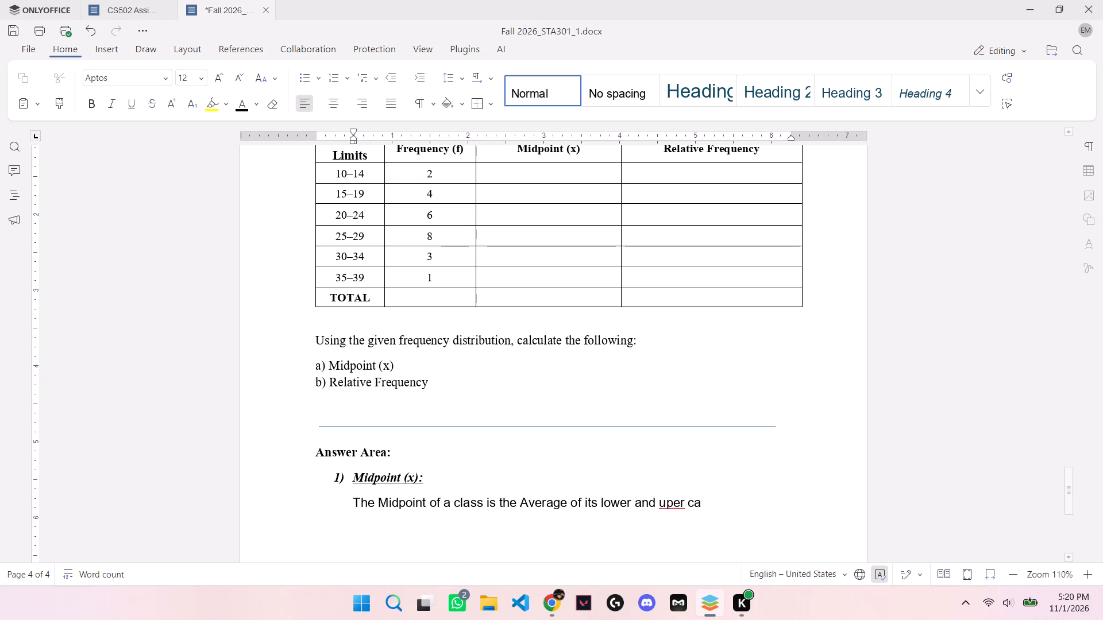
{"action": "key", "text": "BackSpace"}
{"action": "key", "text": "BackSpace"}
{"action": "key", "text": "BackSpace"}
{"action": "key", "text": "BackSpace"}
{"action": "key", "text": "BackSpace"}
{"action": "type", "text": "er"}
{"action": "key", "text": "space"}
{"action": "type", "text": "class limits"}
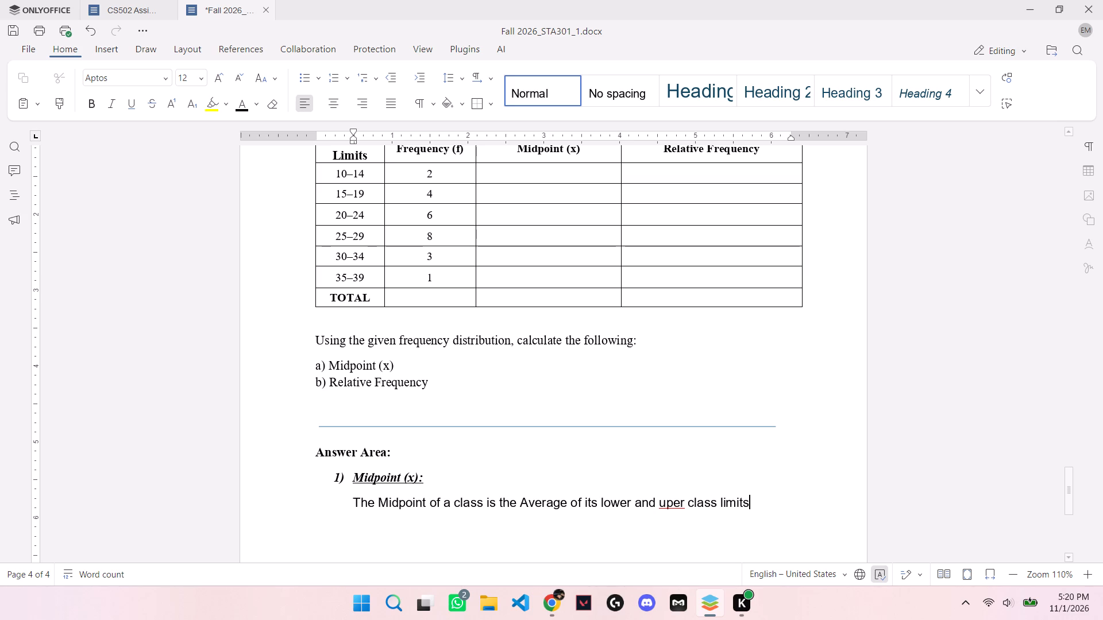
Check the spelling in Chrome, then correct "uper" to "upper" in the midpoint definition in ONLYOFFICE.
{"action": "left_click", "coordinate": [551, 600]}
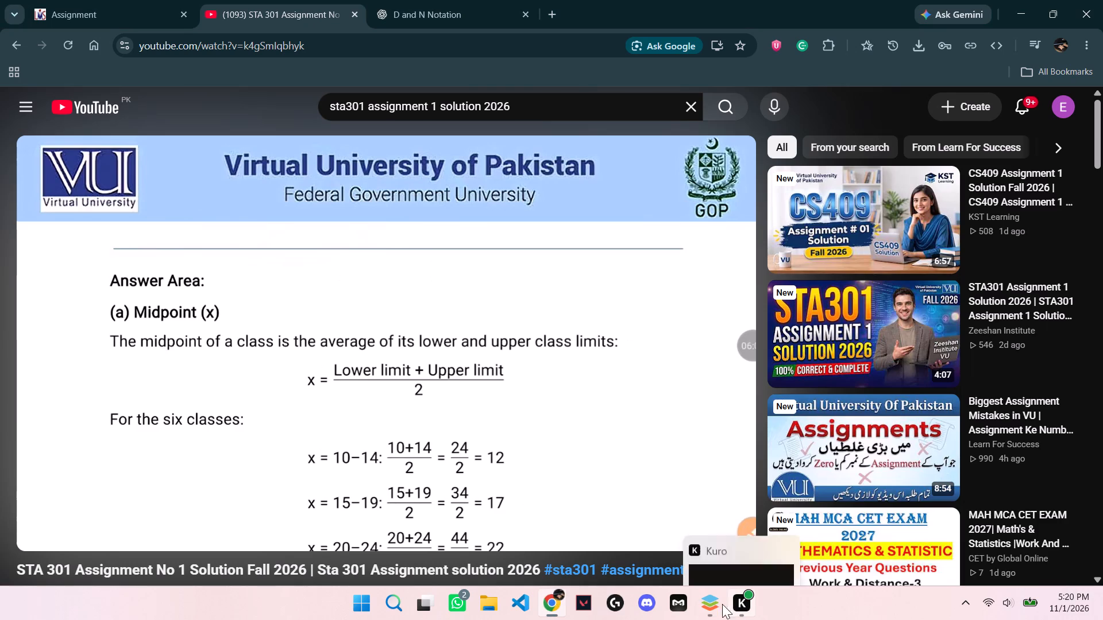
{"action": "left_click", "coordinate": [714, 602]}
{"action": "left_click", "coordinate": [672, 503]}
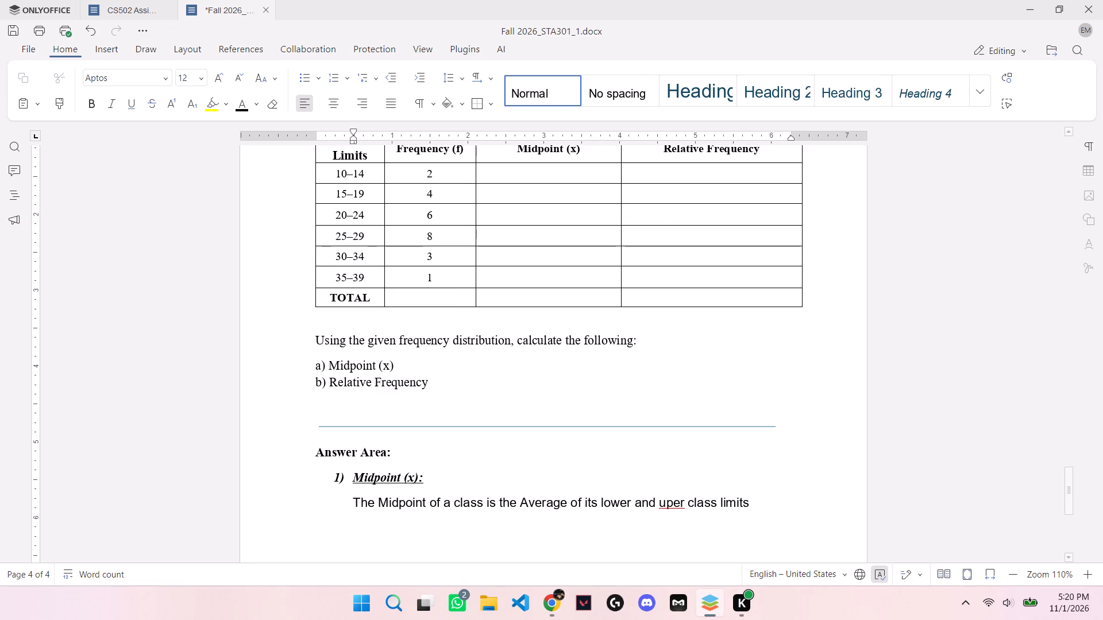
{"action": "key", "text": "p"}
Check the sentence ending in Chrome, then end the definition with a plain Normal-style colon in ONLYOFFICE and start a new line.
{"action": "left_click", "coordinate": [761, 507]}
{"action": "left_click", "coordinate": [547, 607]}
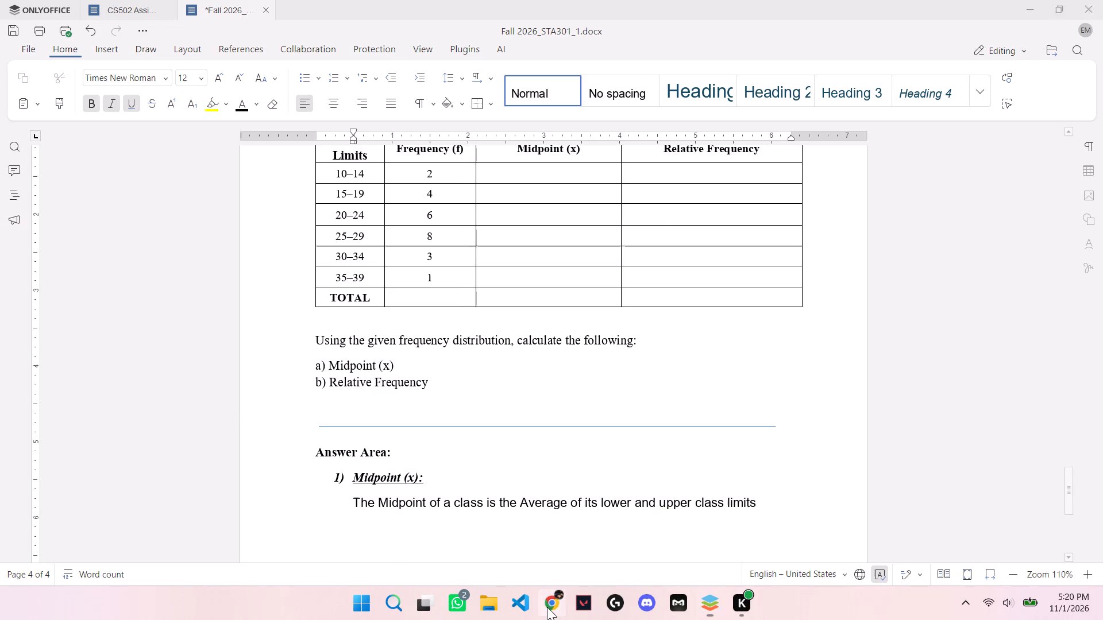
{"action": "left_click", "coordinate": [705, 609]}
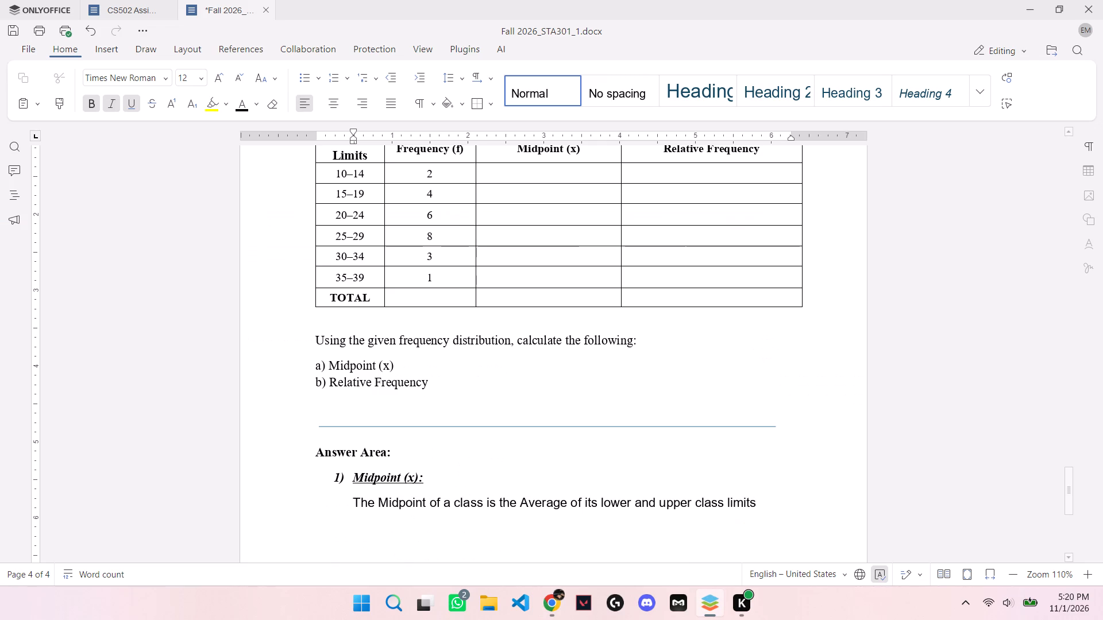
{"action": "key", "text": "shift+colon"}
{"action": "key", "text": "Return"}
{"action": "left_click", "coordinate": [776, 510]}
{"action": "key", "text": "BackSpace"}
{"action": "key", "text": "shift+colon"}
{"action": "key", "text": "BackSpace"}
{"action": "left_click", "coordinate": [530, 96]}
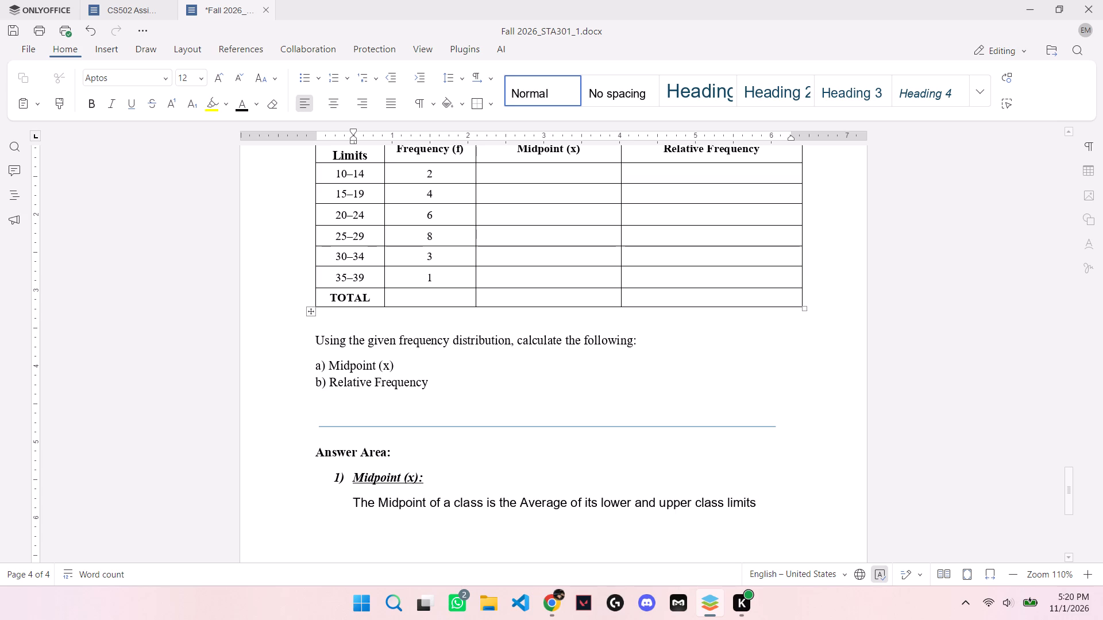
{"action": "key", "text": "shift+colon"}
{"action": "key", "text": "Return"}
Centre the new line below the midpoint definition and save the document.
{"action": "left_click", "coordinate": [338, 102]}
{"action": "key", "text": "ctrl+s"}
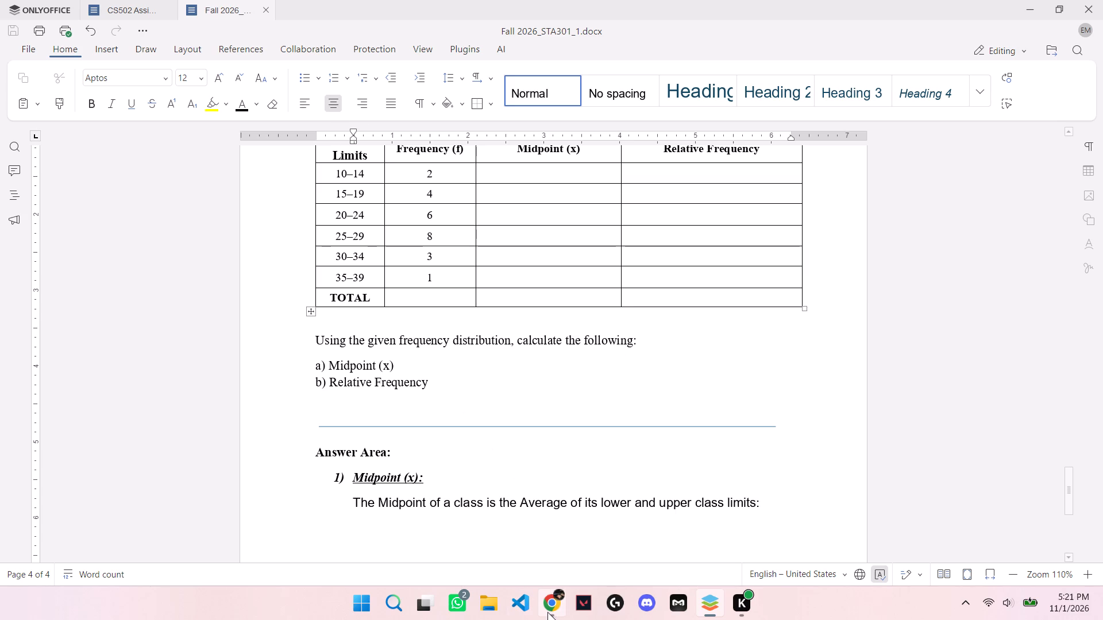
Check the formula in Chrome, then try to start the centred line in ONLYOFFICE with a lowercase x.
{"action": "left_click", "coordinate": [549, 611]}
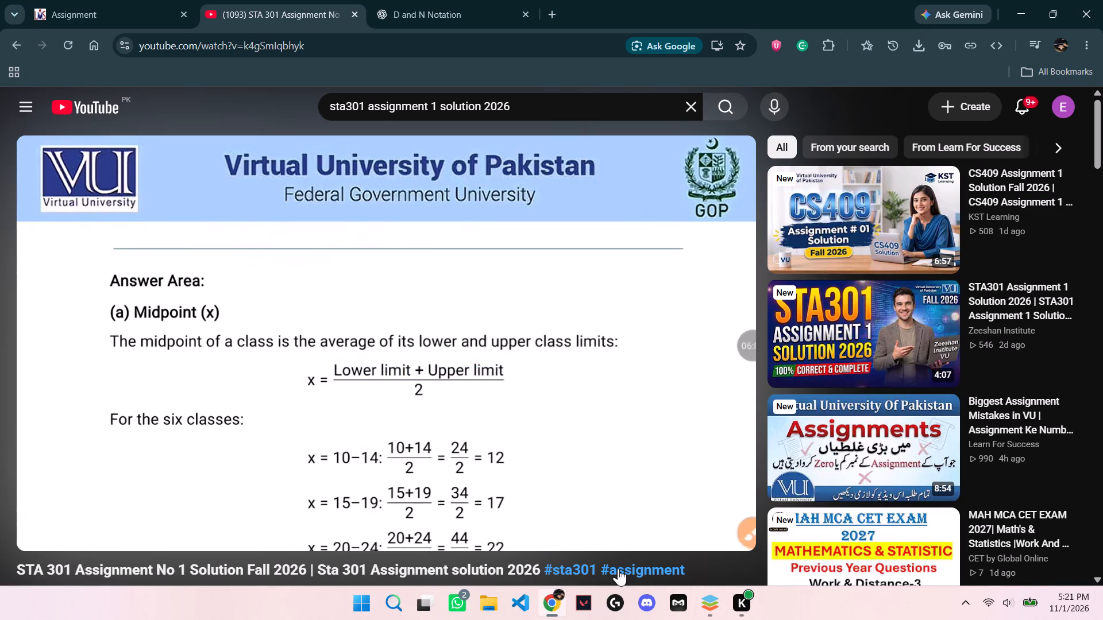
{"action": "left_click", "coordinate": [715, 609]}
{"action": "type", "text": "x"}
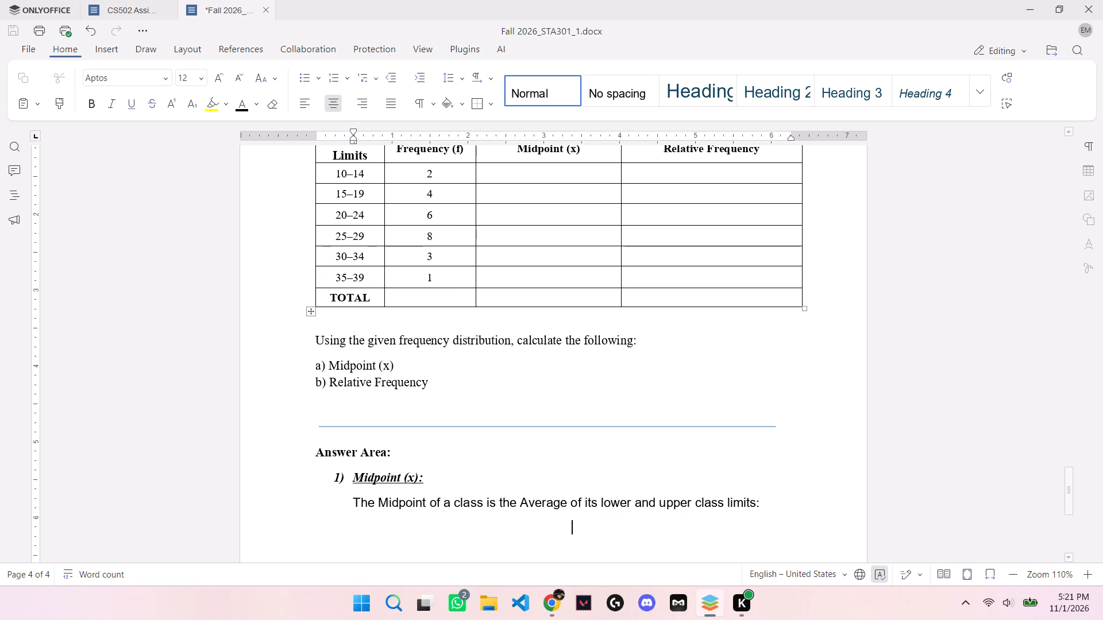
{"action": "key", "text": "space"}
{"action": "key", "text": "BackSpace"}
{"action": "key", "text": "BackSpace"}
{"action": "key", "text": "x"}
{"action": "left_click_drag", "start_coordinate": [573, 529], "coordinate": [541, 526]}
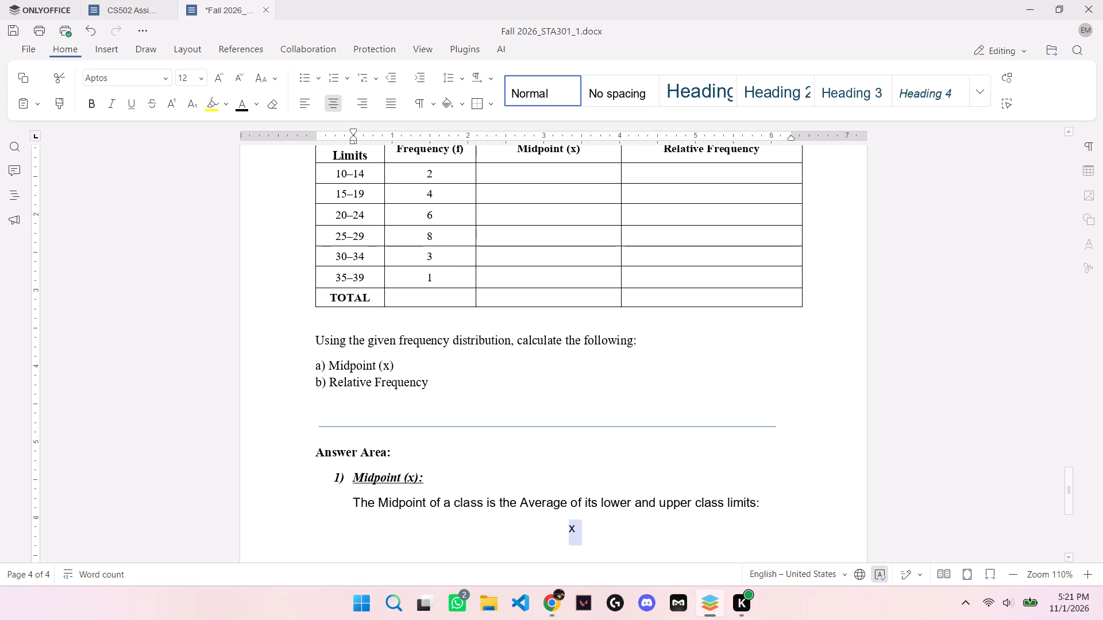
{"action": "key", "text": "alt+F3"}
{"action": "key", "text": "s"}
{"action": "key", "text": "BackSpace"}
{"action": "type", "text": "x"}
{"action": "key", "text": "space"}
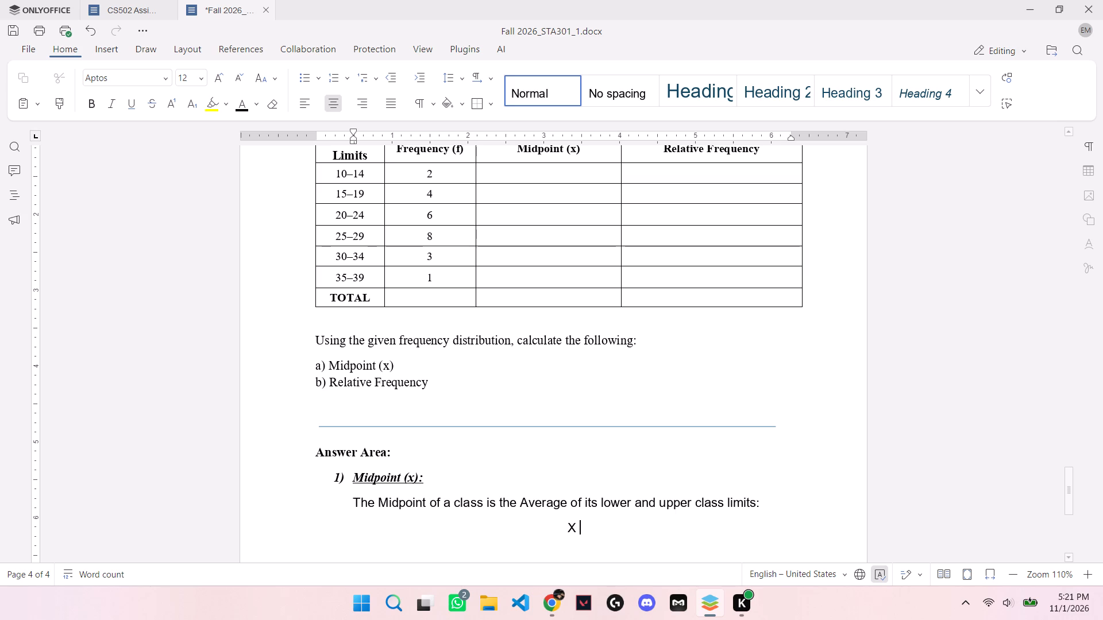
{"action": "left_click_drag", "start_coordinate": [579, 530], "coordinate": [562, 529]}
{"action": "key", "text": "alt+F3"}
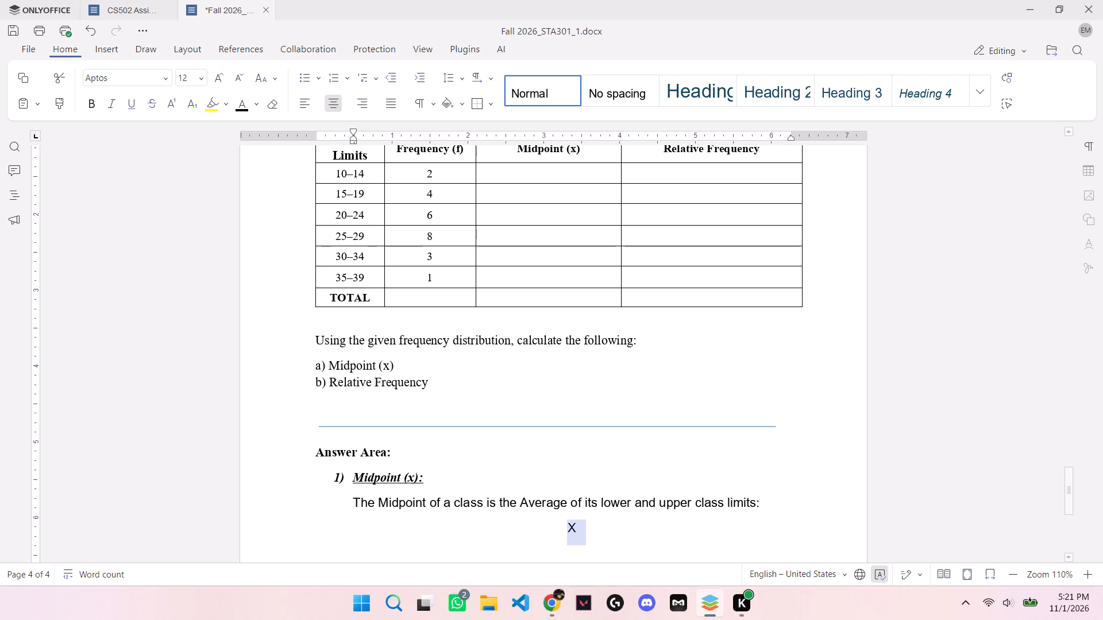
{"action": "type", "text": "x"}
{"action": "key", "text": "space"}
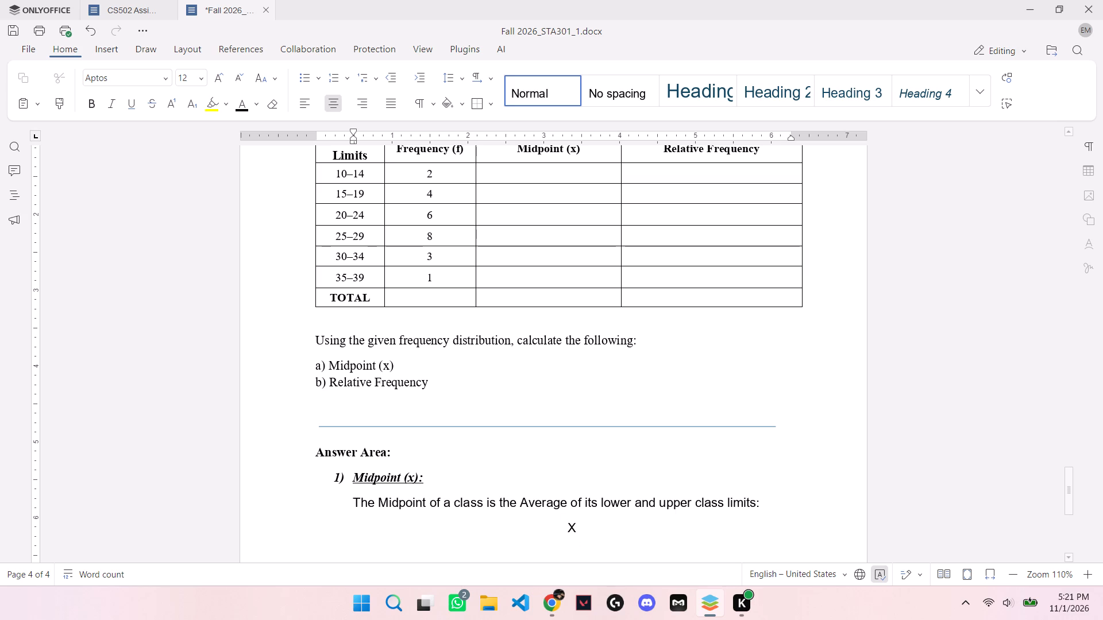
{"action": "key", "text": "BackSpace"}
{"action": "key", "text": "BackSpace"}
Write "X =" on the centred line and insert an empty stacked fraction after it.
{"action": "type", "text": "x ="}
{"action": "key", "text": "space"}
{"action": "left_click", "coordinate": [110, 44]}
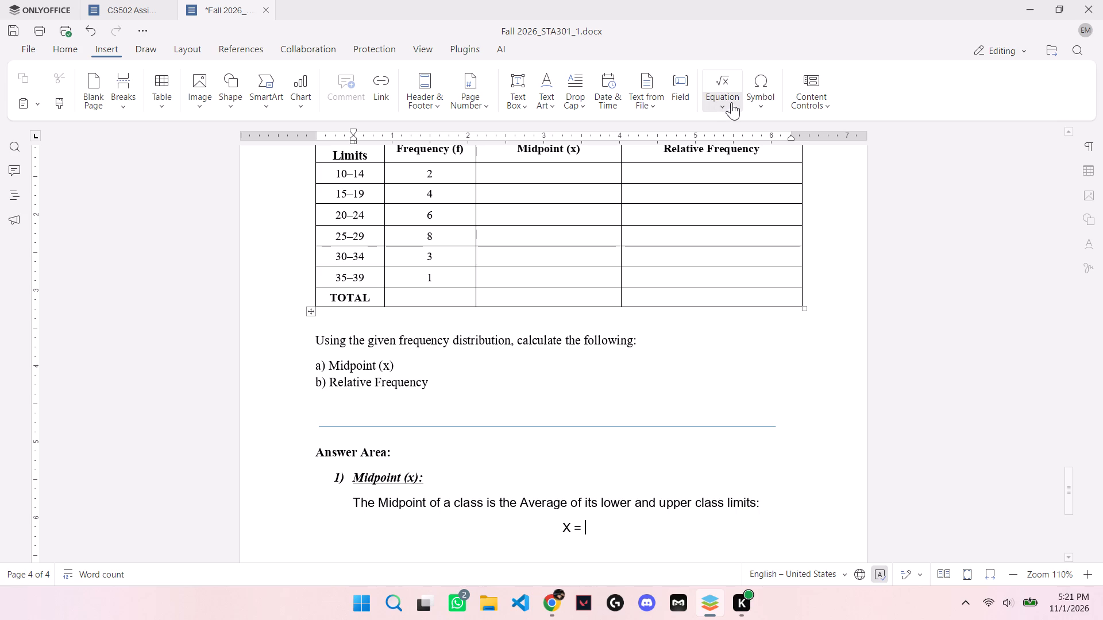
{"action": "left_click", "coordinate": [724, 107]}
{"action": "left_click", "coordinate": [837, 154]}
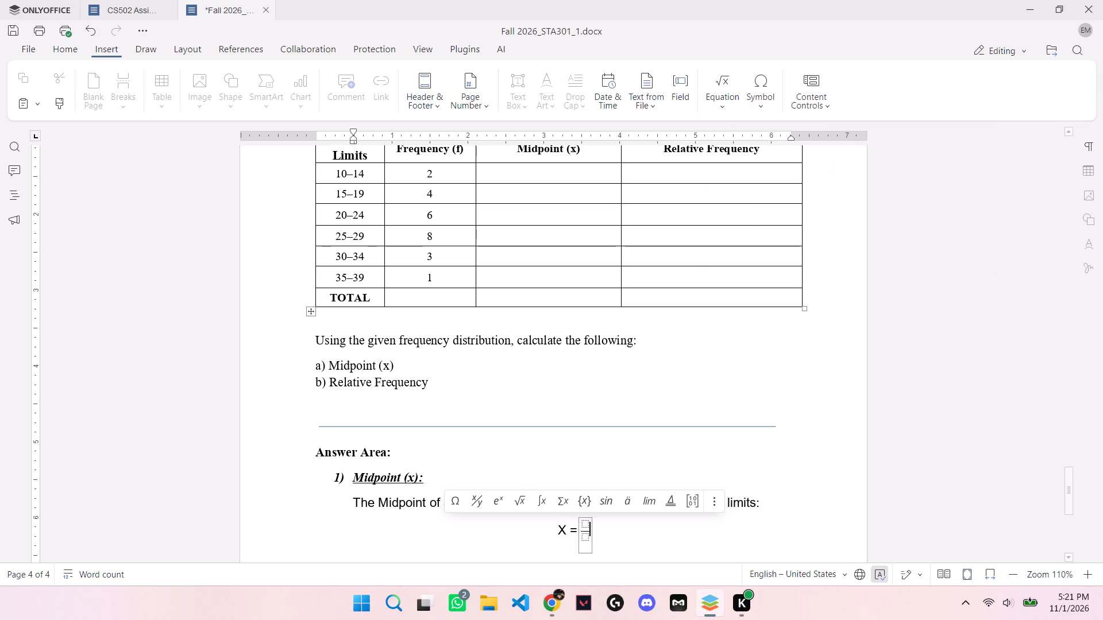
Check the midpoint formula in Chrome, then enter "Lower Limit + Upper Limit" as the fraction's numerator in ONLYOFFICE.
{"action": "left_click", "coordinate": [583, 521]}
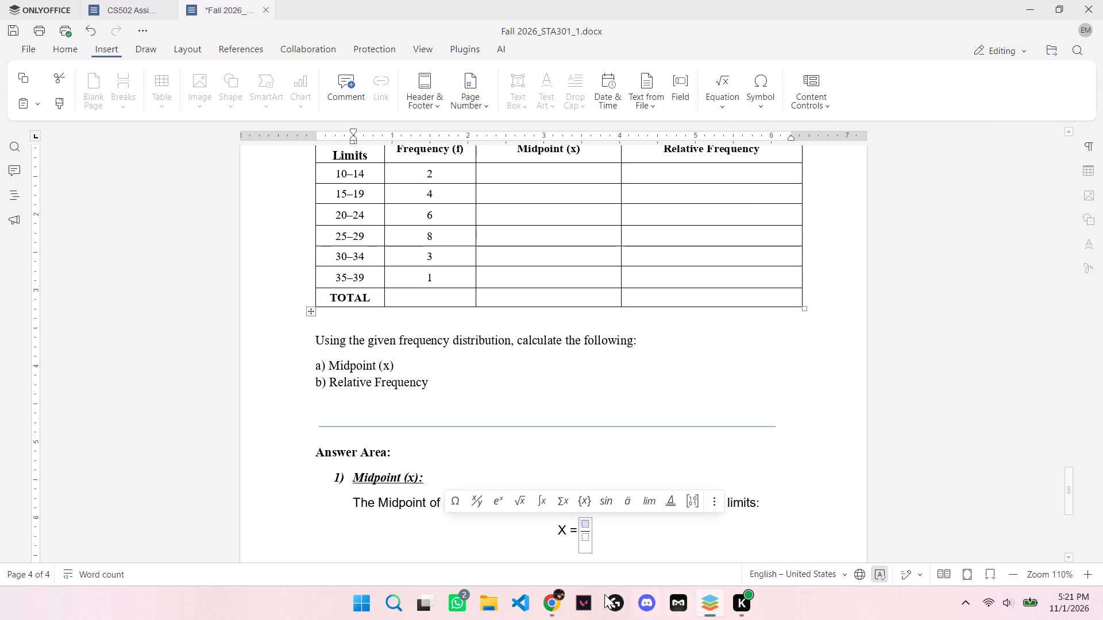
{"action": "left_click", "coordinate": [559, 603]}
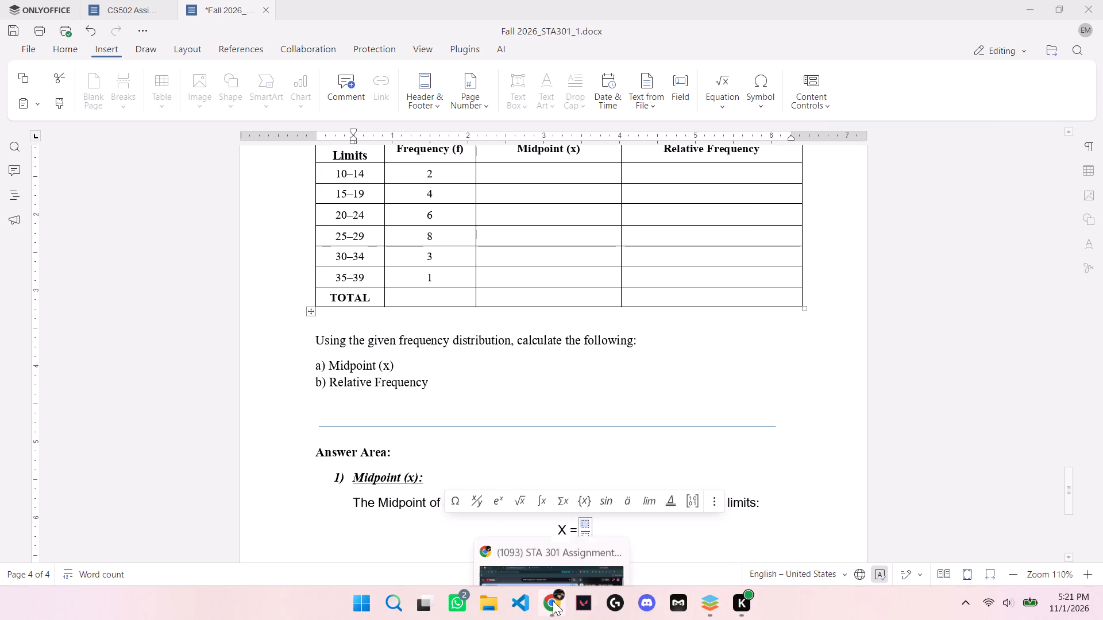
{"action": "left_click", "coordinate": [551, 600]}
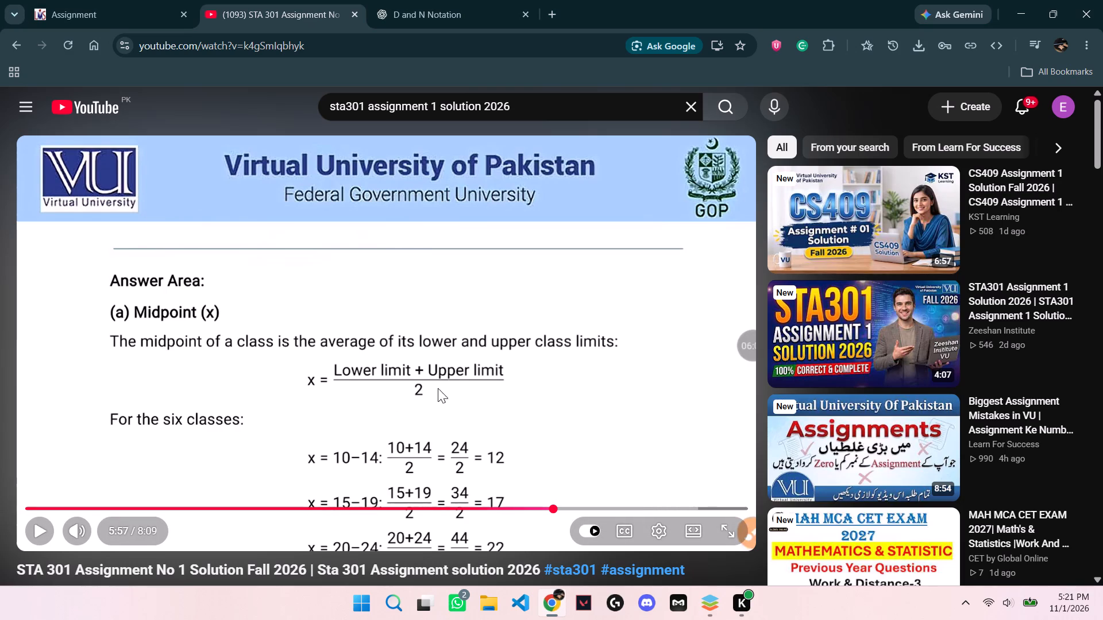
{"action": "left_click", "coordinate": [704, 602]}
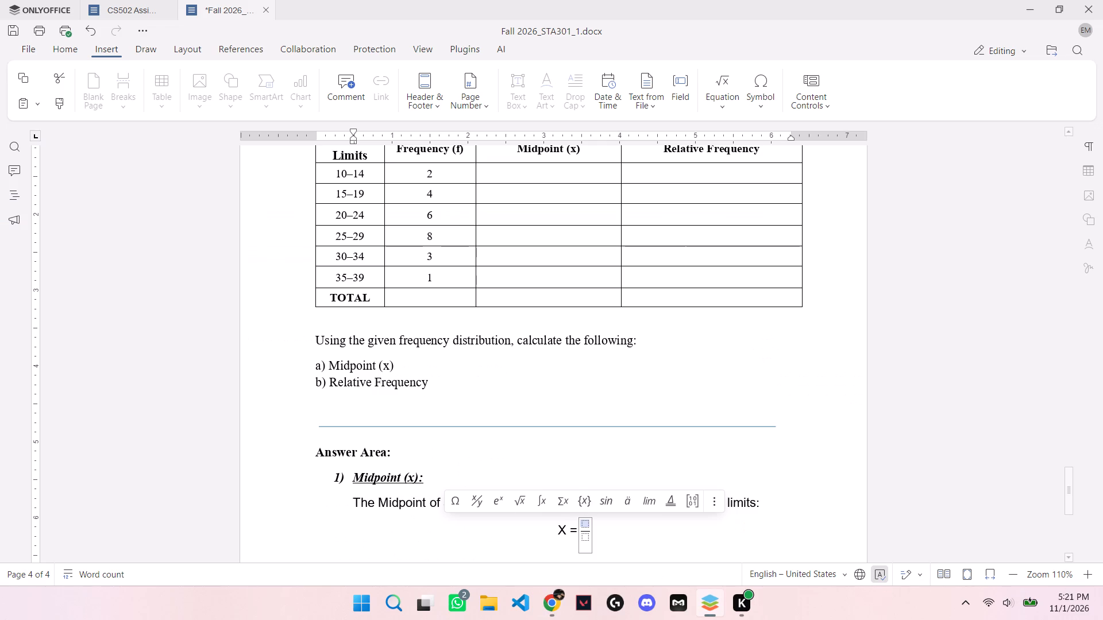
{"action": "key", "text": "shift+l"}
{"action": "type", "text": "ower Limit"}
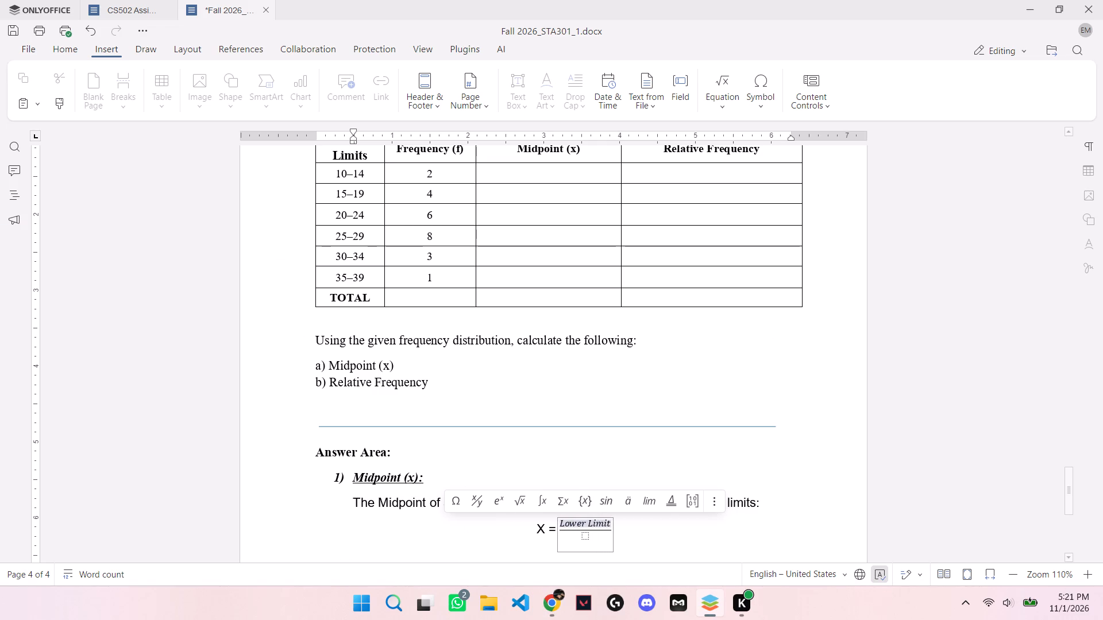
{"action": "key", "text": "space"}
{"action": "type", "text": "+ Upper Limm"}
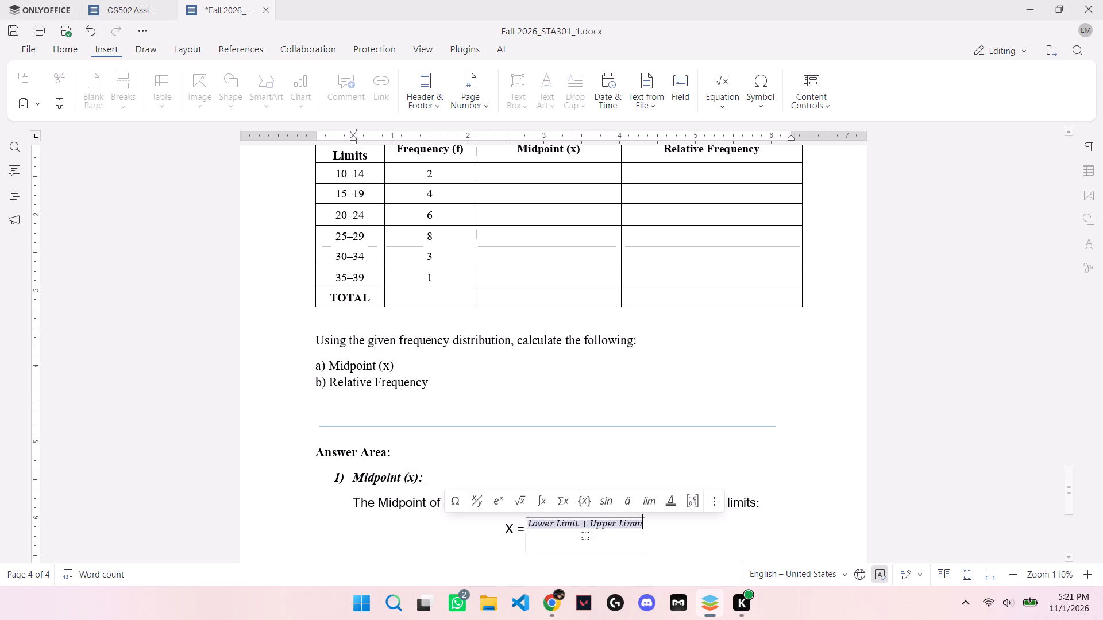
{"action": "key", "text": "BackSpace"}
{"action": "type", "text": "it"}
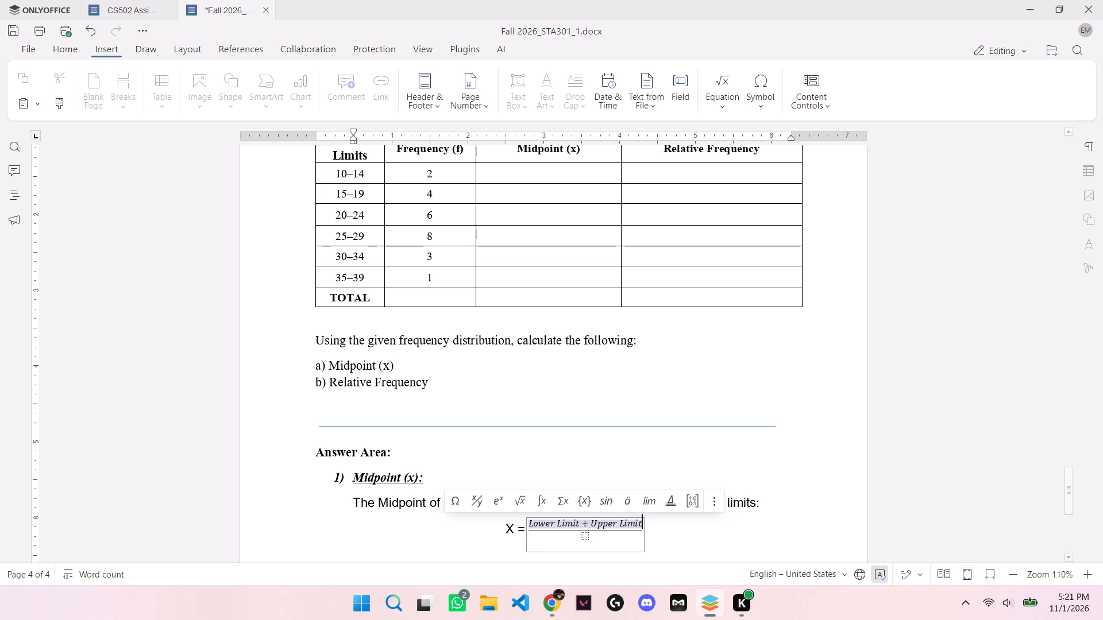
Enter 2 as the fraction's denominator and start a new line after the formula.
{"action": "left_click", "coordinate": [585, 544]}
{"action": "left_click", "coordinate": [586, 540]}
{"action": "key", "text": "2"}
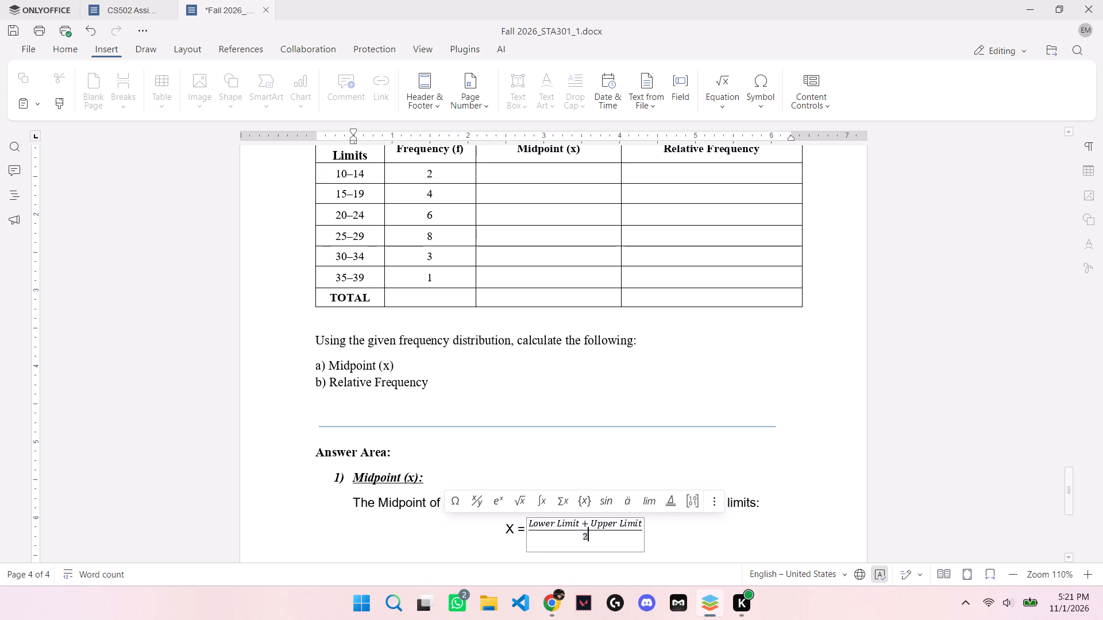
{"action": "left_click", "coordinate": [665, 522]}
{"action": "key", "text": "Return"}
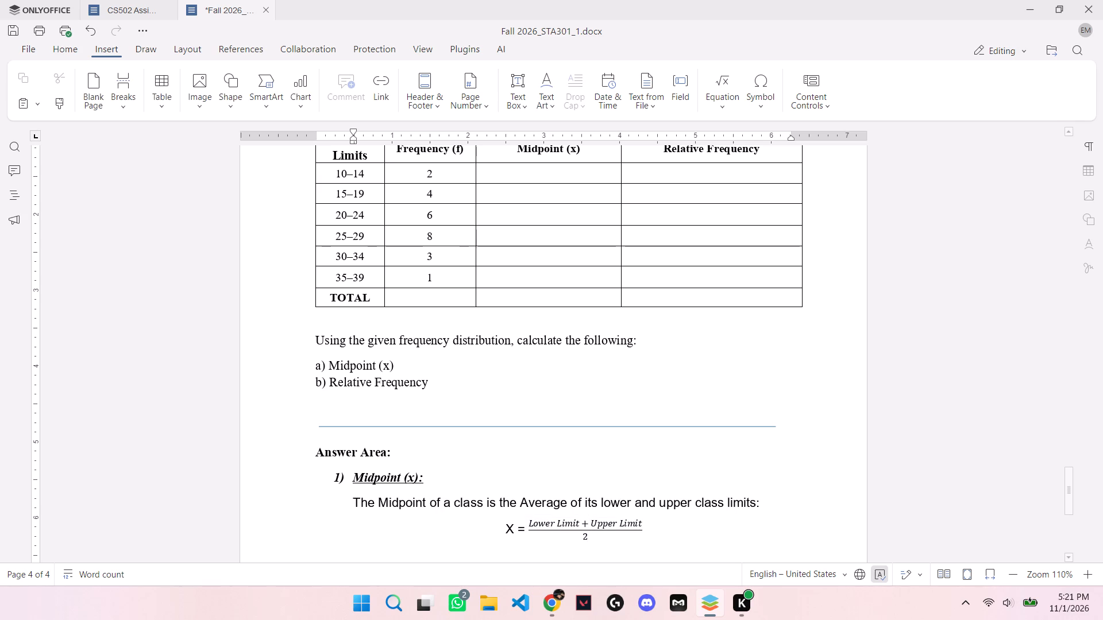
Change the formula's leading capital X to lowercase x, return to the empty line below it and save the document.
{"action": "left_click_drag", "start_coordinate": [513, 525], "coordinate": [499, 524]}
{"action": "key", "text": "alt+F3"}
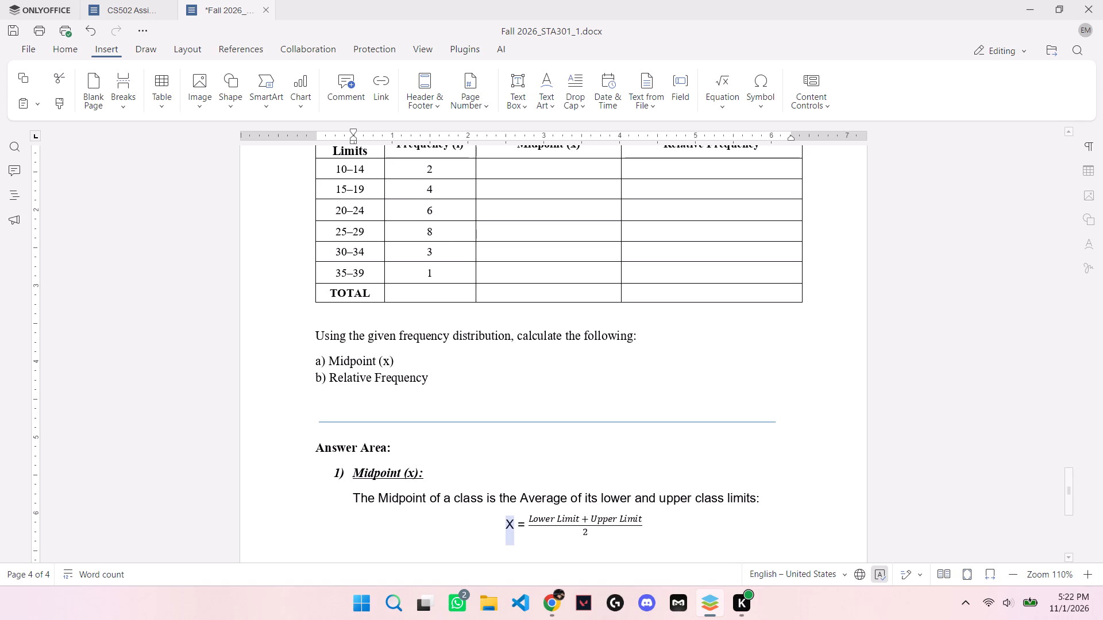
{"action": "key", "text": "x"}
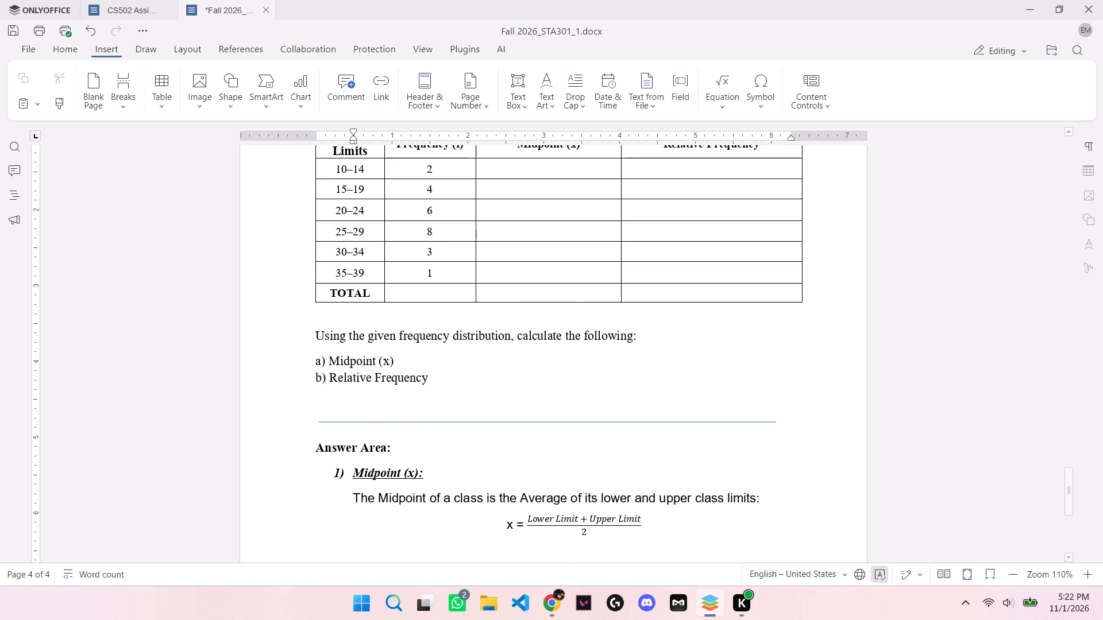
{"action": "scroll", "coordinate": [533, 524], "scroll_direction": "down", "scroll_amount": 2}
{"action": "left_click", "coordinate": [526, 479]}
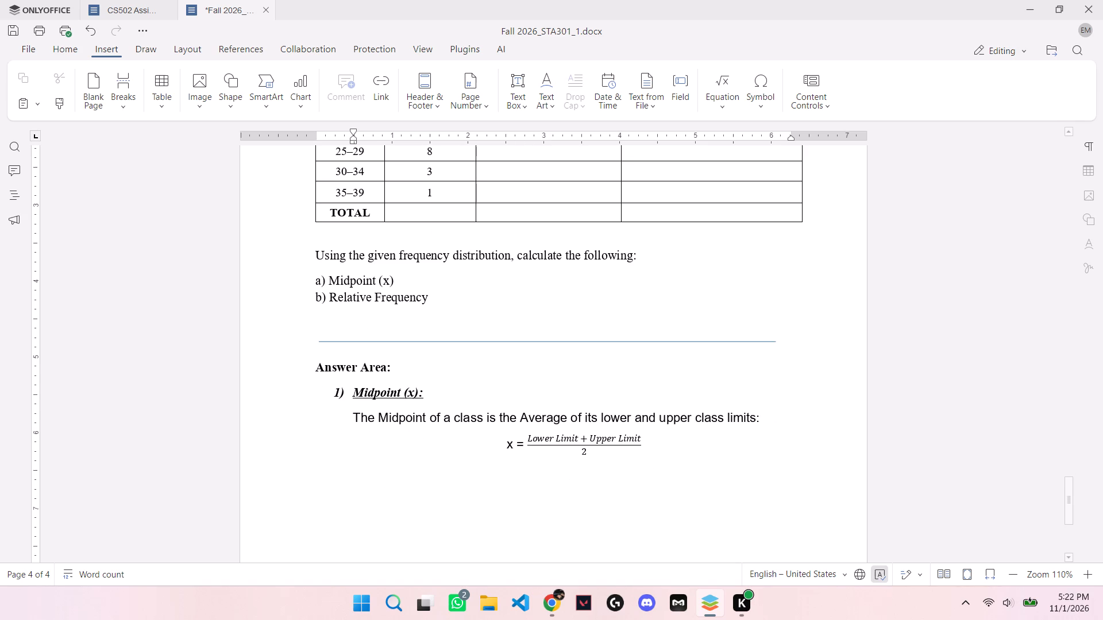
{"action": "key", "text": "ctrl+s"}
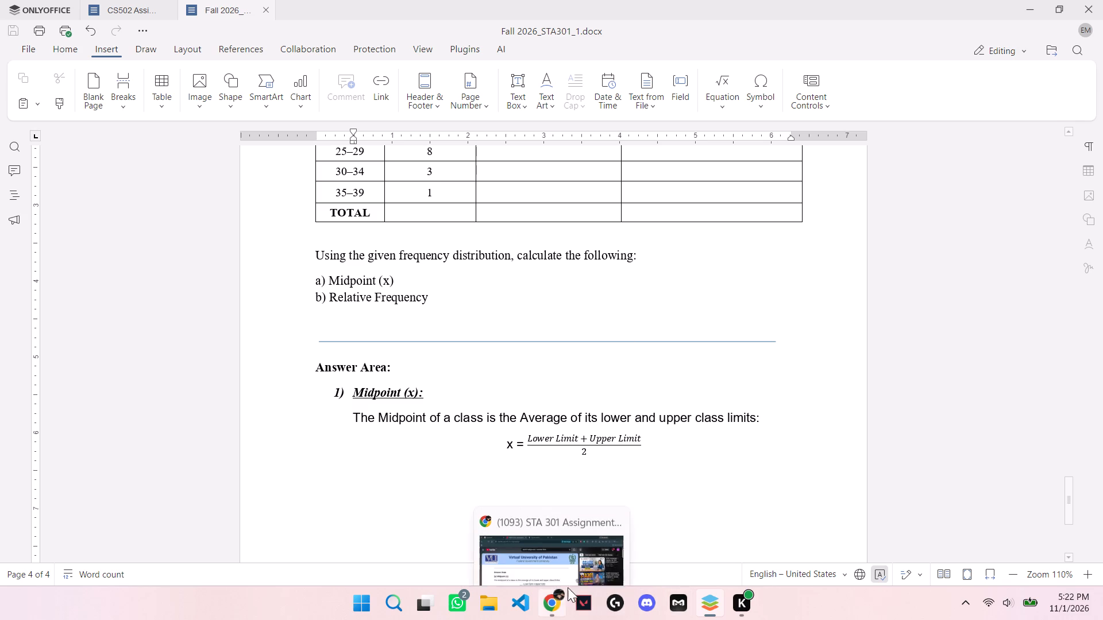
Check the solution in Chrome, then write "For the 6 classes:" left-aligned below the formula in ONLYOFFICE, start a new line and save.
{"action": "left_click", "coordinate": [552, 604]}
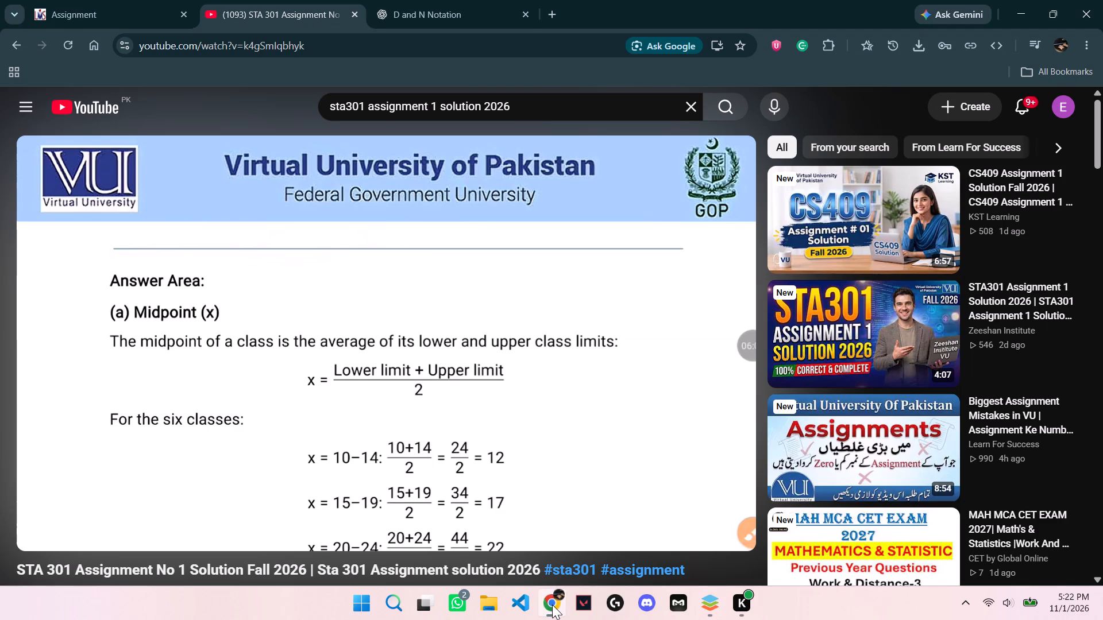
{"action": "left_click", "coordinate": [705, 604]}
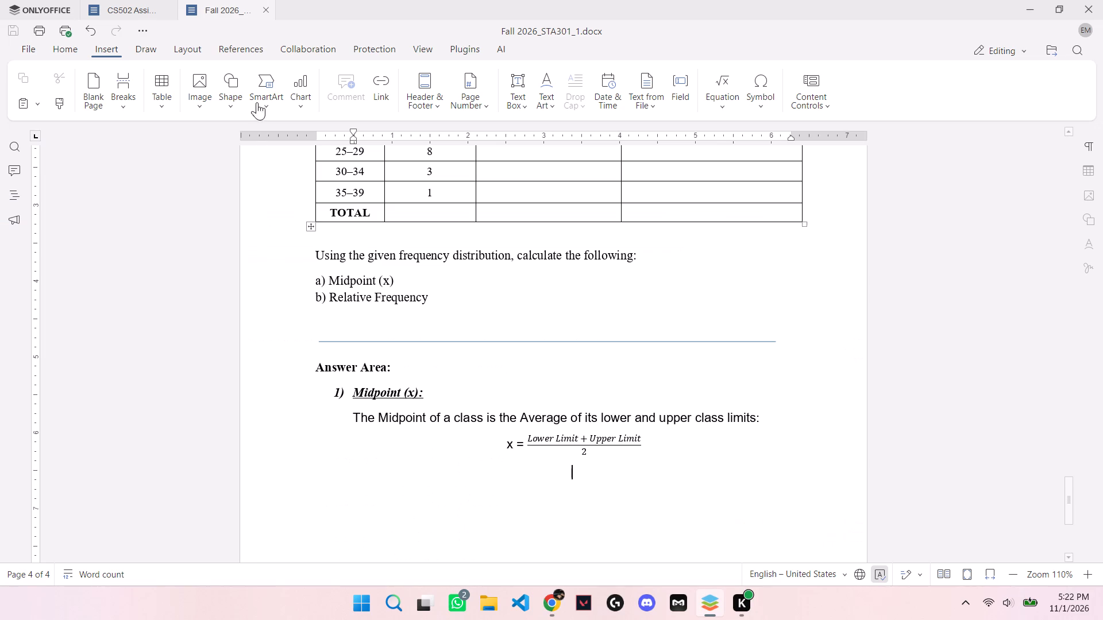
{"action": "left_click", "coordinate": [56, 43]}
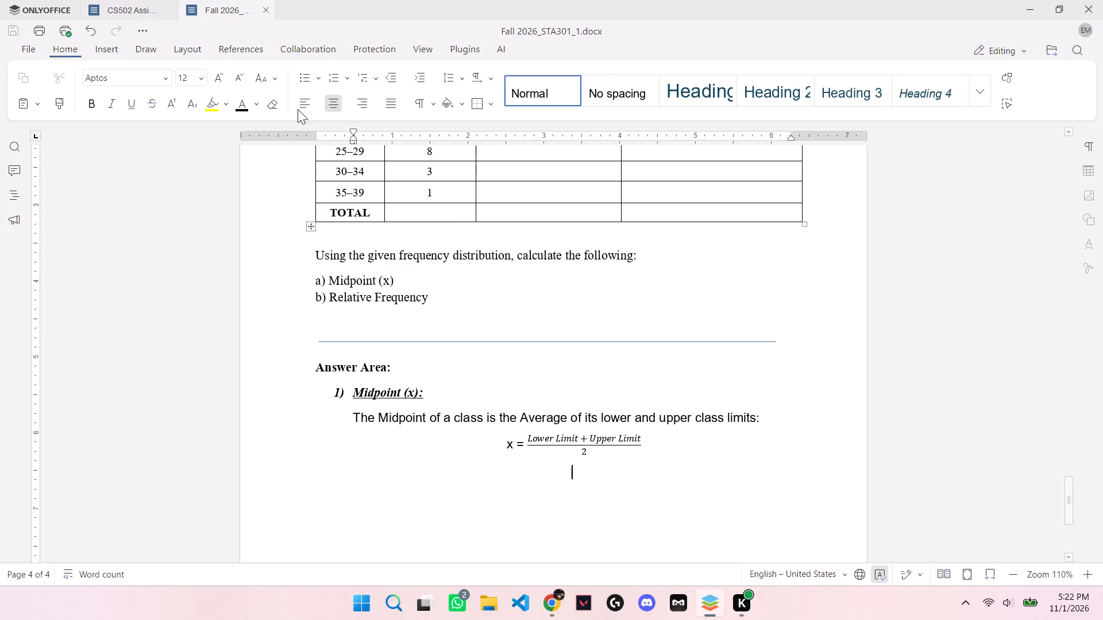
{"action": "left_click", "coordinate": [309, 103]}
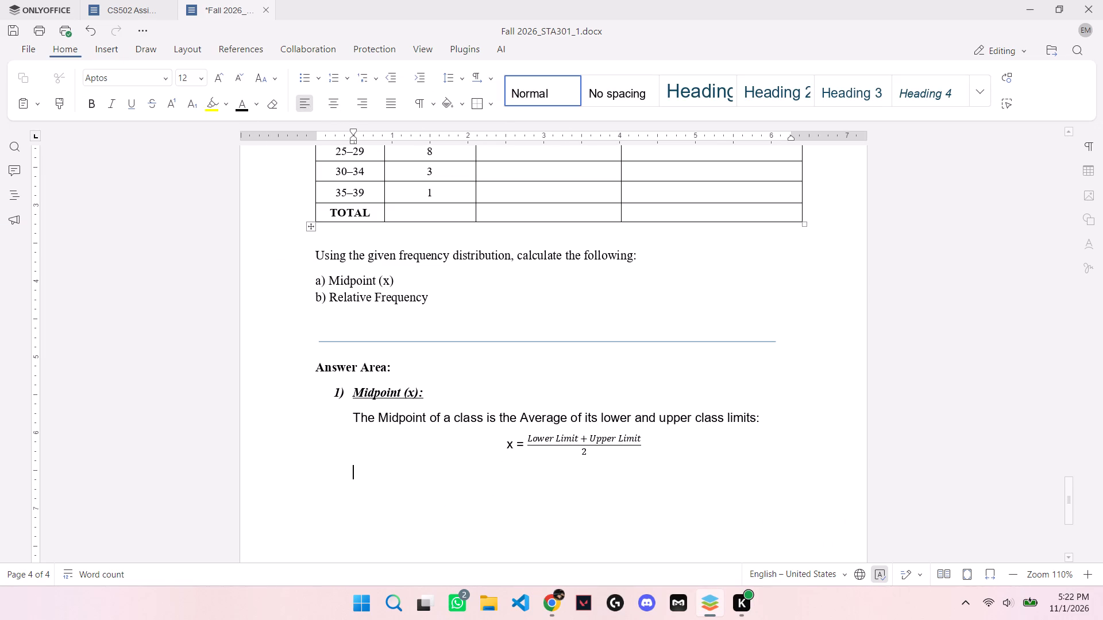
{"action": "type", "text": "For the"}
{"action": "key", "text": "space"}
{"action": "type", "text": "6 classes"}
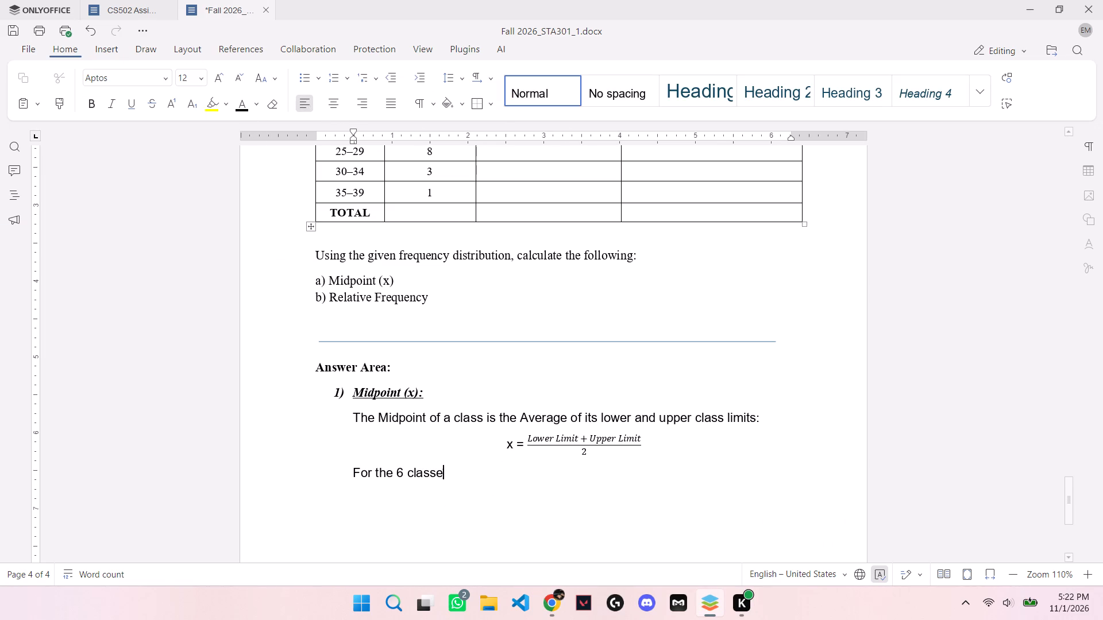
{"action": "key", "text": "shift+colon"}
{"action": "key", "text": "Return"}
{"action": "key", "text": "ctrl+s"}
Check the calculation layout in Chrome, then centre the empty line below "For the 6 classes:" in ONLYOFFICE.
{"action": "left_click", "coordinate": [553, 605]}
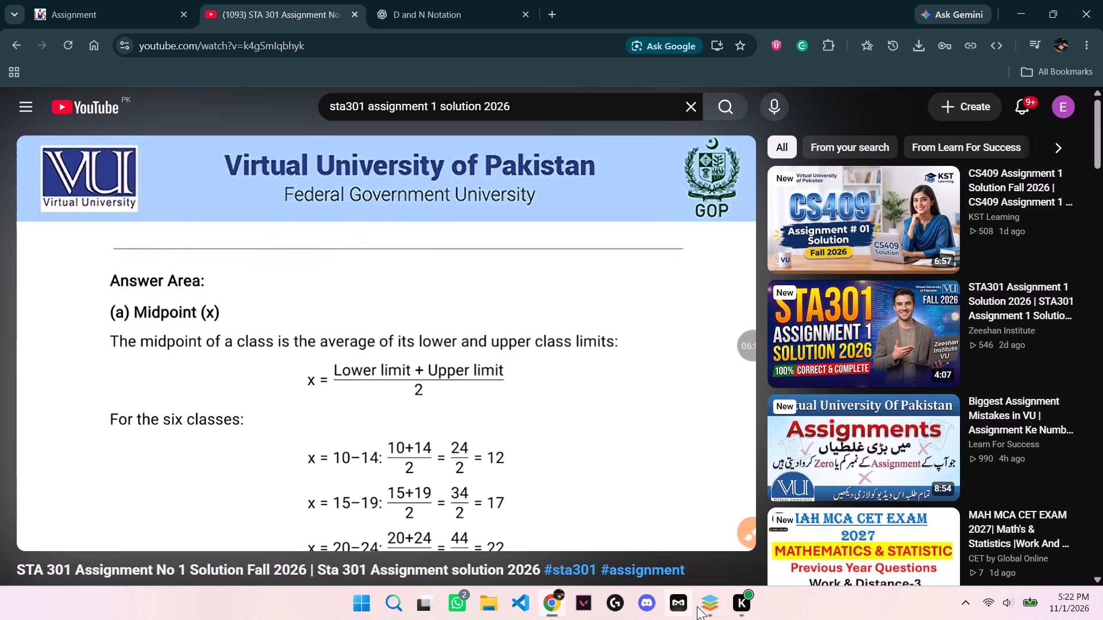
{"action": "left_click", "coordinate": [711, 608]}
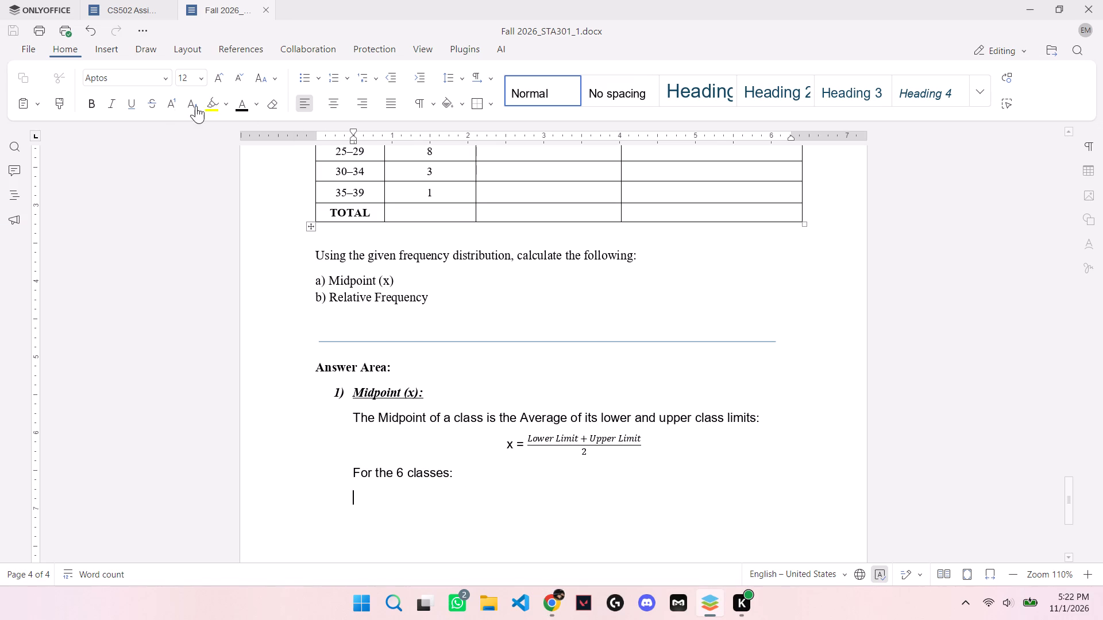
{"action": "left_click", "coordinate": [338, 108]}
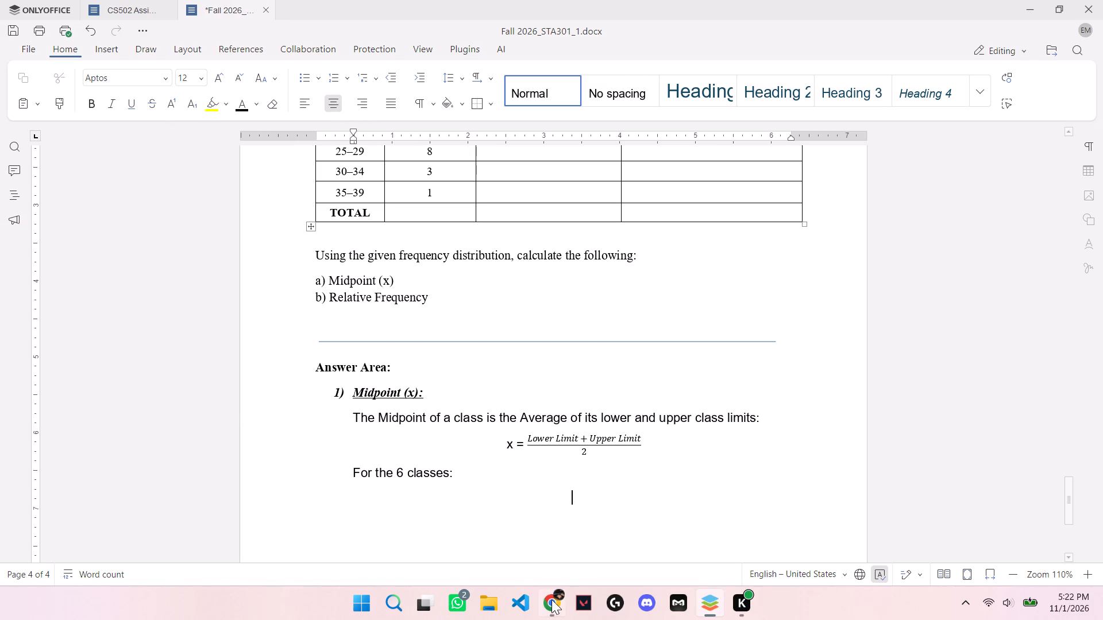
Compare the video's midpoint calculations in Chrome with the document's class limits, then write "X =" on the centred line in ONLYOFFICE.
{"action": "left_click", "coordinate": [553, 606]}
{"action": "left_click", "coordinate": [704, 601]}
{"action": "scroll", "coordinate": [599, 511], "scroll_direction": "up", "scroll_amount": 4}
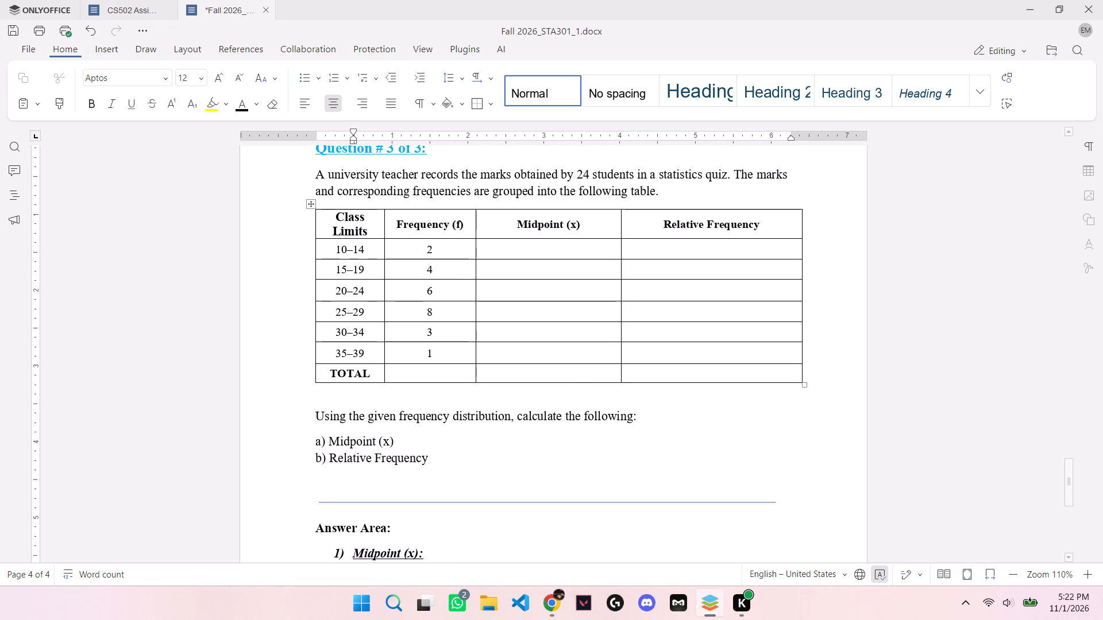
{"action": "scroll", "coordinate": [632, 467], "scroll_direction": "down", "scroll_amount": 3}
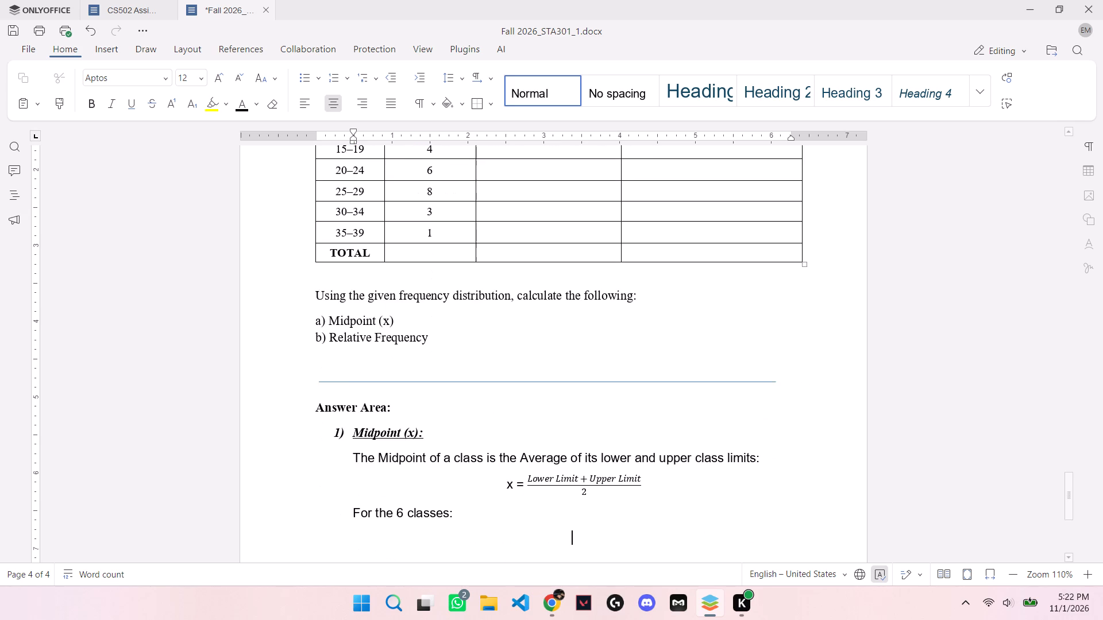
{"action": "scroll", "coordinate": [632, 467], "scroll_direction": "down", "scroll_amount": 3}
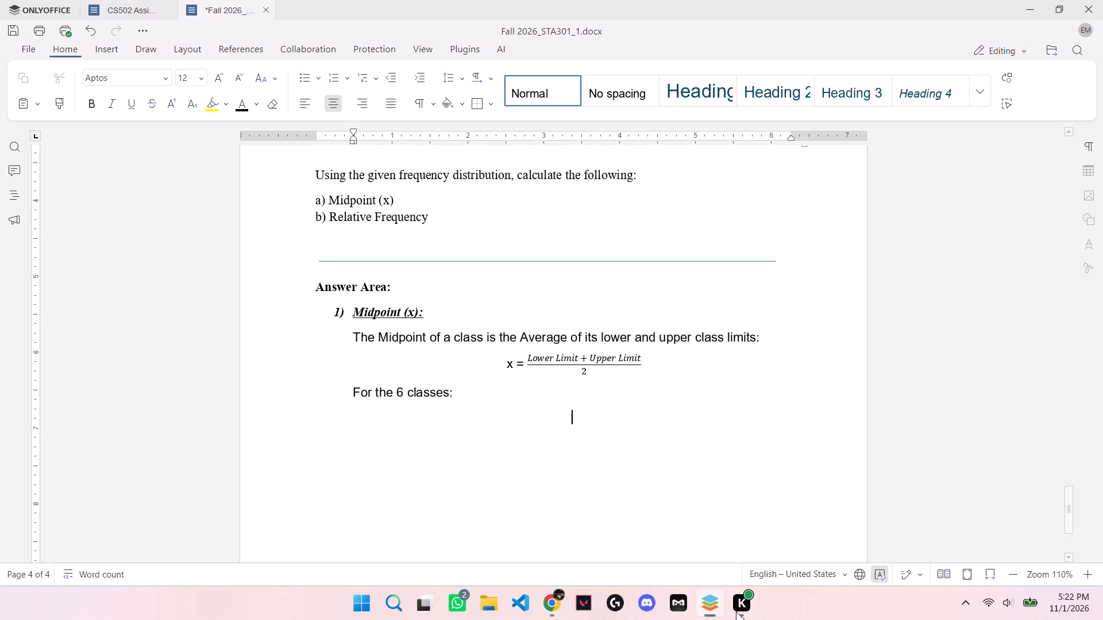
{"action": "left_click", "coordinate": [556, 603]}
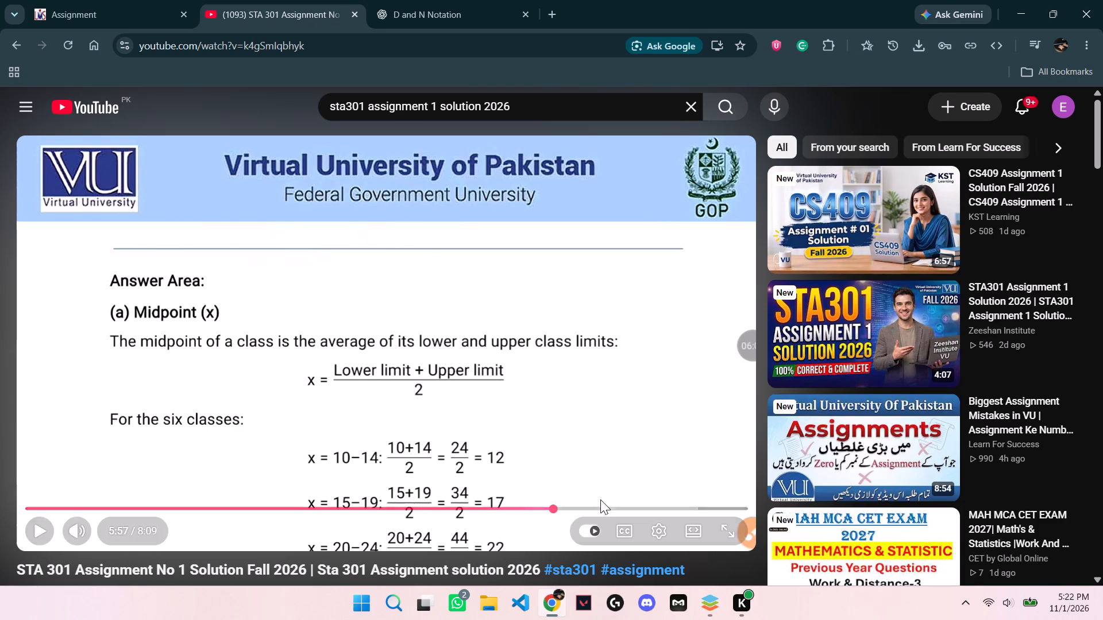
{"action": "left_click", "coordinate": [708, 598]}
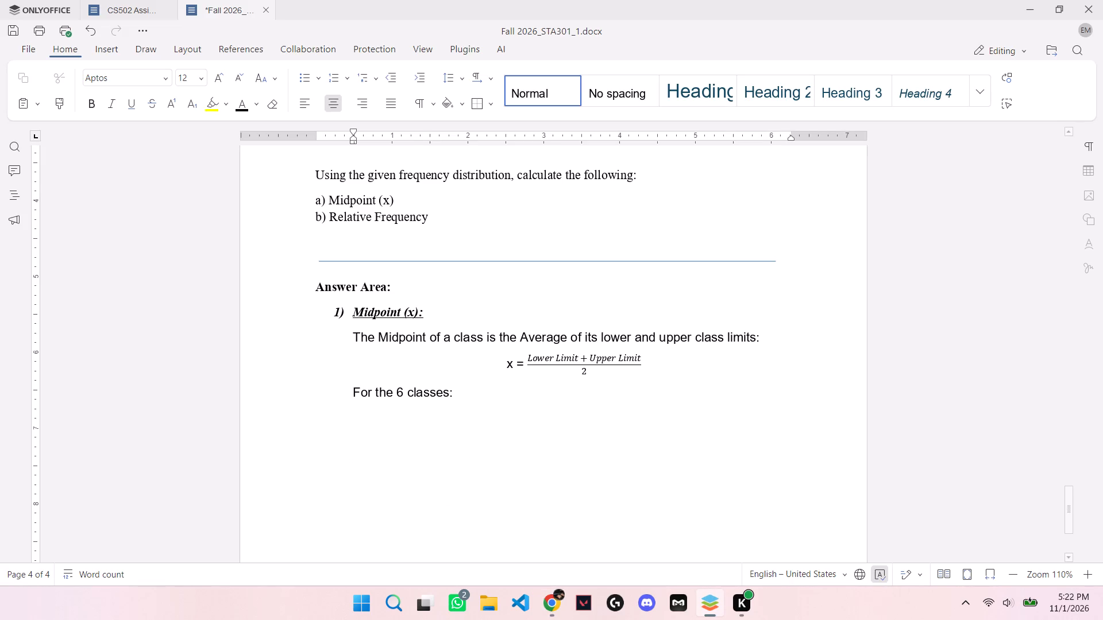
{"action": "type", "text": "x"}
{"action": "key", "text": "space"}
{"action": "type", "text": "="}
{"action": "key", "text": "space"}
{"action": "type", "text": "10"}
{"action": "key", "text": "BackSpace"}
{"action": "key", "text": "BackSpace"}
Copy the class limits 10–14 from the frequency table and paste them after "X =" below "For the 6 classes:".
{"action": "scroll", "coordinate": [535, 394], "scroll_direction": "up", "scroll_amount": 2}
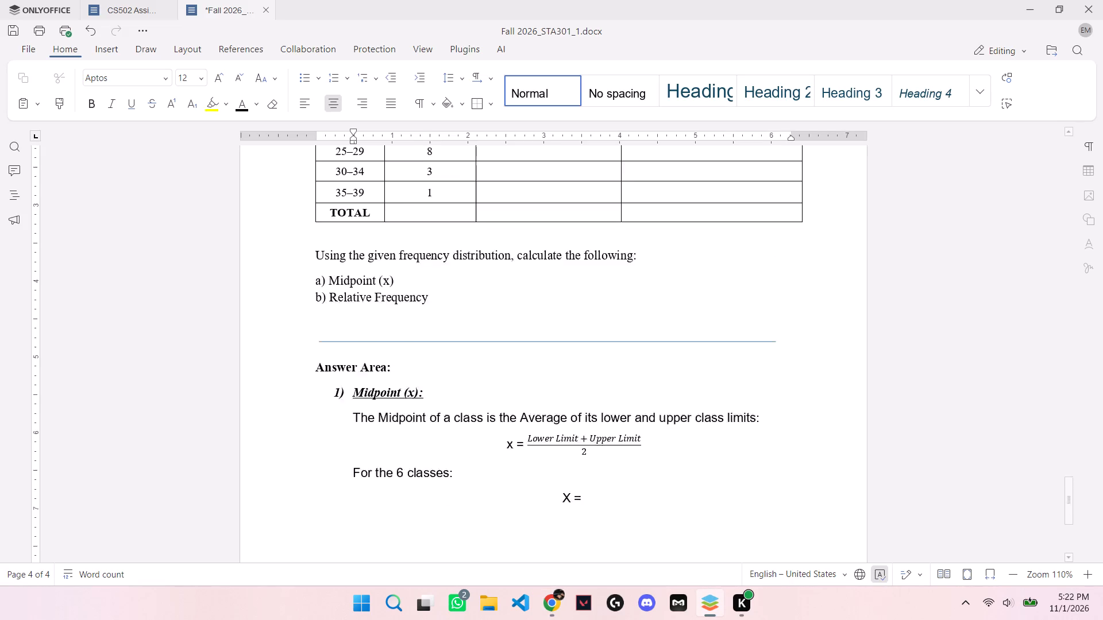
{"action": "scroll", "coordinate": [546, 400], "scroll_direction": "up", "scroll_amount": 2}
{"action": "left_click_drag", "start_coordinate": [367, 171], "coordinate": [327, 169]}
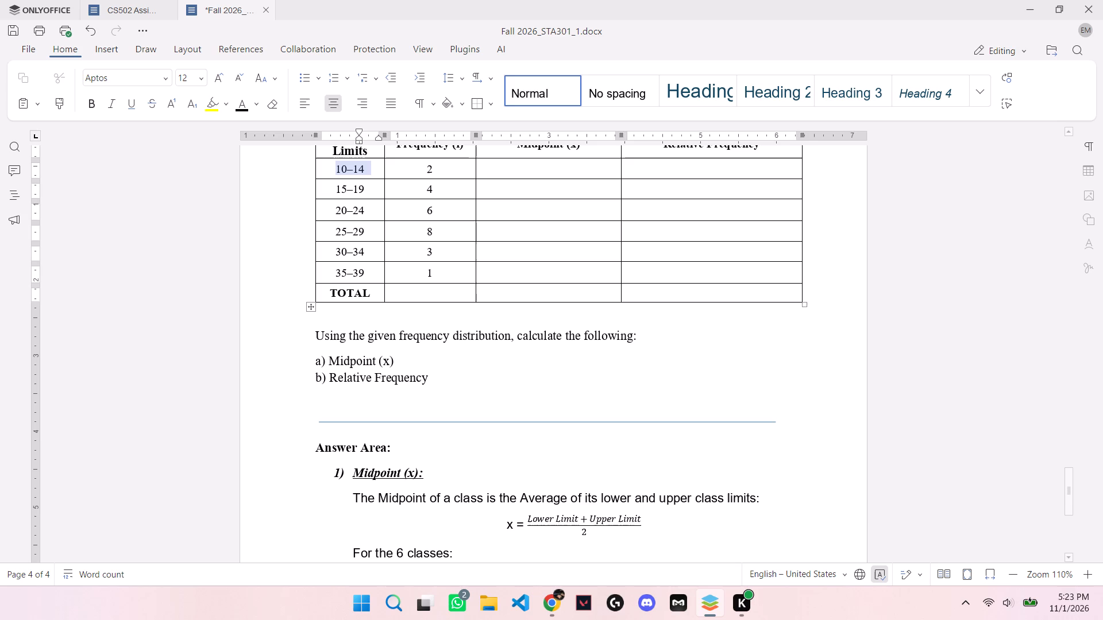
{"action": "left_click_drag", "start_coordinate": [327, 169], "coordinate": [327, 169]}
{"action": "key", "text": "ctrl+c"}
{"action": "scroll", "coordinate": [494, 244], "scroll_direction": "down", "scroll_amount": 2}
{"action": "left_click", "coordinate": [590, 499]}
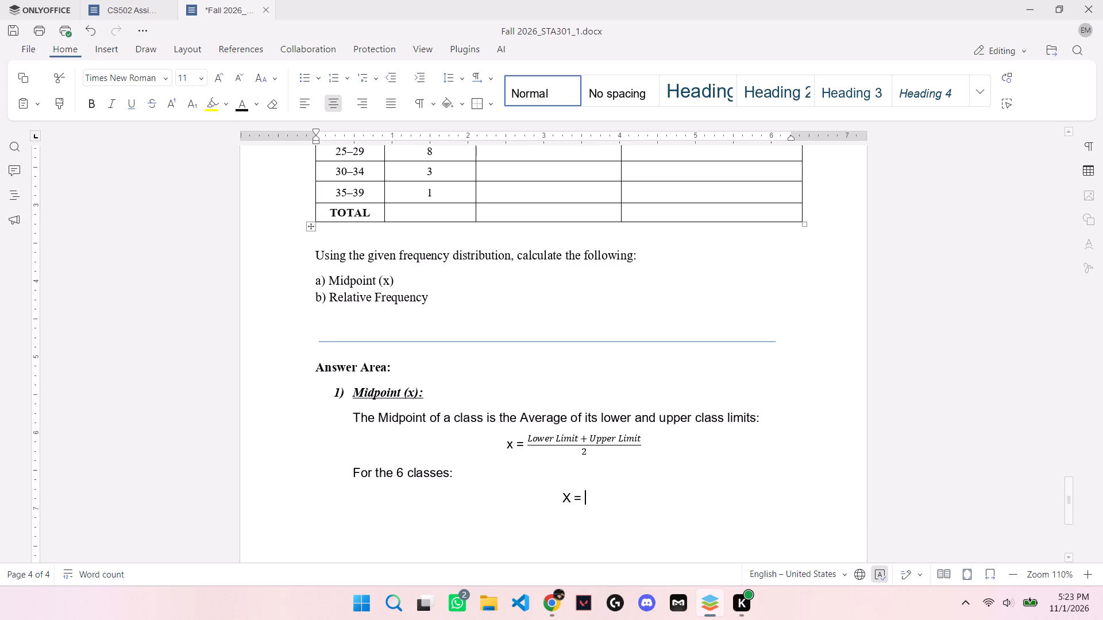
{"action": "key", "text": "ctrl+v"}
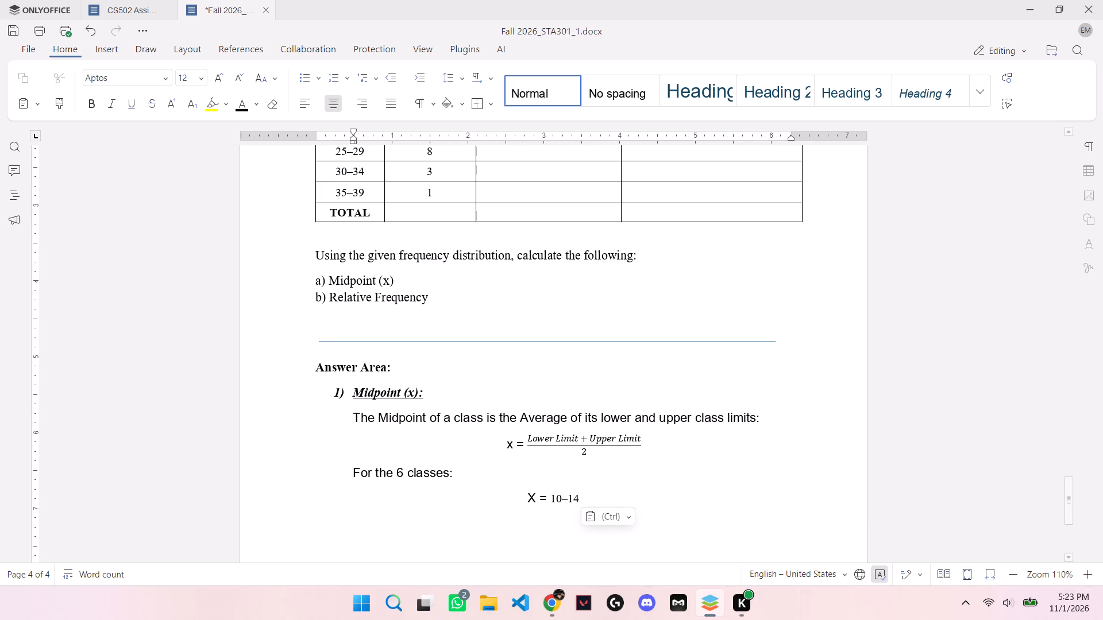
Add a second centred line "X =" below the 10–14 line and paste the class limits 15–19 copied from the frequency table.
{"action": "key", "text": "x"}
{"action": "key", "text": "space"}
{"action": "type", "text": "="}
{"action": "key", "text": "space"}
{"action": "scroll", "coordinate": [527, 380], "scroll_direction": "up", "scroll_amount": 4}
{"action": "left_click_drag", "start_coordinate": [364, 267], "coordinate": [331, 268]}
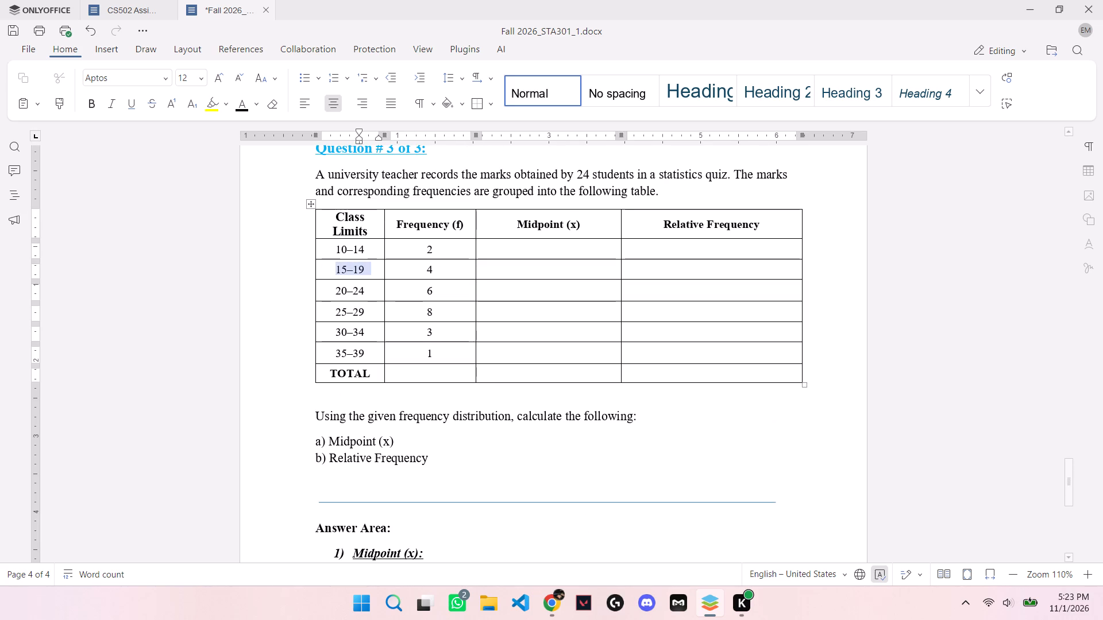
{"action": "left_click_drag", "start_coordinate": [331, 268], "coordinate": [330, 268]}
{"action": "key", "text": "ctrl+c"}
{"action": "key", "text": "ctrl+c"}
{"action": "scroll", "coordinate": [541, 325], "scroll_direction": "down", "scroll_amount": 4}
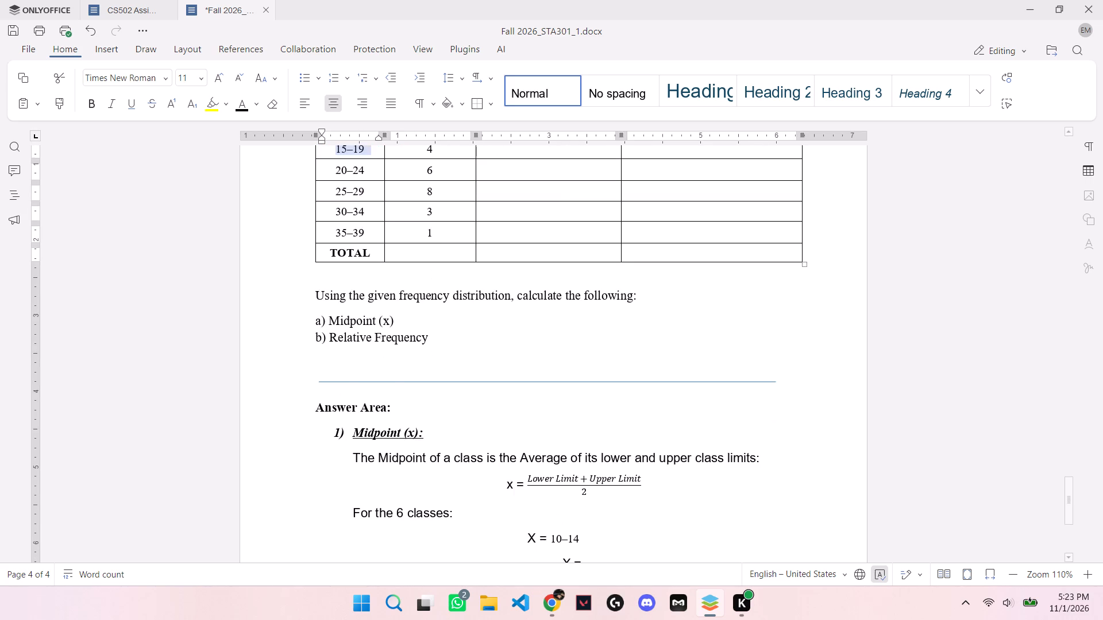
{"action": "left_click", "coordinate": [585, 520]}
{"action": "key", "text": "ctrl+v"}
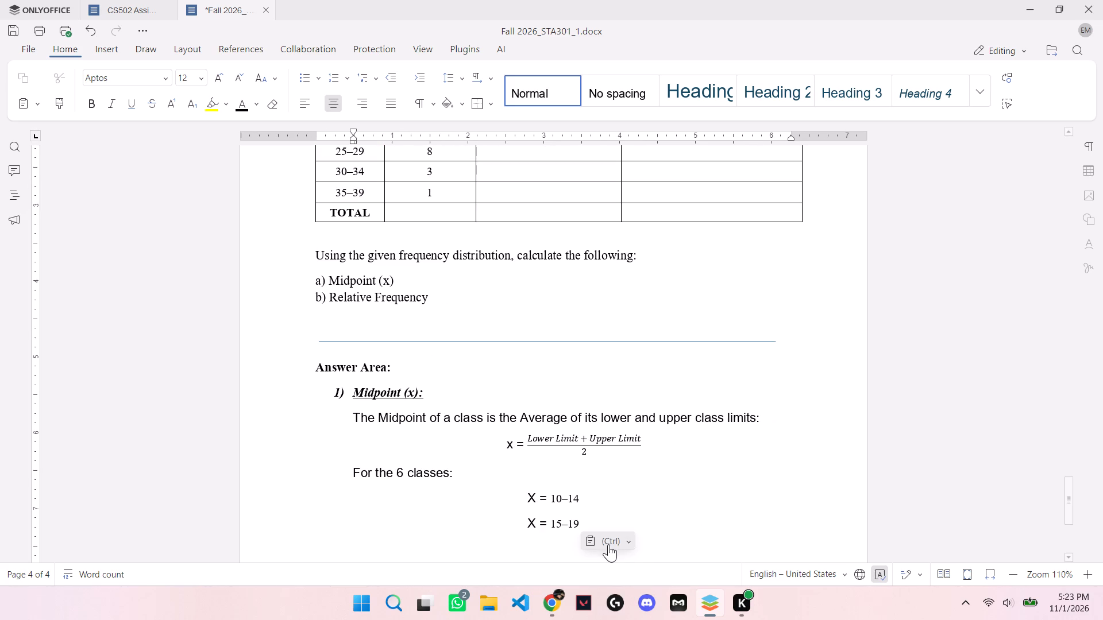
Add a third "X =" line and paste the class limits 20–24 copied from the frequency table.
{"action": "type", "text": "x ="}
{"action": "key", "text": "space"}
{"action": "scroll", "coordinate": [421, 350], "scroll_direction": "up", "scroll_amount": 2}
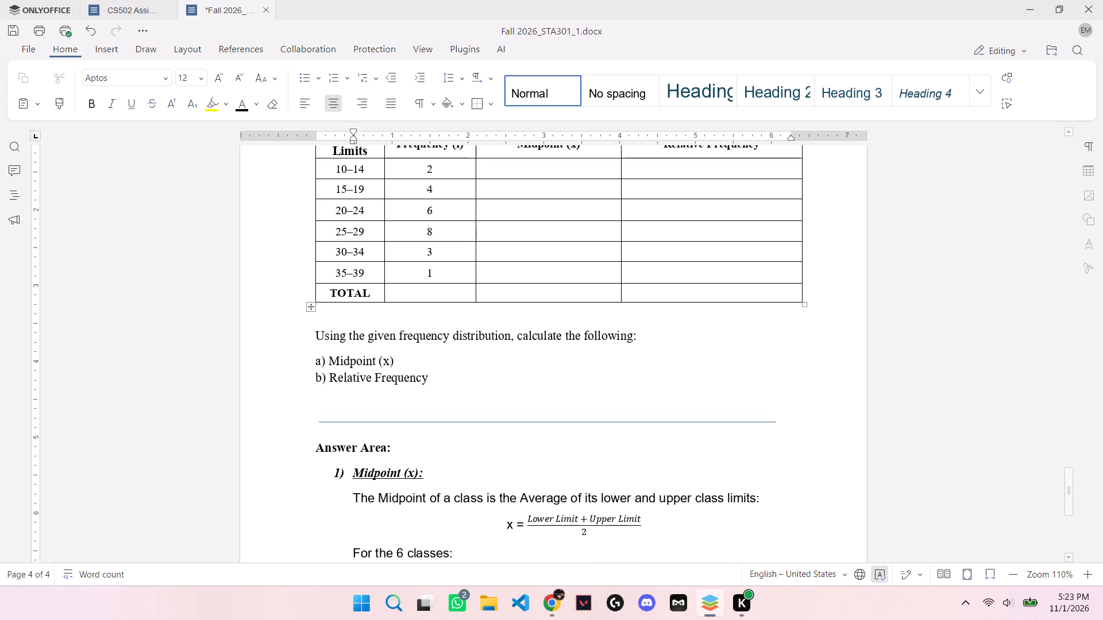
{"action": "left_click_drag", "start_coordinate": [369, 212], "coordinate": [327, 208]}
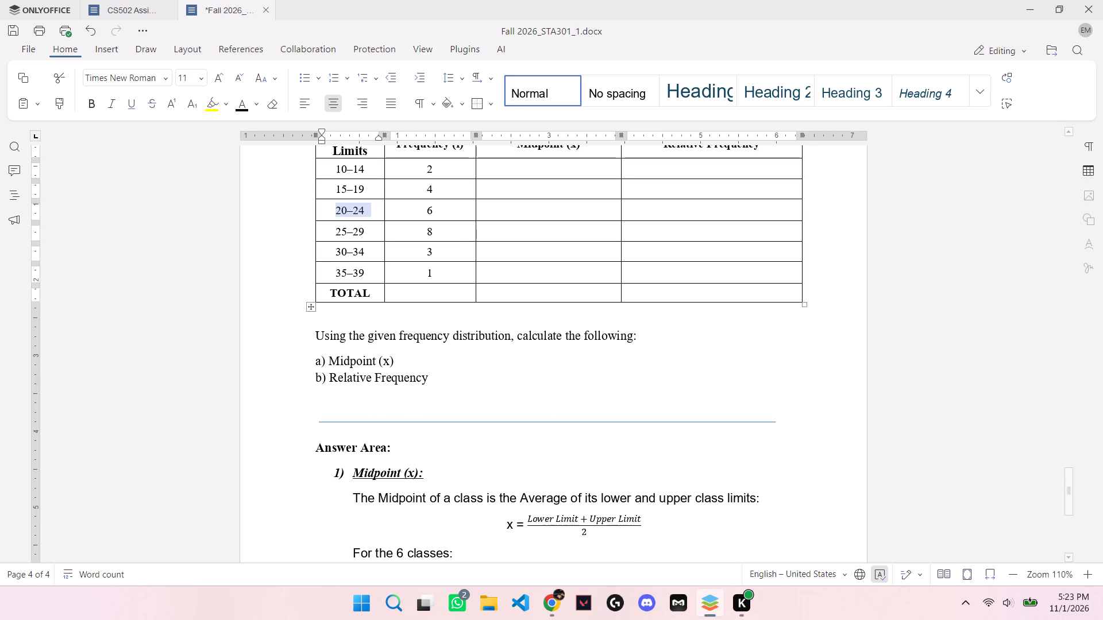
{"action": "key", "text": "ctrl+c"}
{"action": "scroll", "coordinate": [466, 273], "scroll_direction": "down", "scroll_amount": 4}
{"action": "left_click", "coordinate": [584, 469]}
{"action": "key", "text": "ctrl+v"}
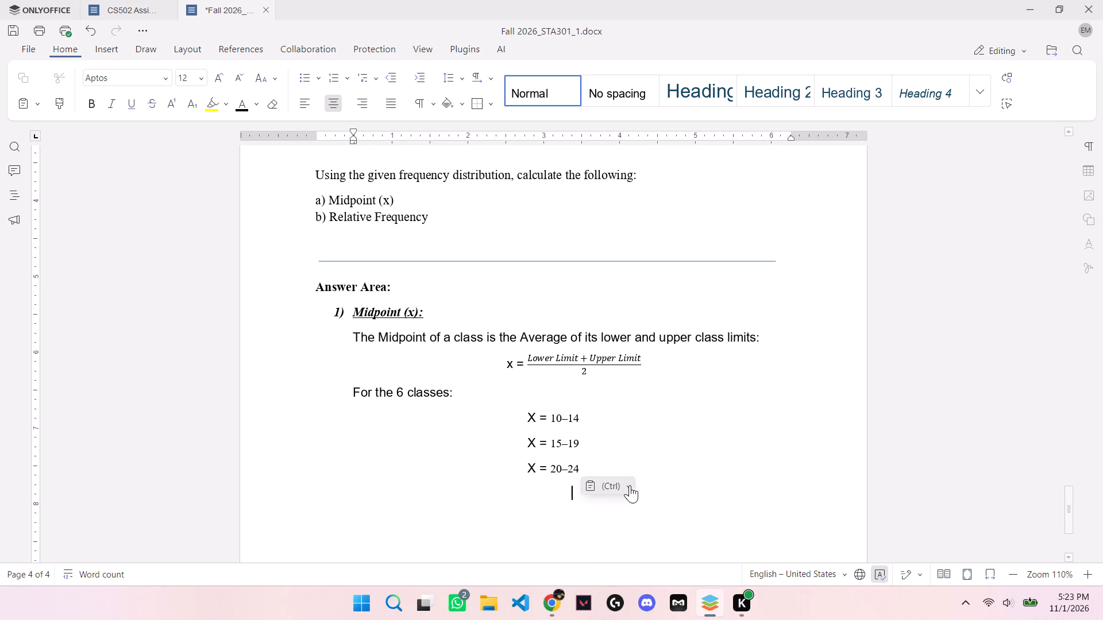
Add a fourth "X =" line and paste the class limits 25–29 copied from the frequency table.
{"action": "type", "text": "x ="}
{"action": "key", "text": "space"}
{"action": "scroll", "coordinate": [553, 350], "scroll_direction": "up", "scroll_amount": 4}
{"action": "scroll", "coordinate": [482, 259], "scroll_direction": "up", "scroll_amount": 1}
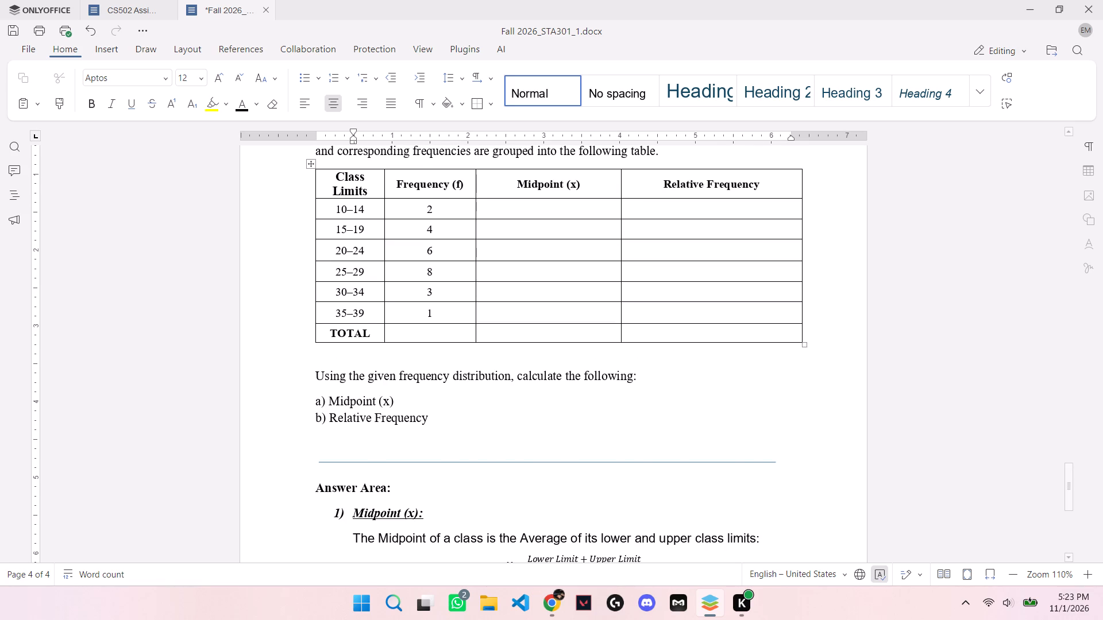
{"action": "scroll", "coordinate": [369, 276], "scroll_direction": "down", "scroll_amount": 5}
{"action": "scroll", "coordinate": [475, 370], "scroll_direction": "up", "scroll_amount": 4}
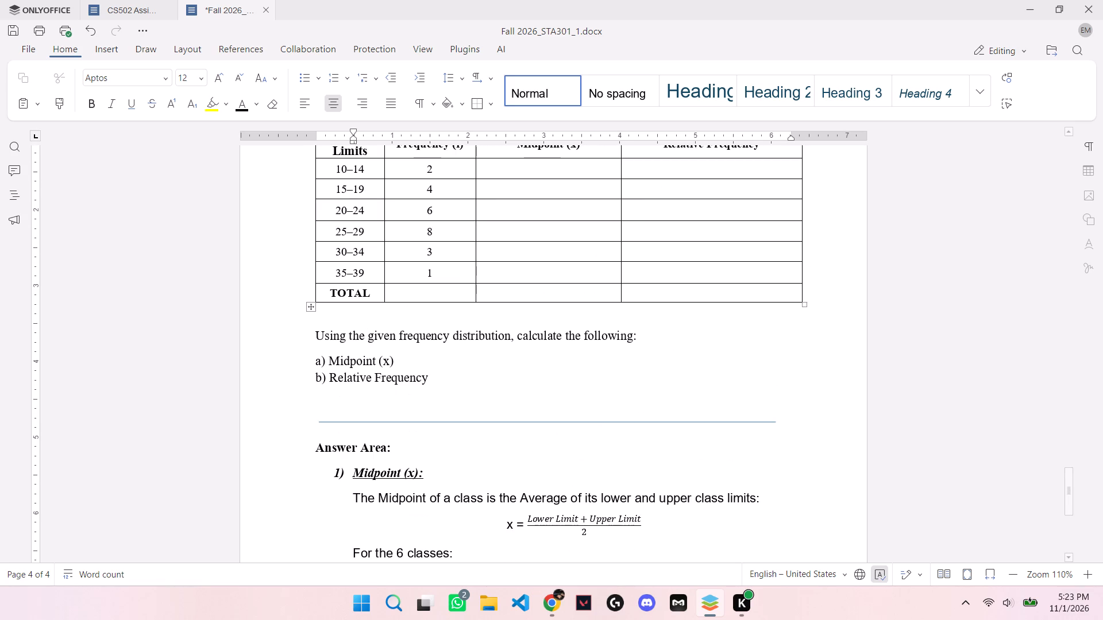
{"action": "left_click_drag", "start_coordinate": [365, 228], "coordinate": [327, 232]}
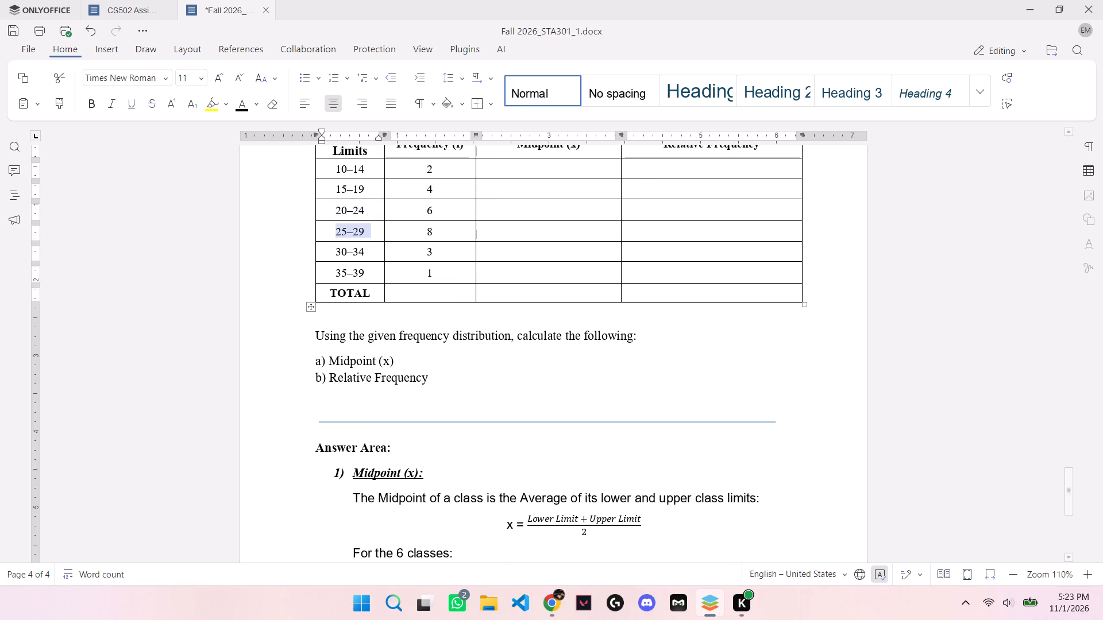
{"action": "key", "text": "ctrl+c"}
{"action": "key", "text": "ctrl+c"}
{"action": "scroll", "coordinate": [539, 293], "scroll_direction": "down", "scroll_amount": 7}
{"action": "left_click", "coordinate": [592, 373]}
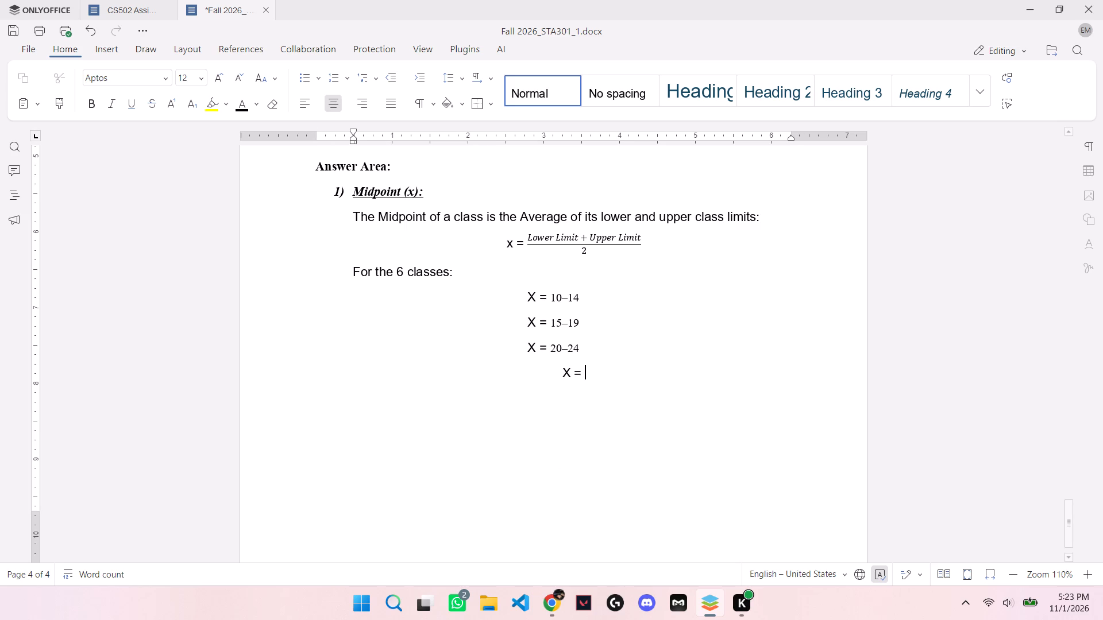
{"action": "key", "text": "ctrl+v"}
Add a fifth "X =" line and paste the class limits 30–34 copied from the frequency table.
{"action": "type", "text": "x ="}
{"action": "key", "text": "space"}
{"action": "scroll", "coordinate": [593, 316], "scroll_direction": "up", "scroll_amount": 4}
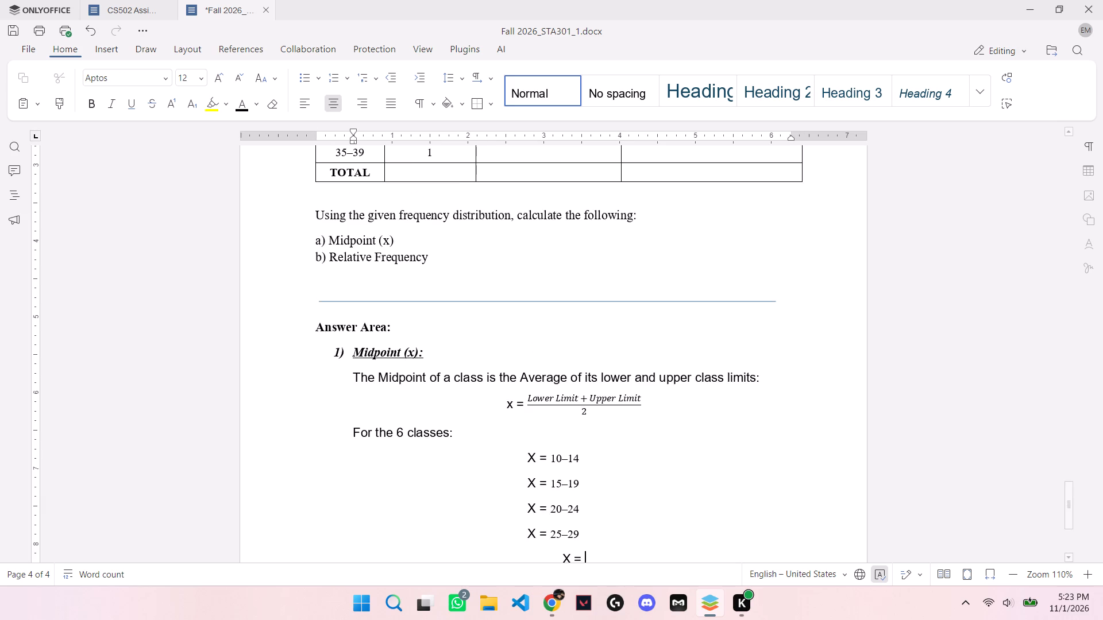
{"action": "scroll", "coordinate": [512, 358], "scroll_direction": "up", "scroll_amount": 2}
{"action": "left_click_drag", "start_coordinate": [367, 210], "coordinate": [332, 218]}
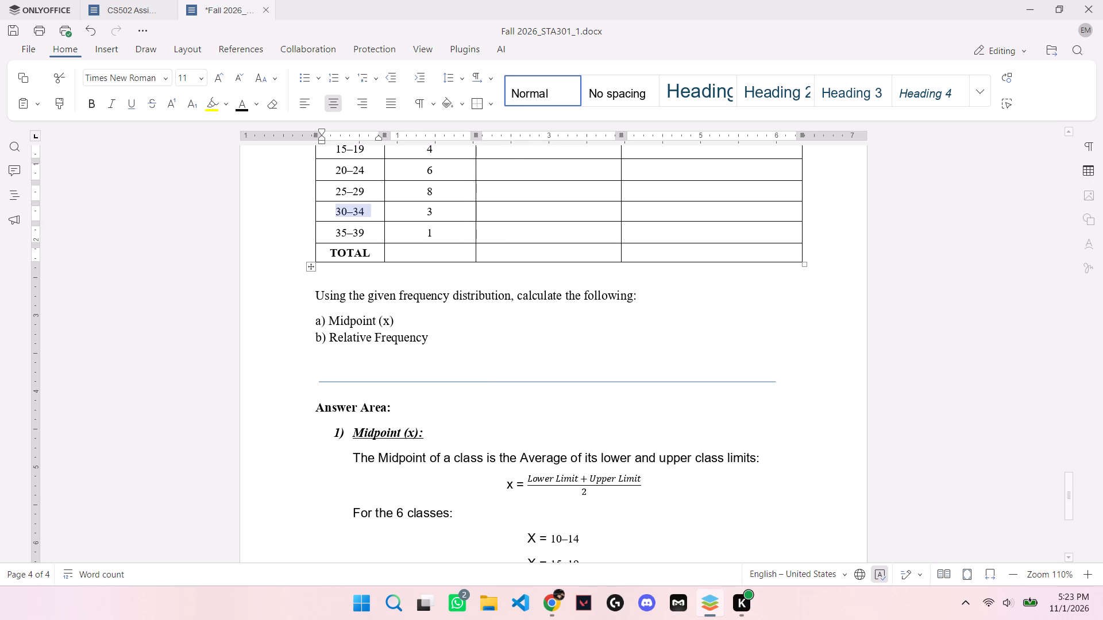
{"action": "key", "text": "ctrl+c"}
{"action": "scroll", "coordinate": [573, 300], "scroll_direction": "down", "scroll_amount": 5}
{"action": "left_click", "coordinate": [594, 438]}
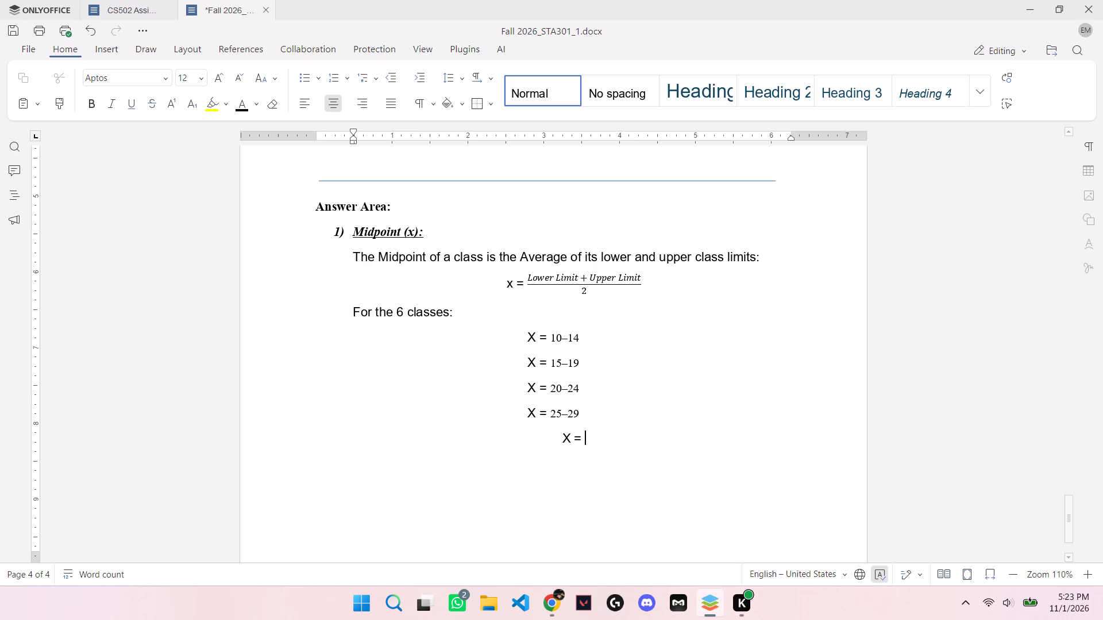
{"action": "key", "text": "ctrl+v"}
Add a sixth "X =" line and paste the class limits 35–39 copied from the frequency table.
{"action": "type", "text": "x ="}
{"action": "key", "text": "space"}
{"action": "scroll", "coordinate": [660, 468], "scroll_direction": "up", "scroll_amount": 5}
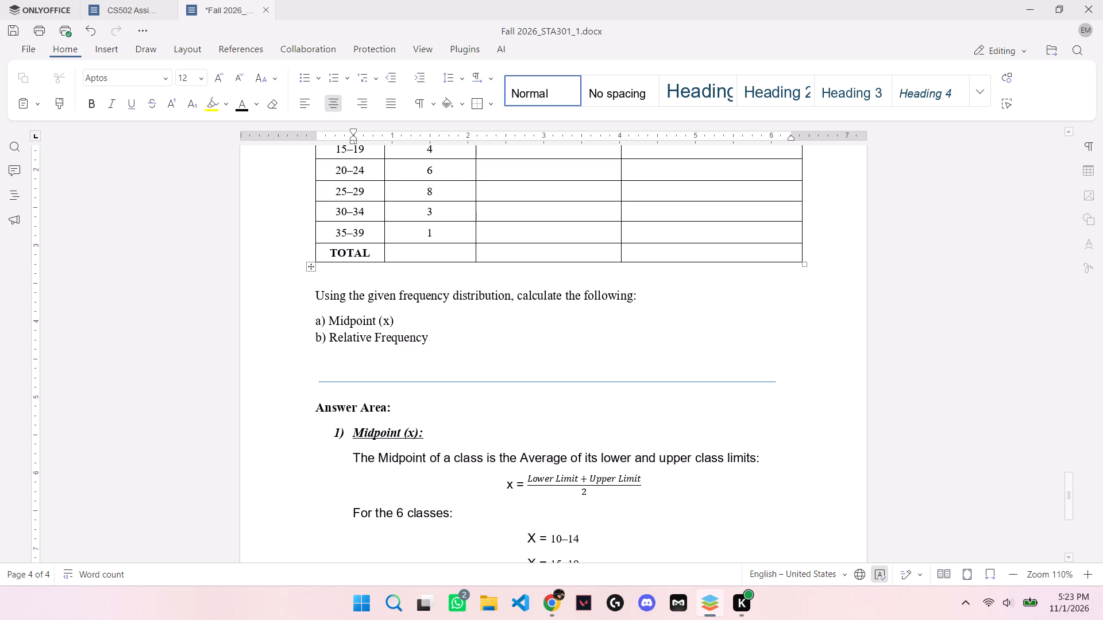
{"action": "left_click_drag", "start_coordinate": [364, 238], "coordinate": [321, 234]}
{"action": "key", "text": "ctrl+c"}
{"action": "scroll", "coordinate": [504, 342], "scroll_direction": "down", "scroll_amount": 5}
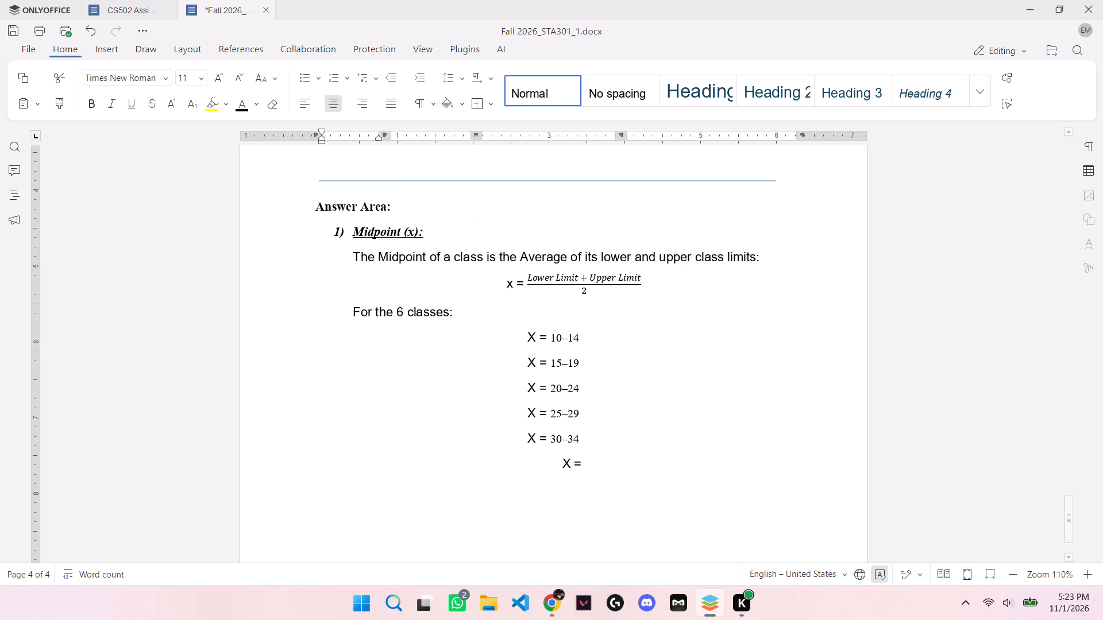
{"action": "scroll", "coordinate": [611, 472], "scroll_direction": "down", "scroll_amount": 1}
{"action": "left_click", "coordinate": [593, 424]}
{"action": "key", "text": "ctrl+v"}
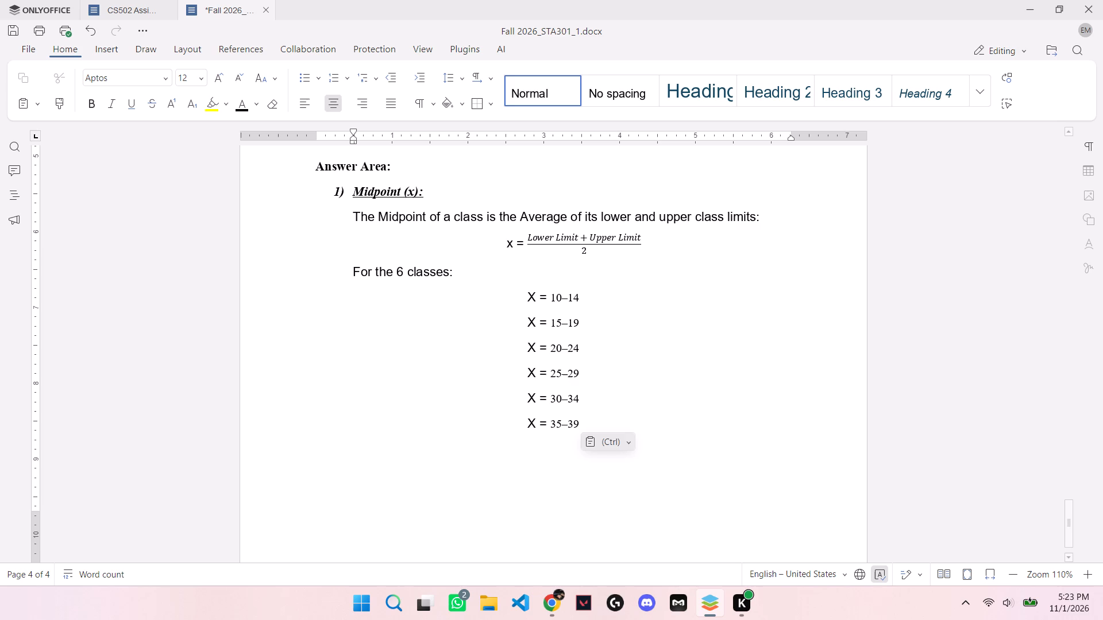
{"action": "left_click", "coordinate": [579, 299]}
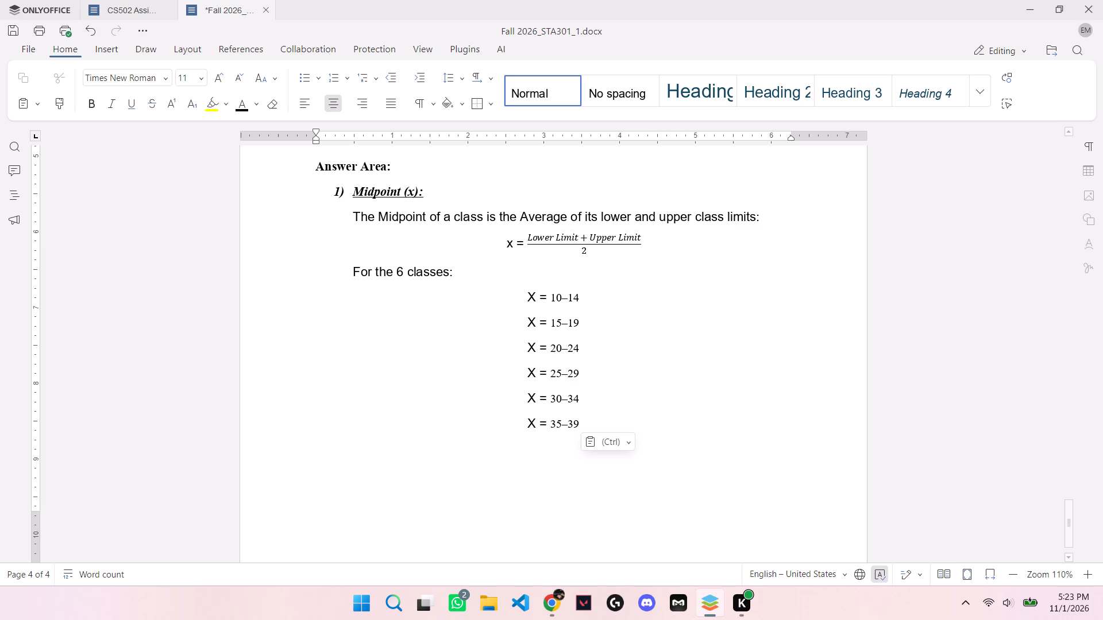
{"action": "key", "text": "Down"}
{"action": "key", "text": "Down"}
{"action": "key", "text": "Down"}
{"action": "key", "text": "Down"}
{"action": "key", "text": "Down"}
Replace the capital X with a lowercase x in the 10–14, 15–19 and 20–24 lines.
{"action": "left_click_drag", "start_coordinate": [536, 294], "coordinate": [527, 294]}
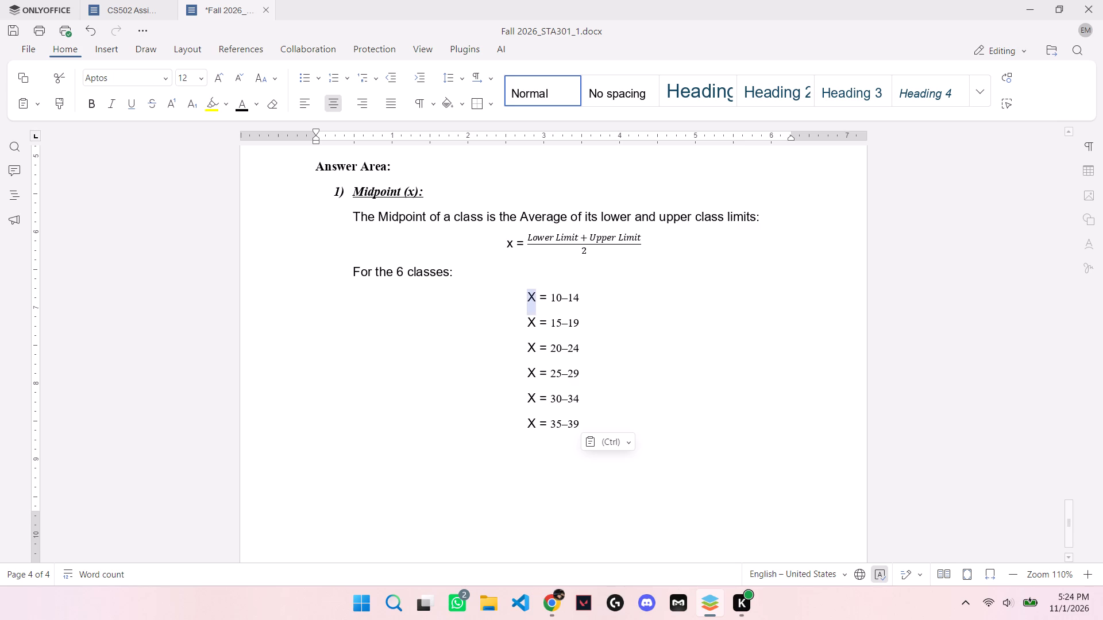
{"action": "key", "text": "alt+F3"}
{"action": "key", "text": "x"}
{"action": "key", "text": "Down"}
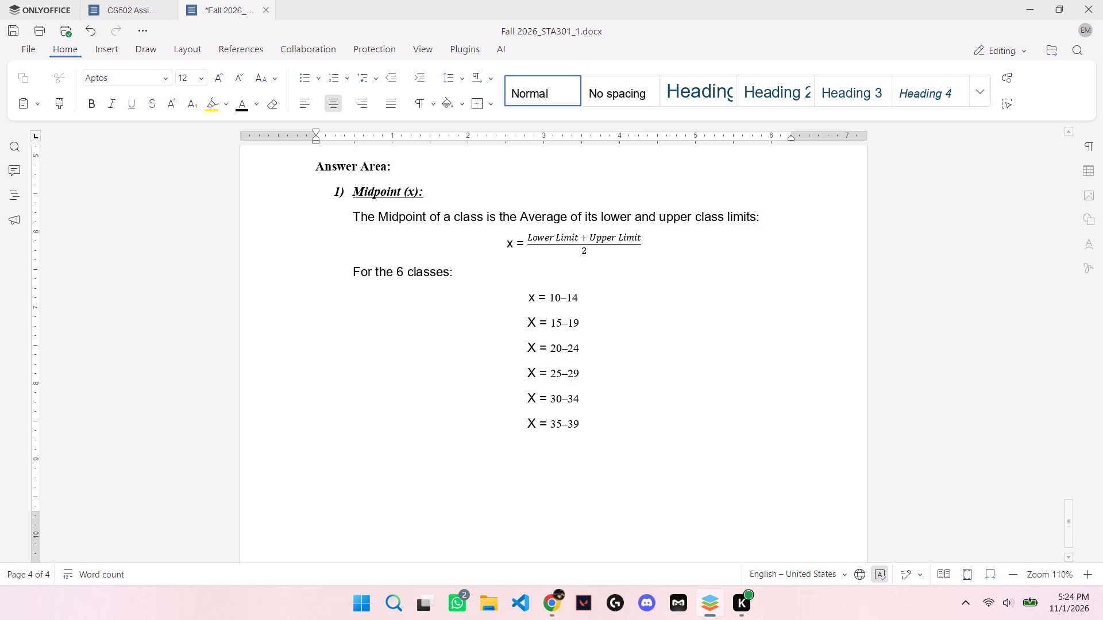
{"action": "left_click_drag", "start_coordinate": [533, 323], "coordinate": [519, 320]}
{"action": "key", "text": "alt+F3"}
{"action": "key", "text": "x"}
{"action": "left_click_drag", "start_coordinate": [533, 348], "coordinate": [520, 347]}
{"action": "key", "text": "alt+F3"}
{"action": "key", "text": "x"}
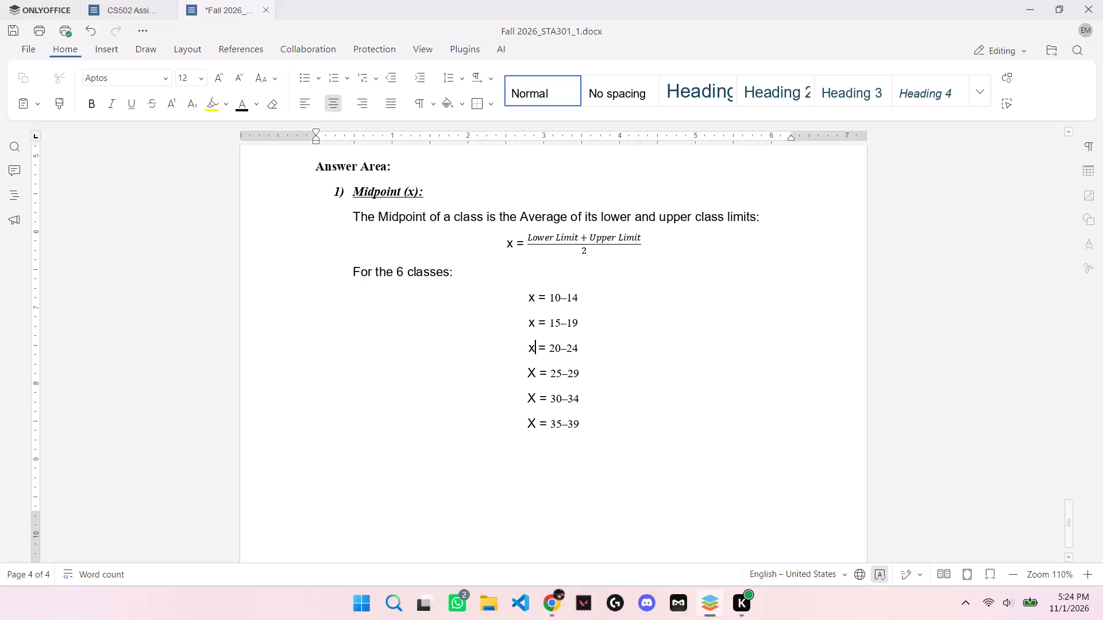
{"action": "key", "text": "Down"}
Replace the capital X with a lowercase x in the 25–29, 30–34 and 35–39 lines and save the document.
{"action": "left_click_drag", "start_coordinate": [534, 373], "coordinate": [514, 372]}
{"action": "key", "text": "alt+F3"}
{"action": "key", "text": "alt+F4"}
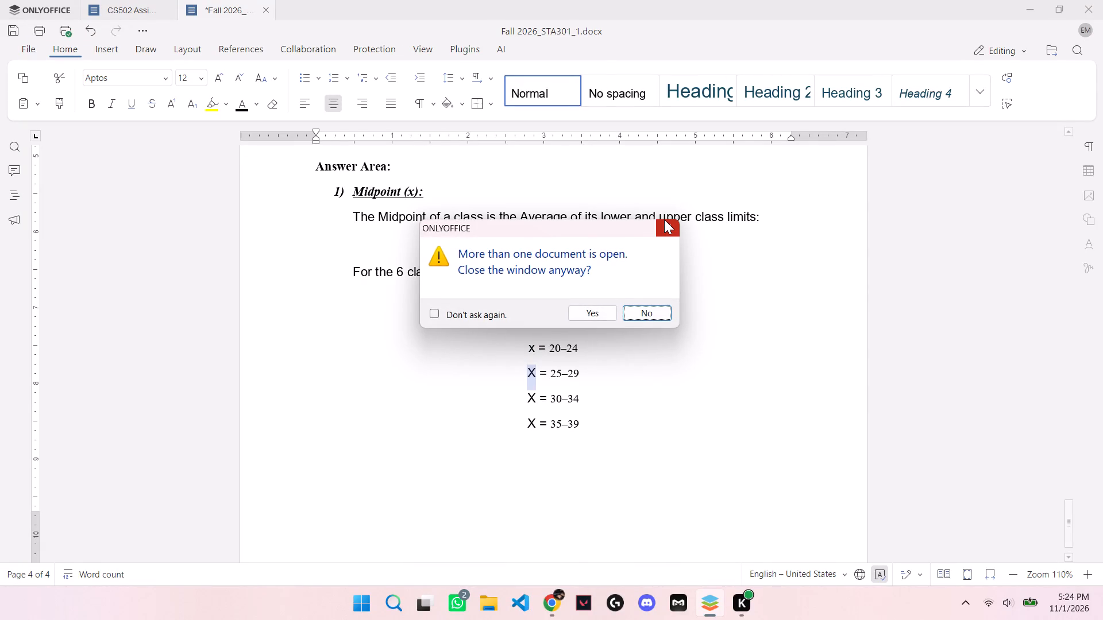
{"action": "left_click", "coordinate": [649, 310]}
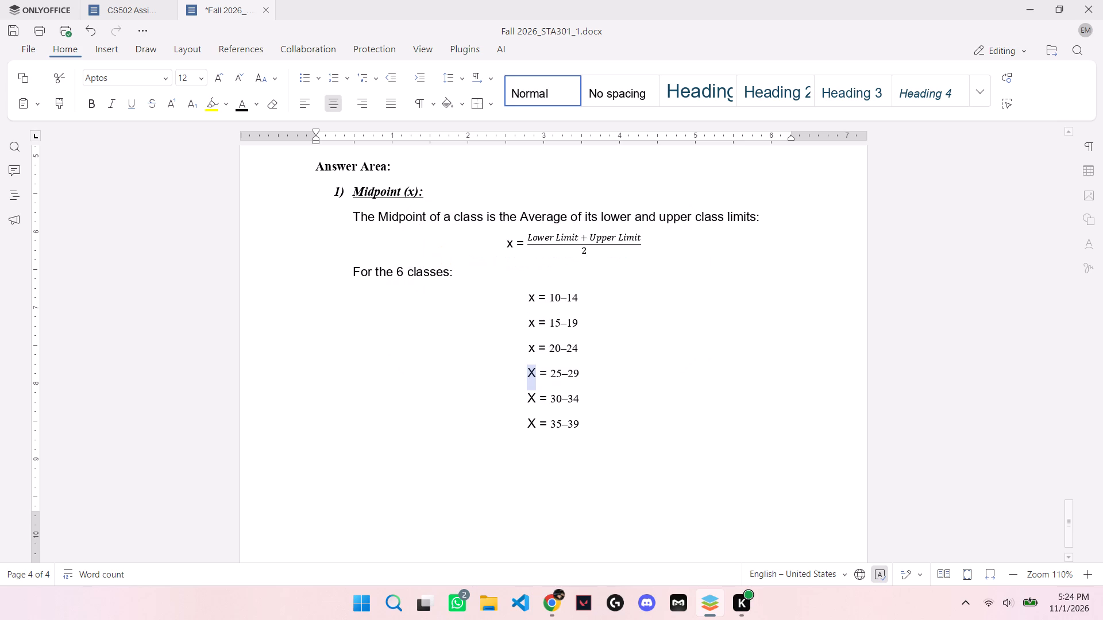
{"action": "key", "text": "alt+F3"}
{"action": "key", "text": "x"}
{"action": "left_click_drag", "start_coordinate": [534, 396], "coordinate": [516, 396]}
{"action": "key", "text": "alt+F3"}
{"action": "key", "text": "x"}
{"action": "left_click_drag", "start_coordinate": [535, 423], "coordinate": [510, 423]}
{"action": "key", "text": "alt+F3"}
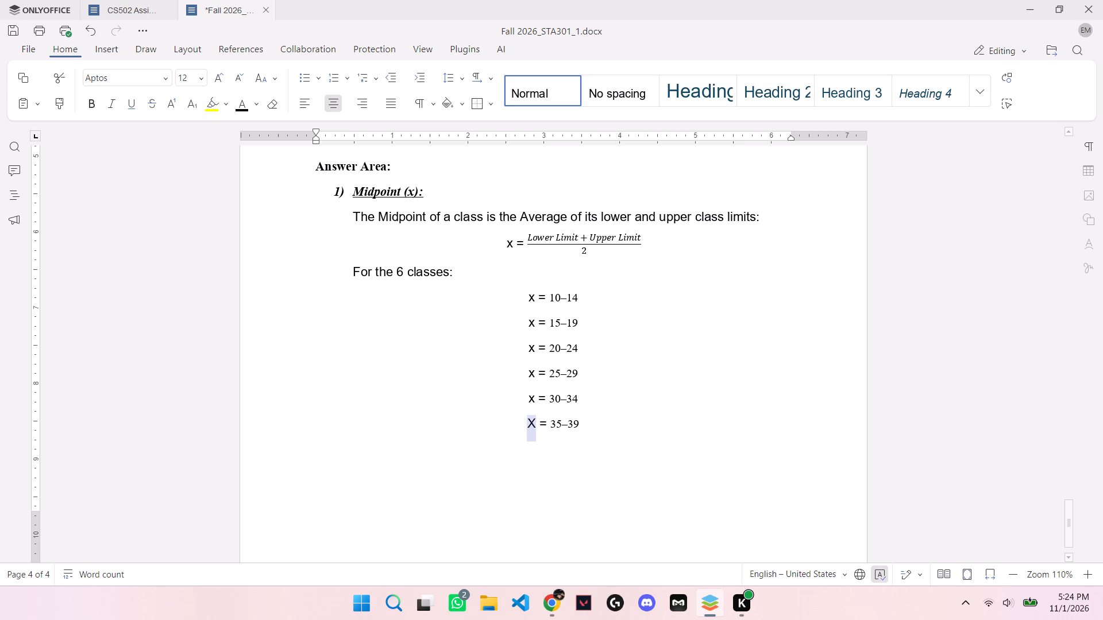
{"action": "key", "text": "x"}
{"action": "key", "text": "ctrl+s"}
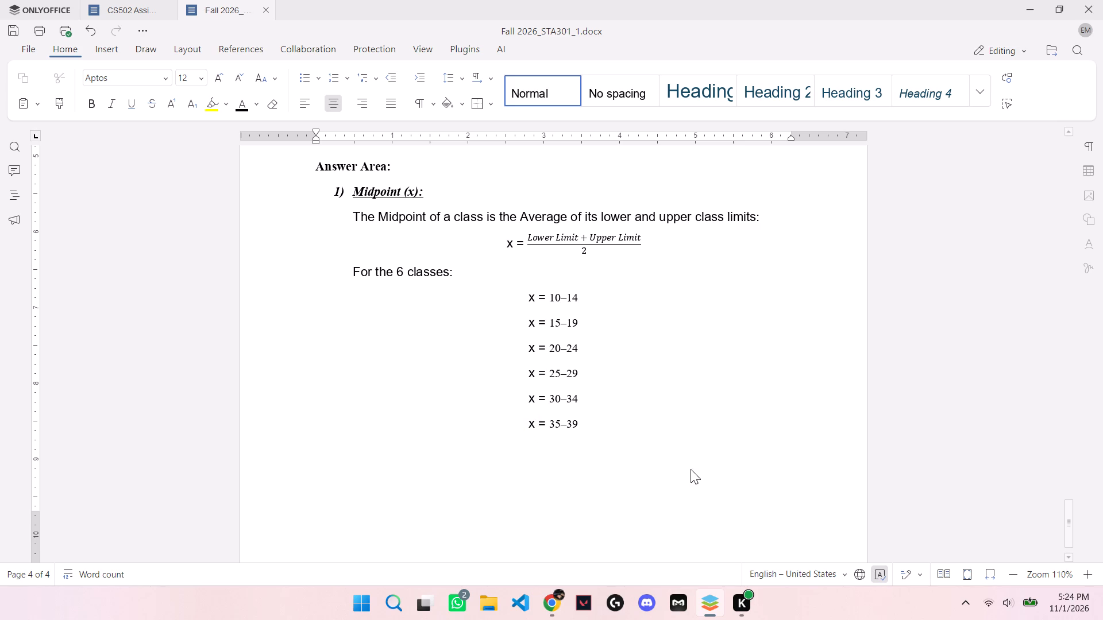
Add a colon after the class limits in all six midpoint lines, from 10–14 to 35–39, and save the document.
{"action": "left_click", "coordinate": [593, 422]}
{"action": "left_click", "coordinate": [580, 297]}
{"action": "type", "text": ":"}
{"action": "key", "text": "space"}
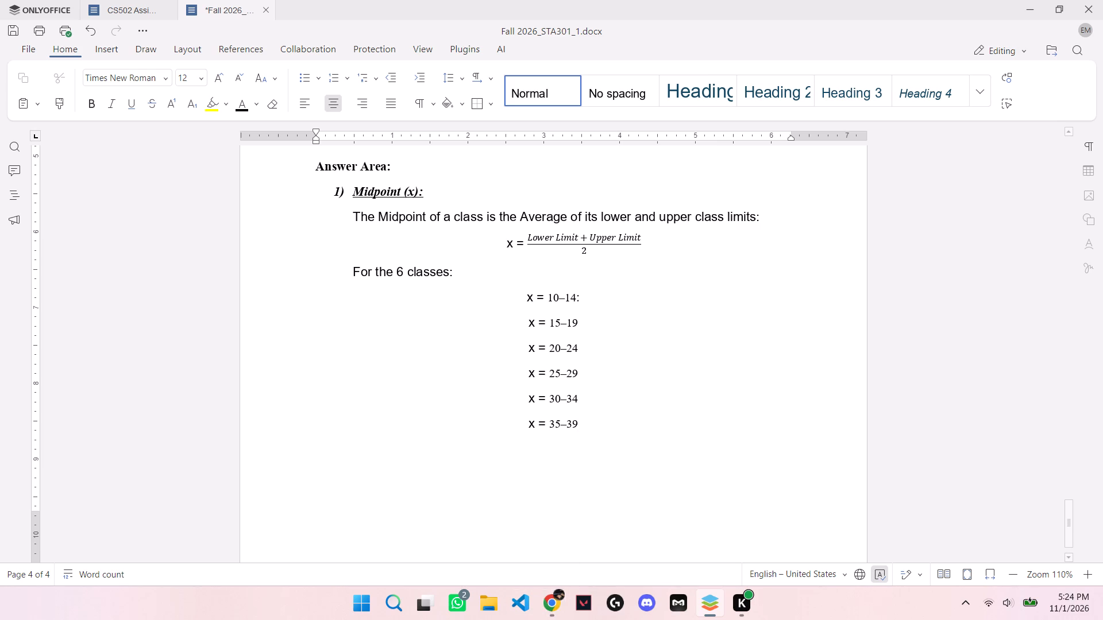
{"action": "key", "text": "Left"}
{"action": "key", "text": "Down"}
{"action": "key", "text": "shift+colon"}
{"action": "key", "text": "Down"}
{"action": "key", "text": "shift+colon"}
{"action": "key", "text": "Down"}
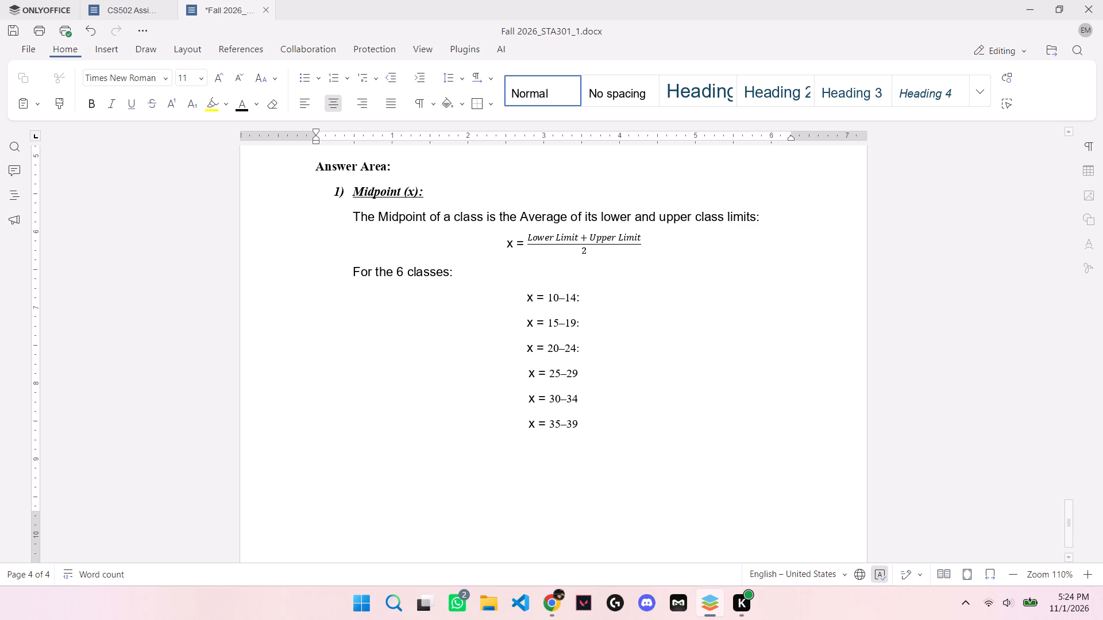
{"action": "key", "text": "shift+colon"}
{"action": "key", "text": "Down"}
{"action": "key", "text": "shift+colon"}
{"action": "key", "text": "Down"}
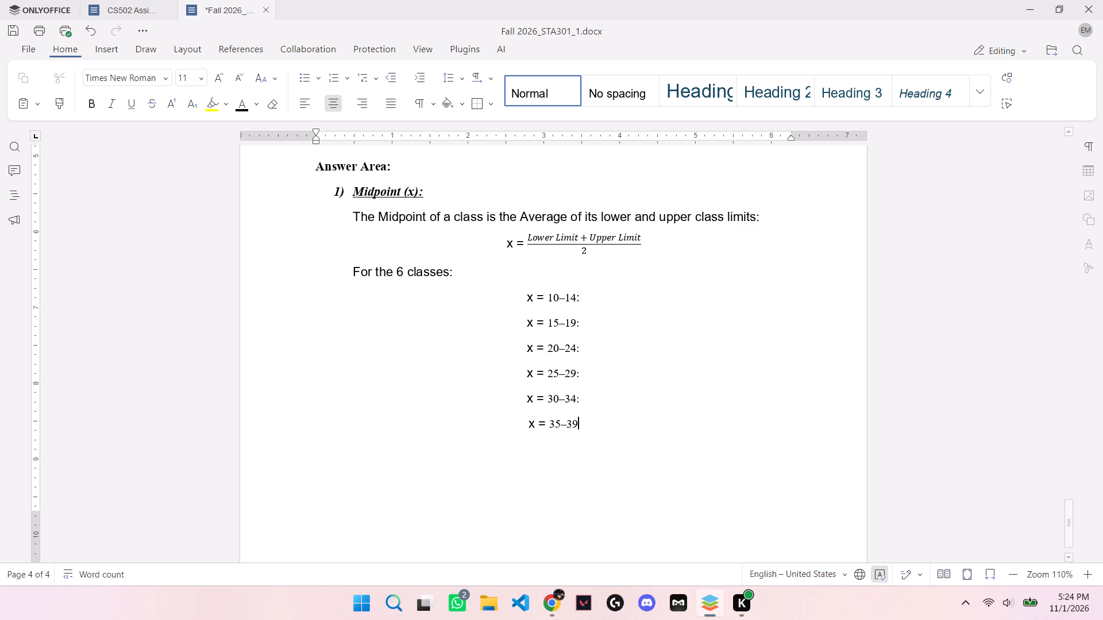
{"action": "type", "text": ":\""}
{"action": "key", "text": "BackSpace"}
{"action": "key", "text": "ctrl+s"}
Check the midpoint working in the YouTube solution and insert the stacked fraction 10+14 over 2 after "x = 10–14:" in ONLYOFFICE.
{"action": "left_click", "coordinate": [607, 289]}
{"action": "left_click", "coordinate": [599, 300]}
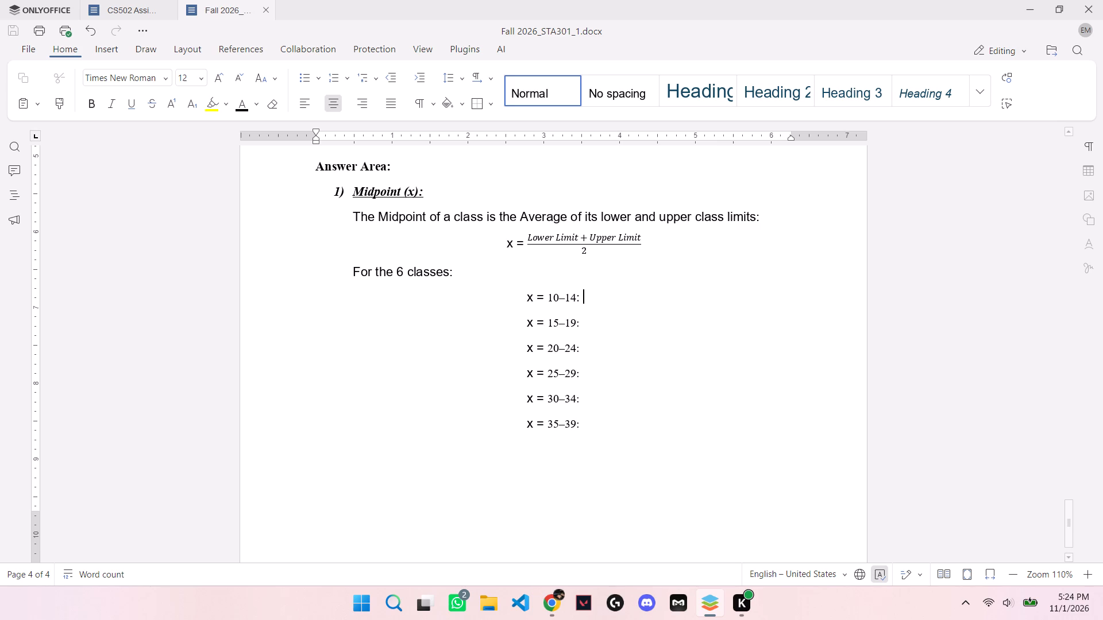
{"action": "left_click", "coordinate": [550, 609]}
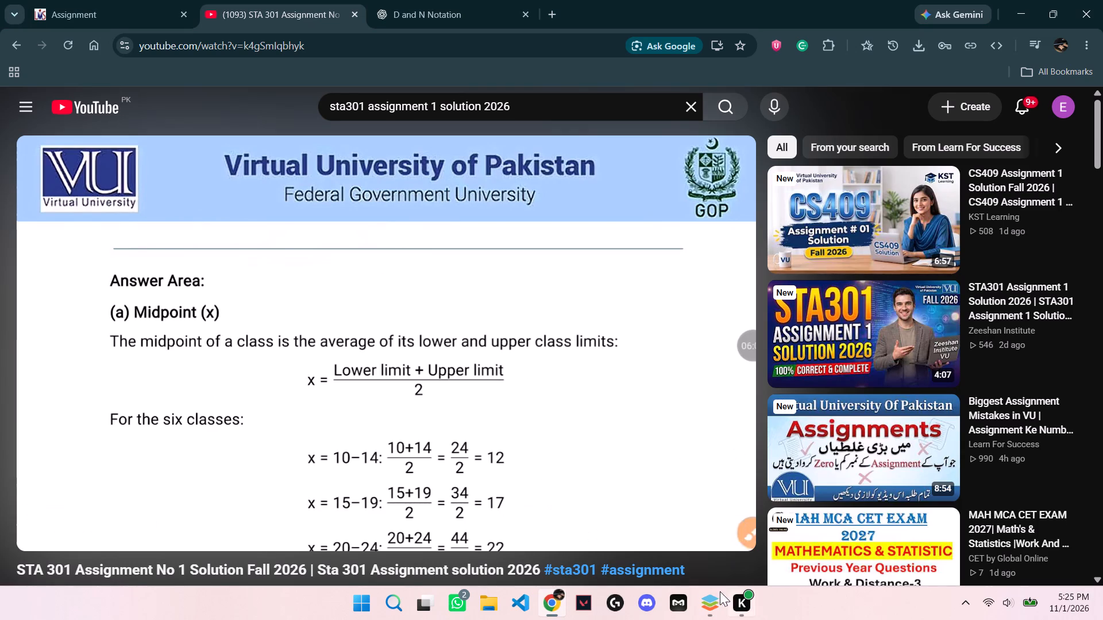
{"action": "left_click", "coordinate": [710, 605]}
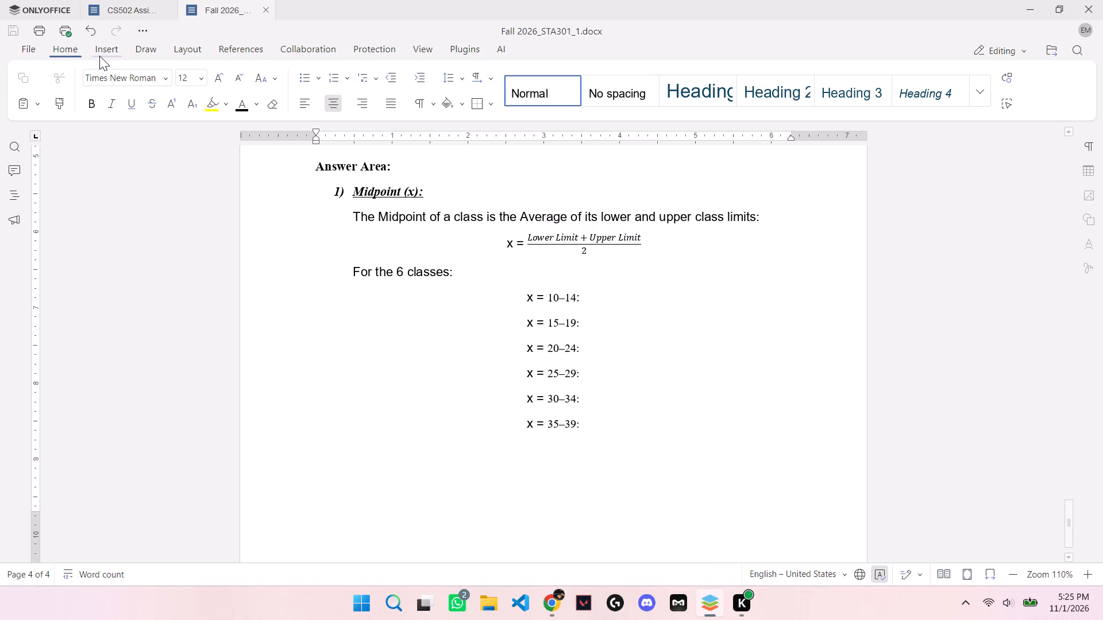
{"action": "left_click", "coordinate": [102, 52]}
{"action": "left_click", "coordinate": [716, 106]}
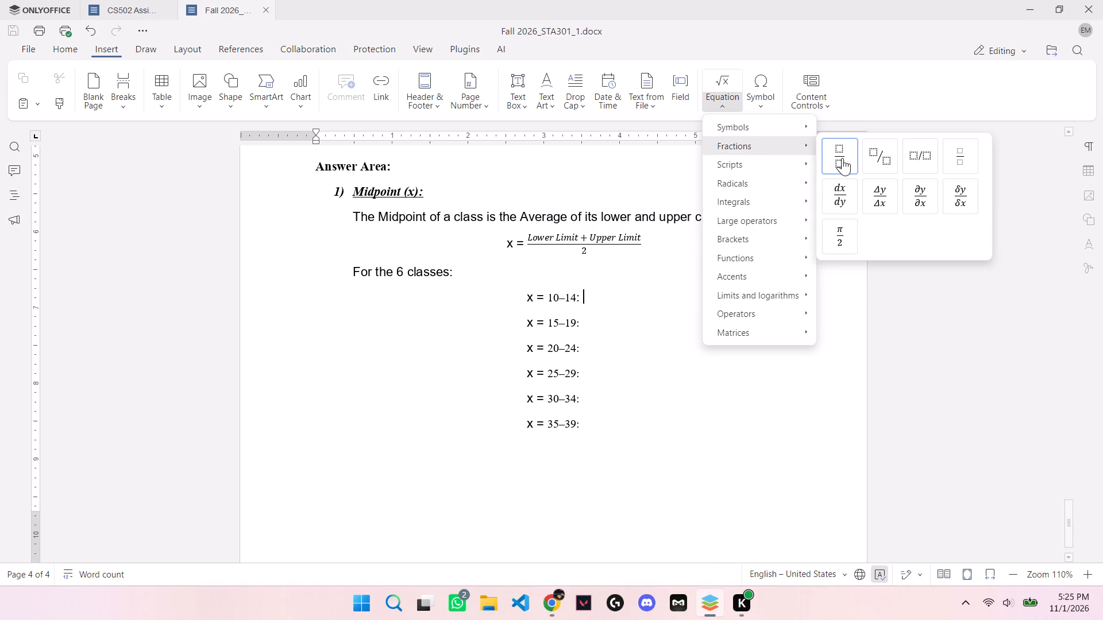
{"action": "left_click", "coordinate": [842, 158]}
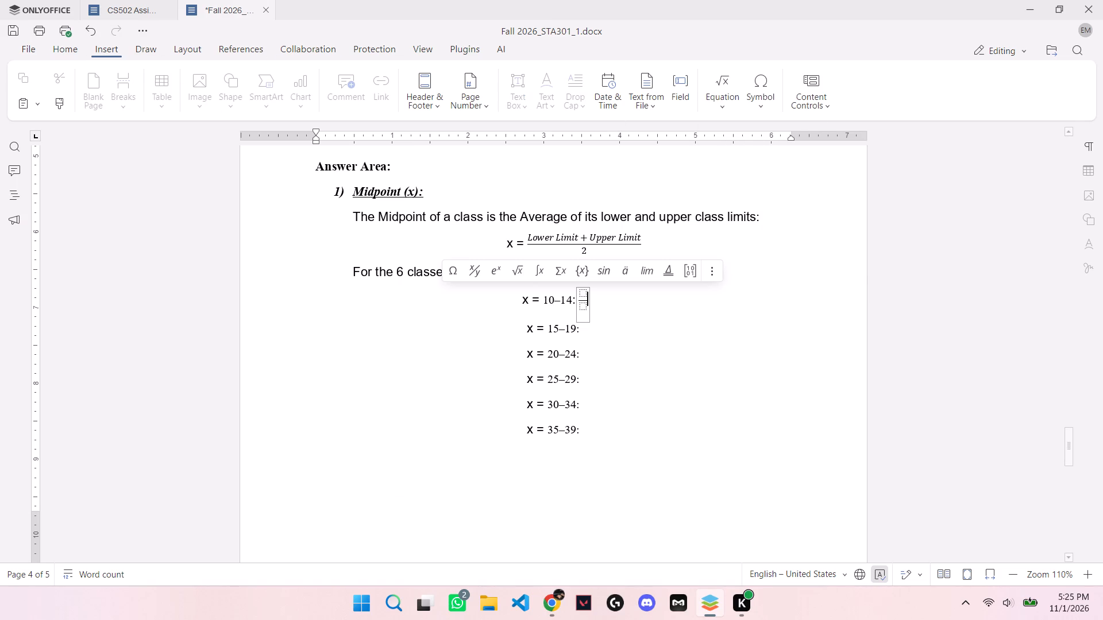
{"action": "left_click", "coordinate": [584, 290]}
{"action": "type", "text": "10"}
{"action": "type", "text": "+14"}
{"action": "left_click", "coordinate": [582, 311]}
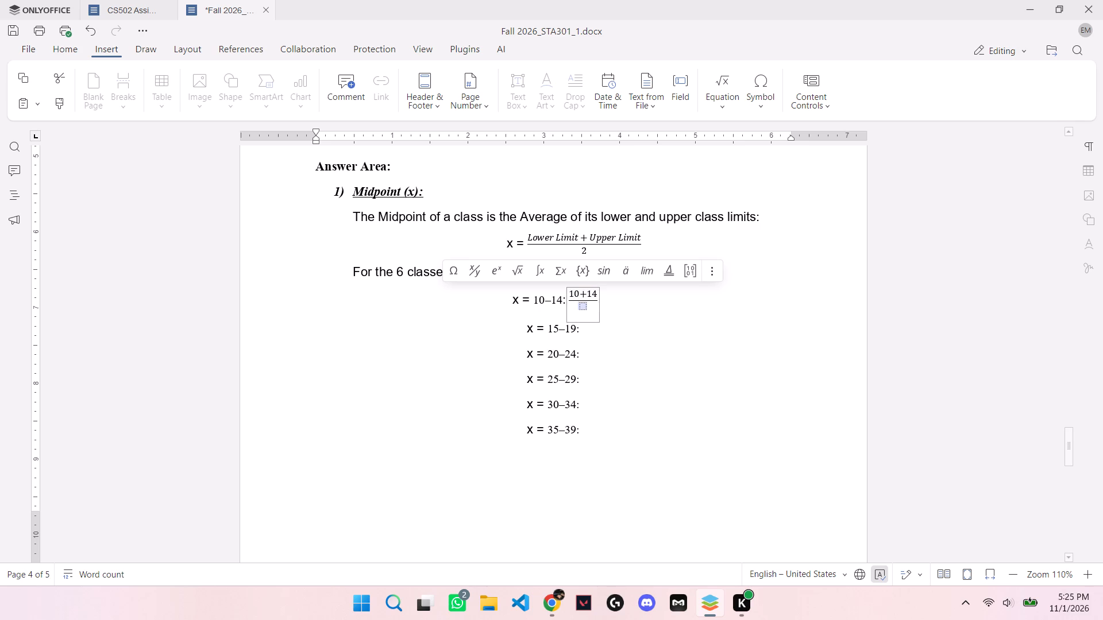
{"action": "key", "text": "2"}
Insert a stacked fraction after "x = 15–19:" with numerator 15+19 and denominator 2.
{"action": "left_click", "coordinate": [595, 331]}
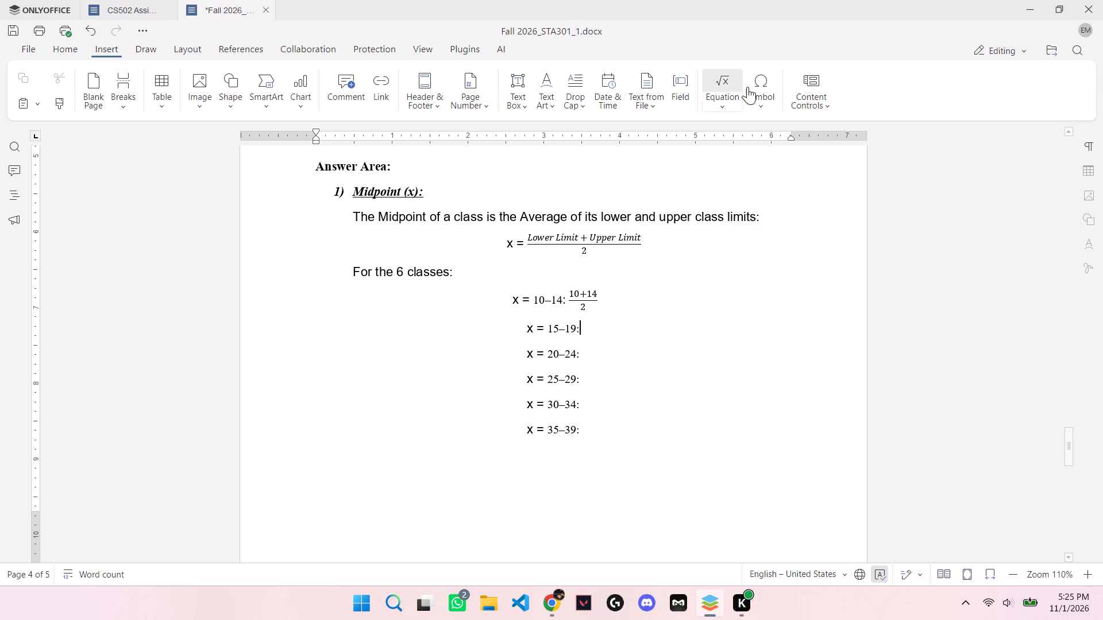
{"action": "left_click", "coordinate": [728, 105]}
{"action": "left_click", "coordinate": [840, 160]}
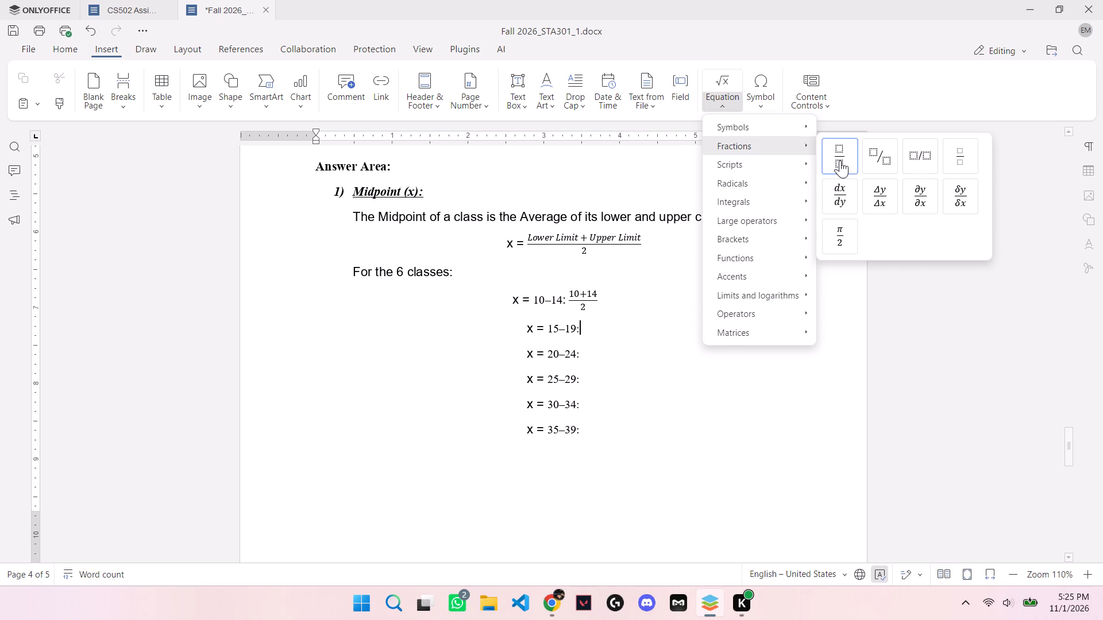
{"action": "left_click", "coordinate": [574, 325]}
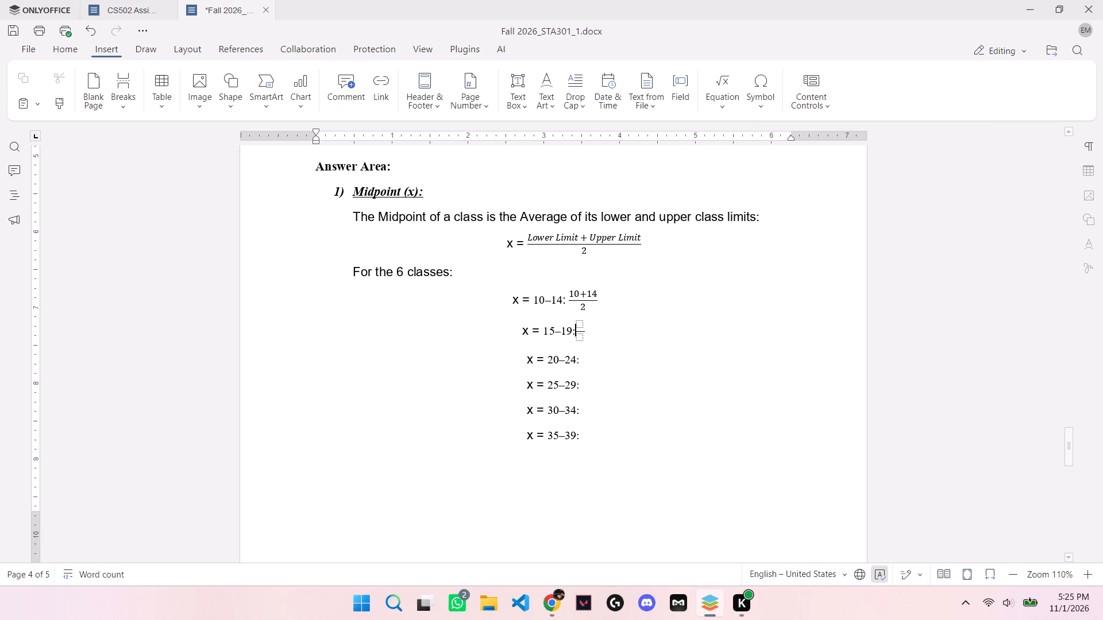
{"action": "left_click", "coordinate": [581, 322]}
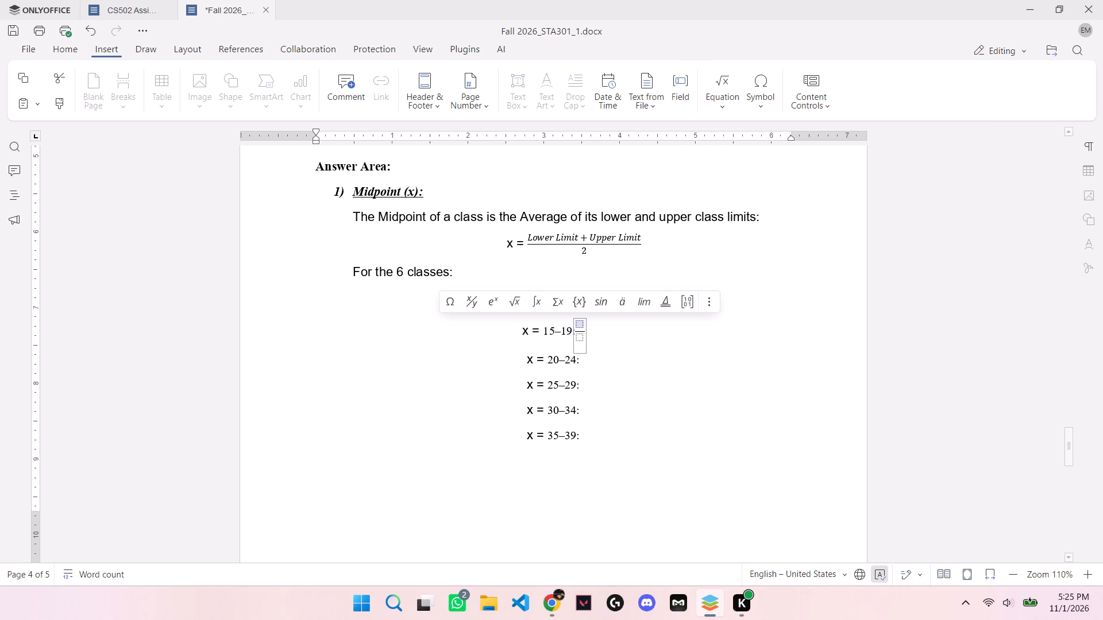
{"action": "type", "text": "15+"}
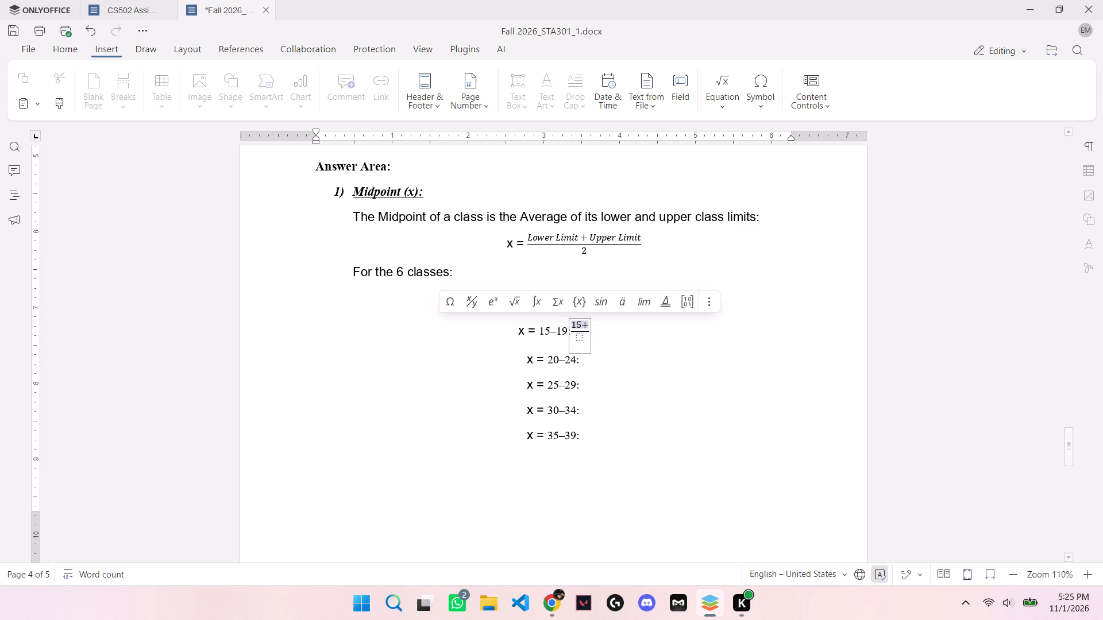
{"action": "type", "text": "19"}
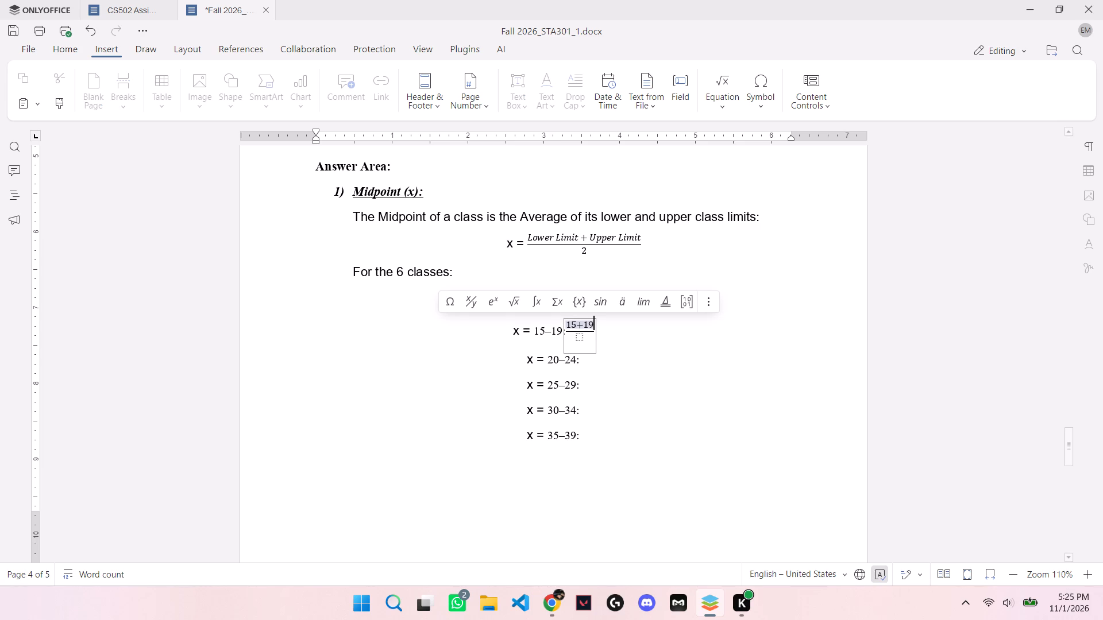
{"action": "left_click", "coordinate": [579, 339]}
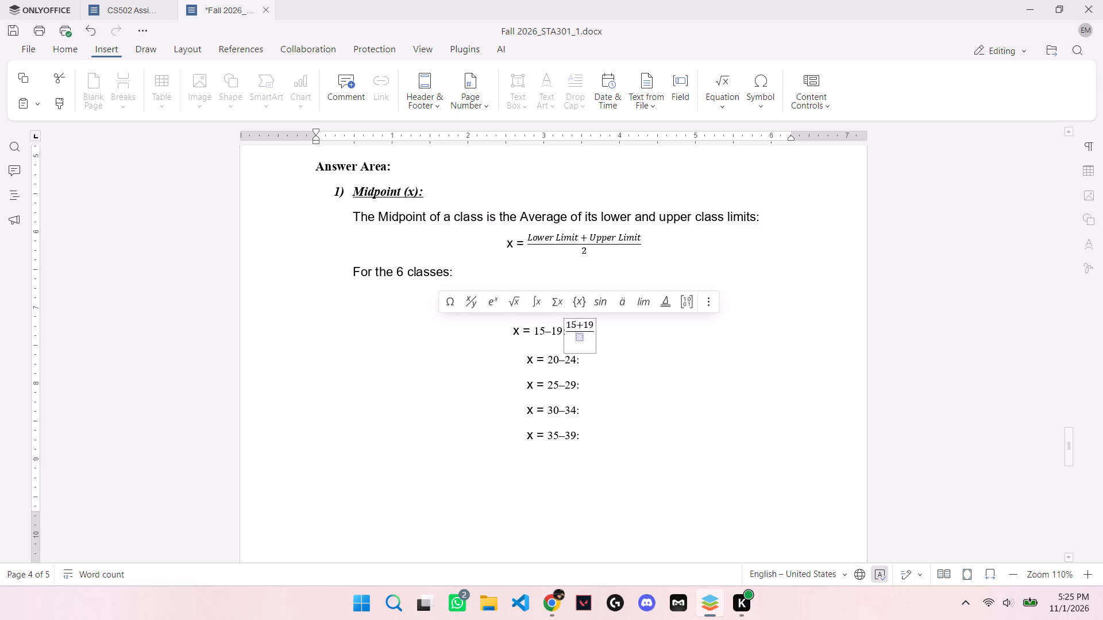
{"action": "key", "text": "2"}
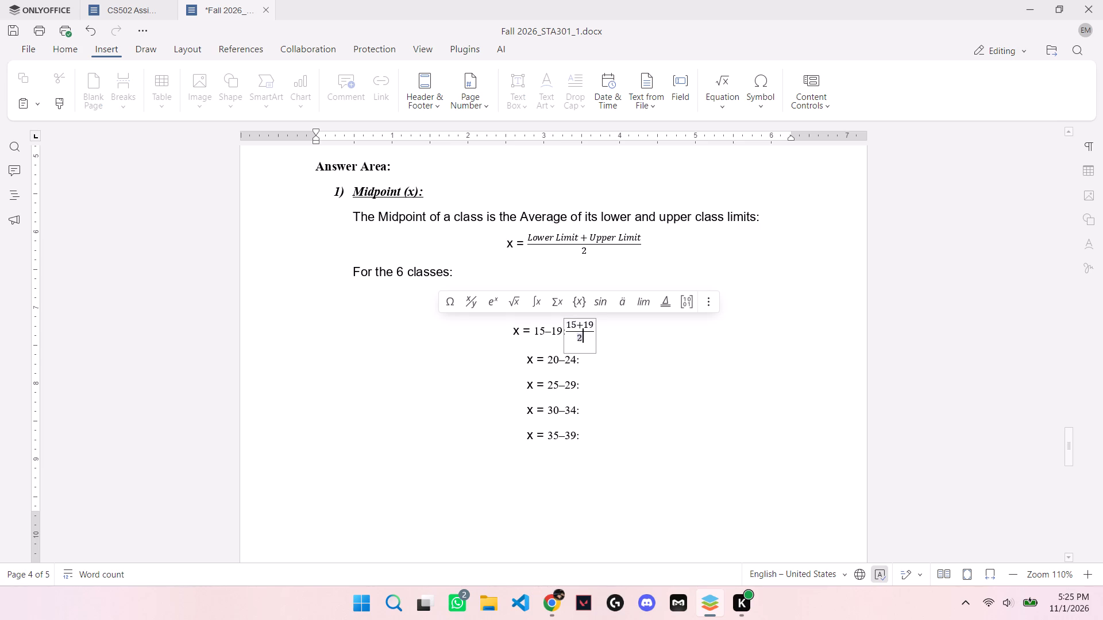
Insert a stacked fraction after "x = 20–24:" with numerator 20+24 and denominator 2.
{"action": "left_click", "coordinate": [592, 364]}
{"action": "left_click", "coordinate": [720, 109]}
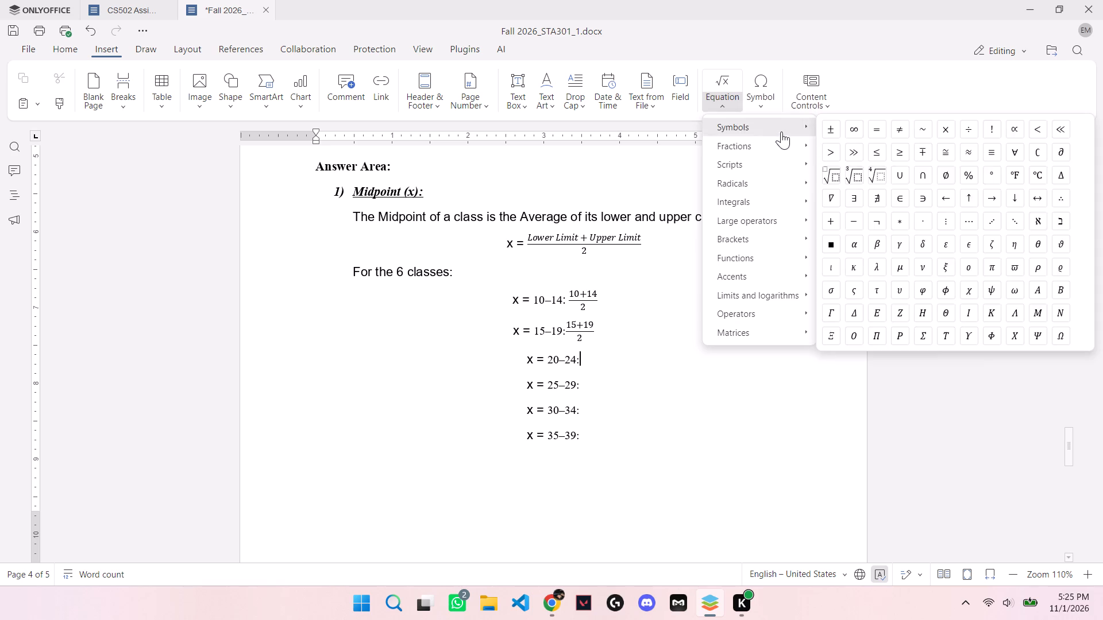
{"action": "left_click", "coordinate": [834, 154]}
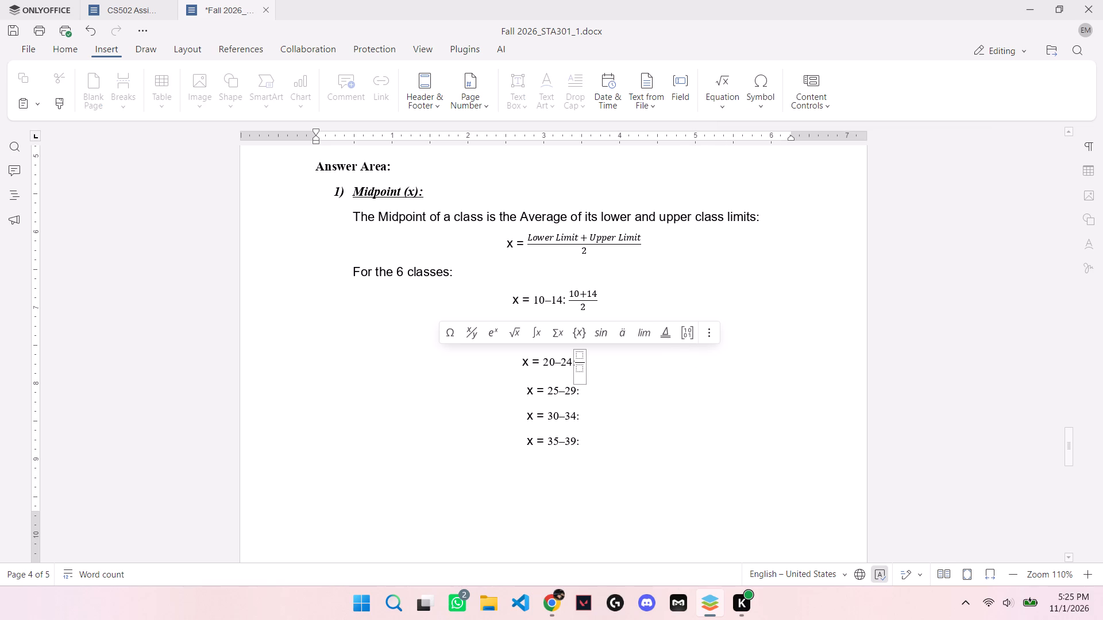
{"action": "left_click", "coordinate": [579, 356]}
{"action": "type", "text": "20+24"}
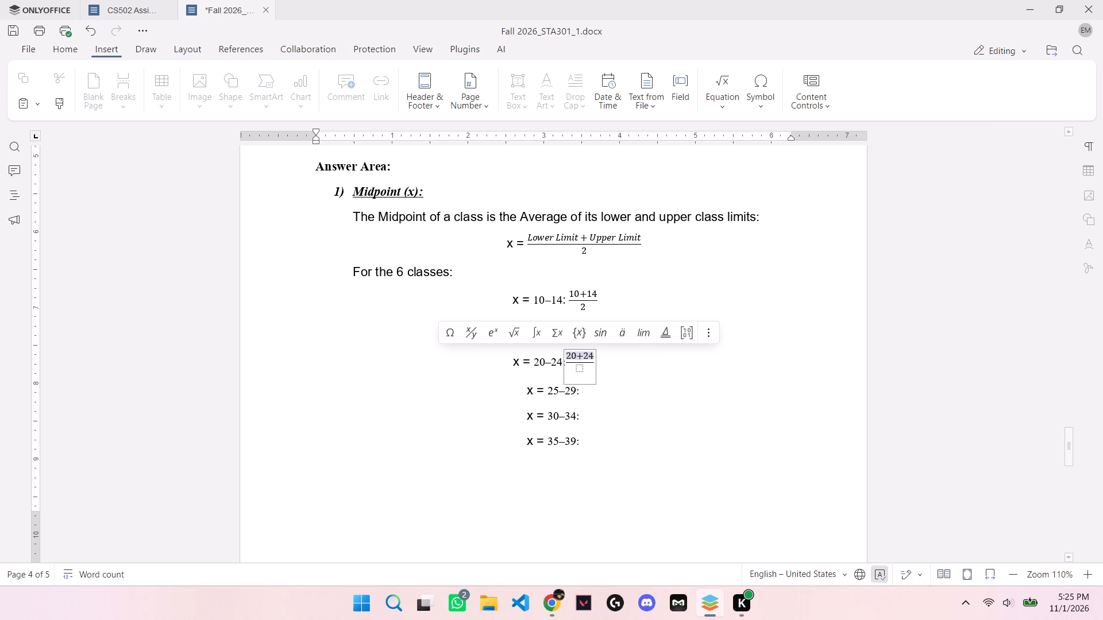
{"action": "left_click", "coordinate": [582, 374]}
{"action": "key", "text": "2"}
Insert a stacked fraction after "x = 25–29:" with numerator 25+29 and denominator 2.
{"action": "left_click", "coordinate": [599, 397]}
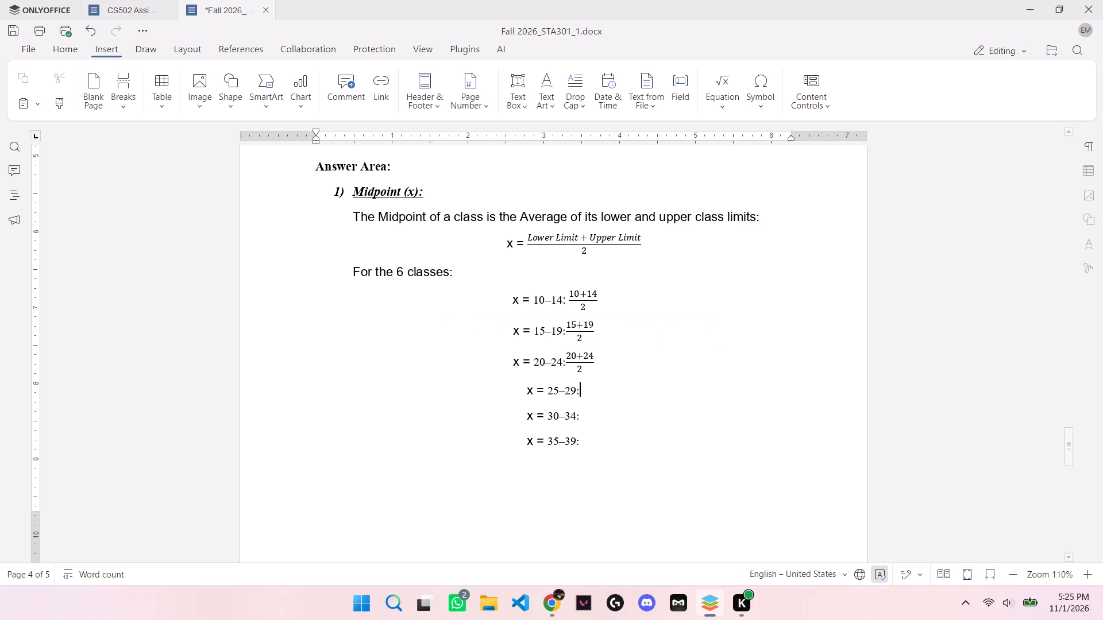
{"action": "left_click", "coordinate": [731, 108]}
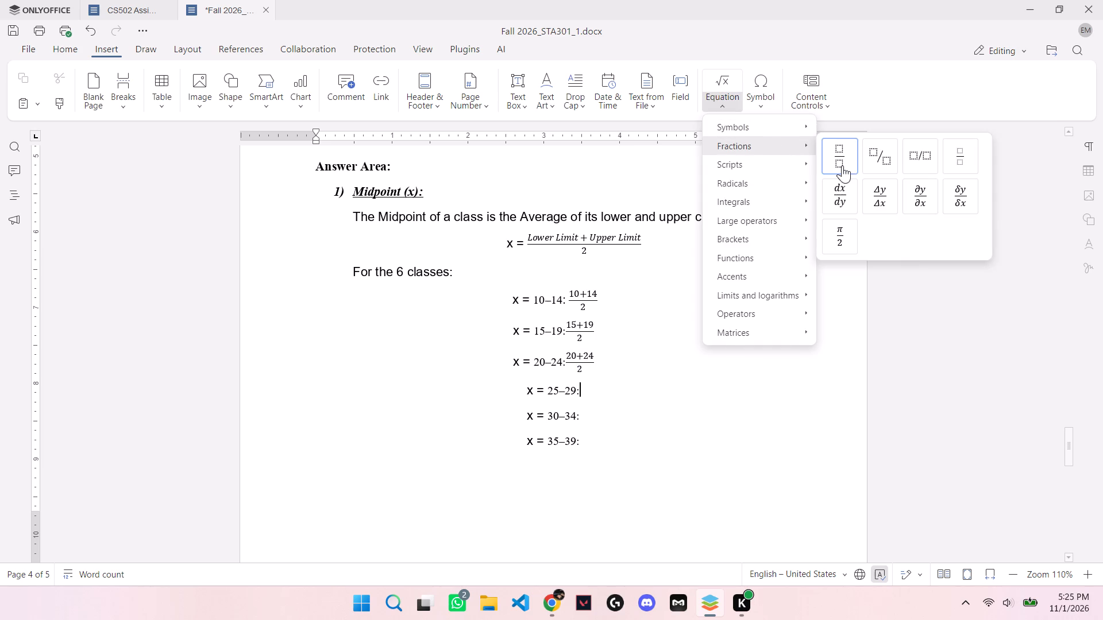
{"action": "left_click", "coordinate": [844, 161]}
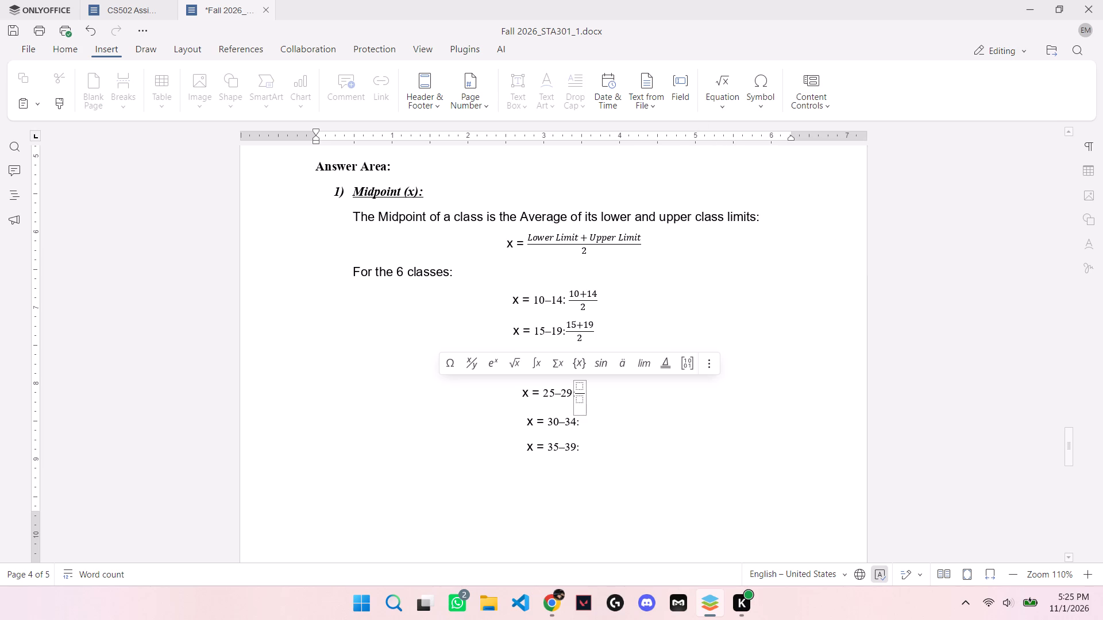
{"action": "left_click", "coordinate": [580, 385]}
{"action": "type", "text": "25+"}
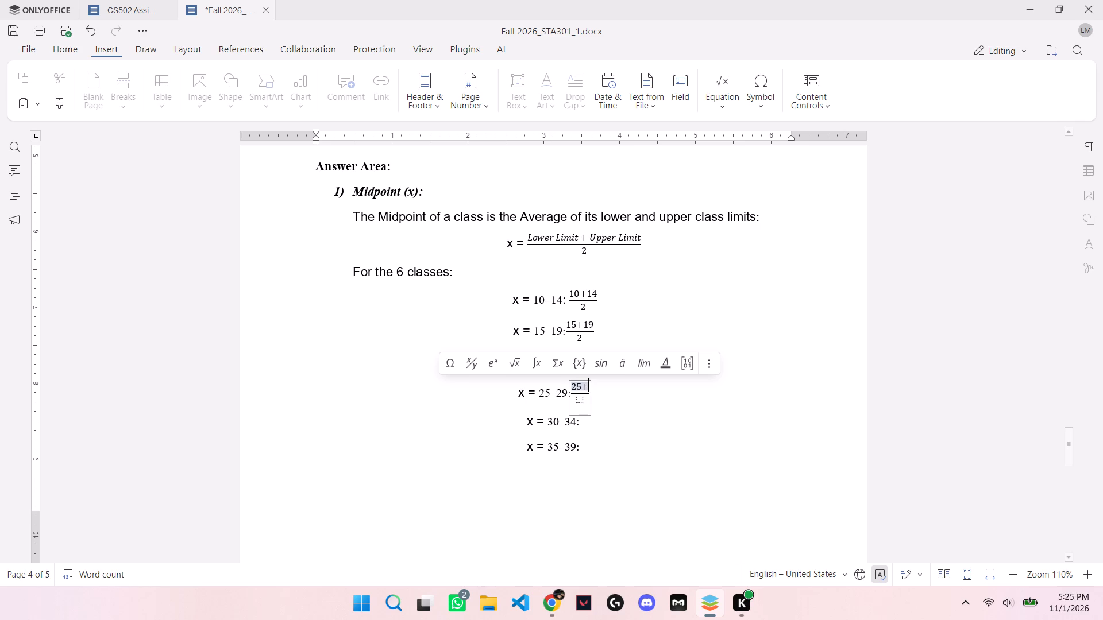
{"action": "type", "text": "29"}
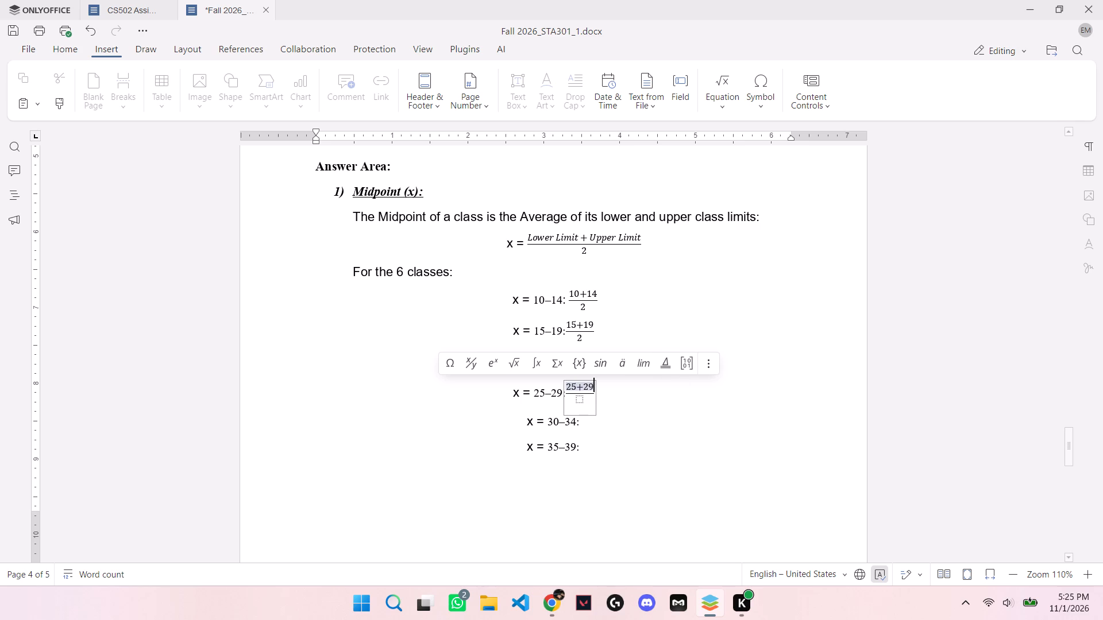
{"action": "left_click", "coordinate": [582, 405]}
{"action": "key", "text": "2"}
Insert a stacked fraction after "x = 30–34:" with numerator 30+34 and denominator 2.
{"action": "left_click", "coordinate": [592, 421]}
{"action": "left_click", "coordinate": [726, 92]}
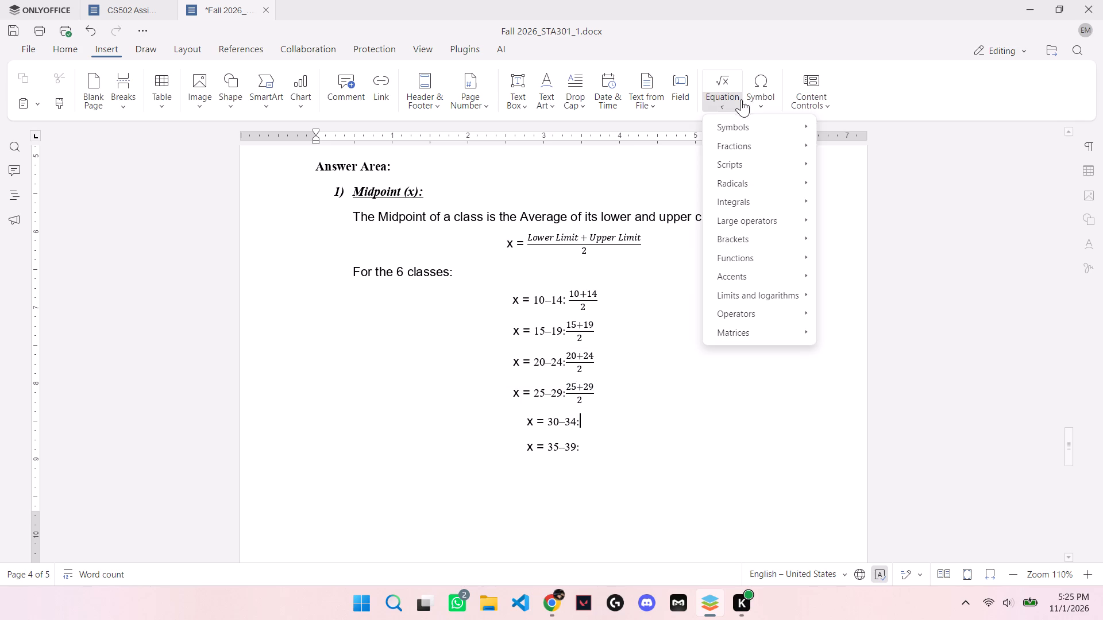
{"action": "left_click", "coordinate": [840, 150]}
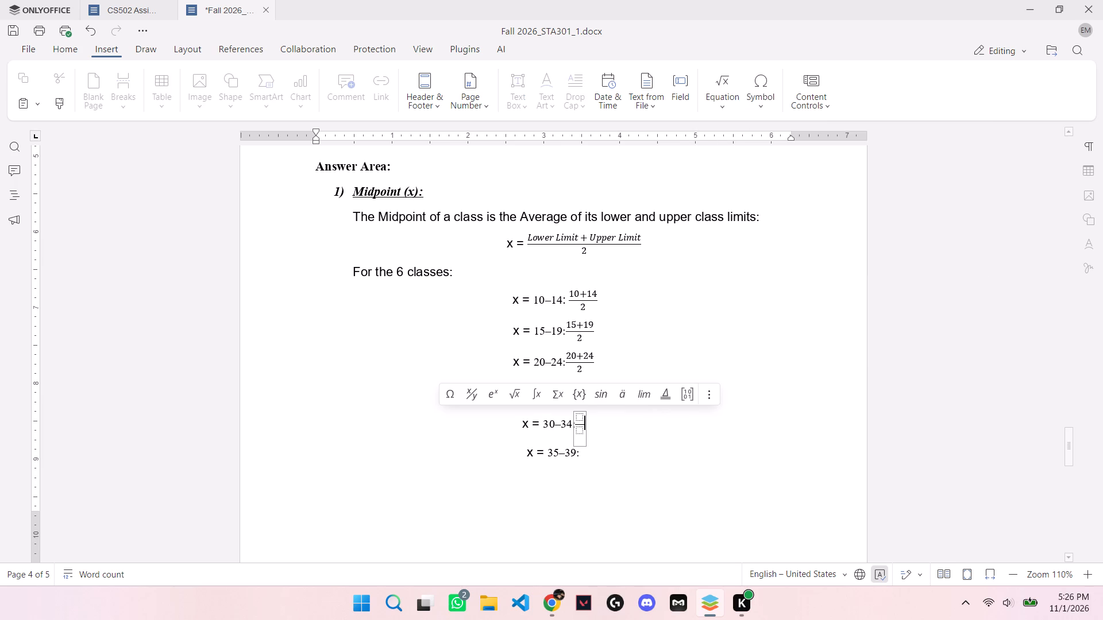
{"action": "left_click", "coordinate": [582, 420]}
{"action": "type", "text": "30+34"}
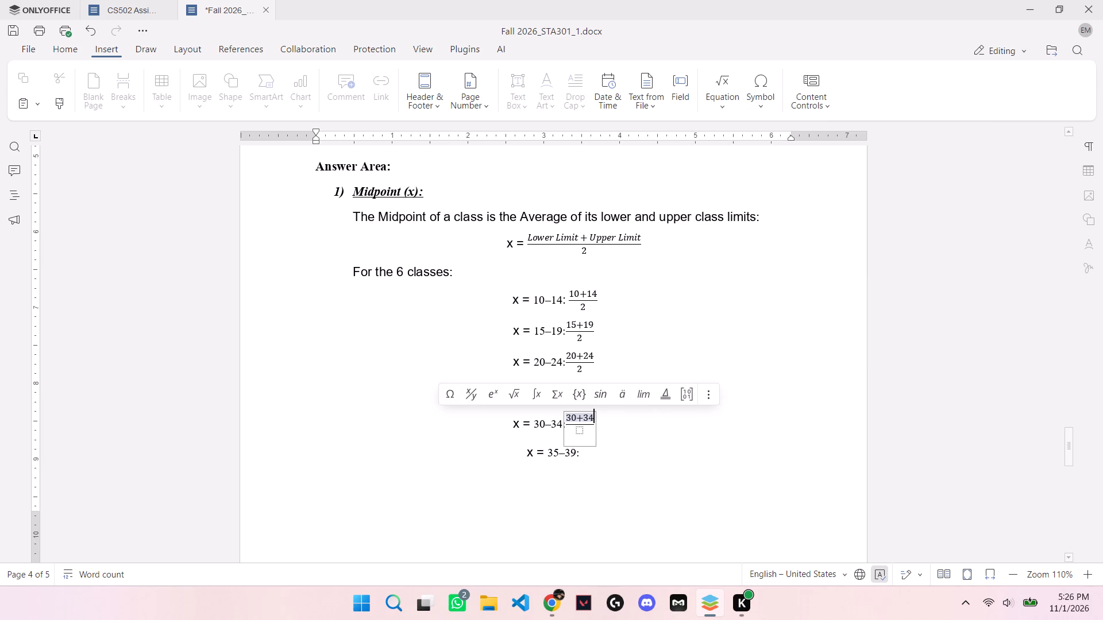
{"action": "left_click", "coordinate": [579, 429]}
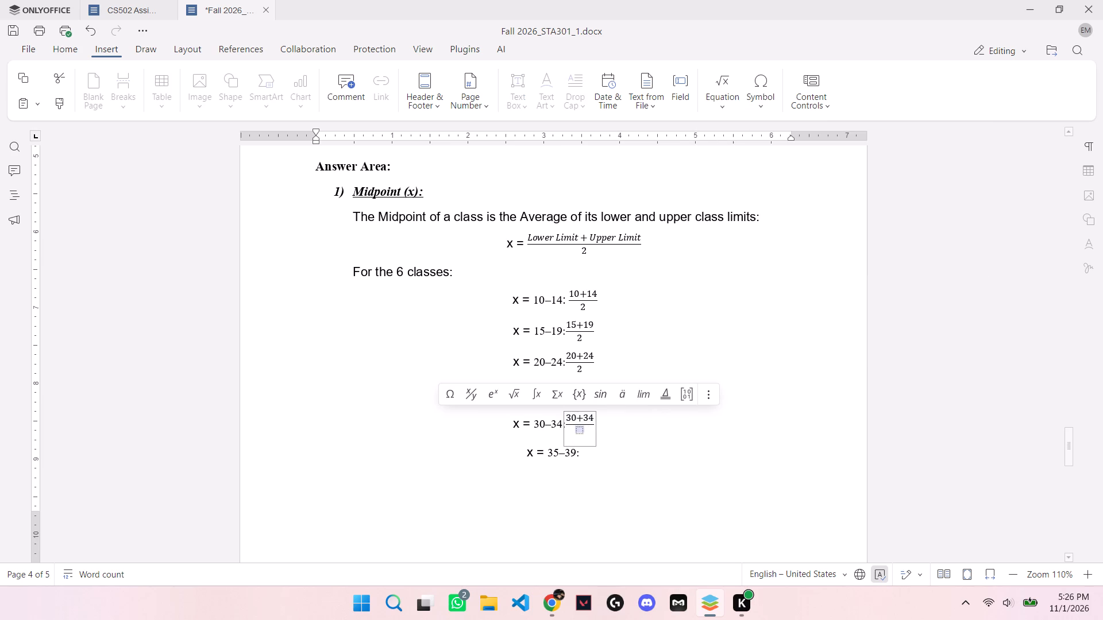
{"action": "key", "text": "2"}
Insert a stacked fraction after "x = 35–39:" with numerator 35+39 and denominator 2, and save the document.
{"action": "left_click", "coordinate": [596, 456]}
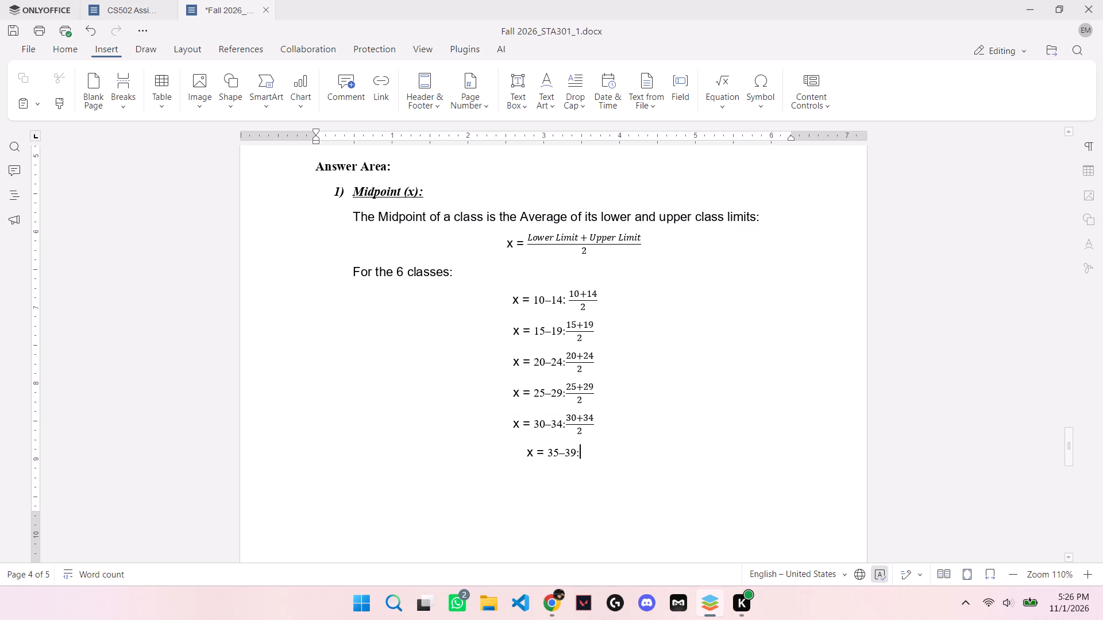
{"action": "left_click", "coordinate": [725, 99]}
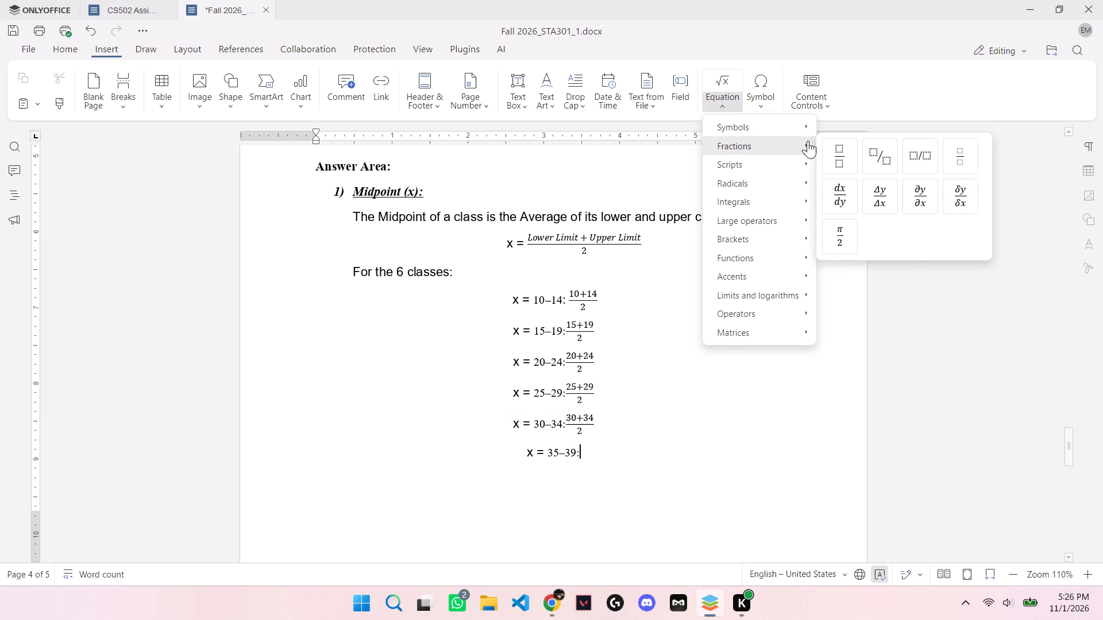
{"action": "left_click", "coordinate": [838, 153]}
{"action": "left_click", "coordinate": [579, 448]}
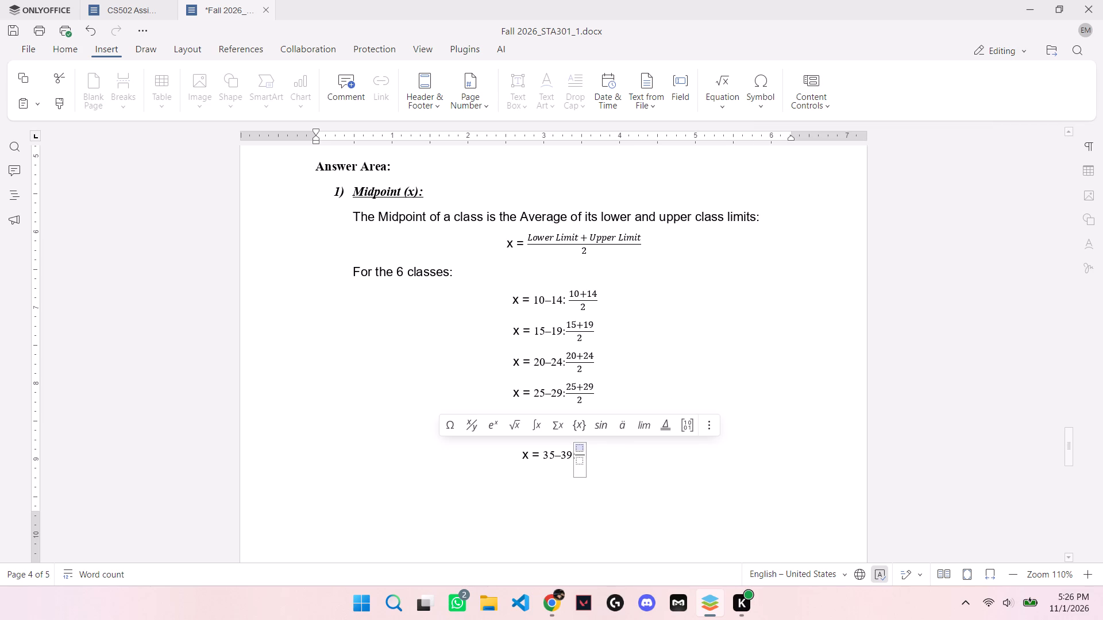
{"action": "key", "text": "3"}
{"action": "key", "text": "5"}
{"action": "key", "text": "plus"}
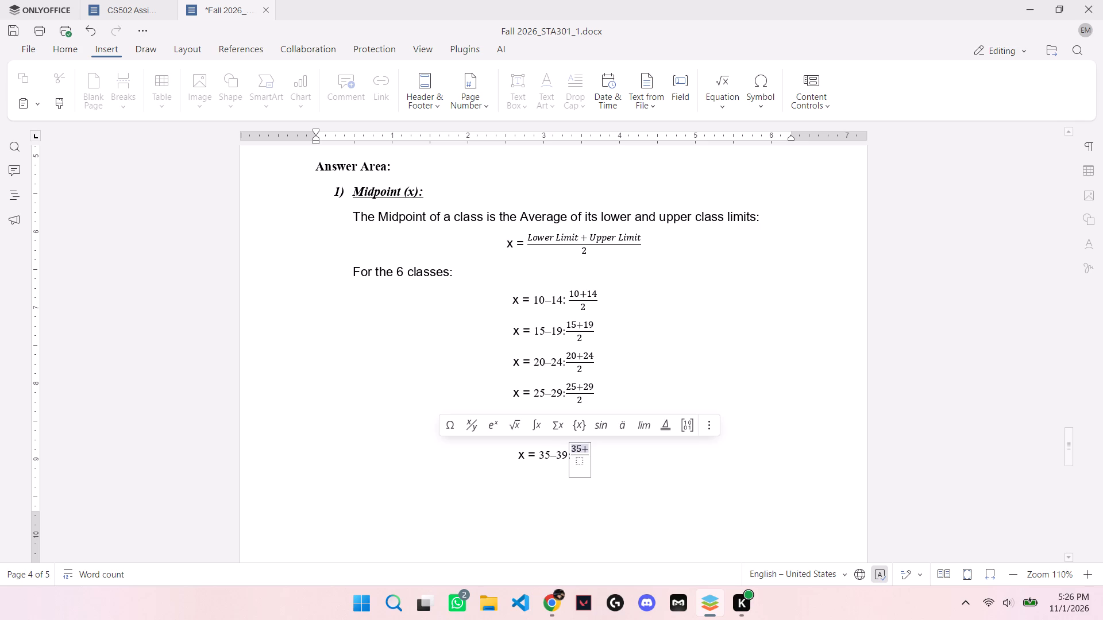
{"action": "key", "text": "3"}
{"action": "key", "text": "9"}
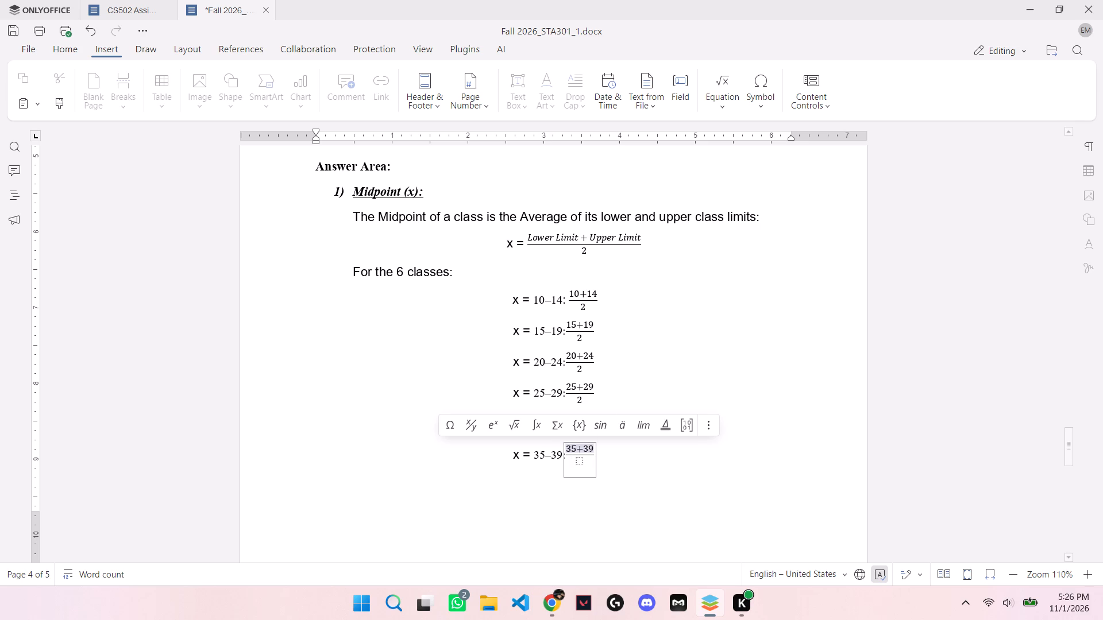
{"action": "left_click", "coordinate": [581, 465]}
{"action": "key", "text": "2"}
{"action": "left_click", "coordinate": [619, 467]}
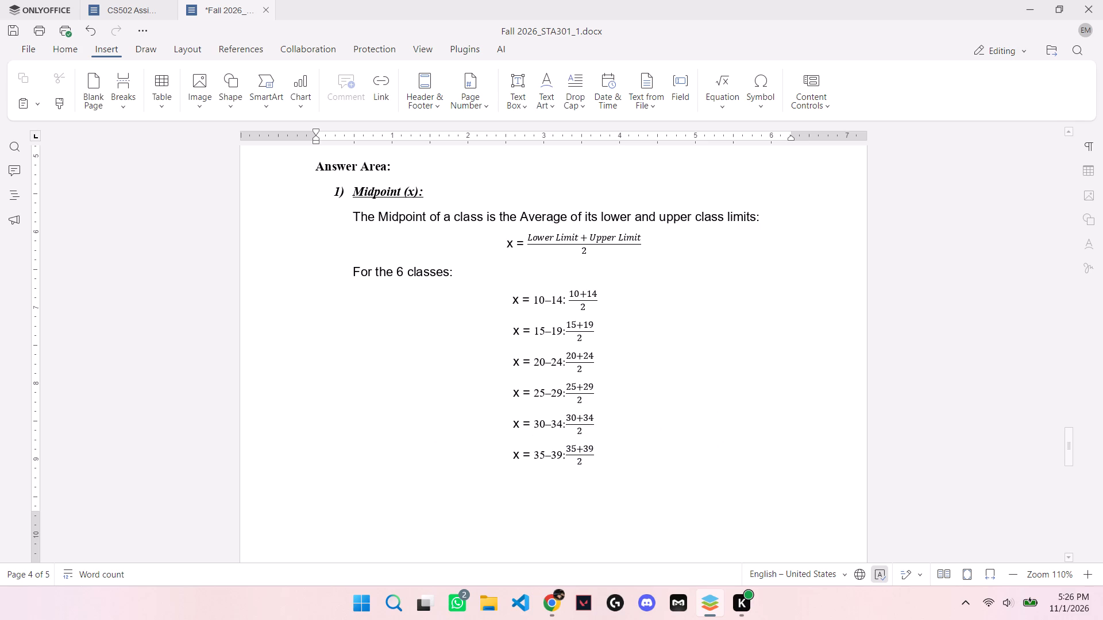
{"action": "key", "text": "ctrl+s"}
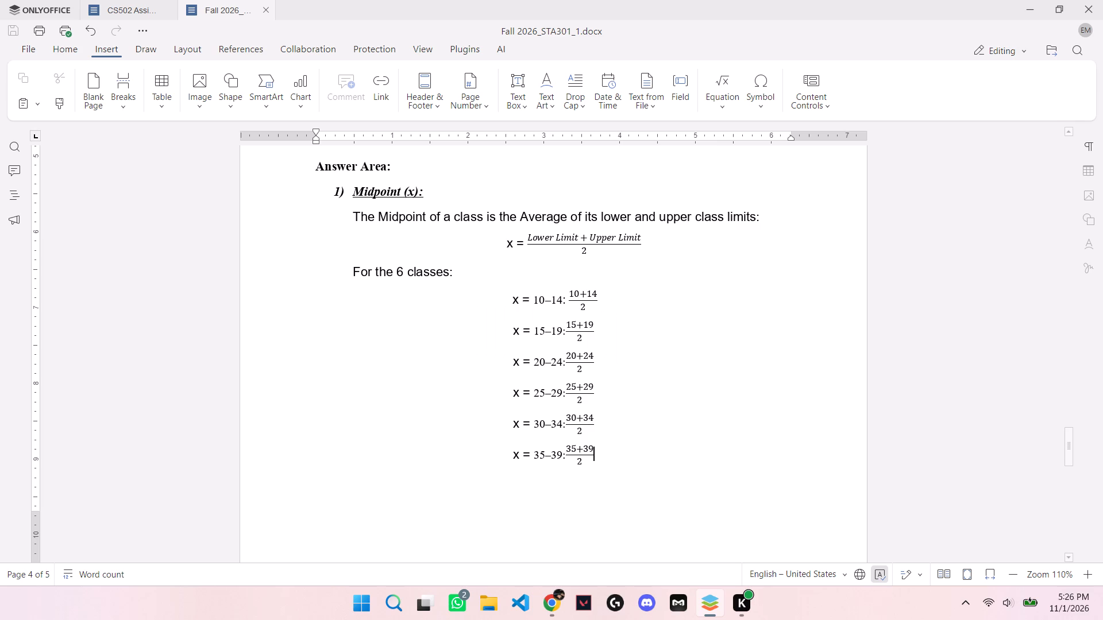
Append "= 12" after the 10–14 midpoint fraction in ONLYOFFICE, checking the result in the YouTube solution.
{"action": "left_click", "coordinate": [614, 297]}
{"action": "key", "text": "space"}
{"action": "type", "text": "="}
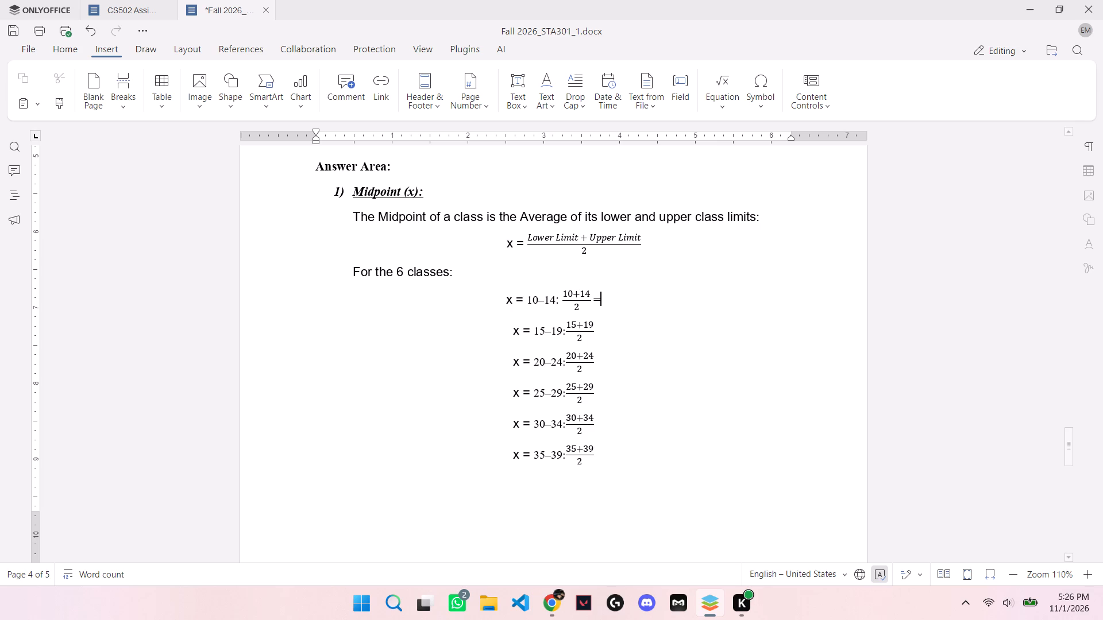
{"action": "key", "text": "space"}
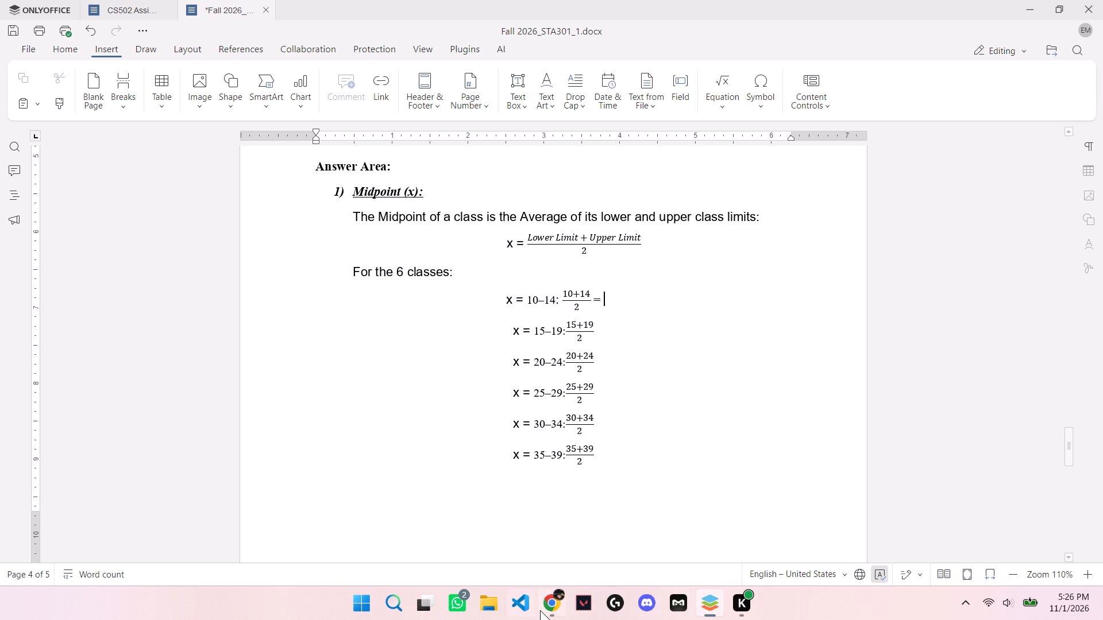
{"action": "left_click", "coordinate": [540, 610]}
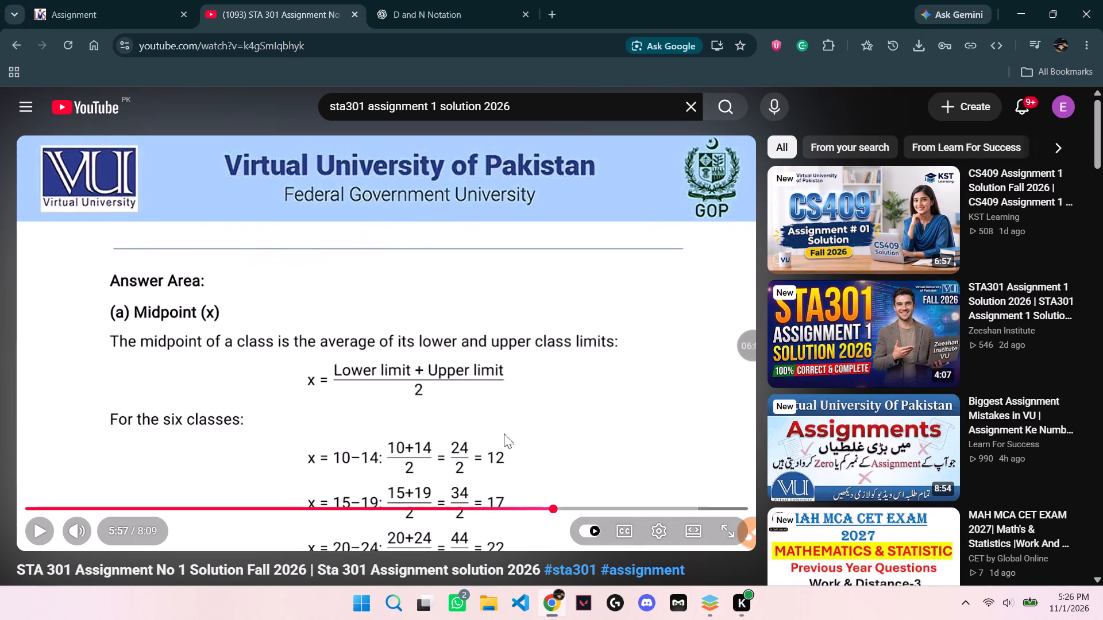
{"action": "left_click_drag", "start_coordinate": [705, 606], "coordinate": [710, 606]}
{"action": "left_click", "coordinate": [707, 600]}
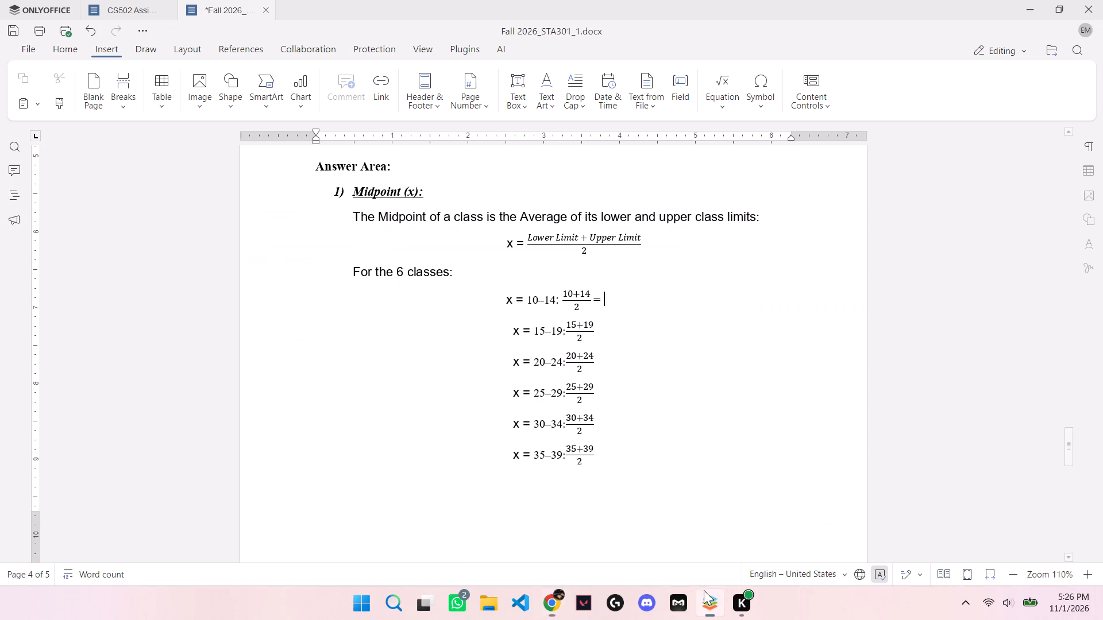
{"action": "type", "text": "12"}
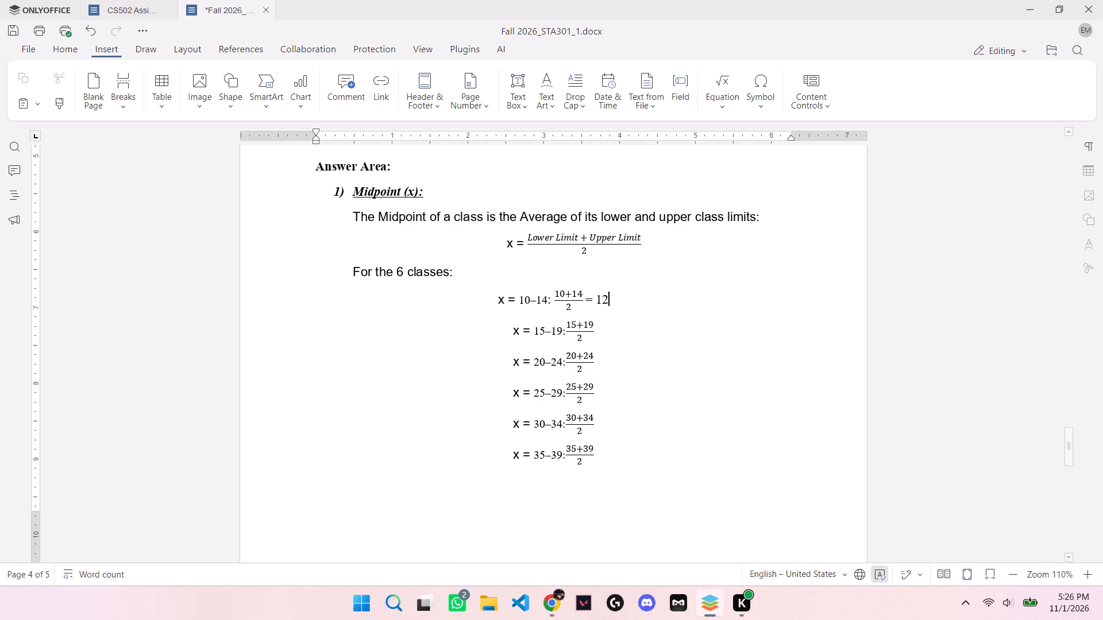
Append "= 17" after the fraction in the 15–19 midpoint line.
{"action": "key", "text": "Down"}
{"action": "key", "text": "space"}
{"action": "type", "text": "="}
{"action": "key", "text": "space"}
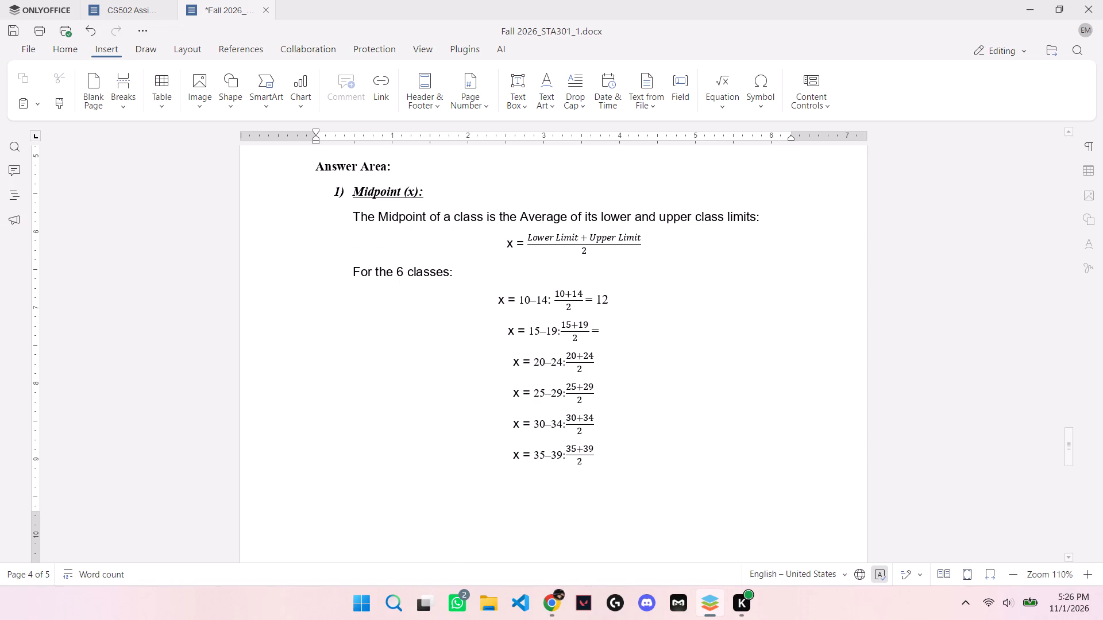
{"action": "type", "text": "17"}
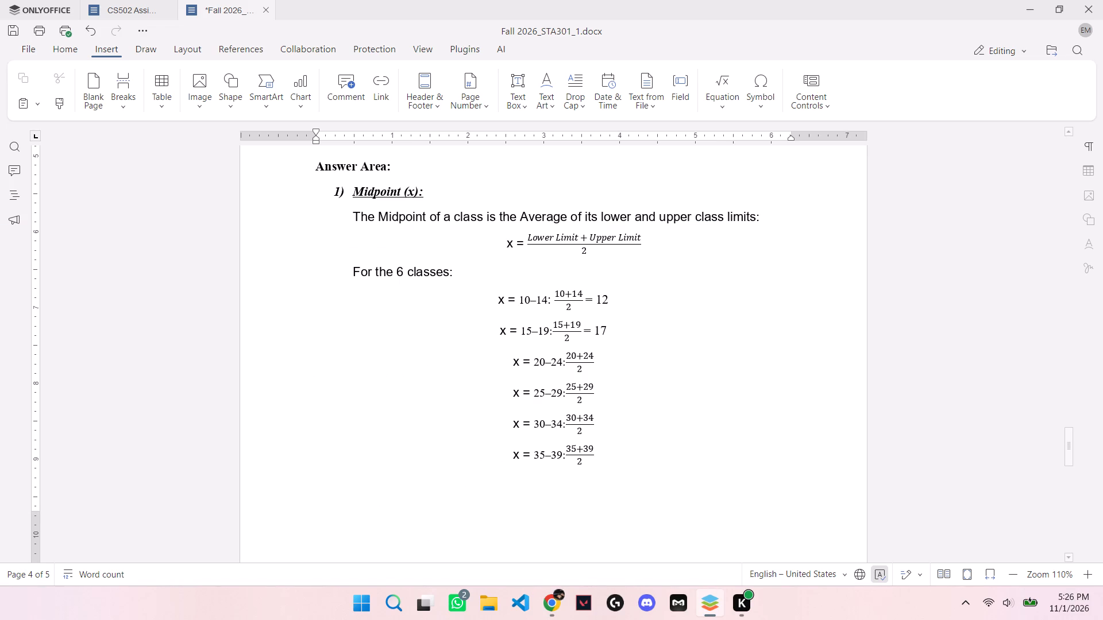
Append "= 22" after the fraction in the 20–24 midpoint line, checking the result in the YouTube solution.
{"action": "key", "text": "Down"}
{"action": "key", "text": "space"}
{"action": "type", "text": "="}
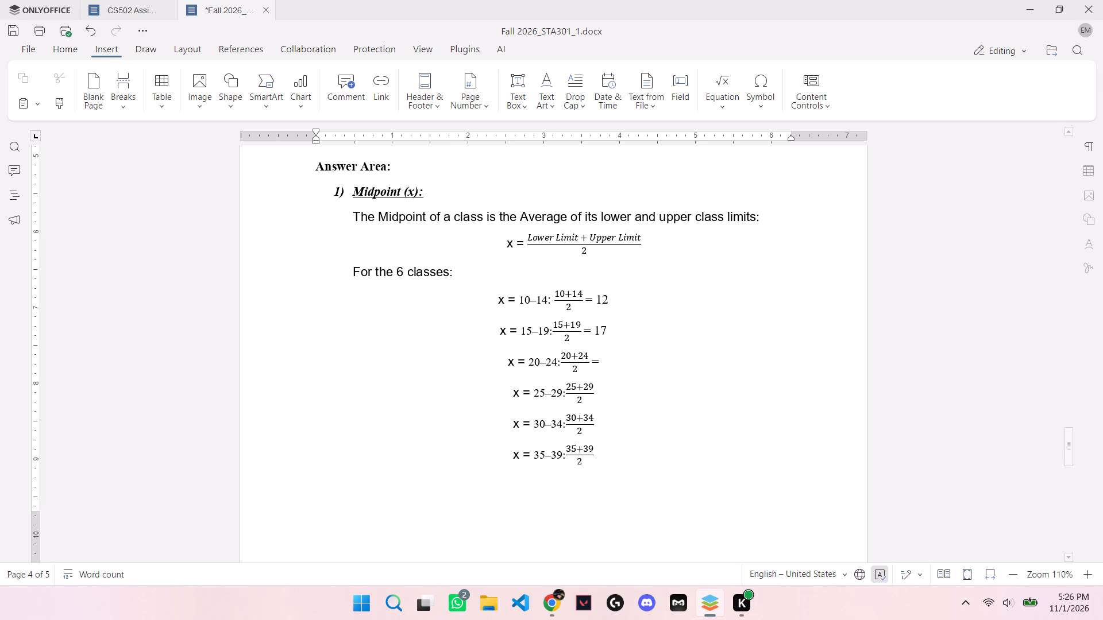
{"action": "key", "text": "space"}
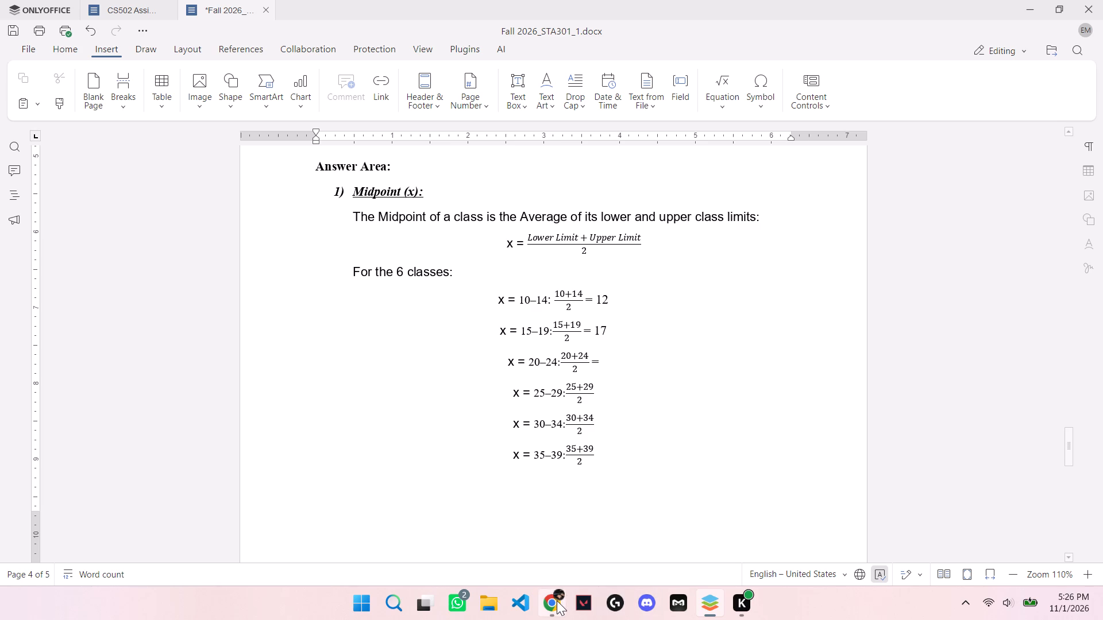
{"action": "left_click", "coordinate": [557, 600]}
{"action": "left_click", "coordinate": [544, 449]}
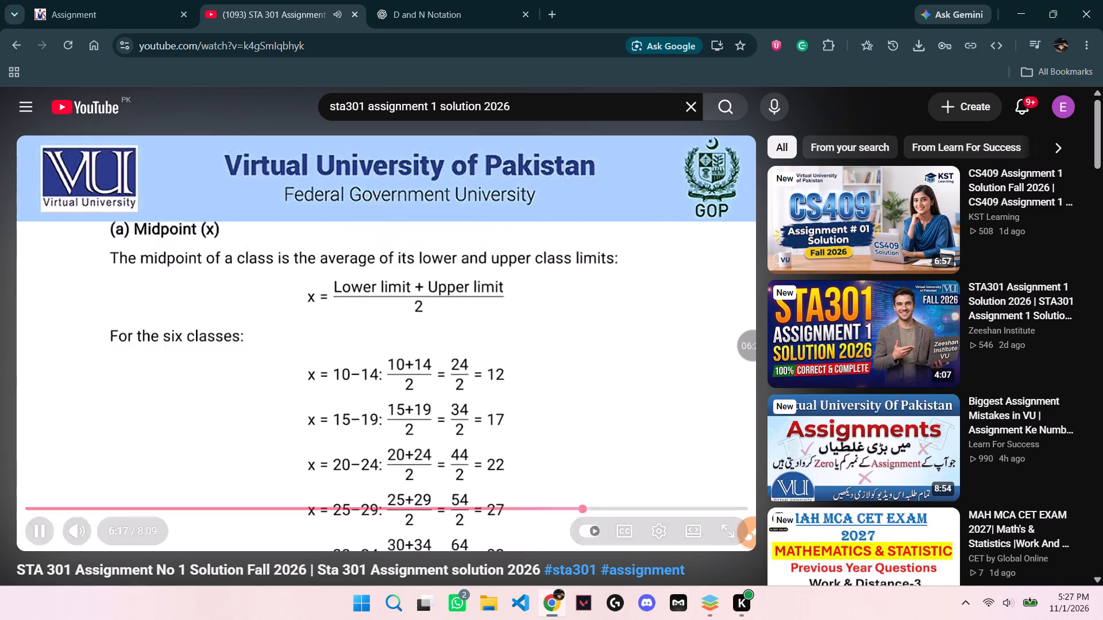
{"action": "left_click", "coordinate": [588, 419]}
{"action": "left_click", "coordinate": [588, 419]}
{"action": "left_click", "coordinate": [586, 419]}
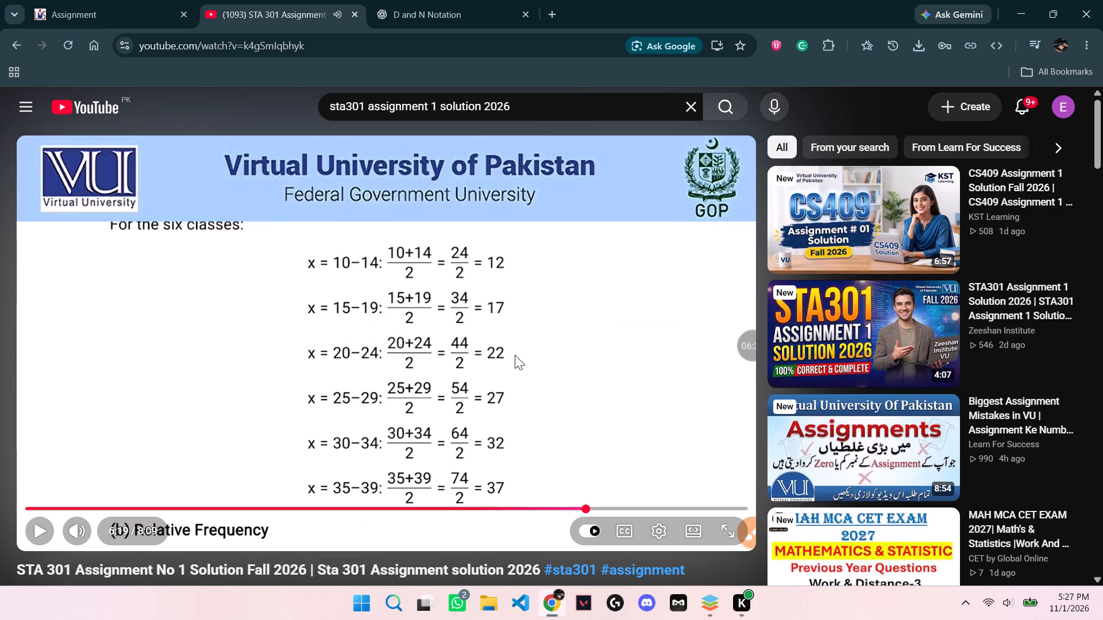
{"action": "left_click", "coordinate": [716, 603]}
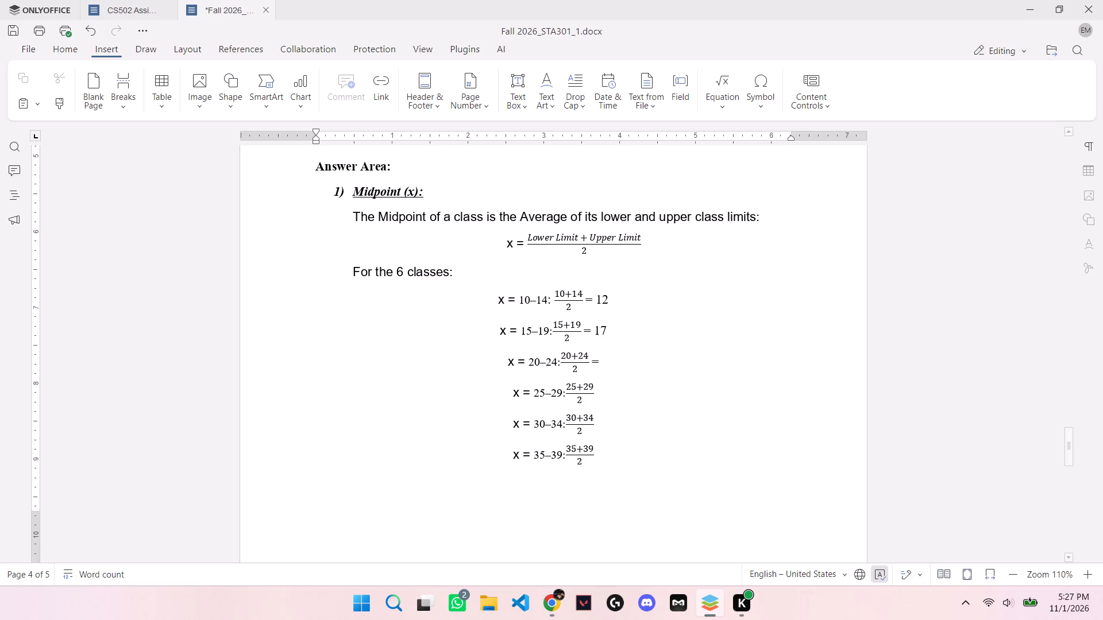
{"action": "type", "text": "22"}
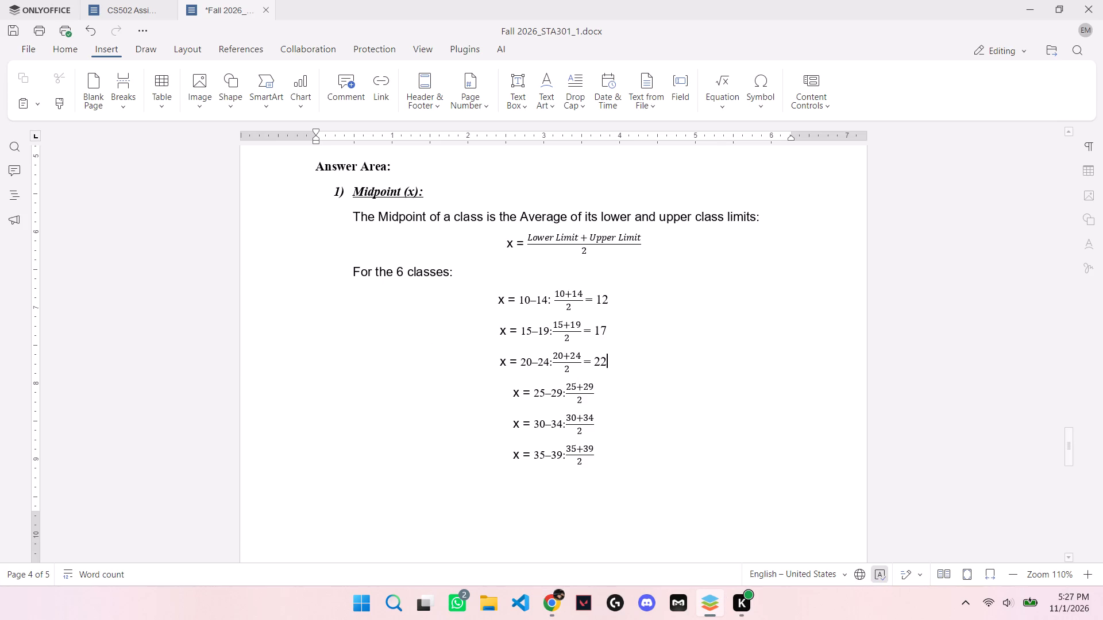
Append "= 27" after the fraction in the 25–29 midpoint line, checking the result in the YouTube solution.
{"action": "key", "text": "Down"}
{"action": "key", "text": "space"}
{"action": "type", "text": "="}
{"action": "key", "text": "space"}
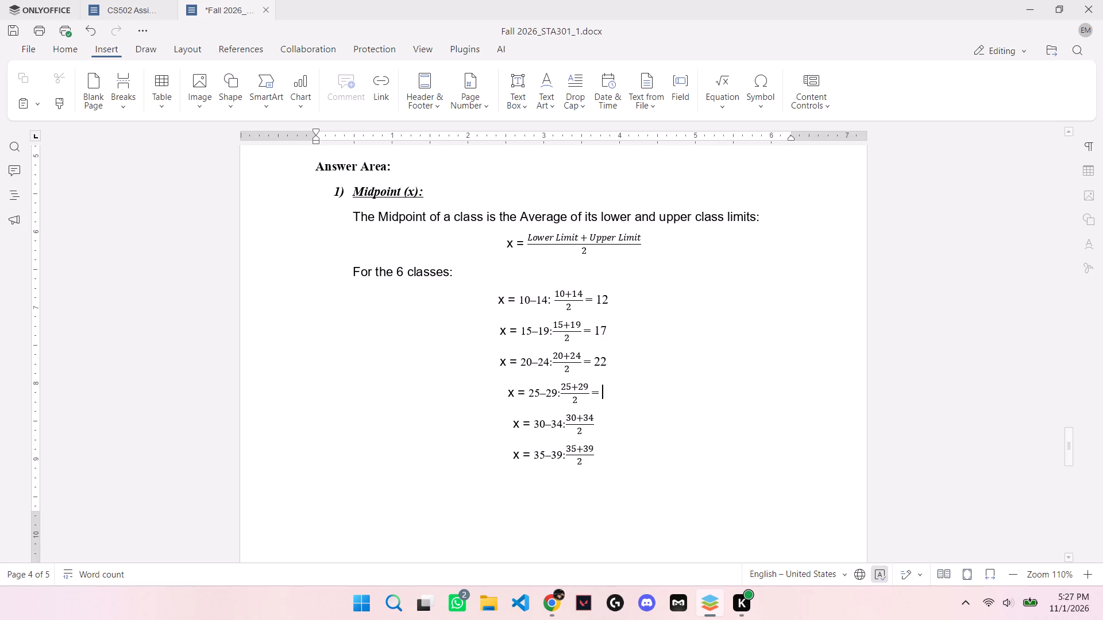
{"action": "left_click", "coordinate": [553, 602]}
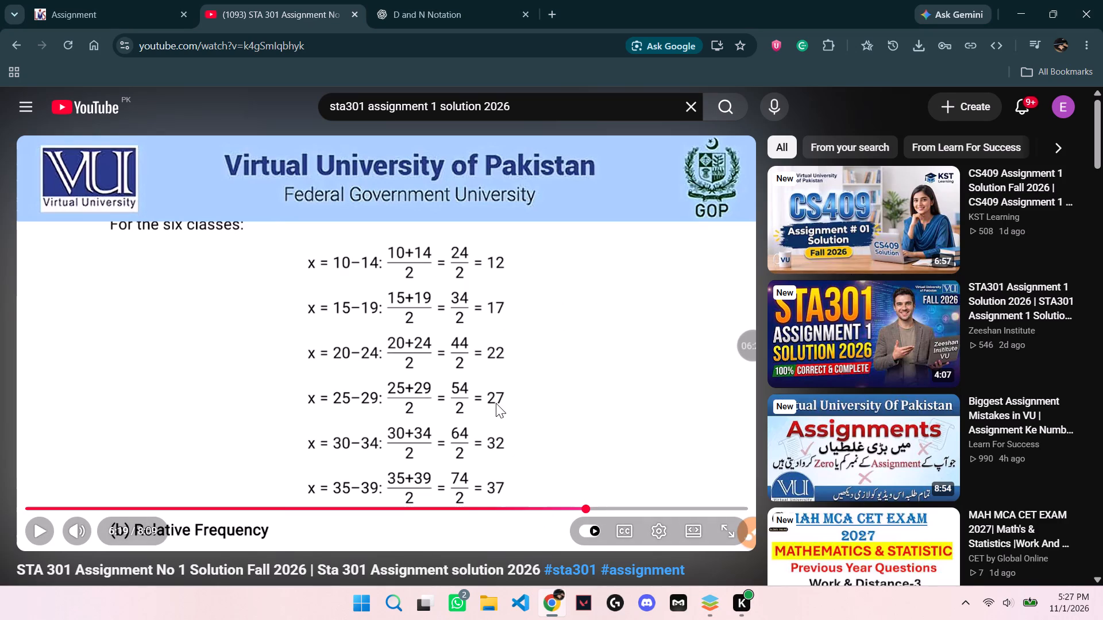
{"action": "left_click", "coordinate": [709, 607]}
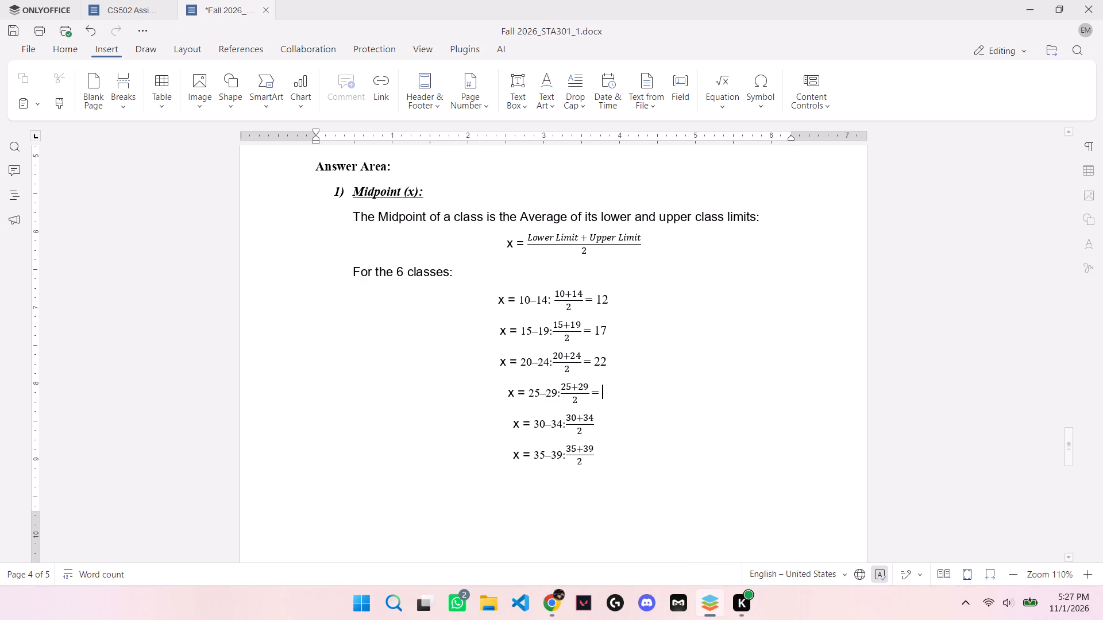
{"action": "type", "text": "27"}
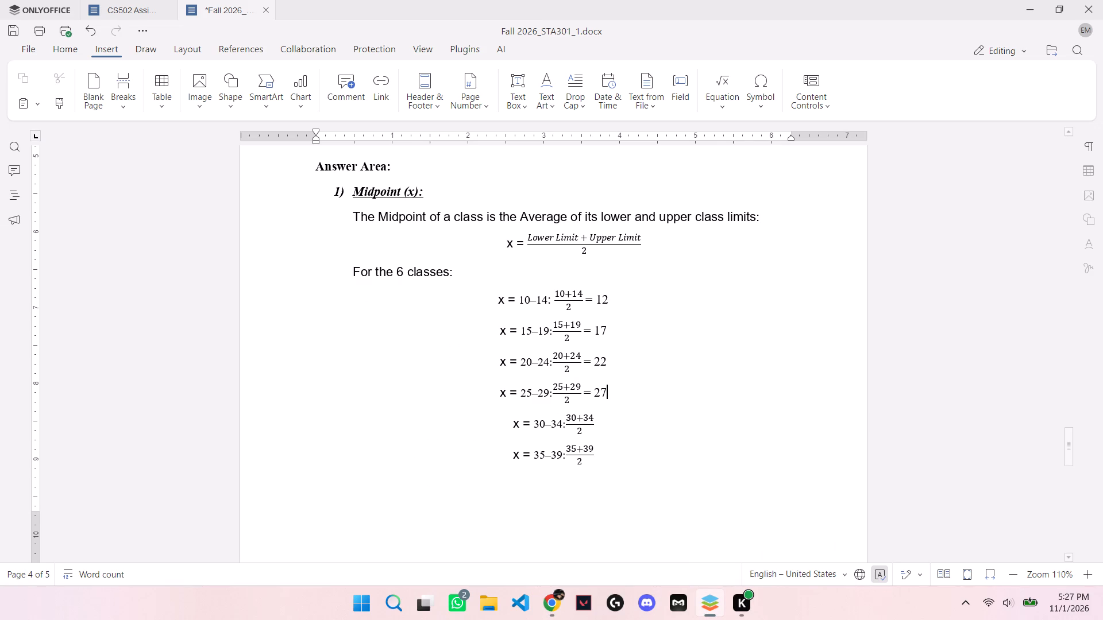
Append "= 32" after the fraction in the 30–34 midpoint line.
{"action": "left_click", "coordinate": [614, 416]}
{"action": "key", "text": "space"}
{"action": "type", "text": "="}
{"action": "key", "text": "space"}
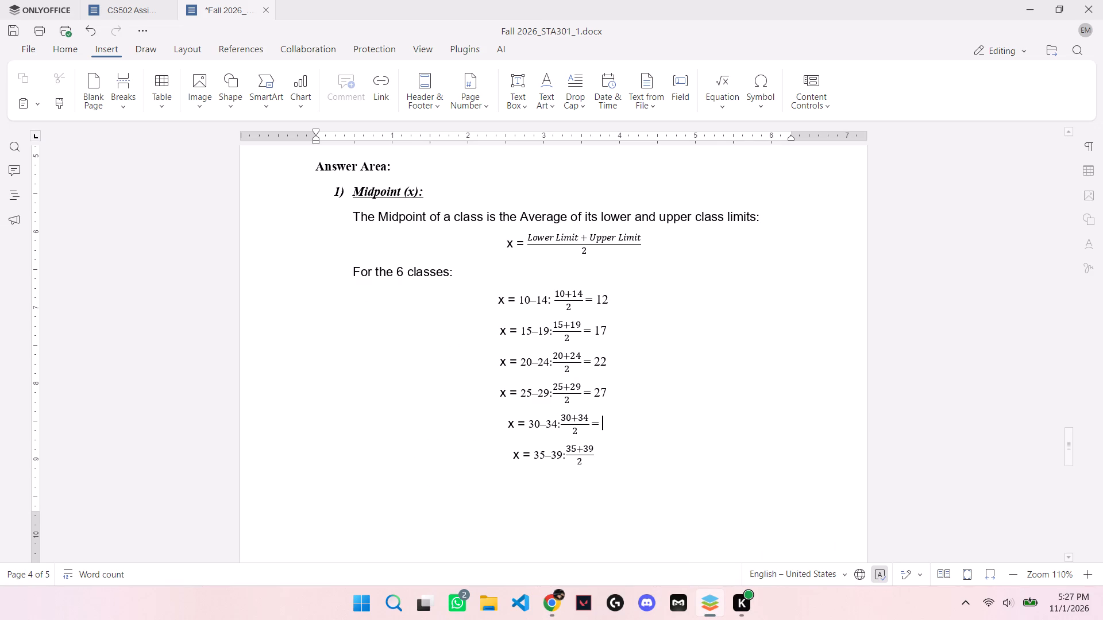
{"action": "type", "text": "32"}
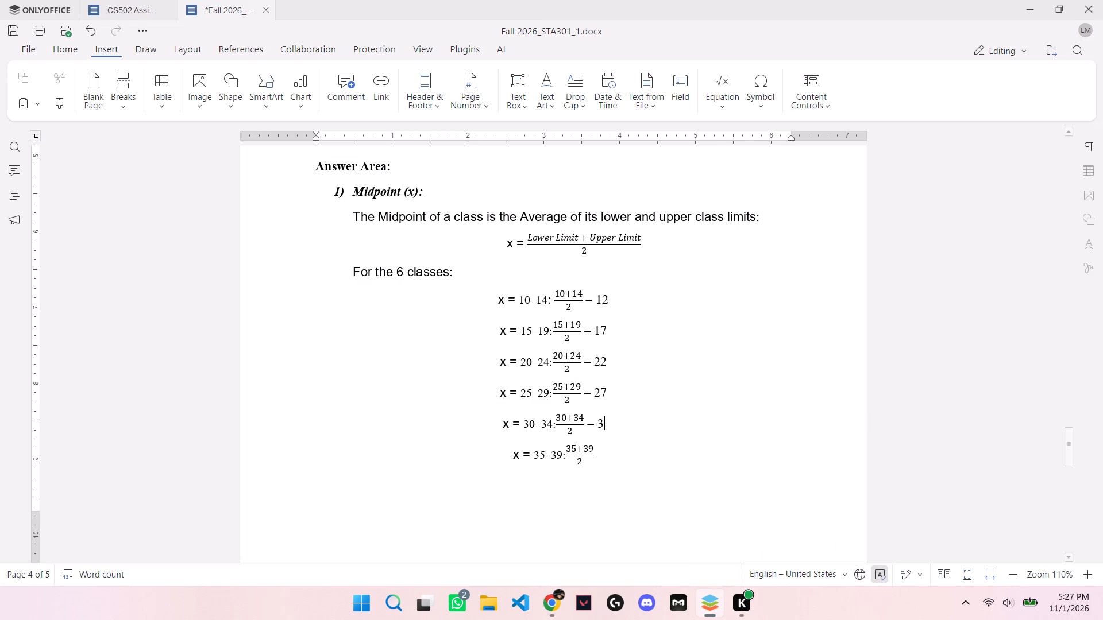
Append "= 37" after the fraction in the 35–39 midpoint line, checking the result in the YouTube solution.
{"action": "left_click", "coordinate": [604, 451]}
{"action": "key", "text": "space"}
{"action": "type", "text": "="}
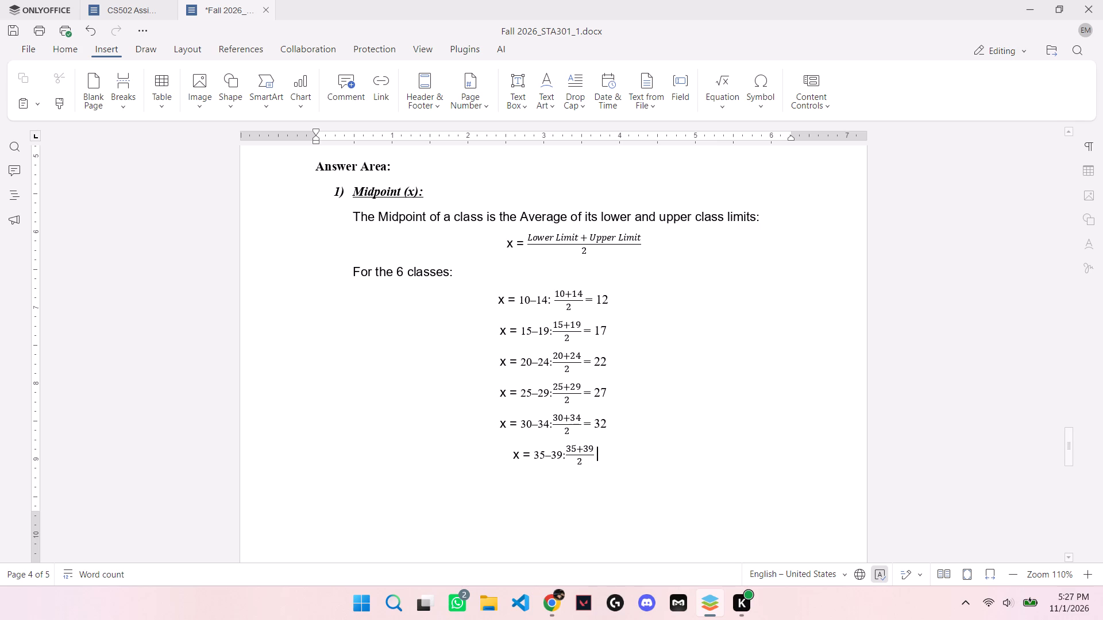
{"action": "key", "text": "space"}
{"action": "left_click", "coordinate": [547, 607]}
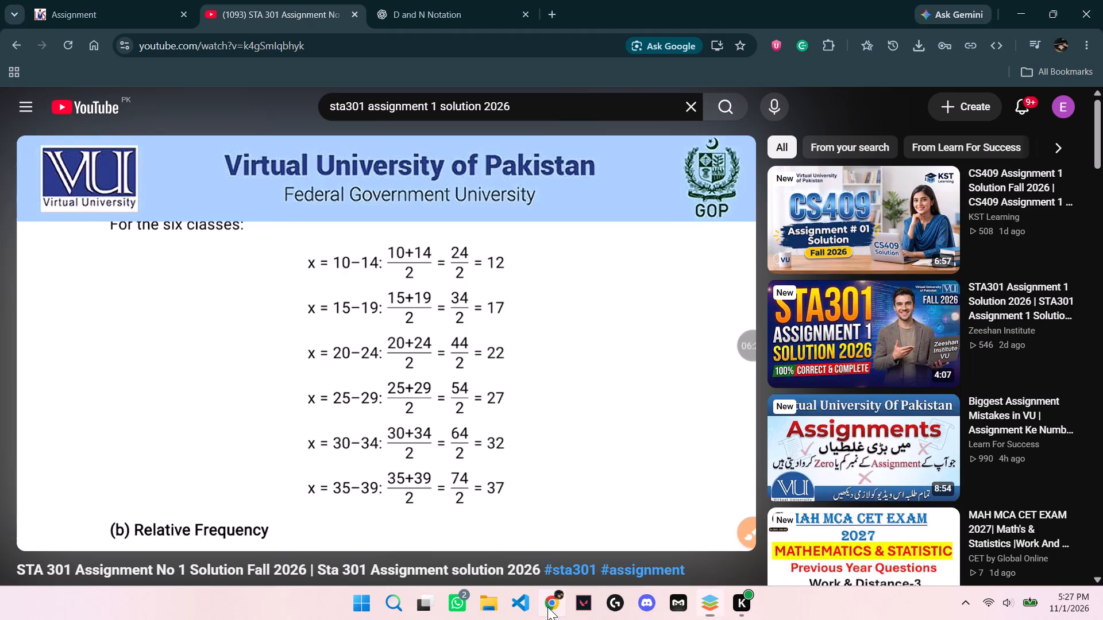
{"action": "left_click", "coordinate": [720, 608]}
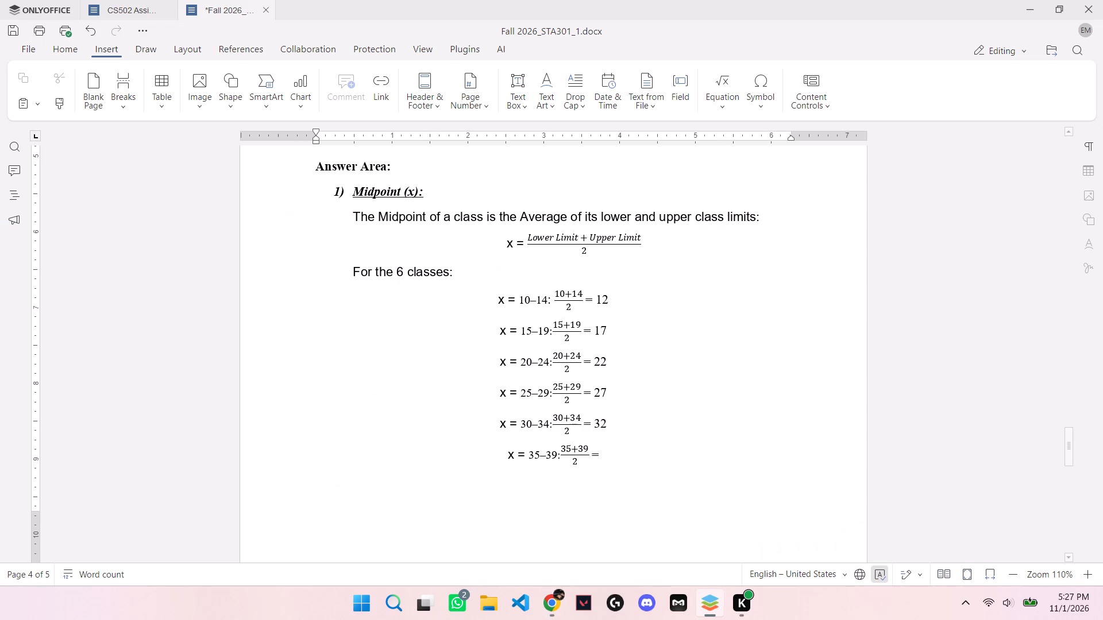
{"action": "type", "text": "37"}
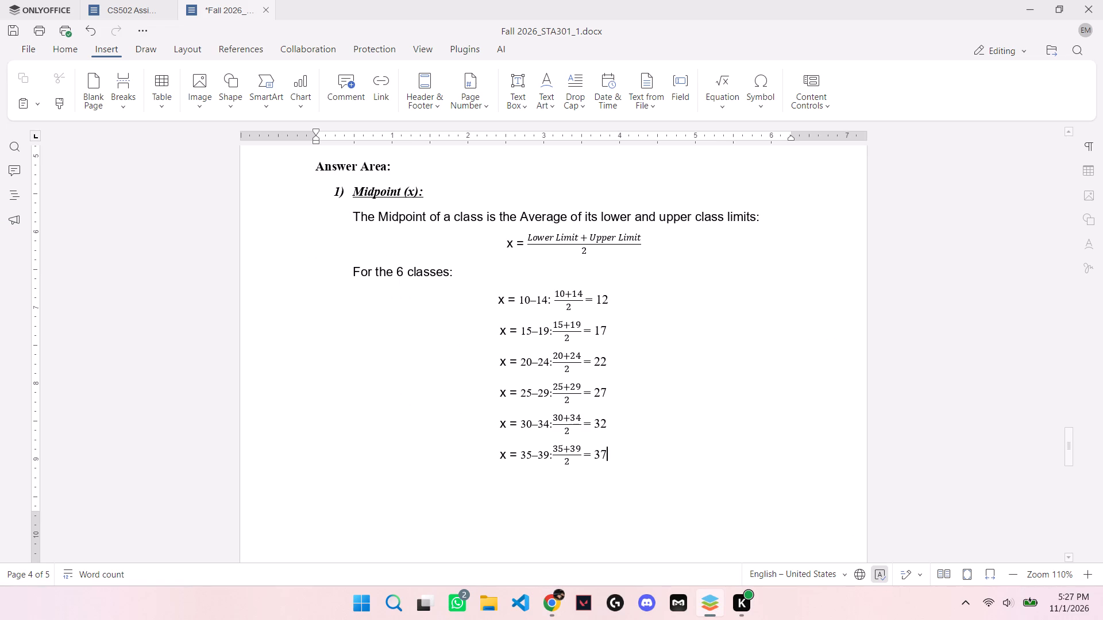
Compare the midpoint lines in ONLYOFFICE with the YouTube solution and save the document.
{"action": "left_click", "coordinate": [547, 609]}
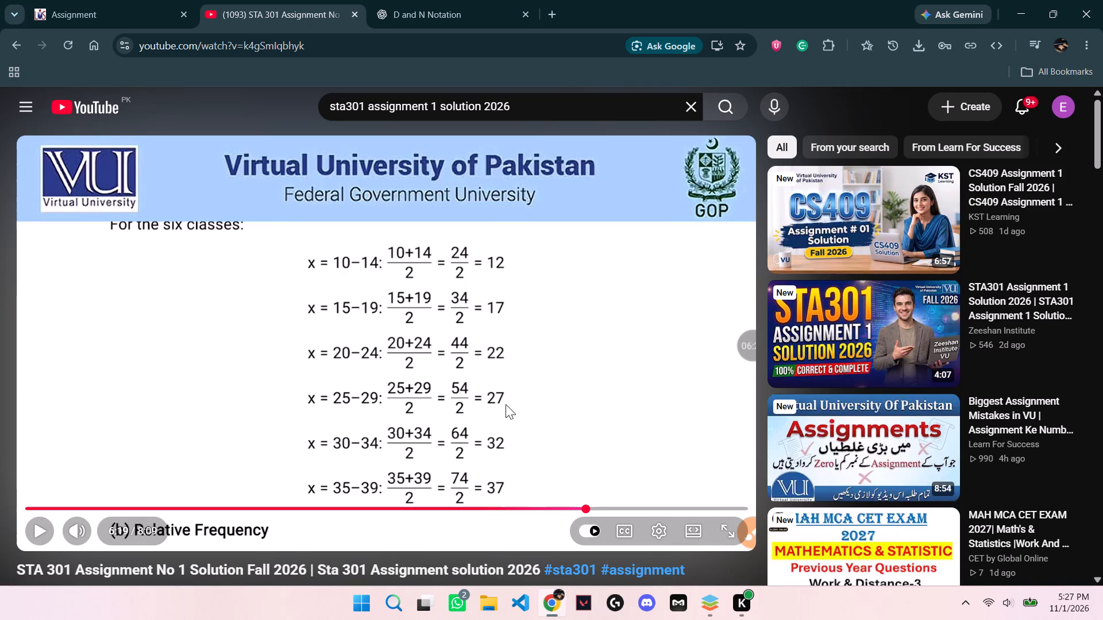
{"action": "left_click", "coordinate": [711, 604]}
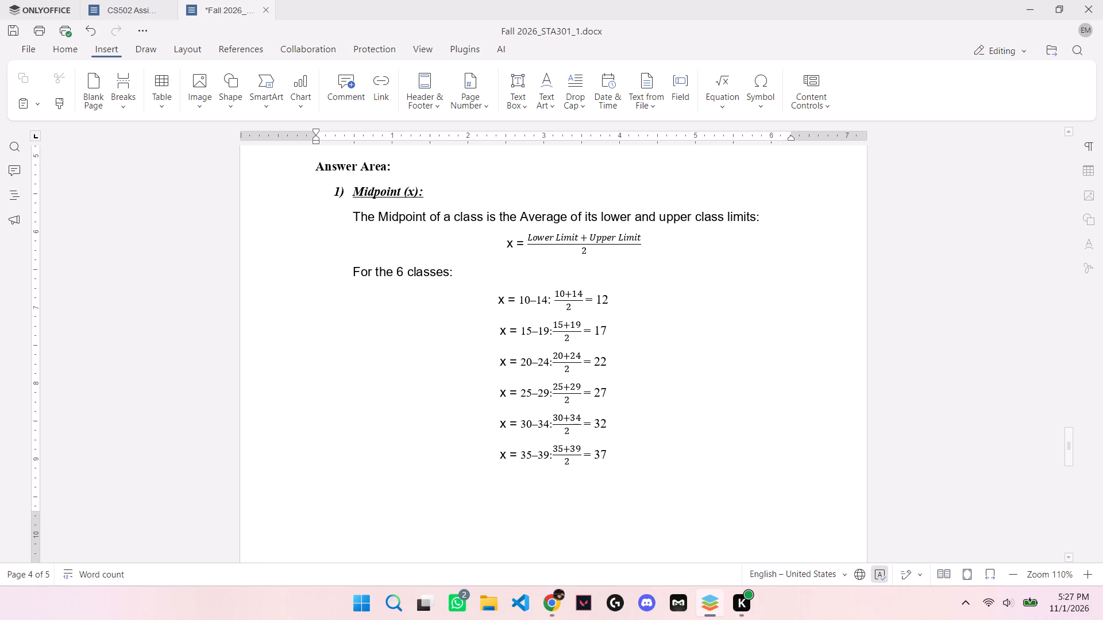
{"action": "left_click", "coordinate": [553, 600]}
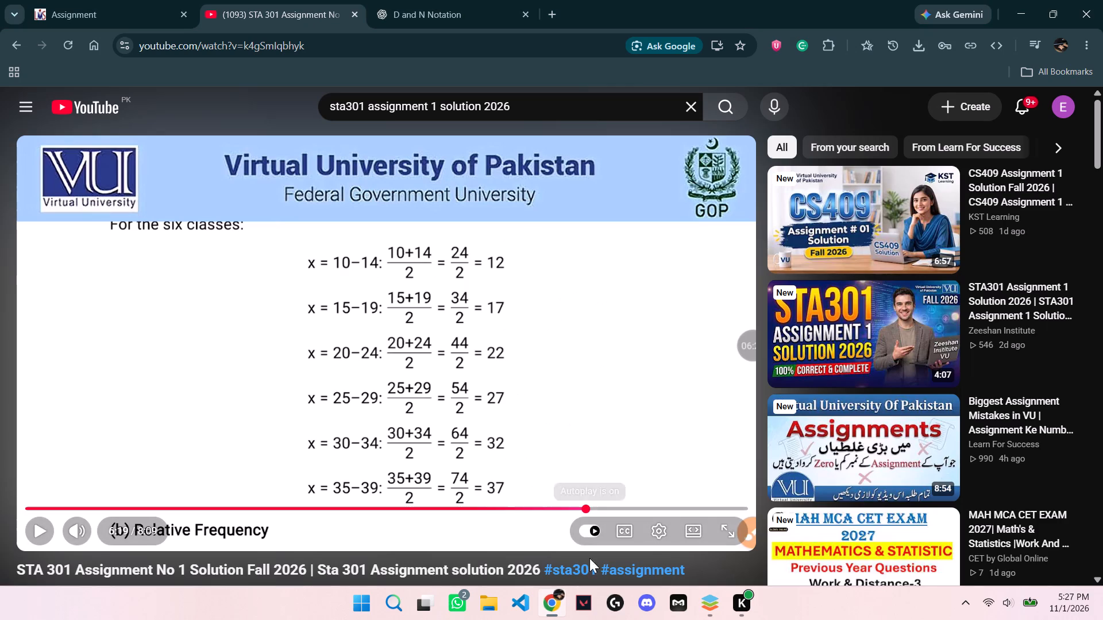
{"action": "left_click", "coordinate": [712, 610]}
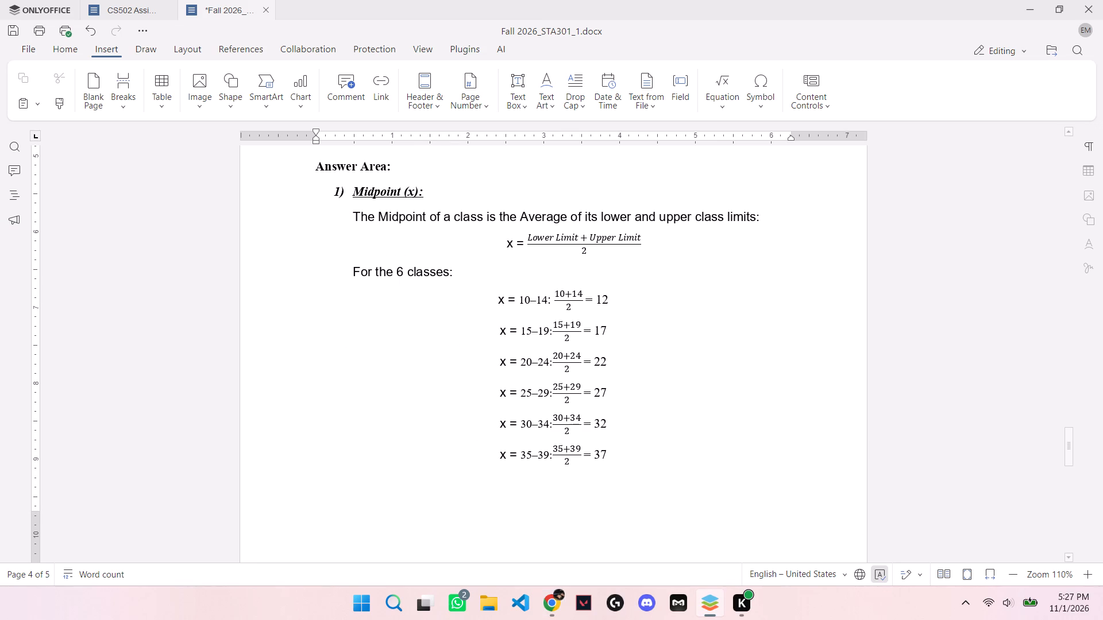
{"action": "left_click", "coordinate": [549, 600]}
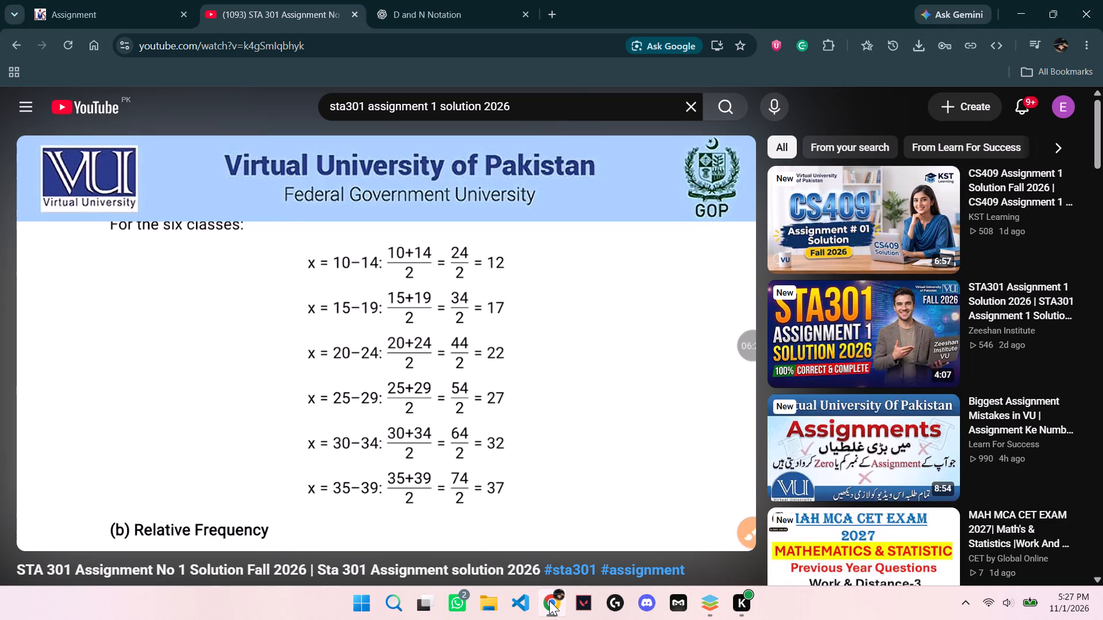
{"action": "left_click", "coordinate": [711, 600]}
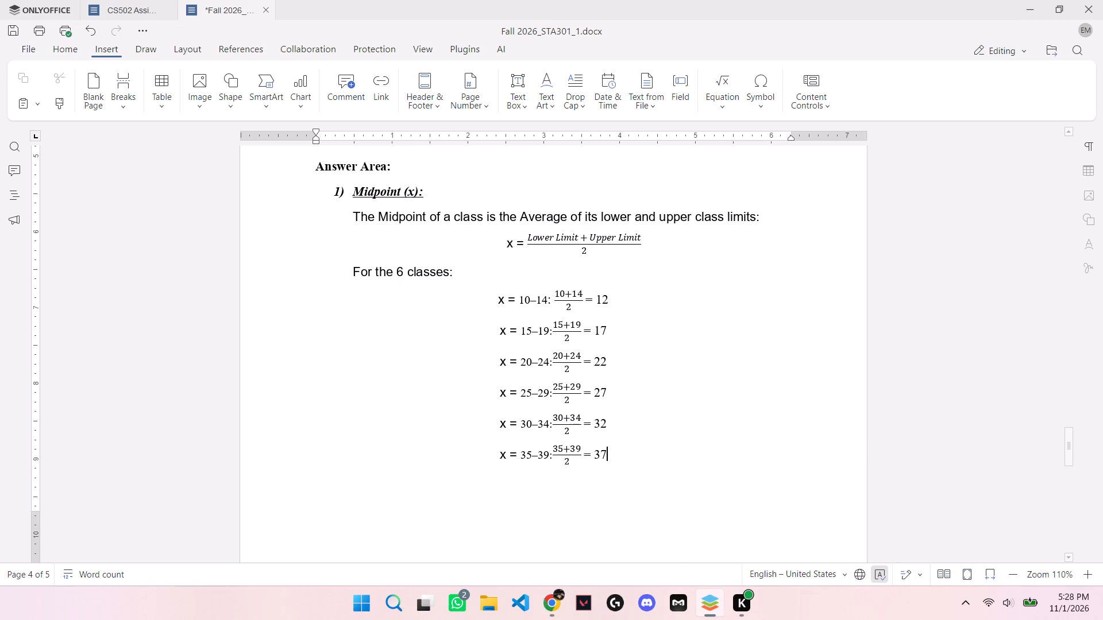
{"action": "key", "text": "ctrl+s"}
Check the next heading in the YouTube solution and start a left-aligned line below the 35–39 midpoint line in ONLYOFFICE.
{"action": "left_click", "coordinate": [547, 595]}
{"action": "left_click", "coordinate": [554, 602]}
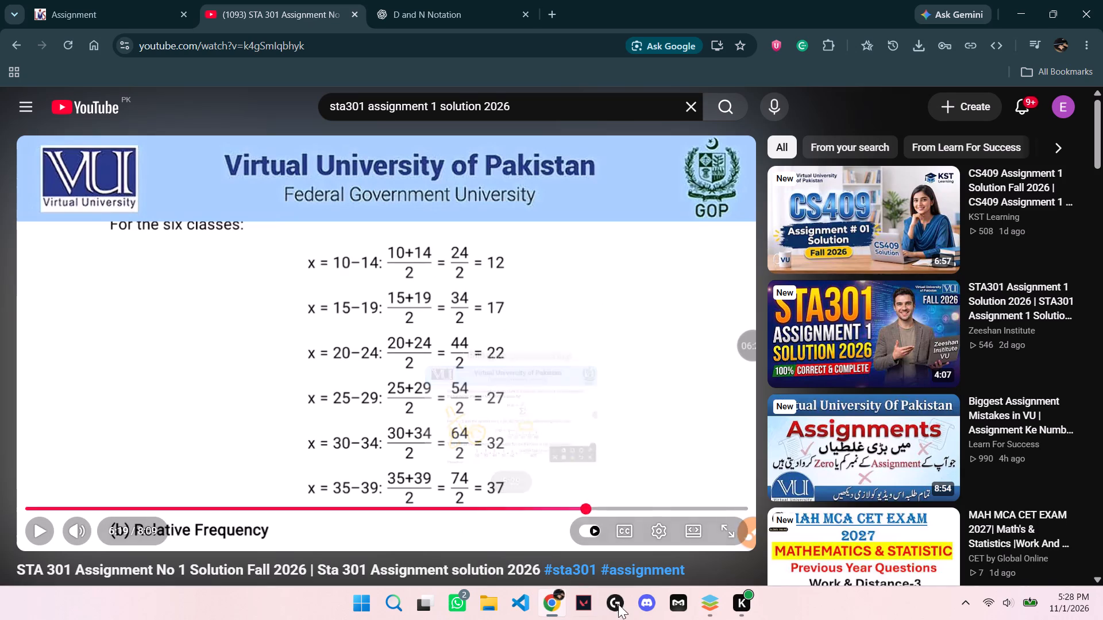
{"action": "left_click", "coordinate": [706, 608]}
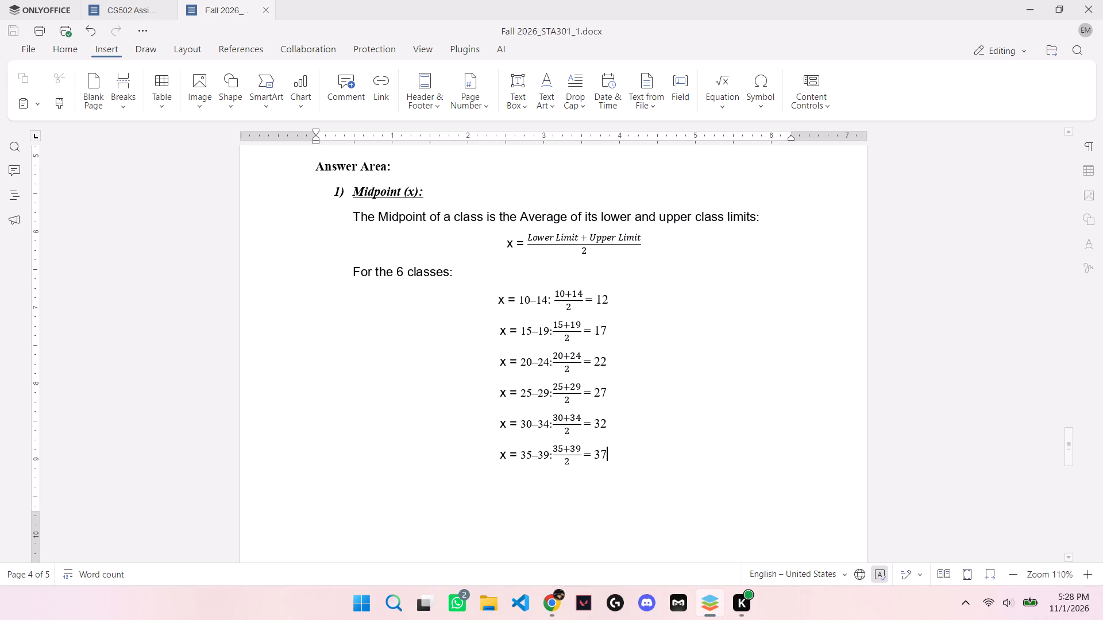
{"action": "key", "text": "Return"}
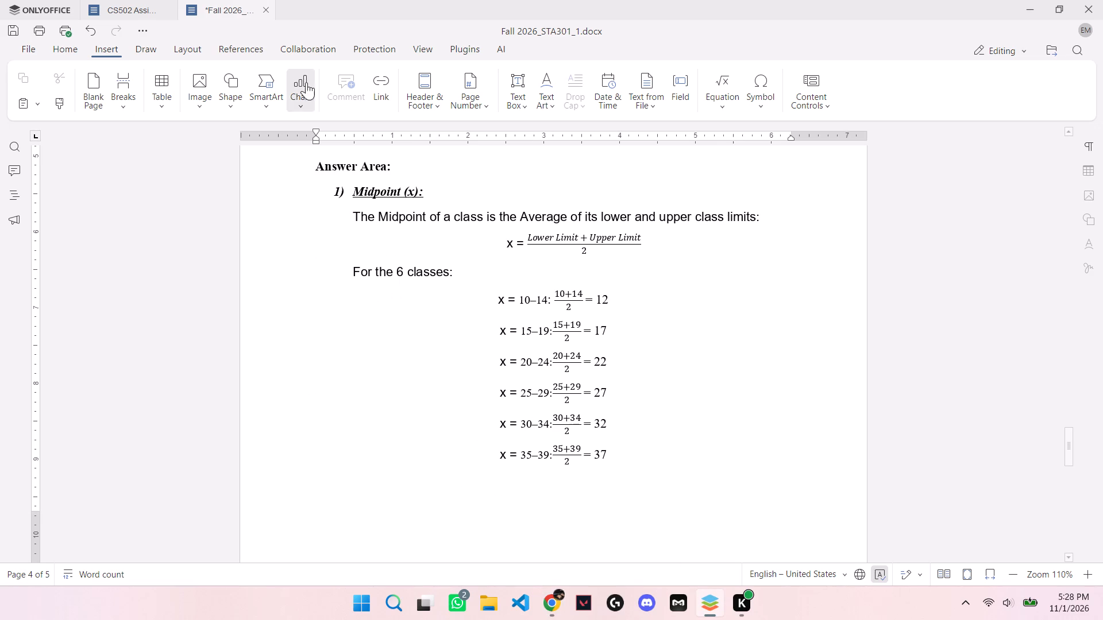
{"action": "left_click", "coordinate": [67, 45]}
{"action": "left_click", "coordinate": [303, 100]}
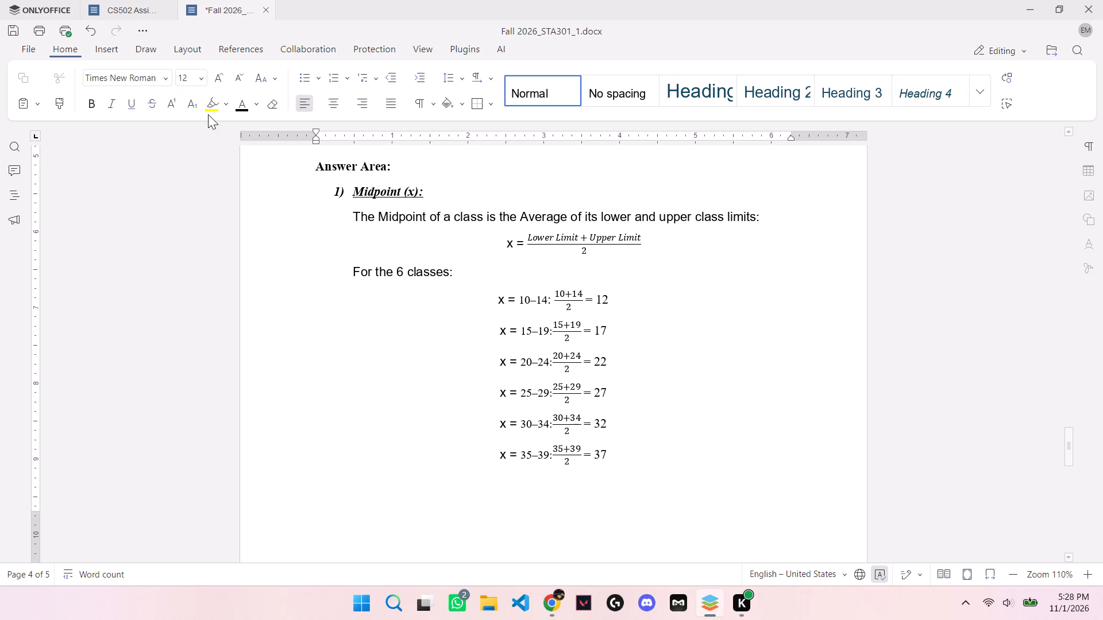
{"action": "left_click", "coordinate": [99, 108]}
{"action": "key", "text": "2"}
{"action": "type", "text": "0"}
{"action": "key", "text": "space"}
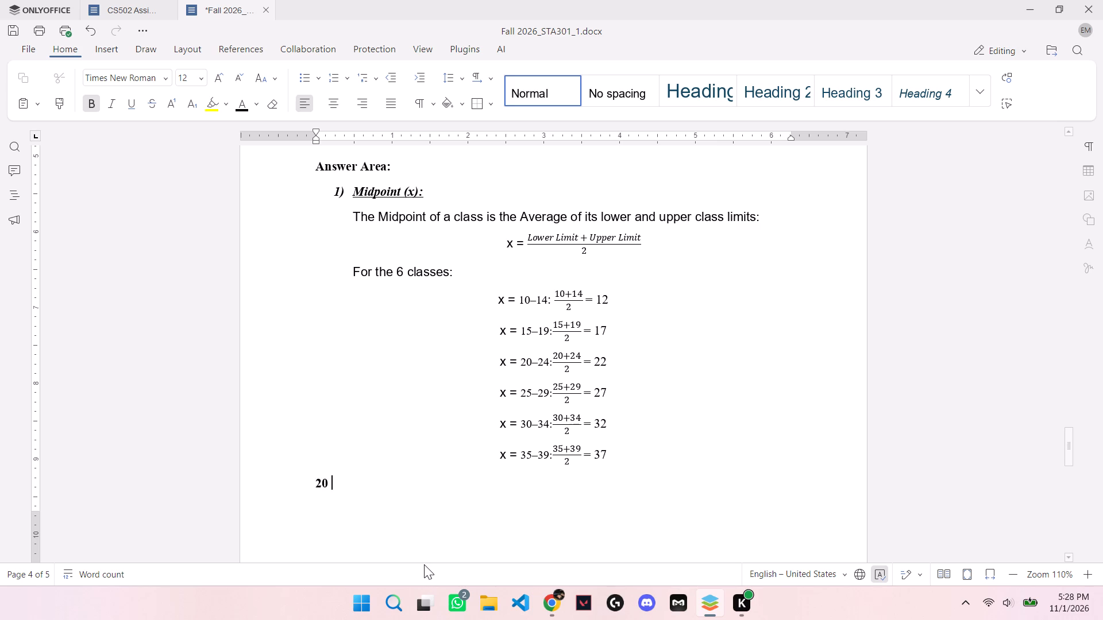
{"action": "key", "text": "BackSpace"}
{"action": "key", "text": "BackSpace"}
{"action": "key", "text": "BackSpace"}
Enter the heading "2) Relative Frequency:" on the new line below the midpoint calculations.
{"action": "key", "text": "2"}
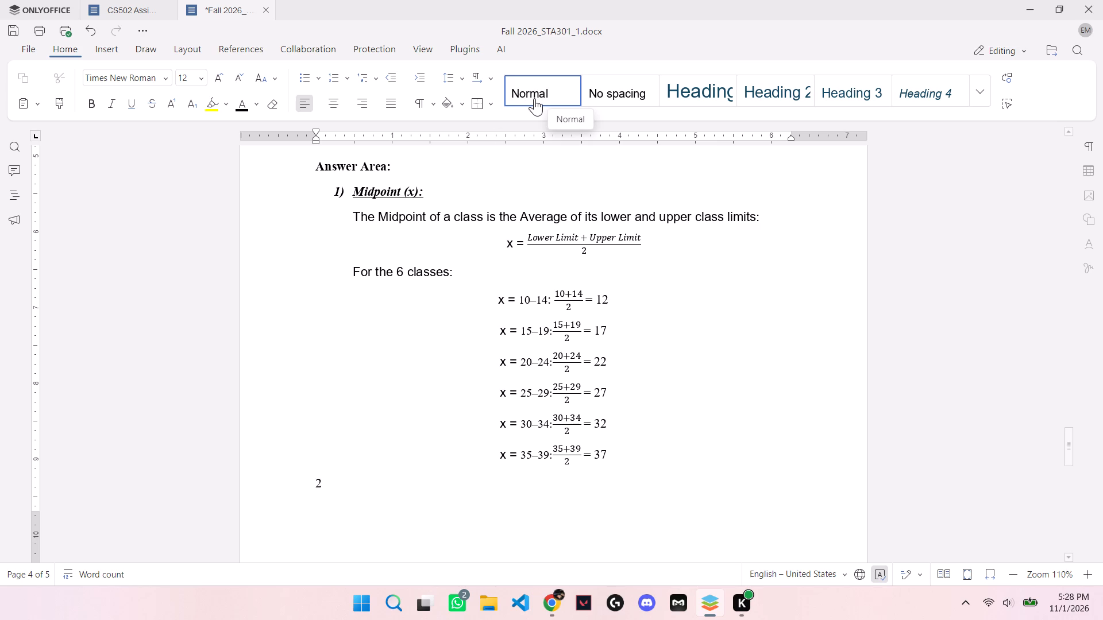
{"action": "type", "text": ") Relative Frequencyt"}
{"action": "key", "text": "BackSpace"}
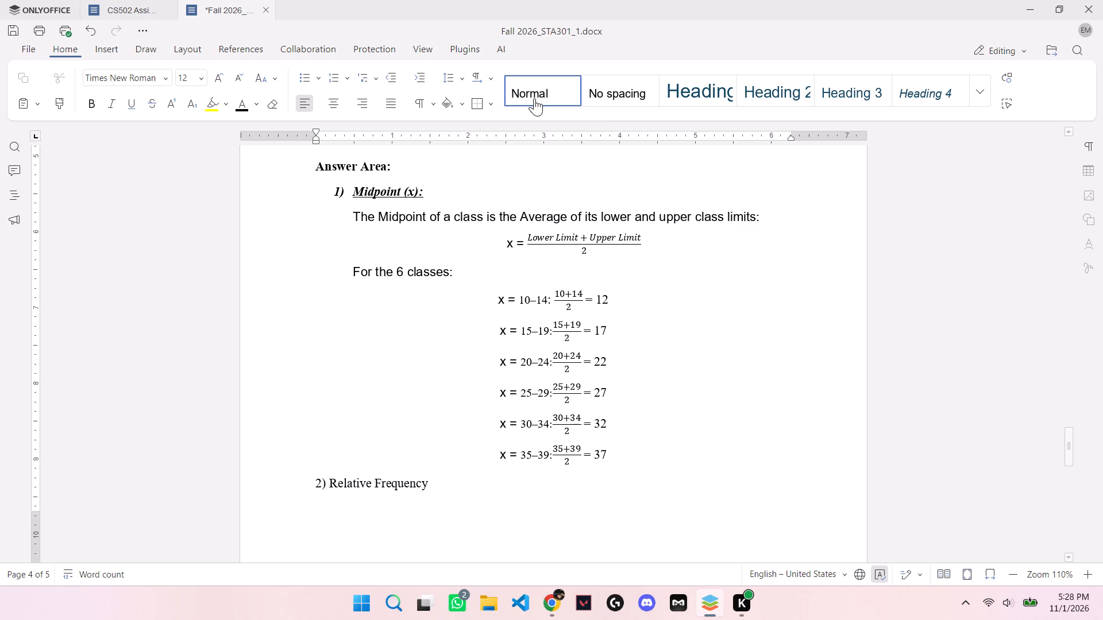
{"action": "key", "text": "shift+colon"}
{"action": "scroll", "coordinate": [709, 161], "scroll_direction": "up", "scroll_amount": 8}
{"action": "scroll", "coordinate": [741, 266], "scroll_direction": "down", "scroll_amount": 2}
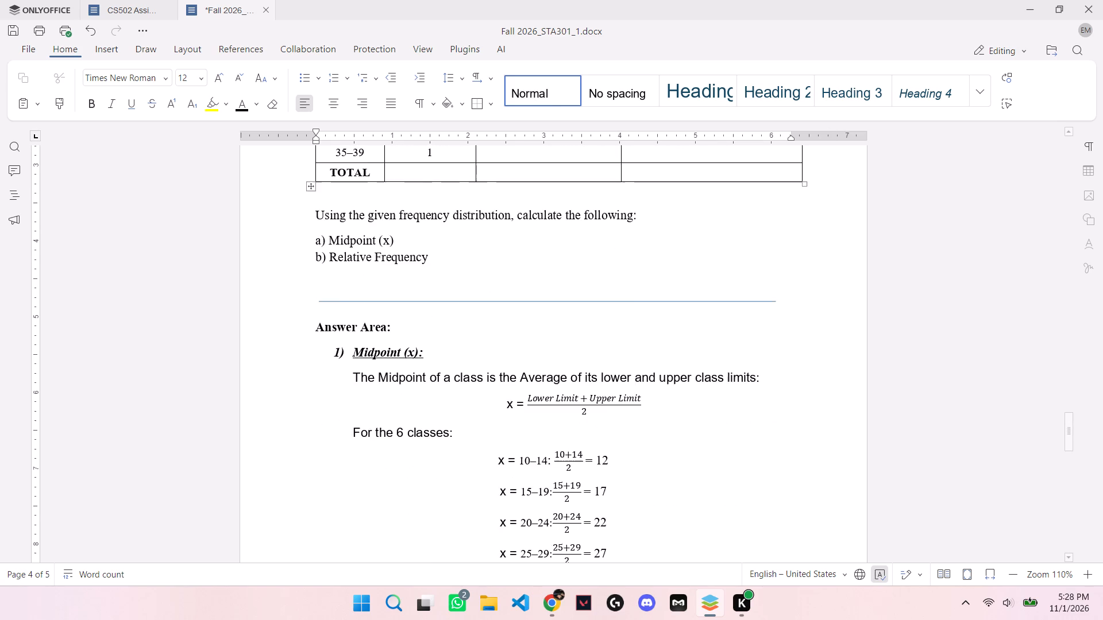
Format the heading "2) Relative Frequency:" as bold, italic and underlined.
{"action": "scroll", "coordinate": [732, 284], "scroll_direction": "down", "scroll_amount": 7}
{"action": "scroll", "coordinate": [487, 417], "scroll_direction": "down", "scroll_amount": 1}
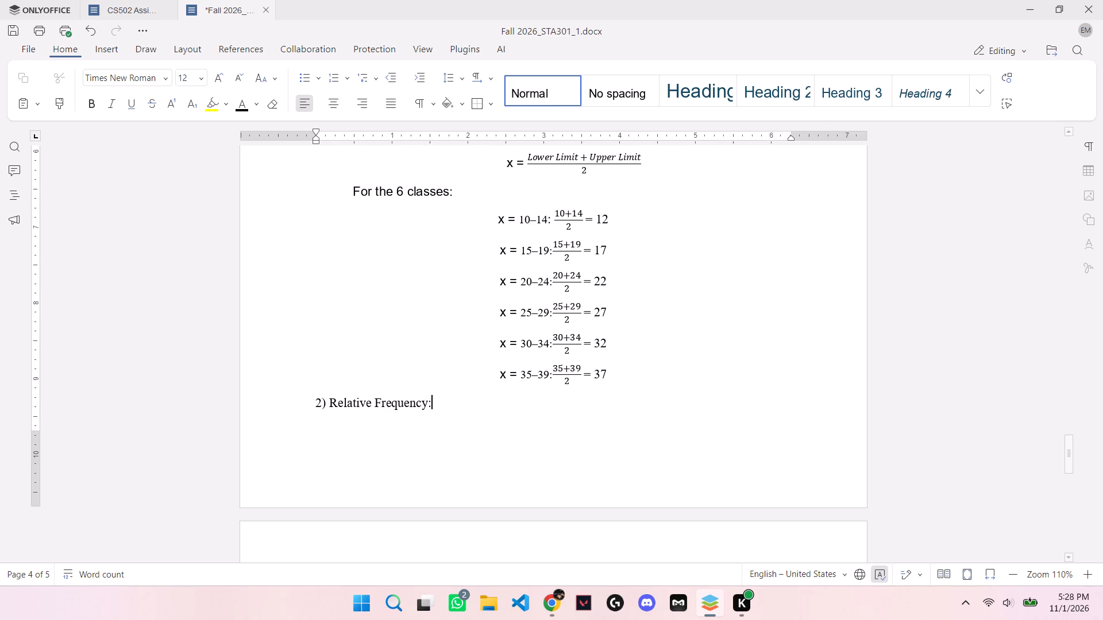
{"action": "left_click_drag", "start_coordinate": [433, 408], "coordinate": [302, 406]}
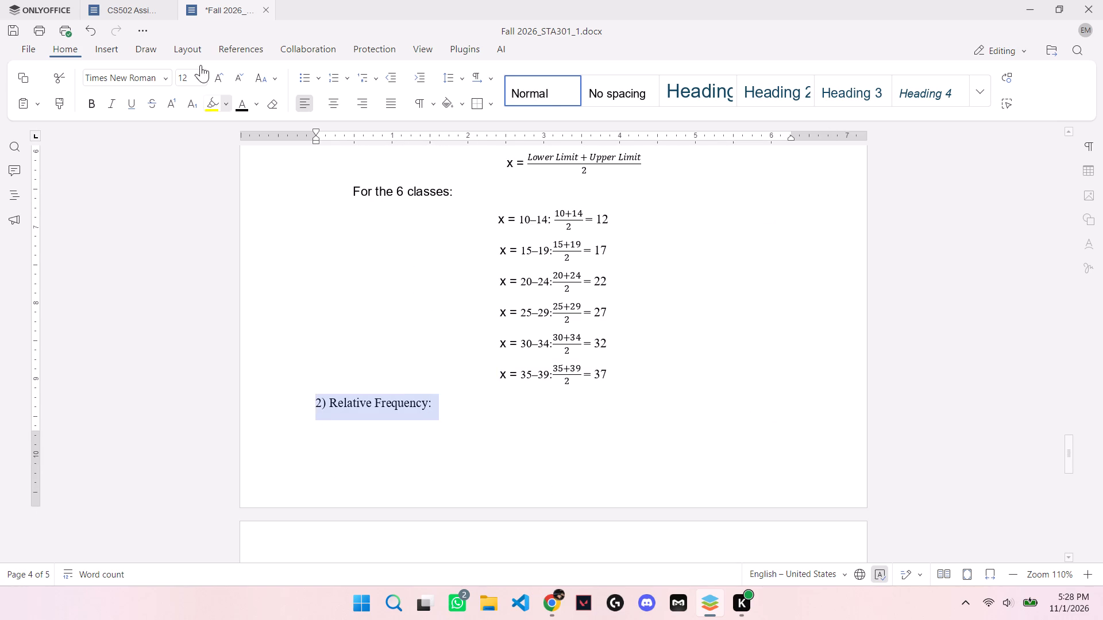
{"action": "left_click", "coordinate": [91, 108]}
{"action": "left_click", "coordinate": [115, 111]}
{"action": "left_click", "coordinate": [129, 103]}
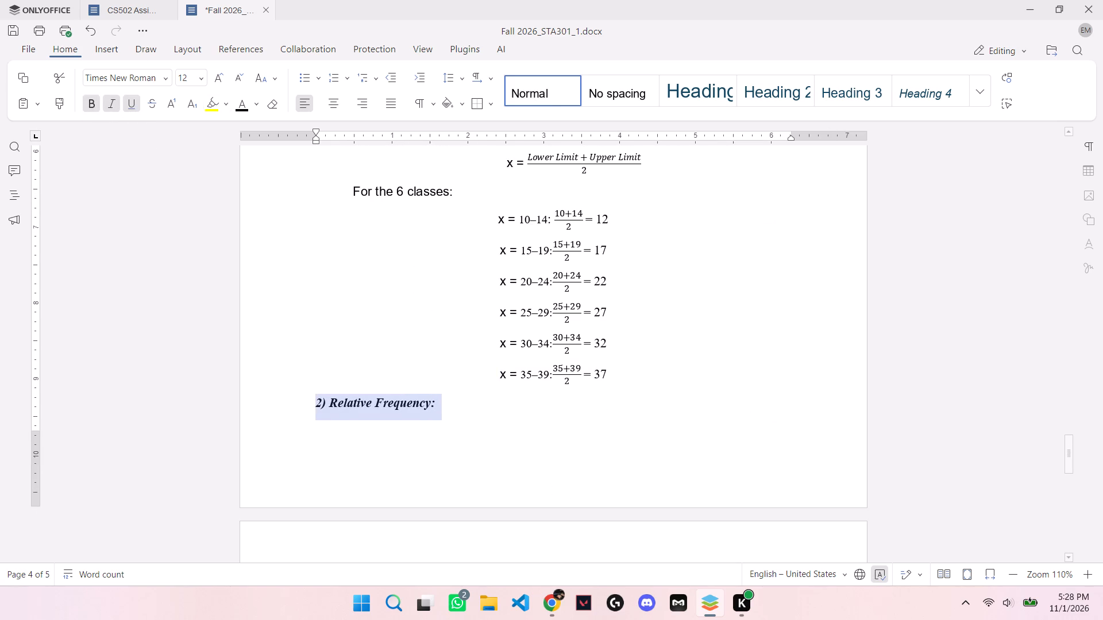
Push the Relative Frequency heading onto the next page with a blank line above it, start a line below it, and save.
{"action": "left_click", "coordinate": [443, 414]}
{"action": "key", "text": "Return"}
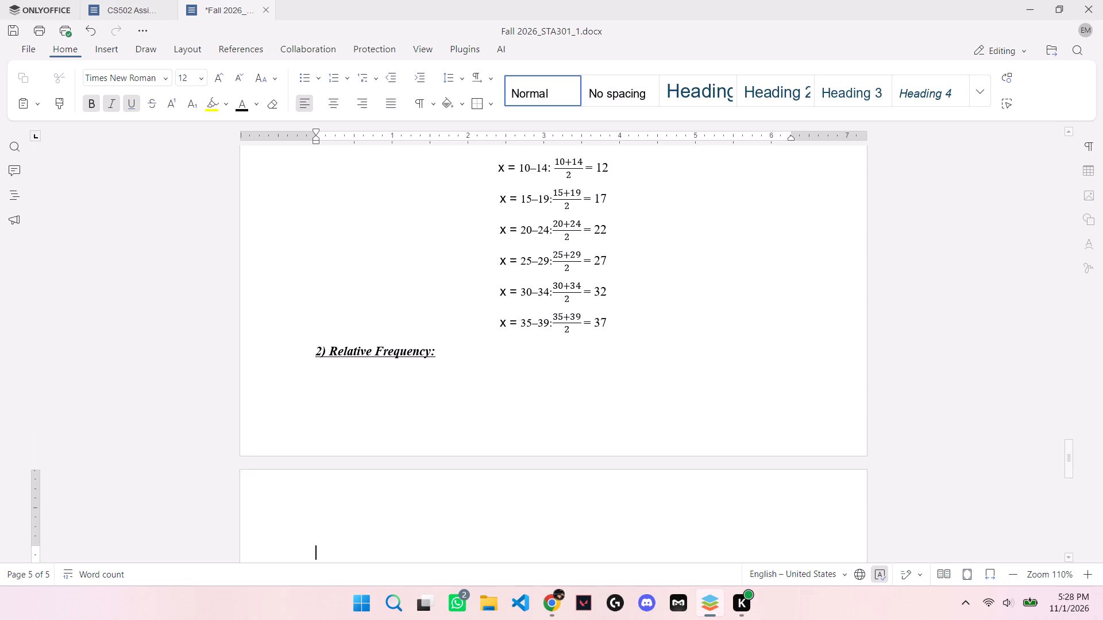
{"action": "left_click", "coordinate": [421, 329]}
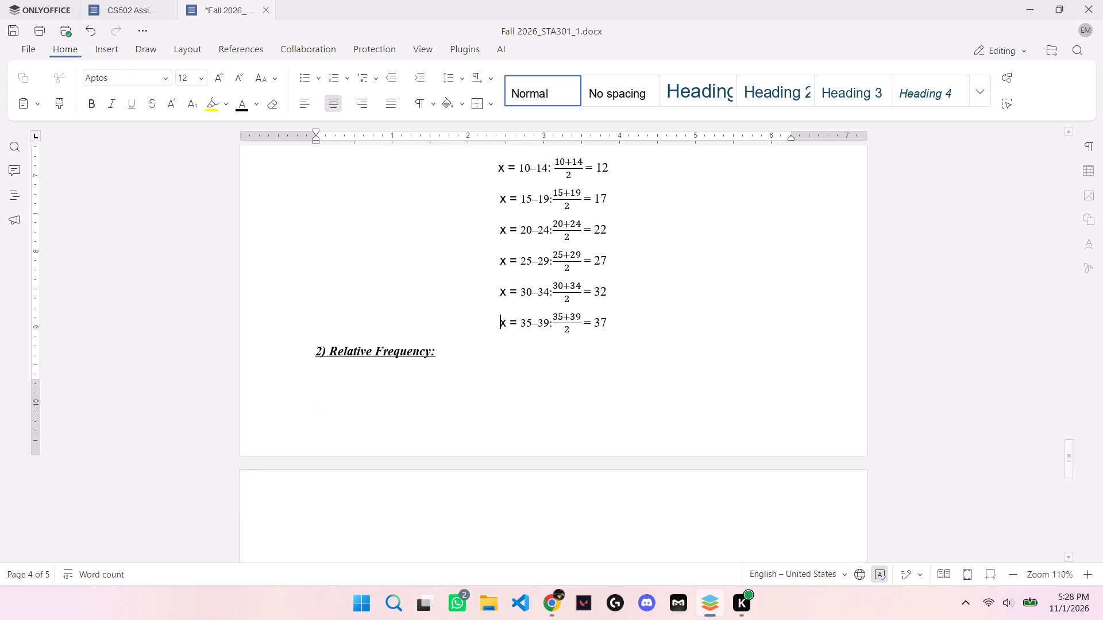
{"action": "left_click", "coordinate": [618, 321]}
{"action": "key", "text": "Return"}
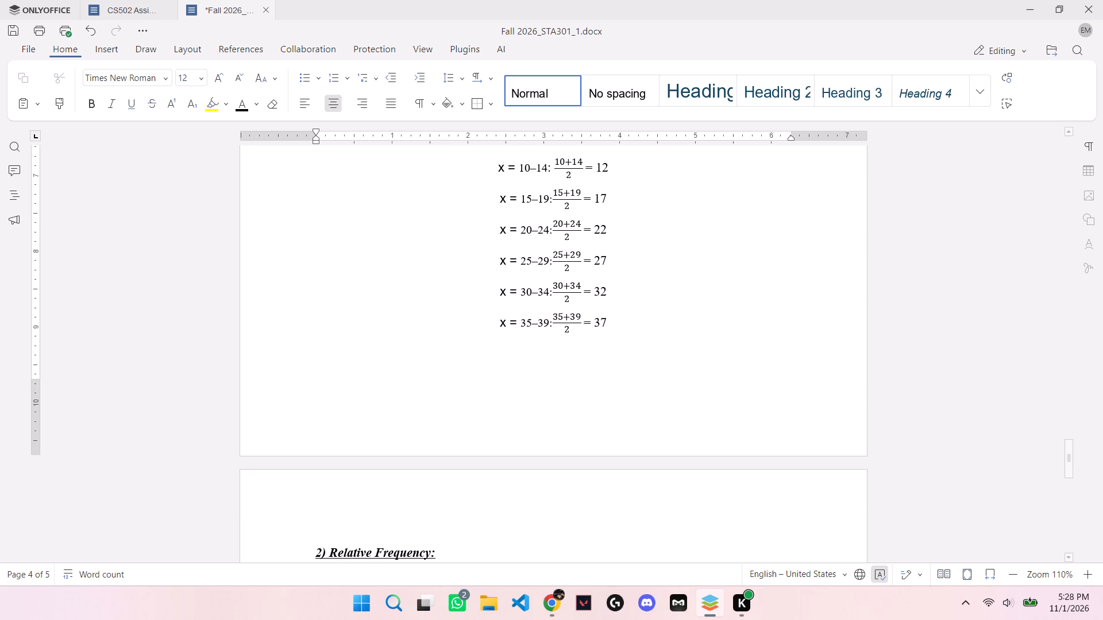
{"action": "scroll", "coordinate": [647, 336], "scroll_direction": "down", "scroll_amount": 5}
{"action": "left_click", "coordinate": [445, 353]}
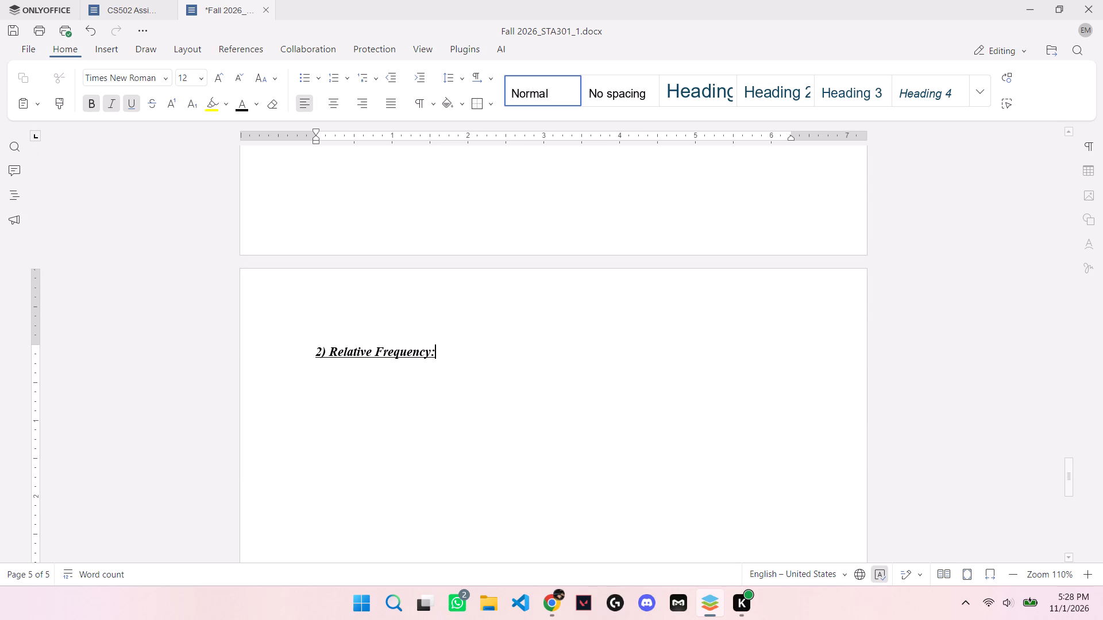
{"action": "key", "text": "Return"}
{"action": "key", "text": "ctrl+s"}
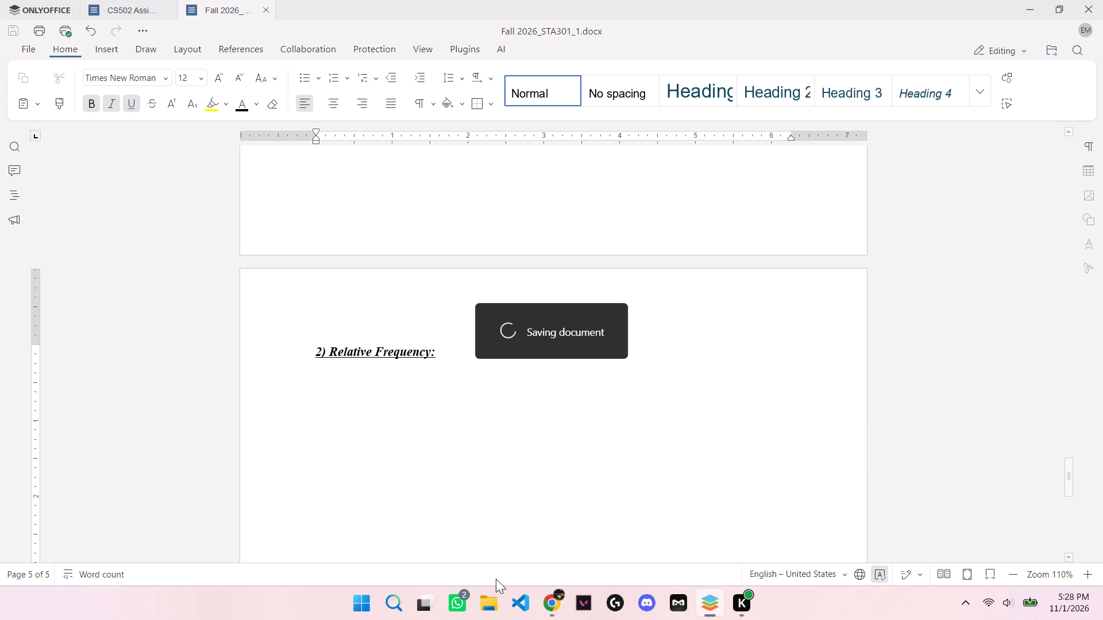
Compare the midpoint lines with the YouTube solution, save the document, and play the video on to the Relative Frequency explanation.
{"action": "left_click", "coordinate": [547, 598]}
{"action": "left_click", "coordinate": [398, 424]}
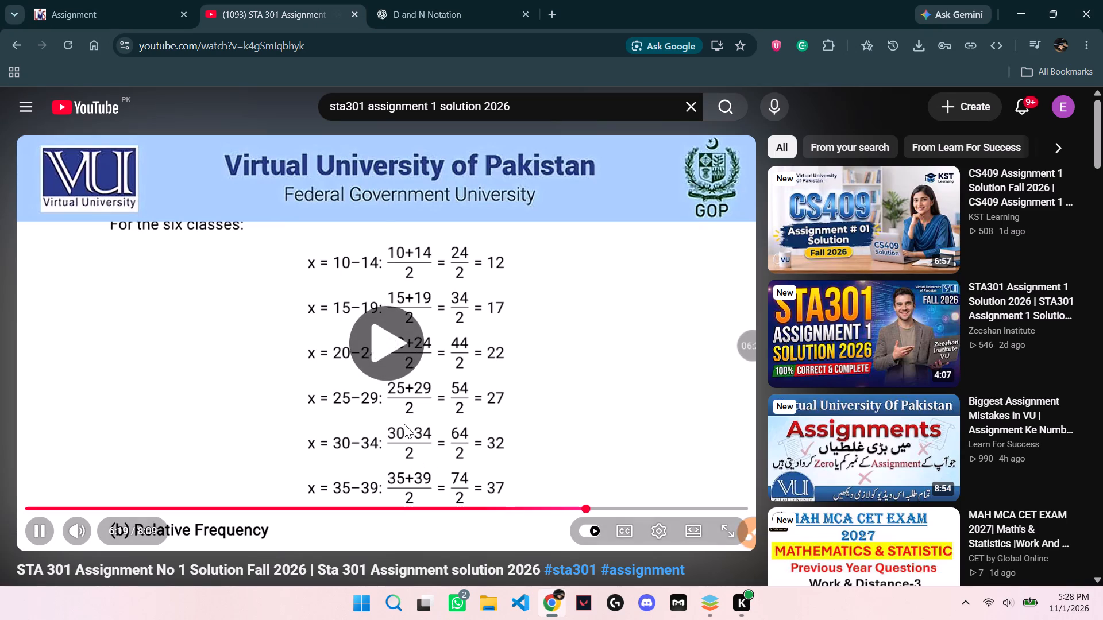
{"action": "left_click", "coordinate": [449, 431]}
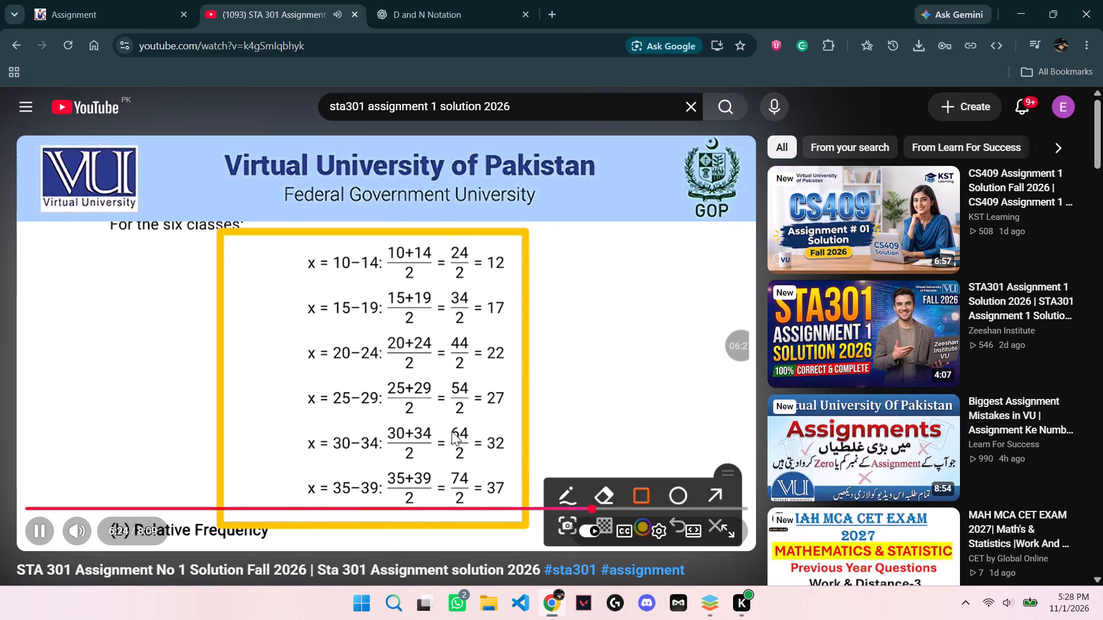
{"action": "left_click", "coordinate": [698, 606]}
{"action": "scroll", "coordinate": [597, 393], "scroll_direction": "up", "scroll_amount": 6}
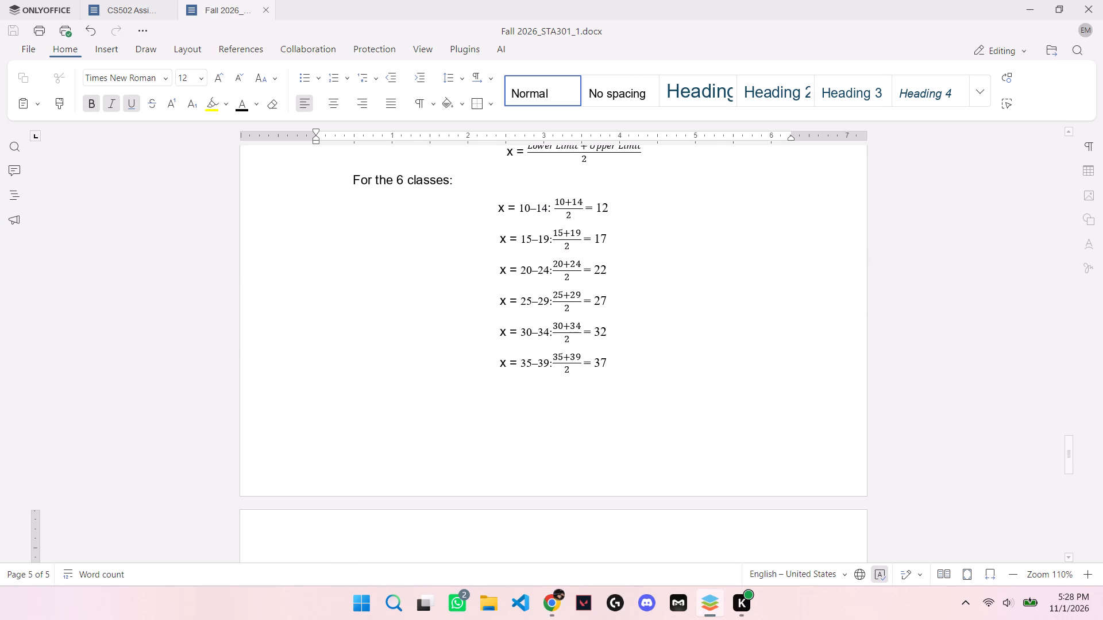
{"action": "left_click", "coordinate": [559, 603]}
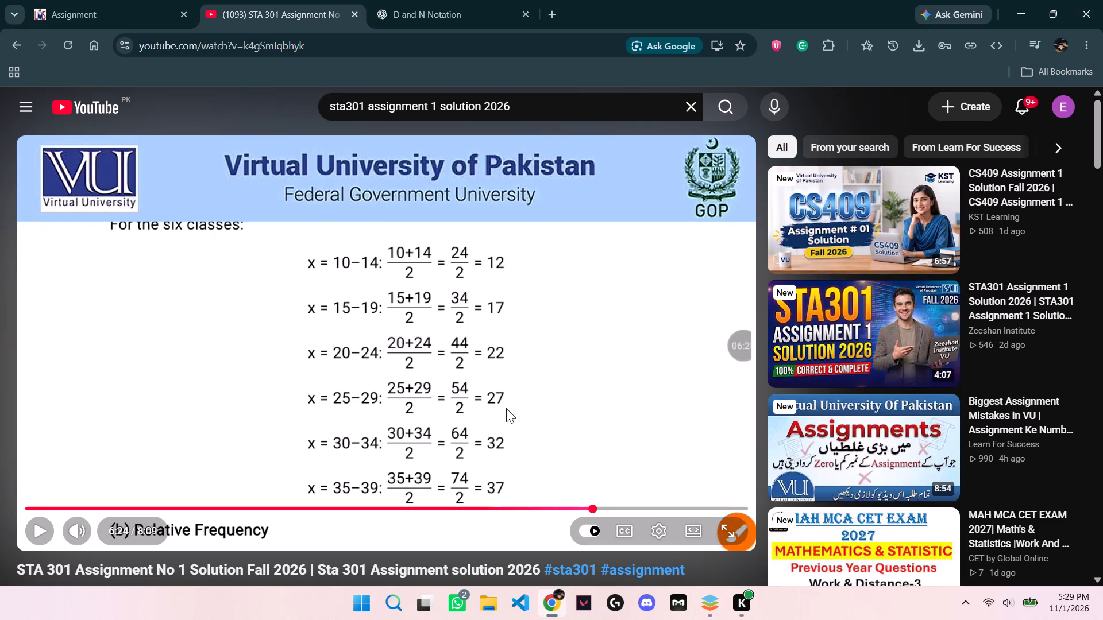
{"action": "left_click", "coordinate": [704, 606]}
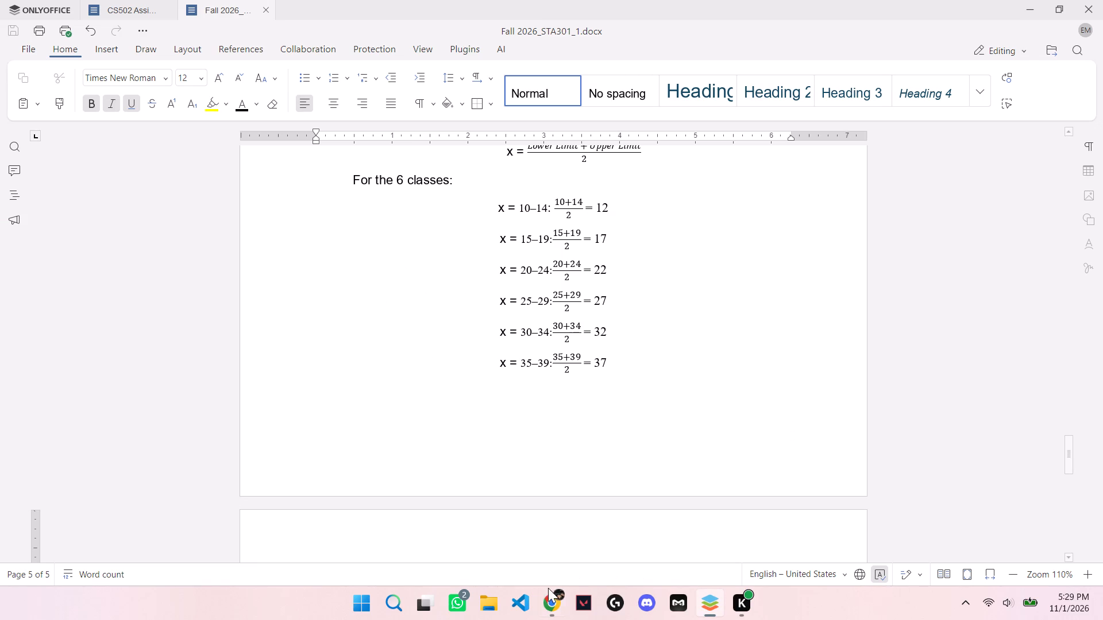
{"action": "left_click", "coordinate": [555, 608]}
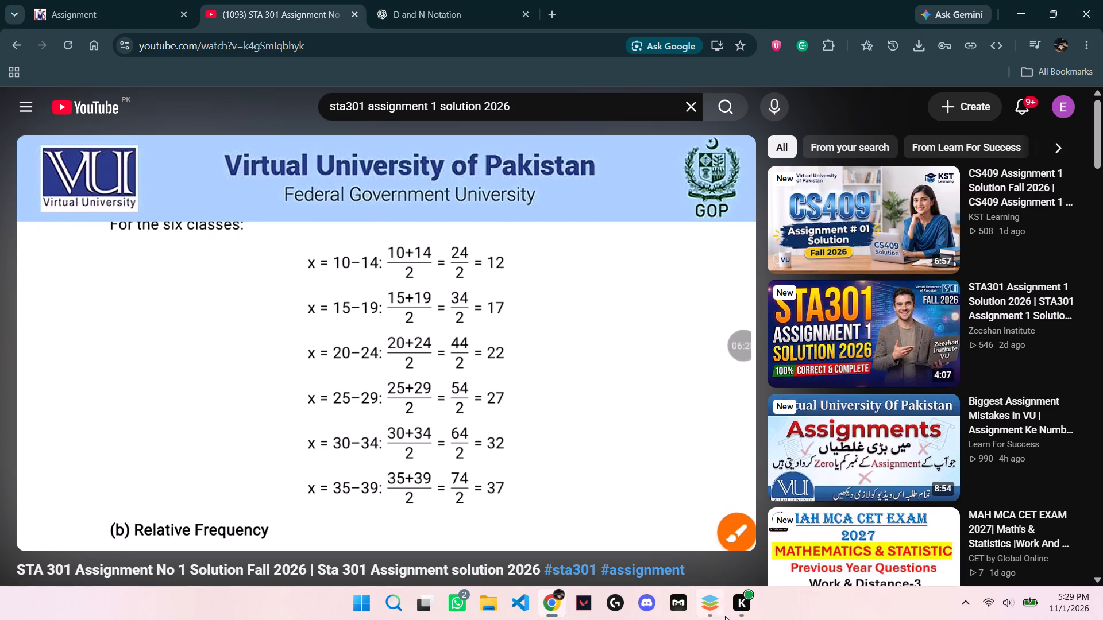
{"action": "left_click", "coordinate": [709, 606]}
{"action": "scroll", "coordinate": [560, 497], "scroll_direction": "down", "scroll_amount": 7}
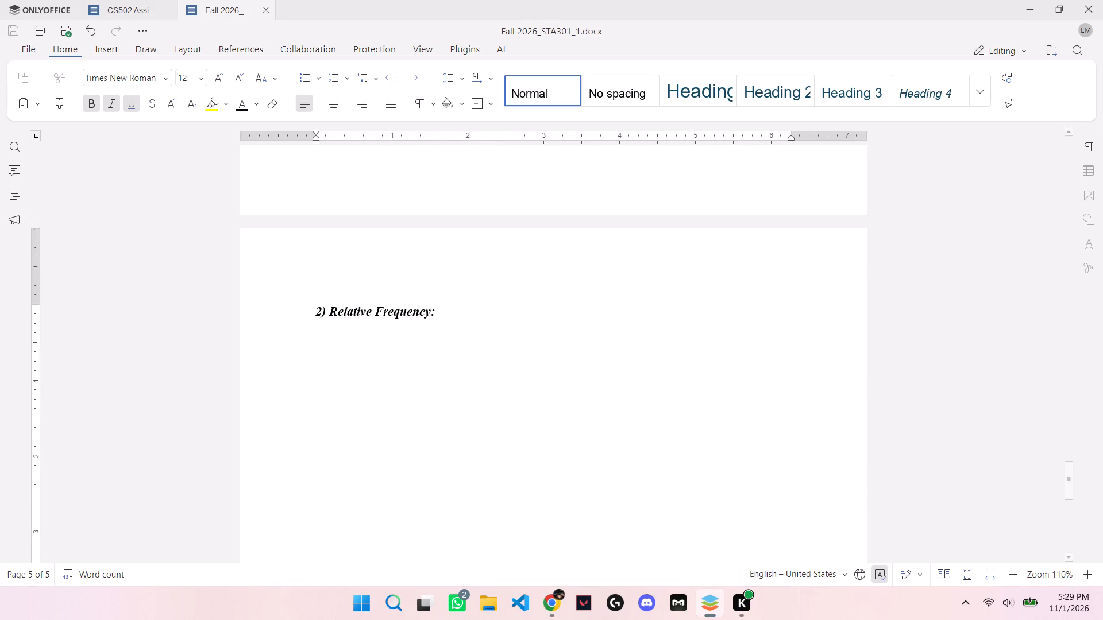
{"action": "key", "text": "ctrl+s"}
{"action": "left_click", "coordinate": [549, 610]}
{"action": "left_click", "coordinate": [481, 447]}
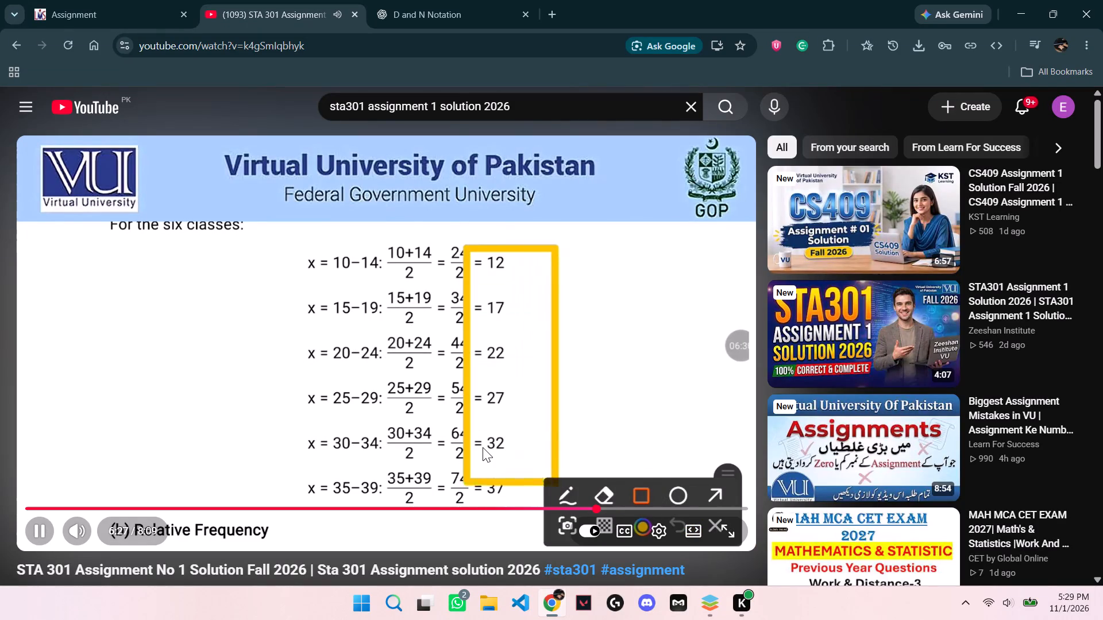
{"action": "left_click", "coordinate": [495, 439]}
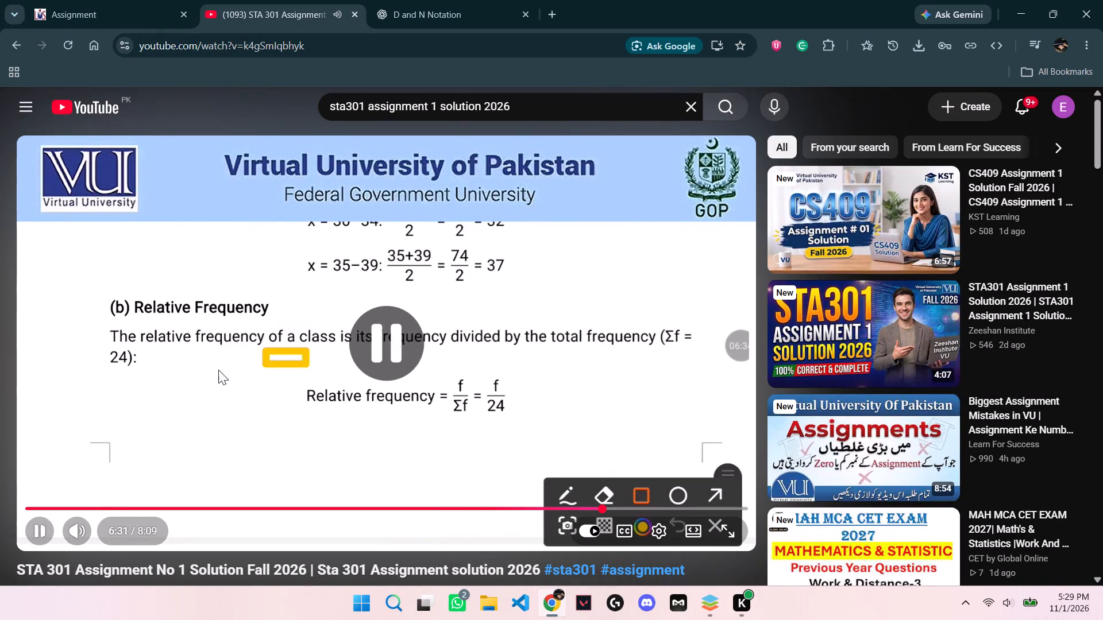
In ONLYOFFICE, begin the explanation below the Relative Frequency heading in plain Normal style with "The relative frequency of a class".
{"action": "left_click", "coordinate": [700, 606]}
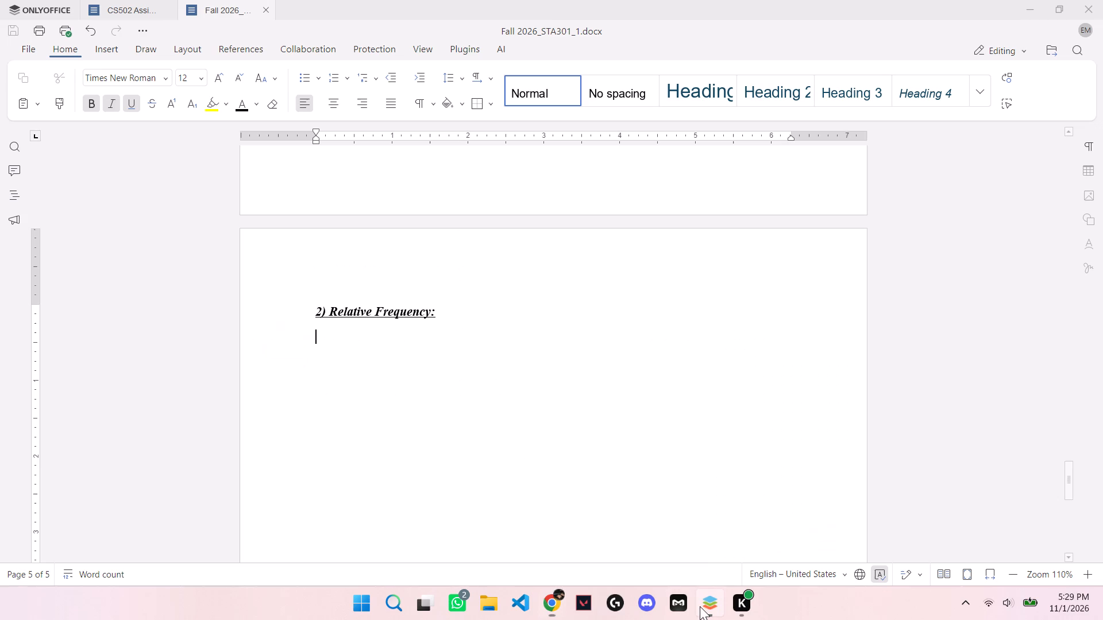
{"action": "left_click", "coordinate": [527, 92]}
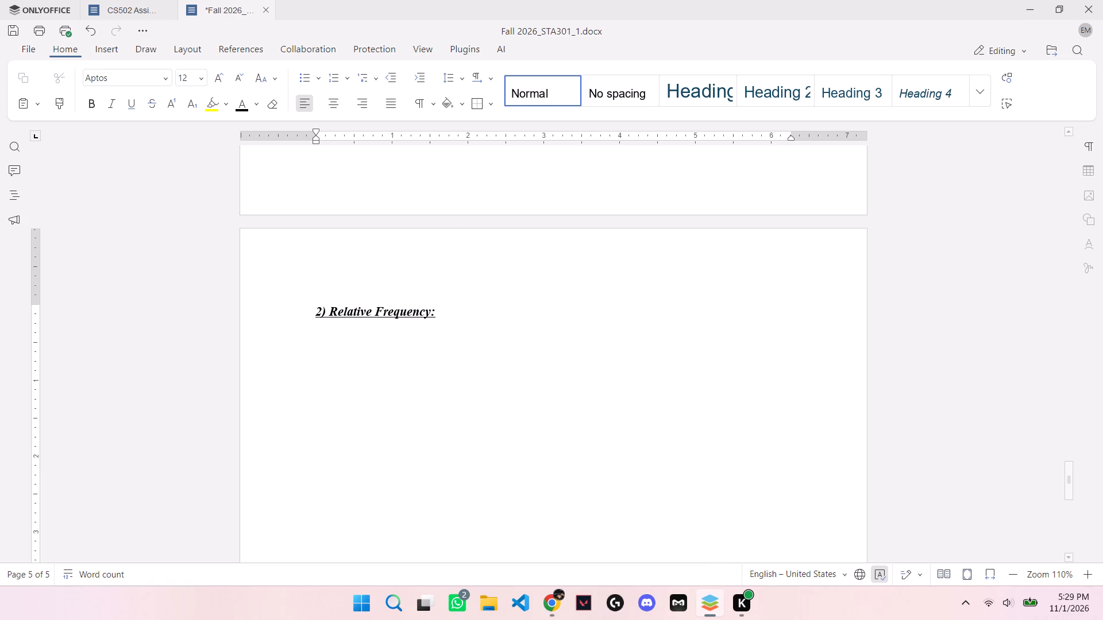
{"action": "type", "text": "The"}
{"action": "key", "text": "space"}
{"action": "type", "text": "re"}
{"action": "key", "text": "BackSpace"}
{"action": "key", "text": "BackSpace"}
{"action": "type", "text": "relative"}
{"action": "key", "text": "space"}
{"action": "type", "text": "fr"}
{"action": "type", "text": "eq"}
{"action": "type", "text": "uency if"}
{"action": "key", "text": "space"}
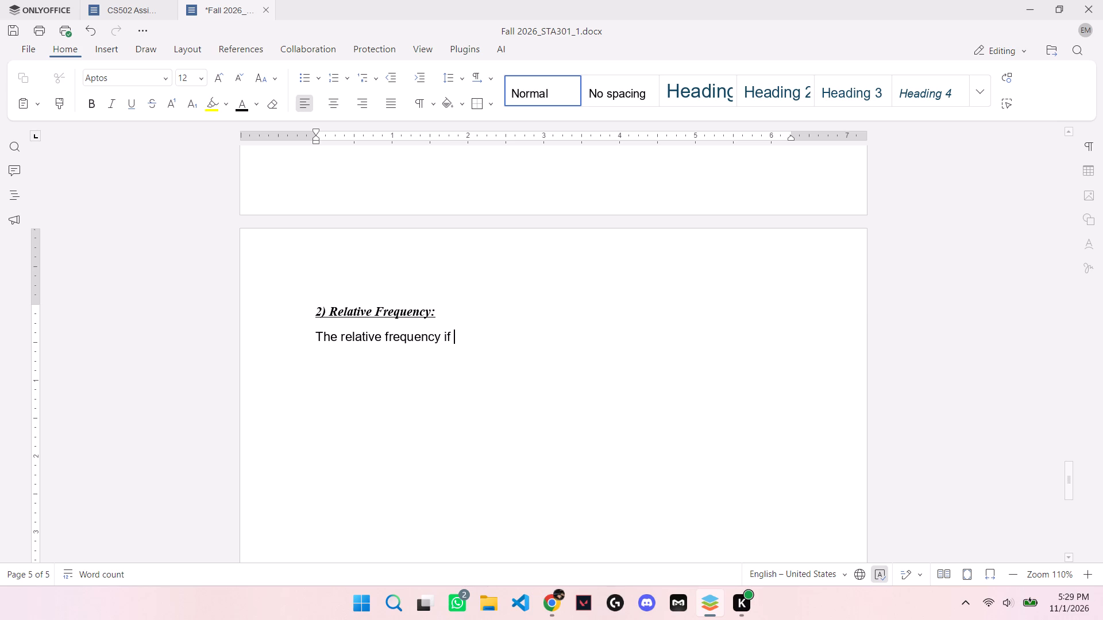
{"action": "key", "text": "BackSpace"}
{"action": "key", "text": "BackSpace"}
{"action": "type", "text": "f a classs"}
{"action": "key", "text": "BackSpace"}
{"action": "key", "text": "space"}
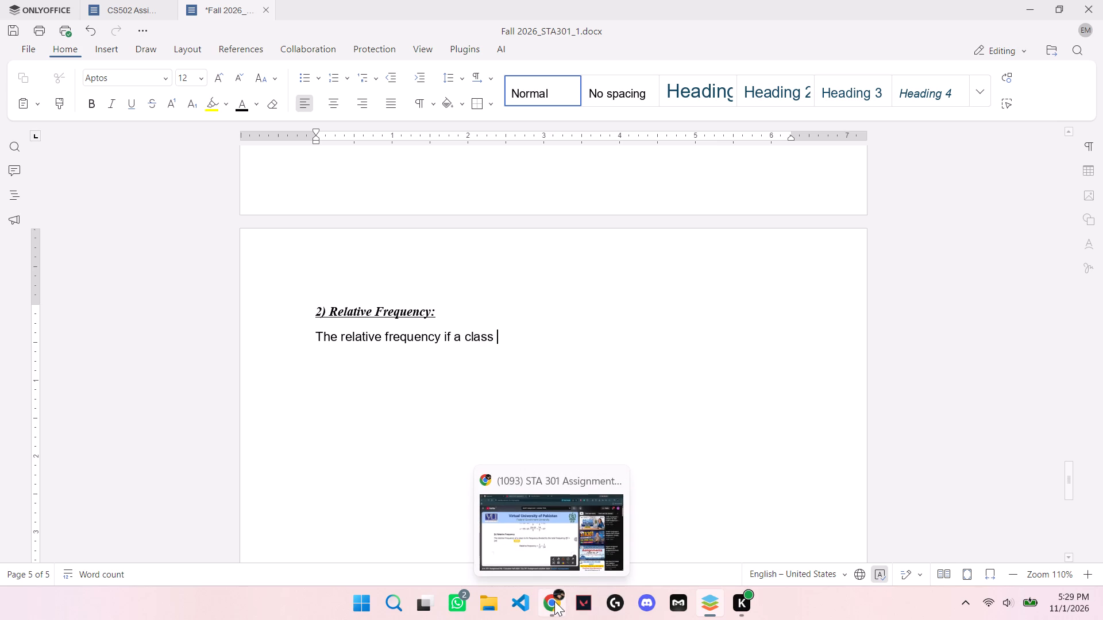
{"action": "left_click", "coordinate": [448, 341]}
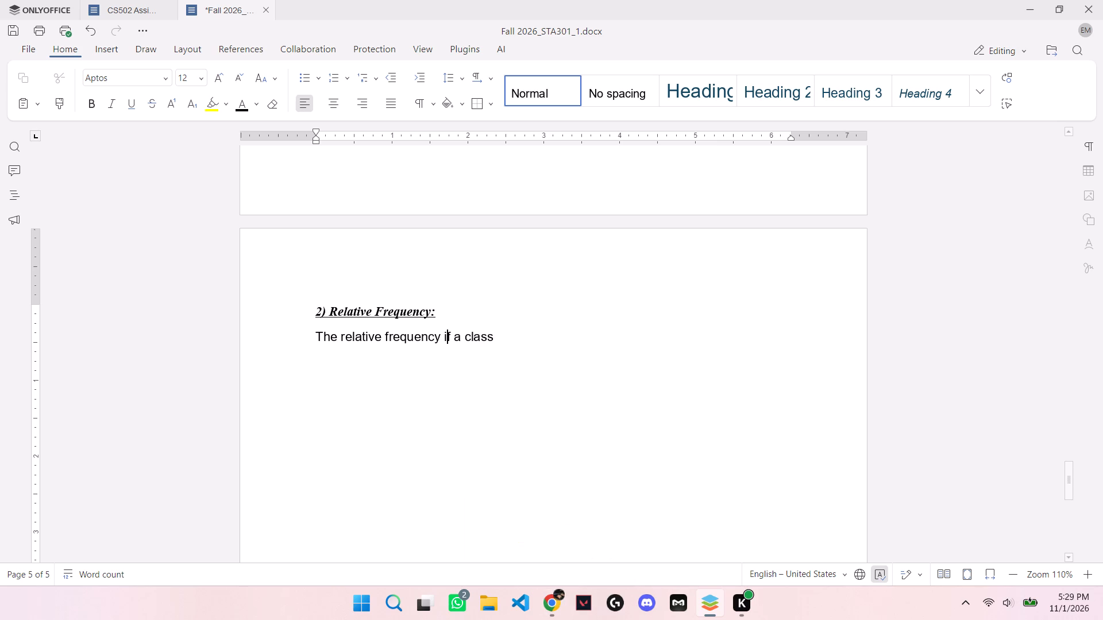
{"action": "key", "text": "BackSpace"}
{"action": "key", "text": "o"}
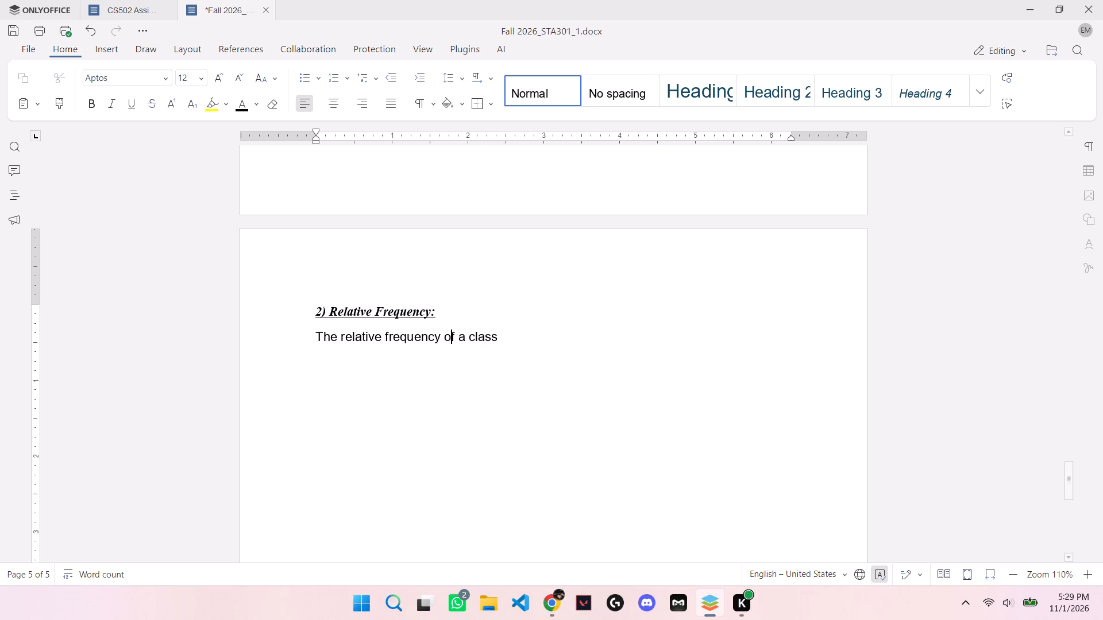
Continue the explanation with "is its frequency" in plain Normal style, checking the wording in the YouTube solution.
{"action": "left_click", "coordinate": [523, 342]}
{"action": "left_click", "coordinate": [556, 602]}
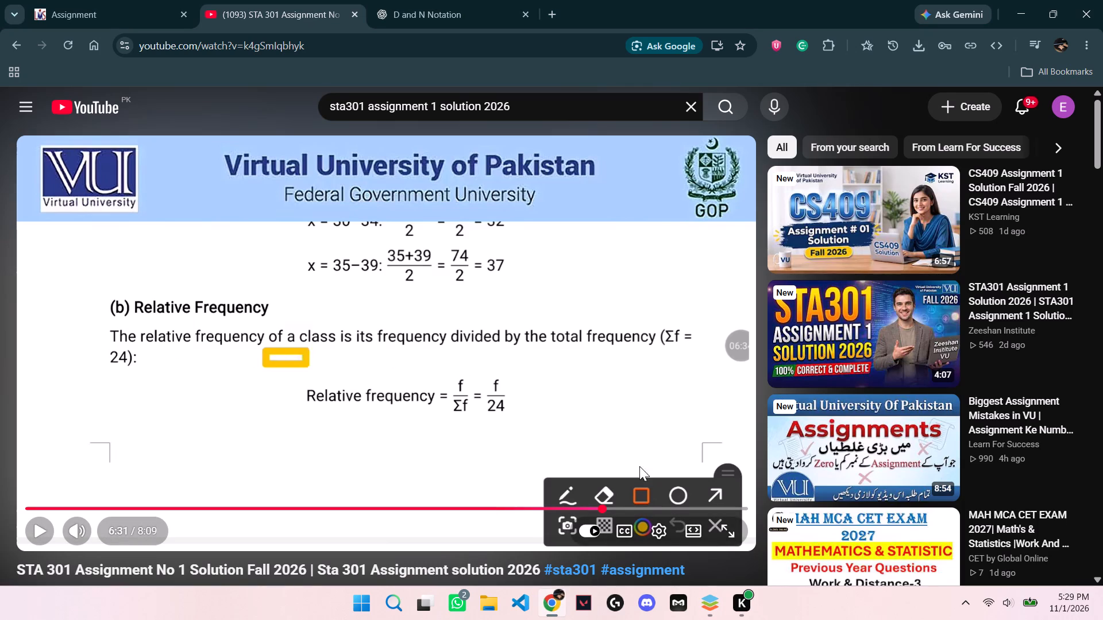
{"action": "left_click", "coordinate": [704, 596]}
{"action": "type", "text": "is i"}
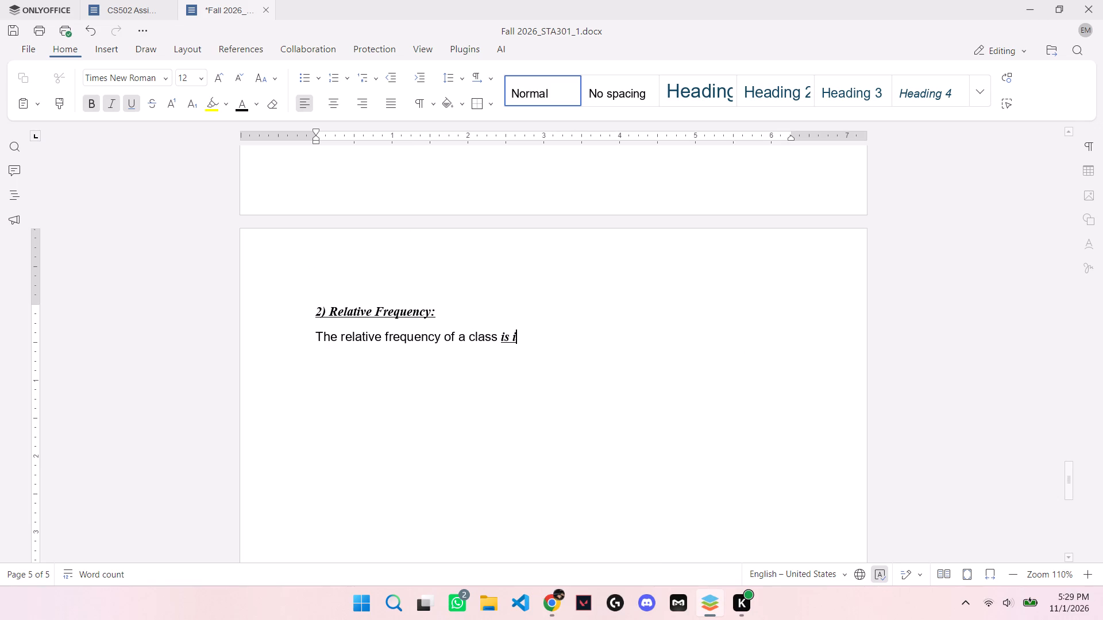
{"action": "key", "text": "BackSpace"}
{"action": "key", "text": "BackSpace"}
{"action": "key", "text": "BackSpace"}
{"action": "key", "text": "BackSpace"}
{"action": "left_click", "coordinate": [530, 86]}
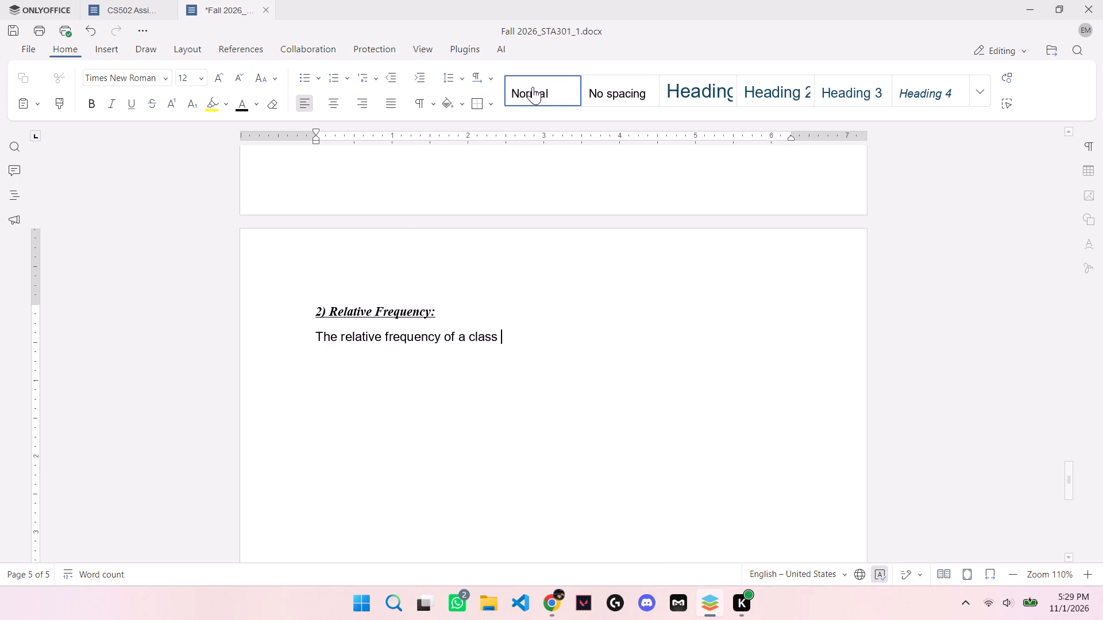
{"action": "type", "text": "is its frq"}
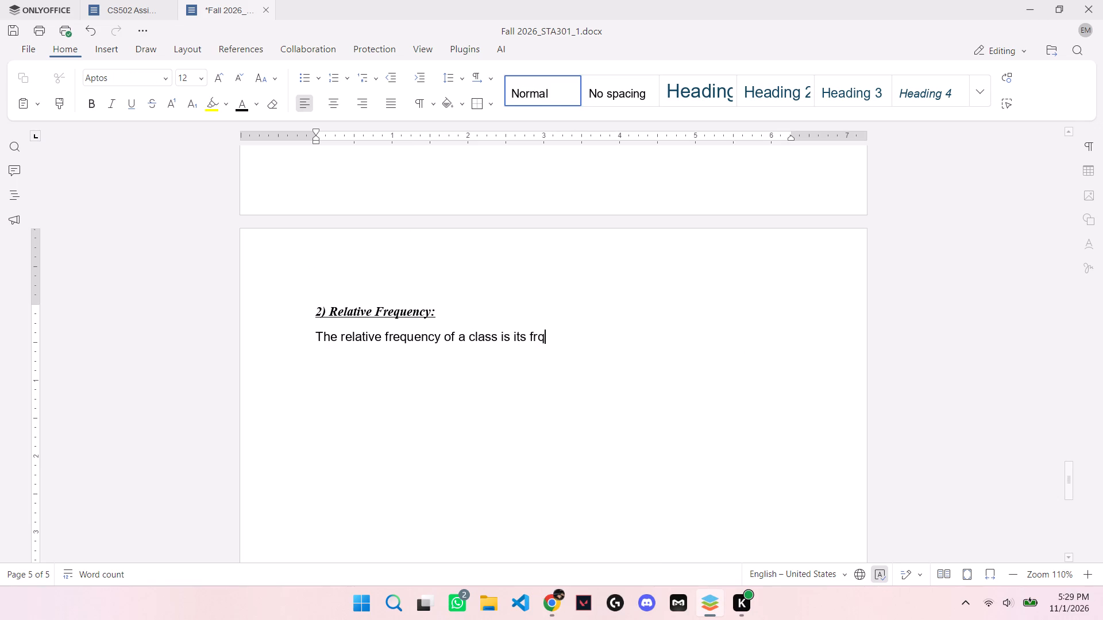
{"action": "key", "text": "BackSpace"}
{"action": "type", "text": "eque"}
{"action": "key", "text": "n"}
{"action": "type", "text": "cy"}
{"action": "key", "text": "space"}
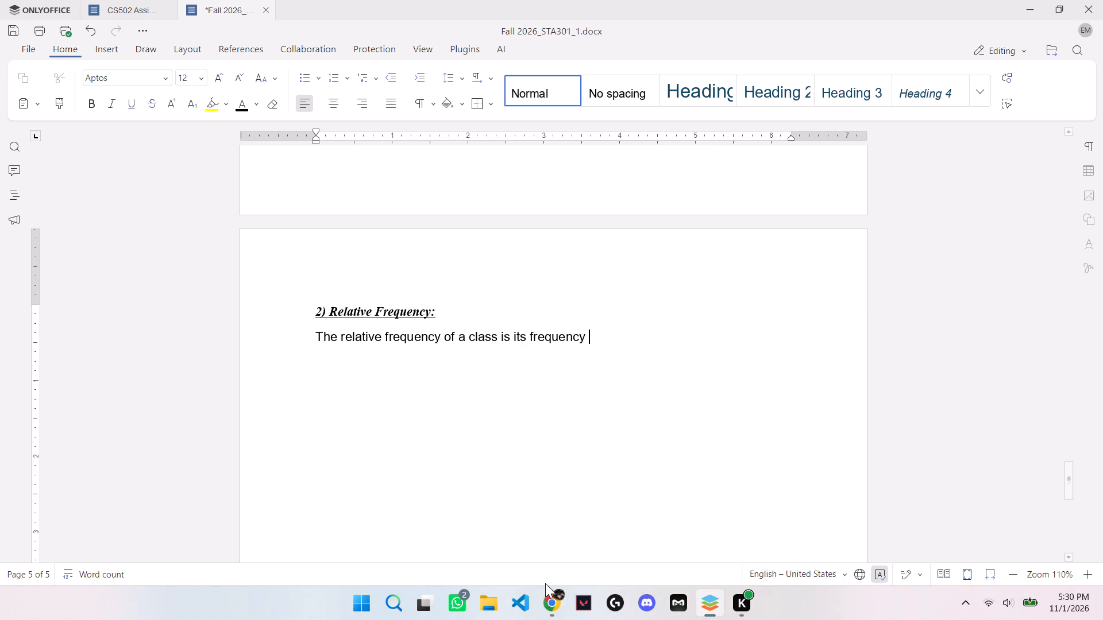
Continue the explanation with "divided by the total frequency" and an opening bracket, checking the wording in the YouTube solution.
{"action": "left_click", "coordinate": [544, 602]}
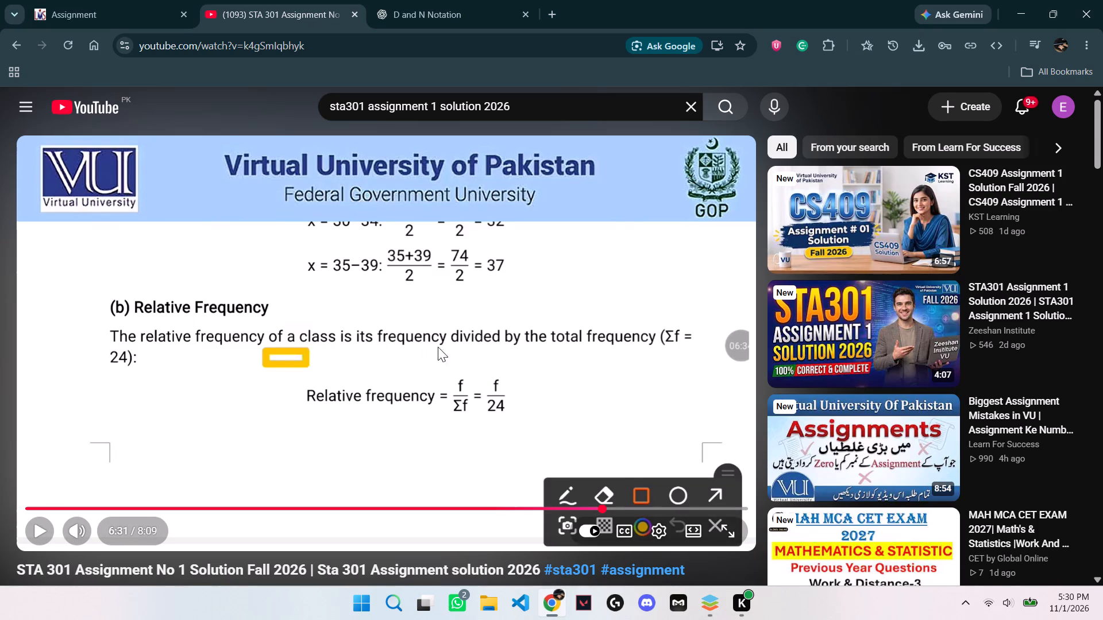
{"action": "left_click", "coordinate": [714, 598]}
{"action": "type", "text": "divided by the total frequency"}
{"action": "key", "text": "space"}
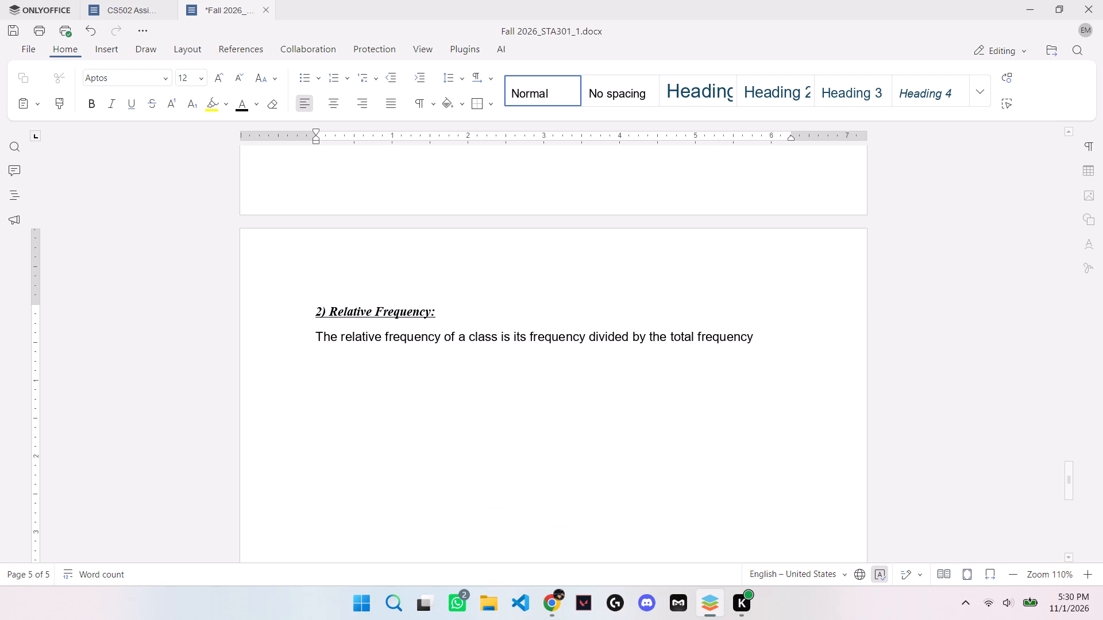
{"action": "left_click", "coordinate": [549, 599]}
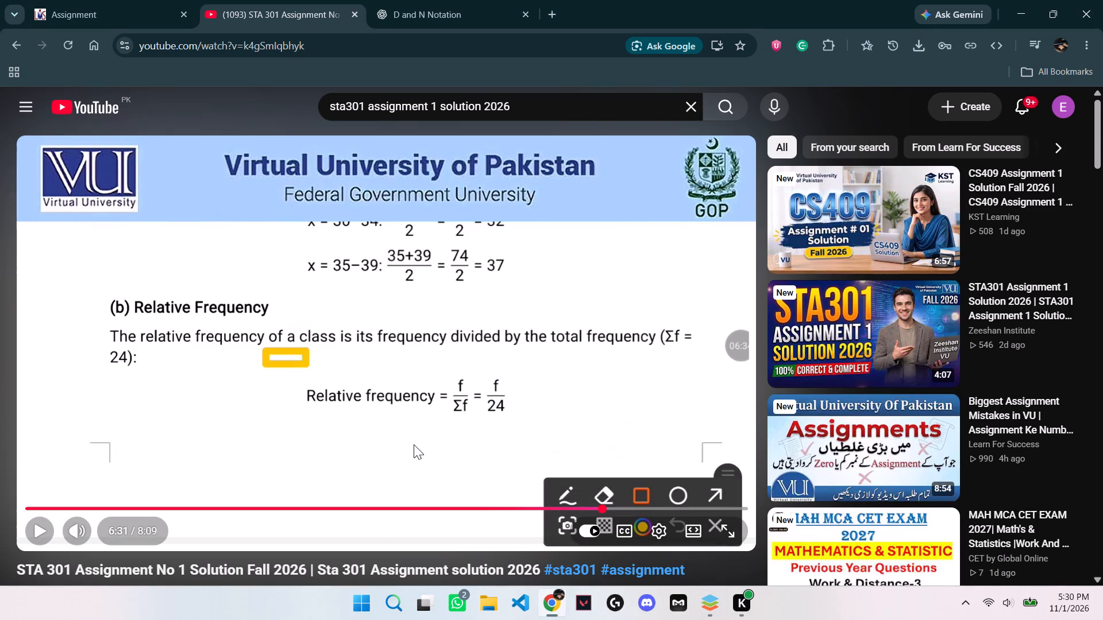
{"action": "left_click", "coordinate": [707, 603]}
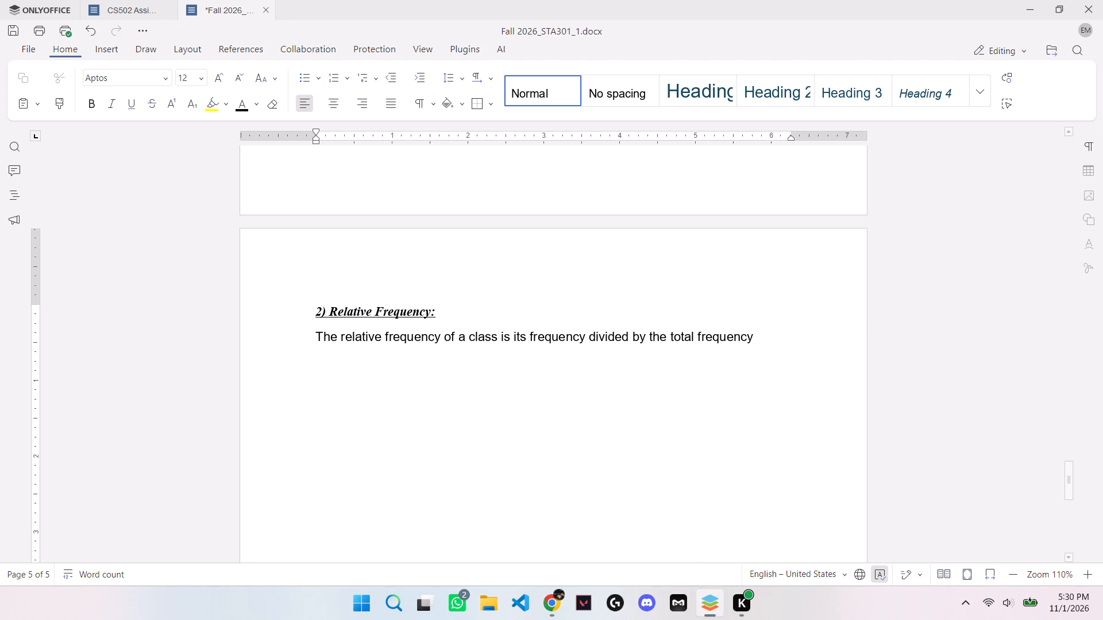
{"action": "left_click", "coordinate": [564, 610]}
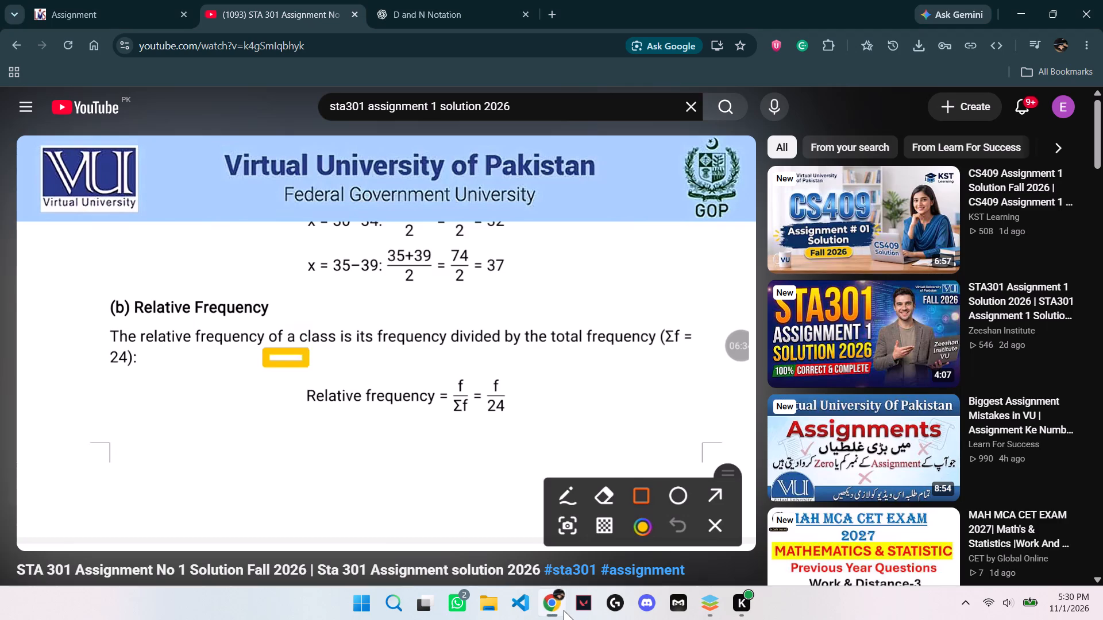
{"action": "left_click", "coordinate": [714, 602]}
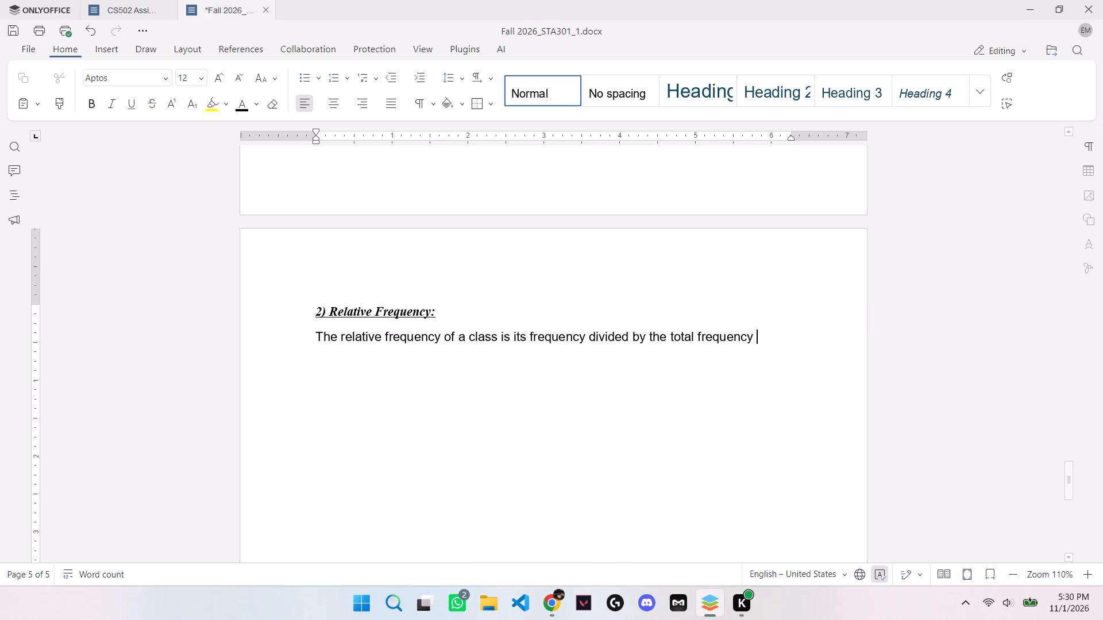
{"action": "key", "text": "shift+parenleft"}
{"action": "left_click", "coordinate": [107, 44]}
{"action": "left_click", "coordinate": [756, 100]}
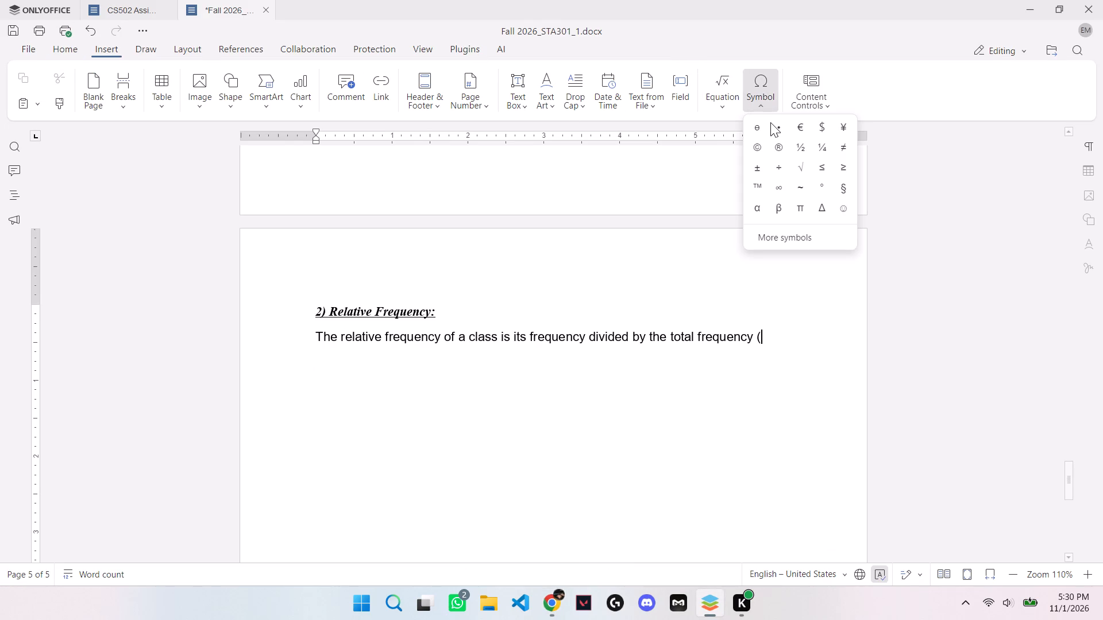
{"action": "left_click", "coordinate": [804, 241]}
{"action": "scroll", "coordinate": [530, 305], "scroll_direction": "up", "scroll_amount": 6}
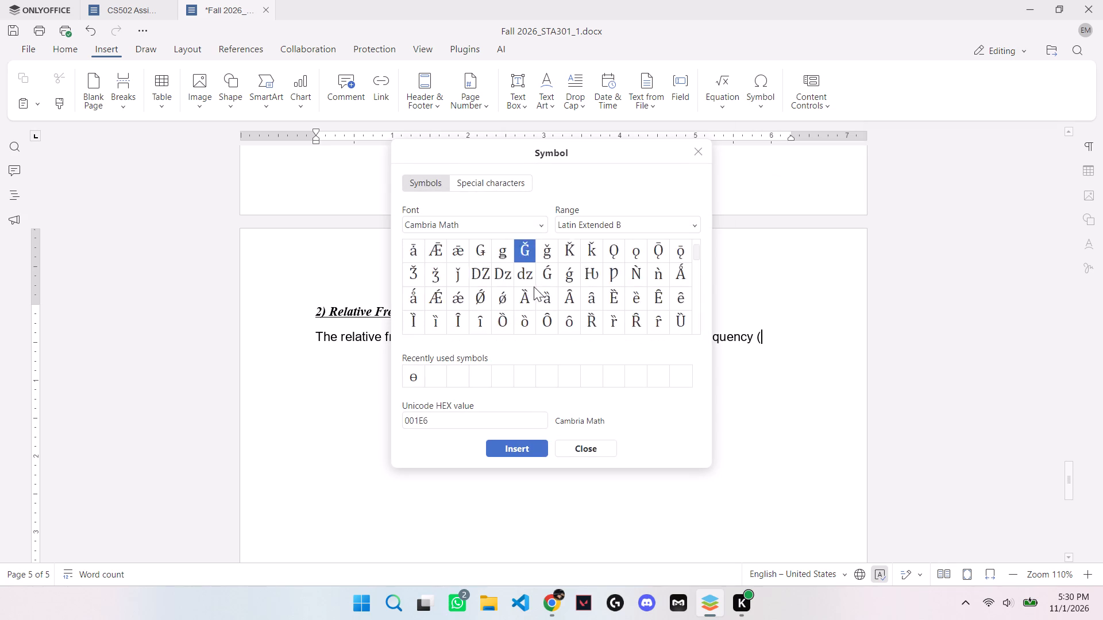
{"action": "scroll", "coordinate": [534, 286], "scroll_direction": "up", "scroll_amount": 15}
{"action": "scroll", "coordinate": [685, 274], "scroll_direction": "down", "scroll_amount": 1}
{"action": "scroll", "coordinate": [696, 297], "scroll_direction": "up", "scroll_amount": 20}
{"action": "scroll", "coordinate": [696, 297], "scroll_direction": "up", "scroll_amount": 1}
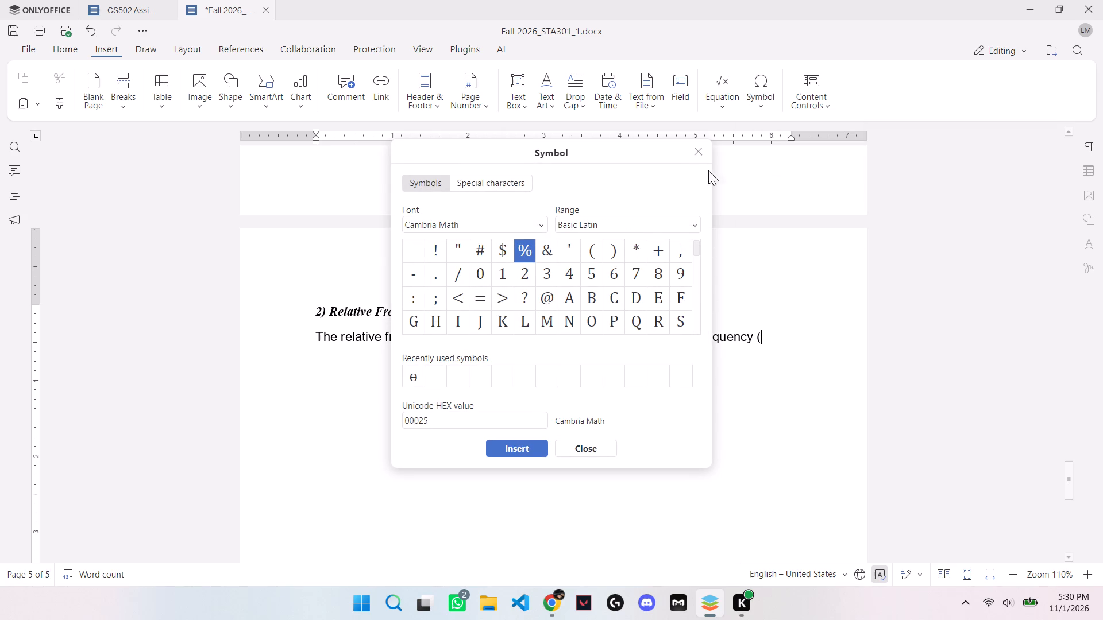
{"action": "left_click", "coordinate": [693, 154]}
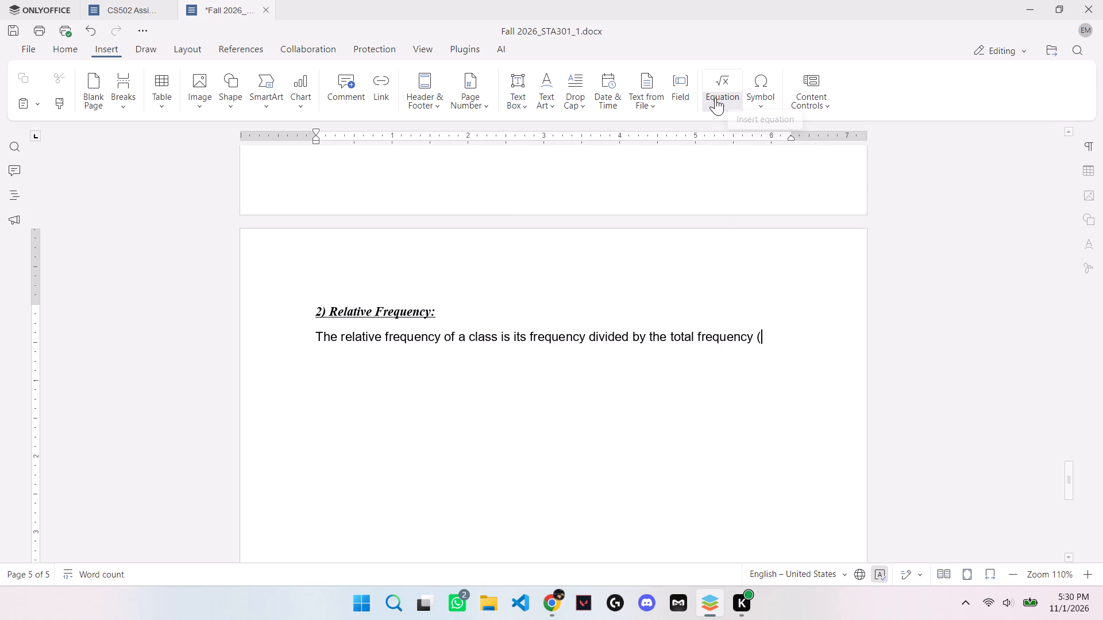
Insert the equation ΣF = 24 with a closing bracket after the opening bracket, and place the bracketed expression on its own line.
{"action": "left_click", "coordinate": [715, 98]}
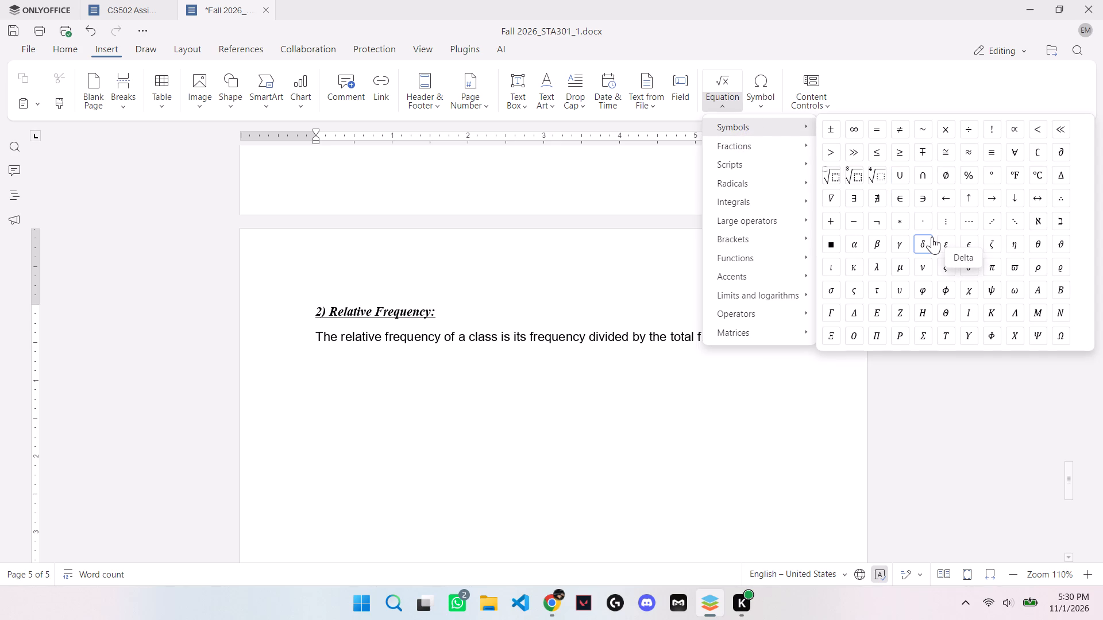
{"action": "left_click", "coordinate": [916, 331]}
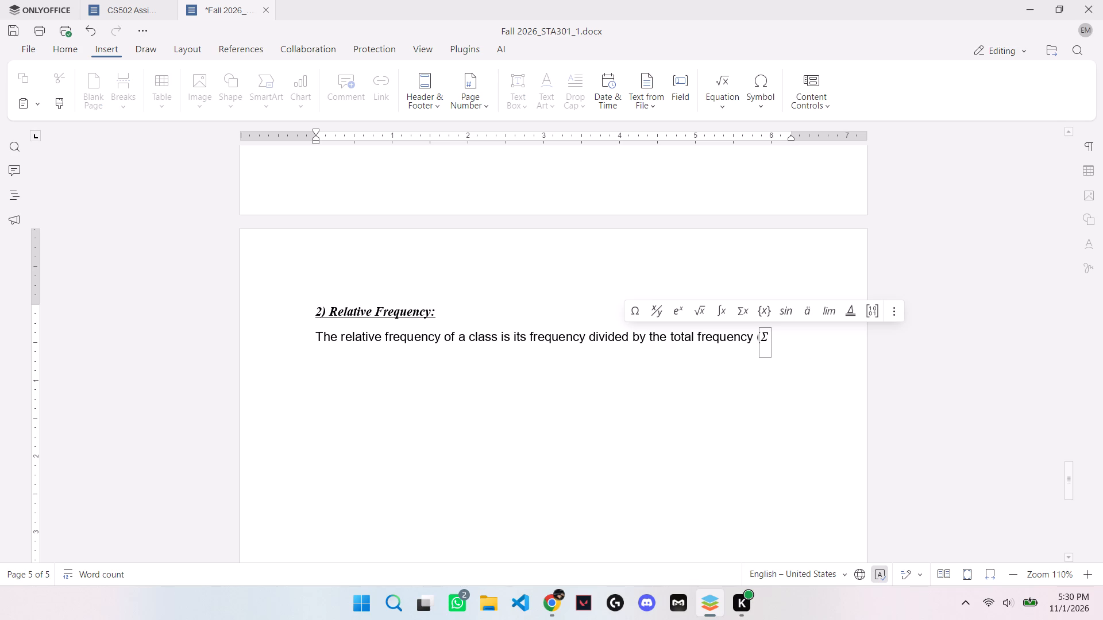
{"action": "type", "text": "F"}
{"action": "key", "text": "space"}
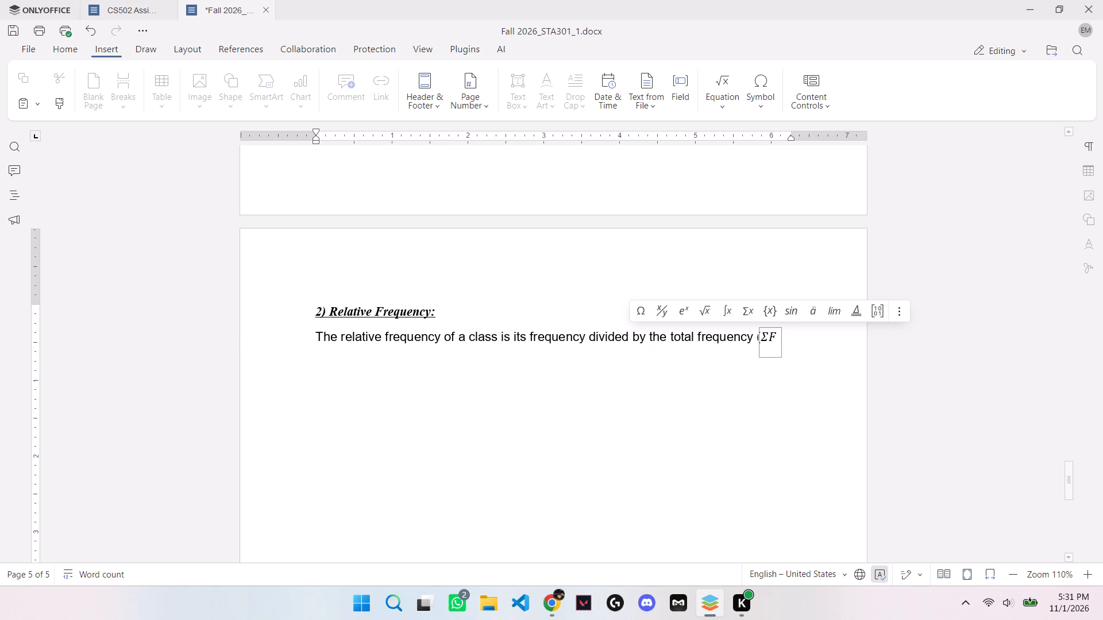
{"action": "type", "text": "="}
{"action": "key", "text": "space"}
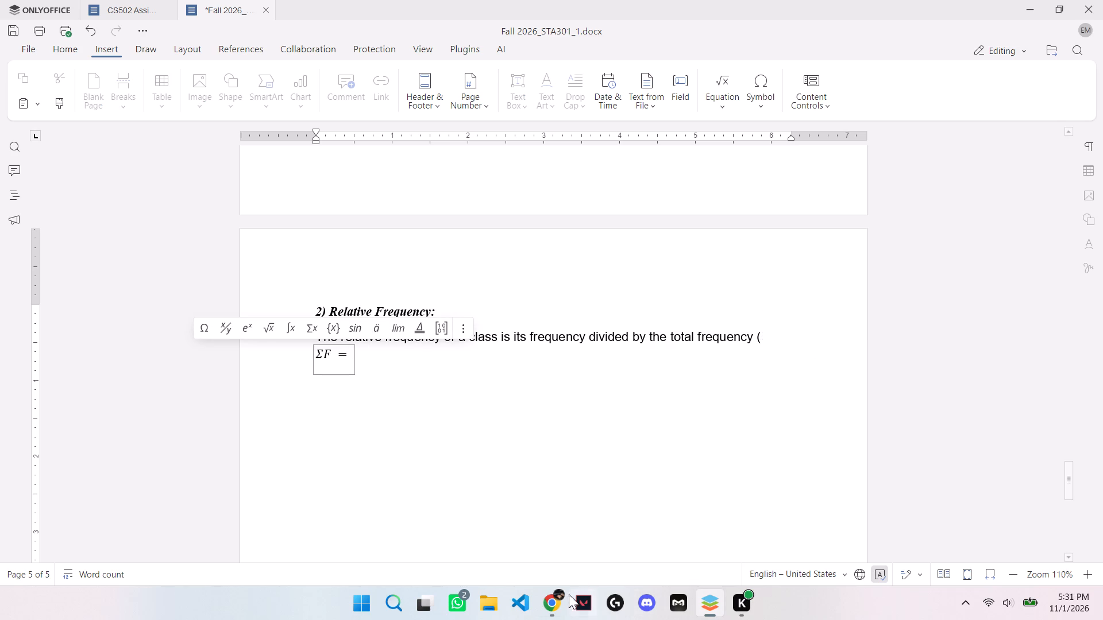
{"action": "left_click", "coordinate": [562, 600]}
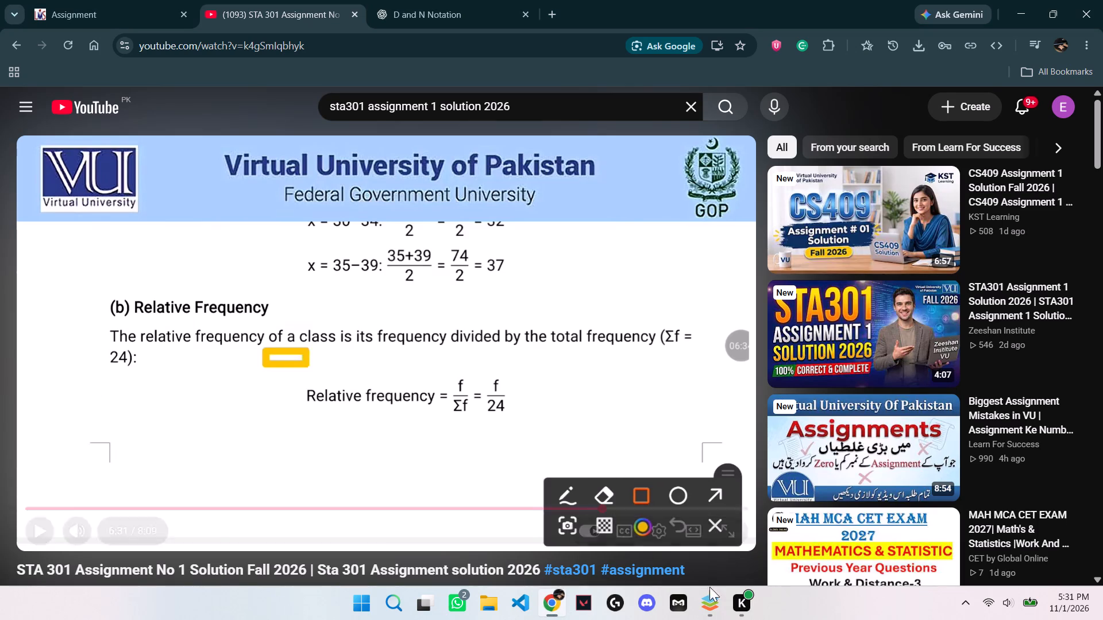
{"action": "left_click", "coordinate": [709, 607]}
{"action": "type", "text": "24"}
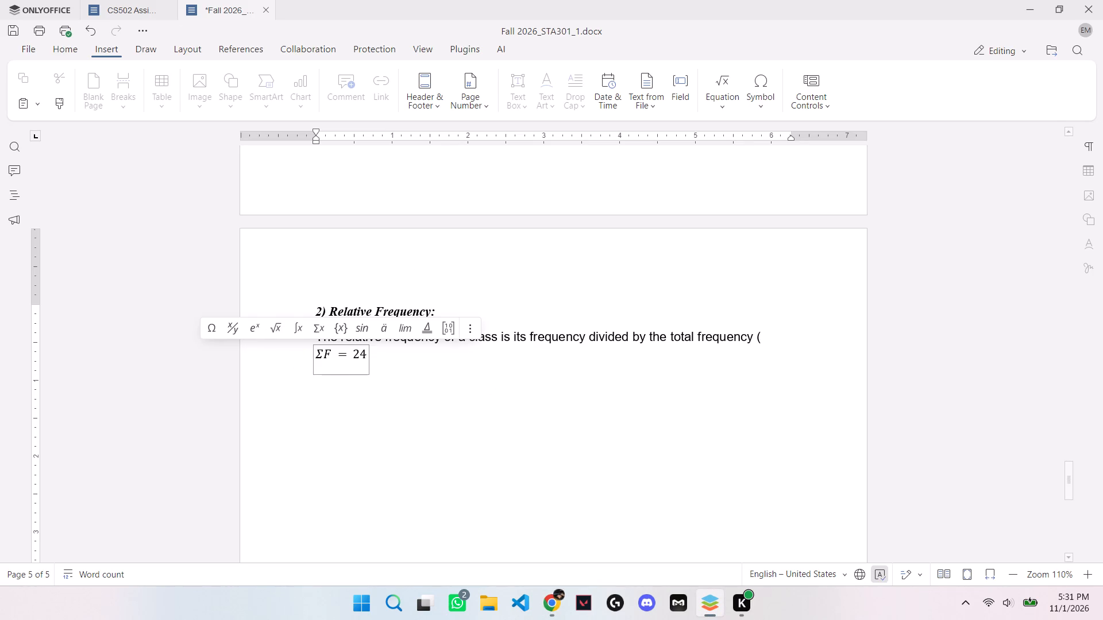
{"action": "key", "text": "shift+parenright"}
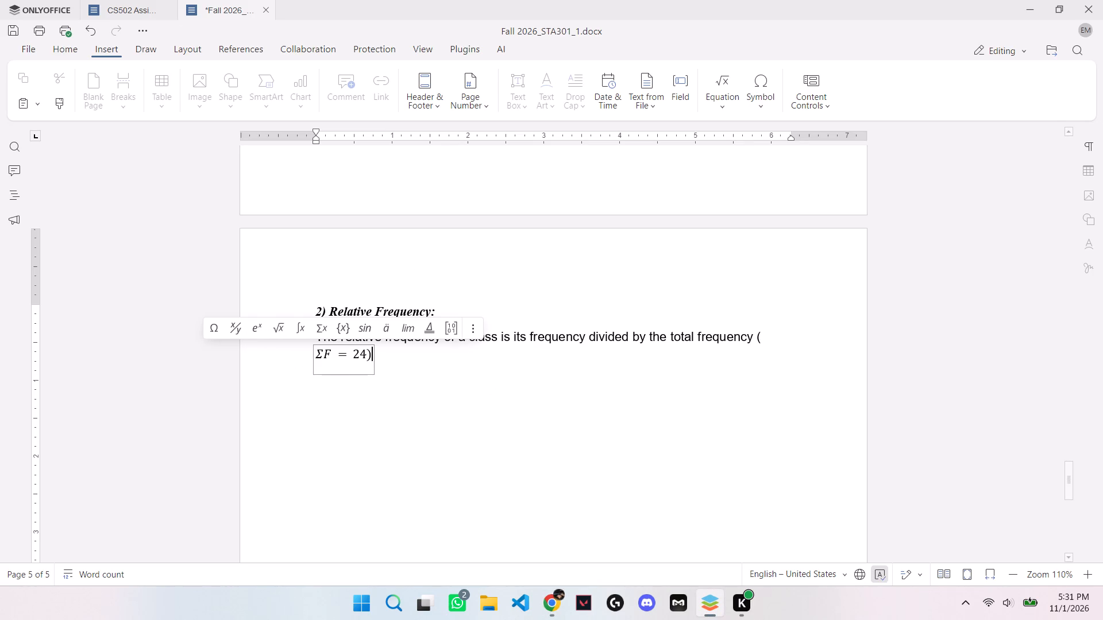
{"action": "left_click", "coordinate": [755, 342]}
{"action": "key", "text": "Return"}
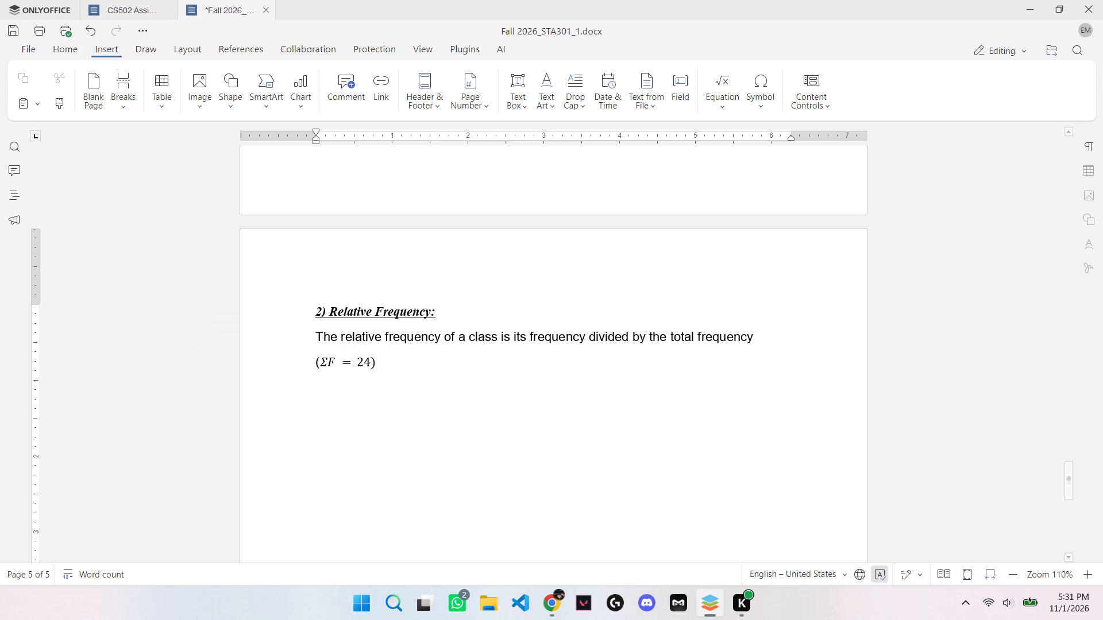
Following the YouTube solution, end the (ΣF = 24) line with a colon, start a centred line below it, and save the document.
{"action": "left_click", "coordinate": [546, 603]}
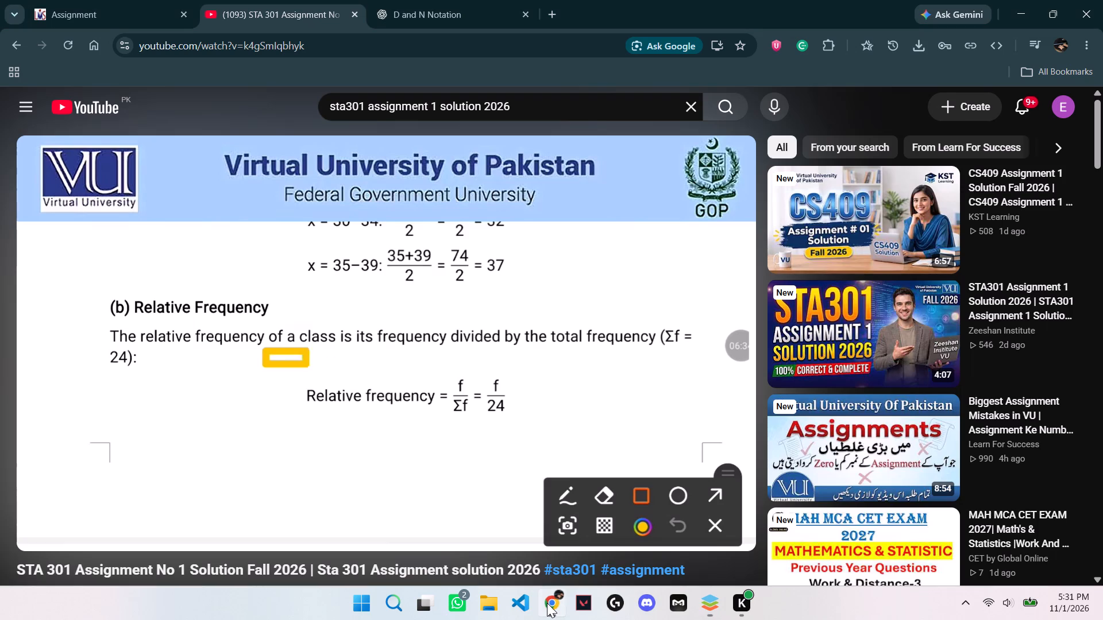
{"action": "left_click", "coordinate": [702, 604]}
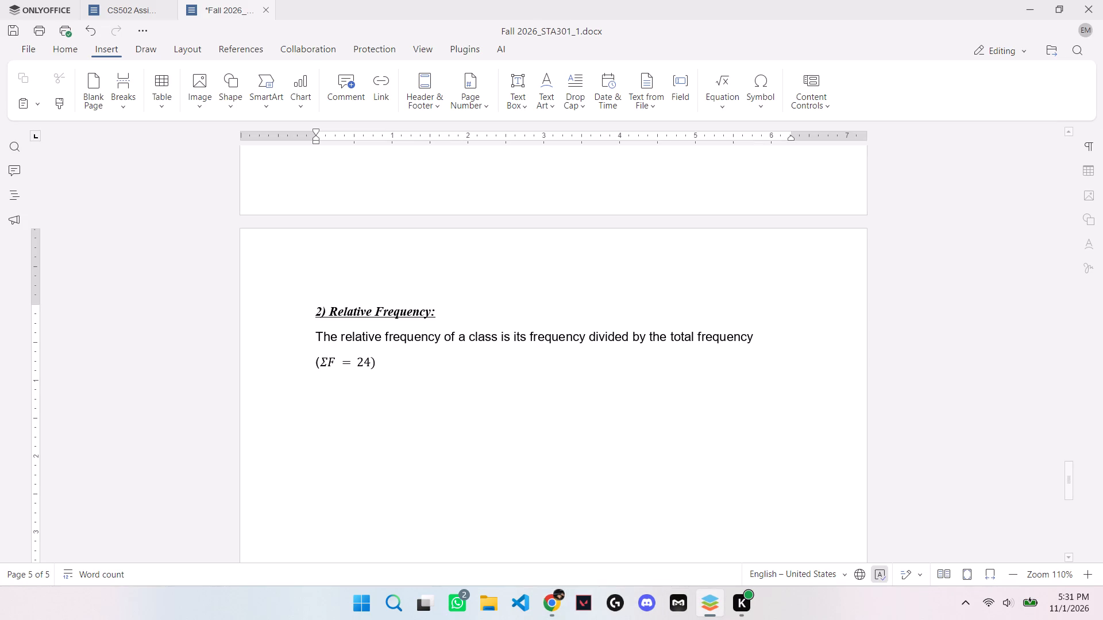
{"action": "left_click", "coordinate": [398, 362]}
{"action": "key", "text": "shift+colon"}
{"action": "key", "text": "Return"}
{"action": "key", "text": "ctrl+s"}
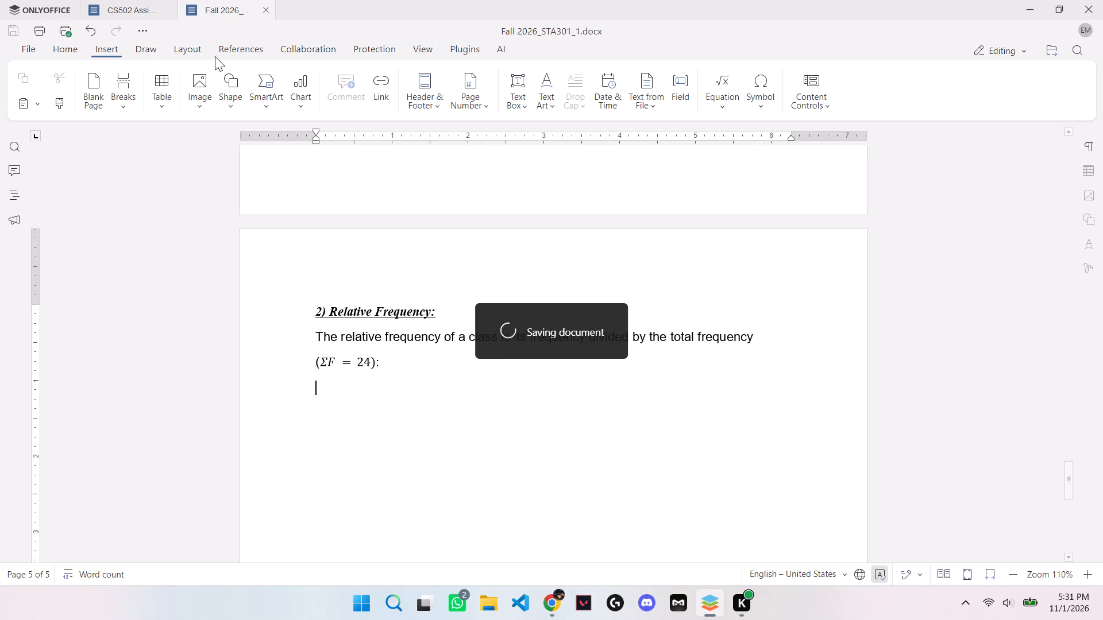
{"action": "left_click", "coordinate": [68, 46]}
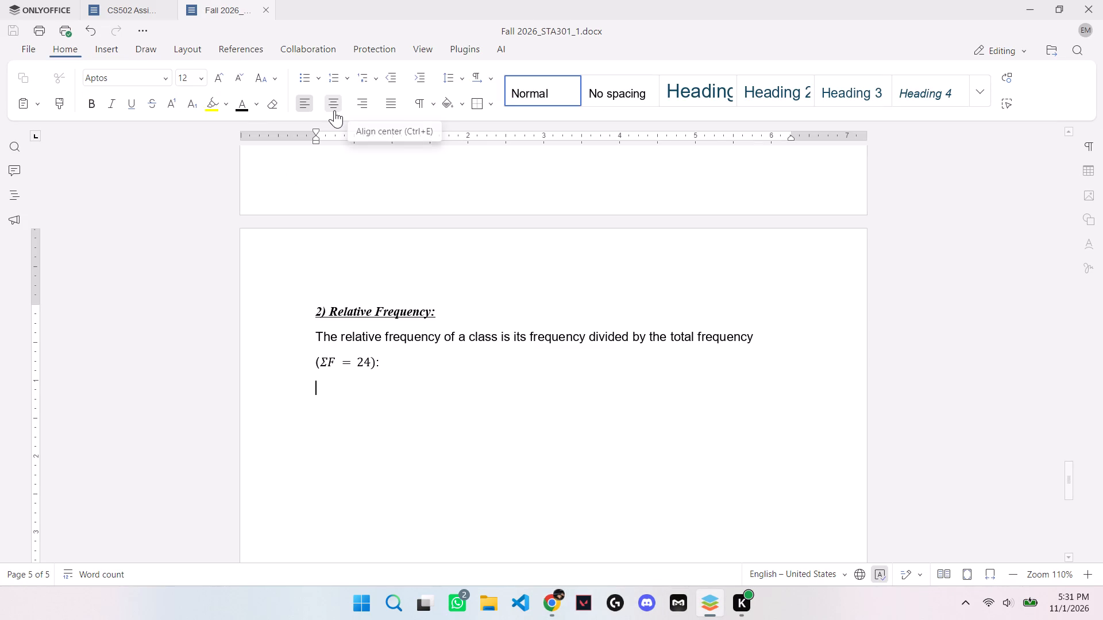
{"action": "left_click", "coordinate": [334, 110]}
{"action": "key", "text": "ctrl+s"}
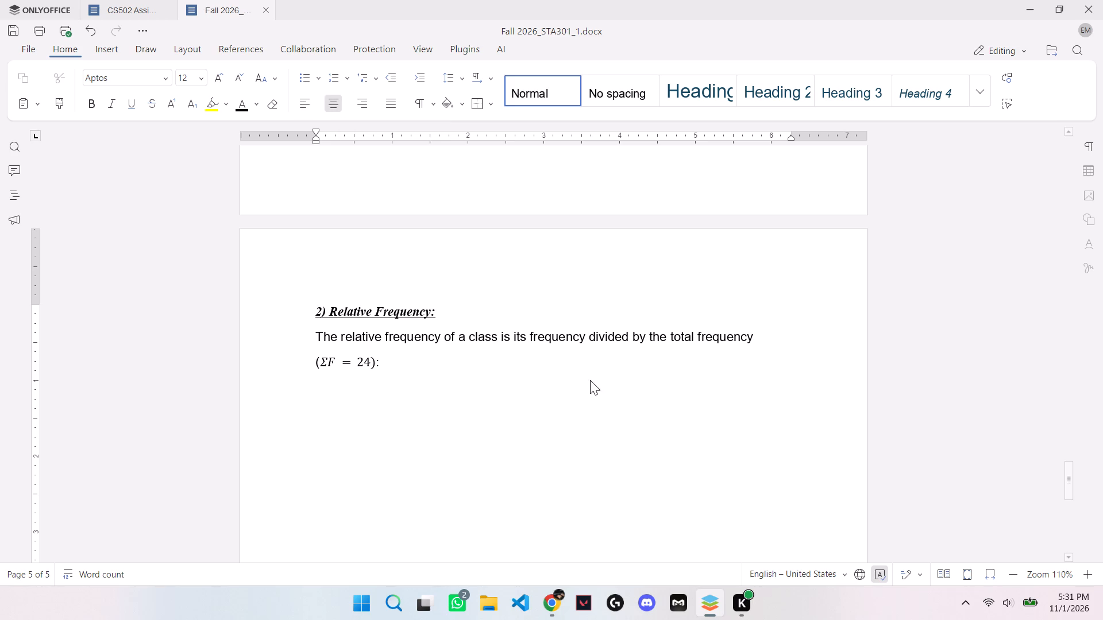
Review the Question 3 frequency table and the midpoint working above the Relative Frequency section.
{"action": "scroll", "coordinate": [572, 389], "scroll_direction": "up", "scroll_amount": 4}
{"action": "scroll", "coordinate": [536, 487], "scroll_direction": "up", "scroll_amount": 3}
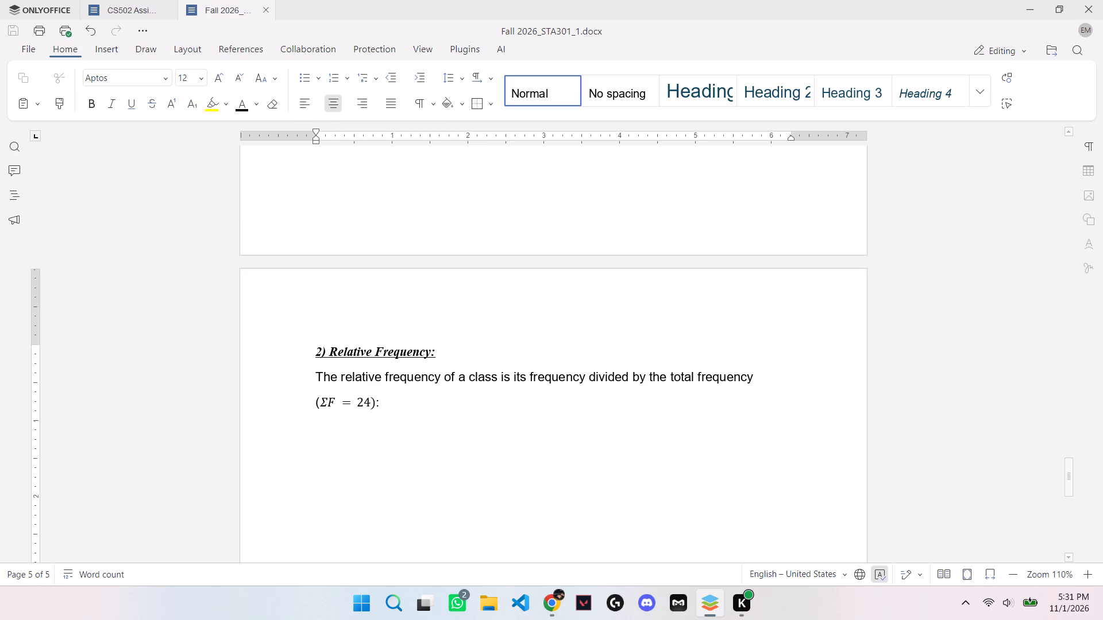
{"action": "scroll", "coordinate": [537, 485], "scroll_direction": "up", "scroll_amount": 14}
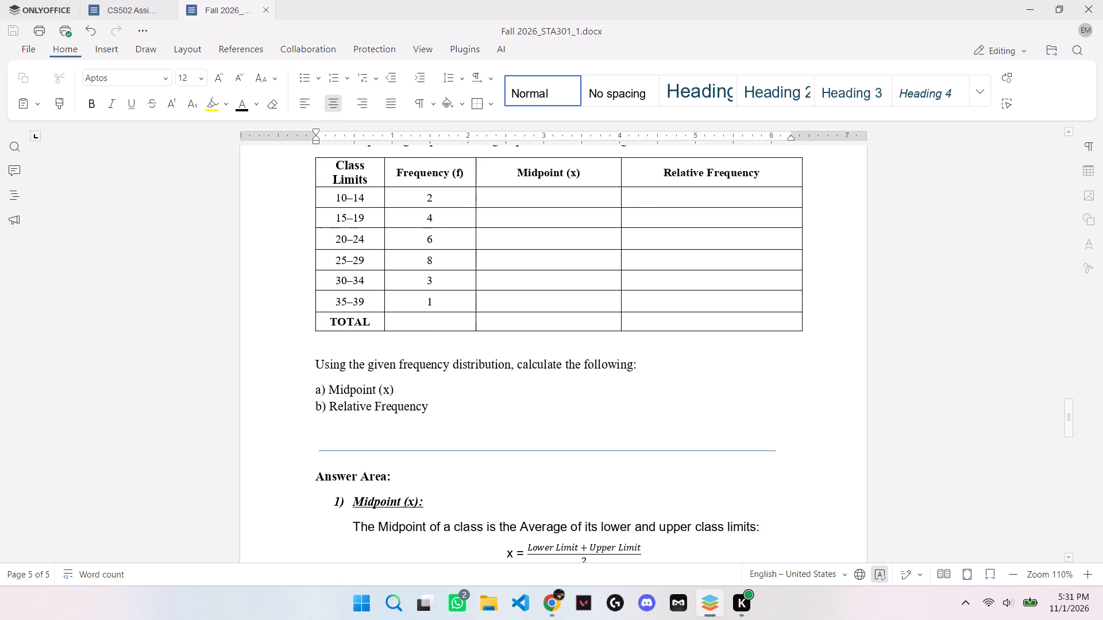
{"action": "scroll", "coordinate": [547, 468], "scroll_direction": "up", "scroll_amount": 2}
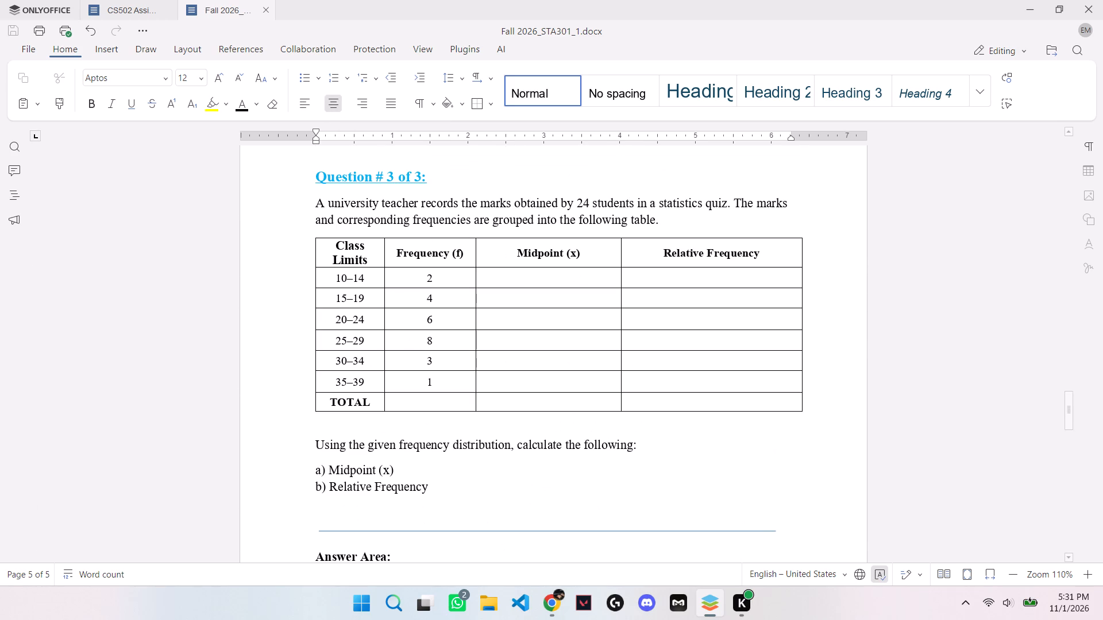
{"action": "scroll", "coordinate": [547, 468], "scroll_direction": "down", "scroll_amount": 12}
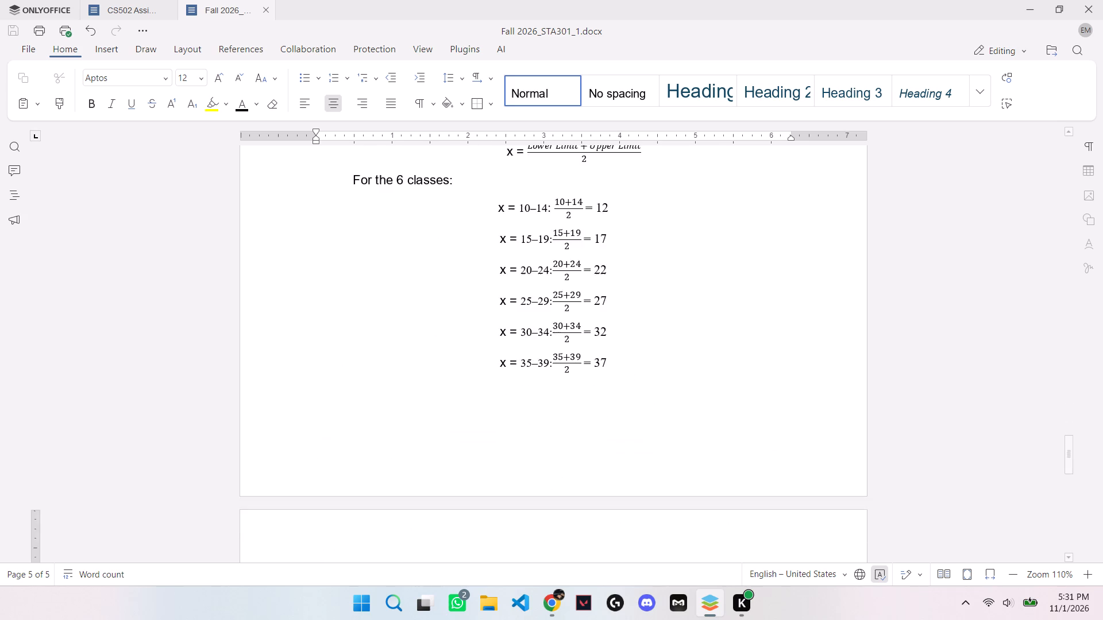
{"action": "scroll", "coordinate": [551, 469], "scroll_direction": "down", "scroll_amount": 8}
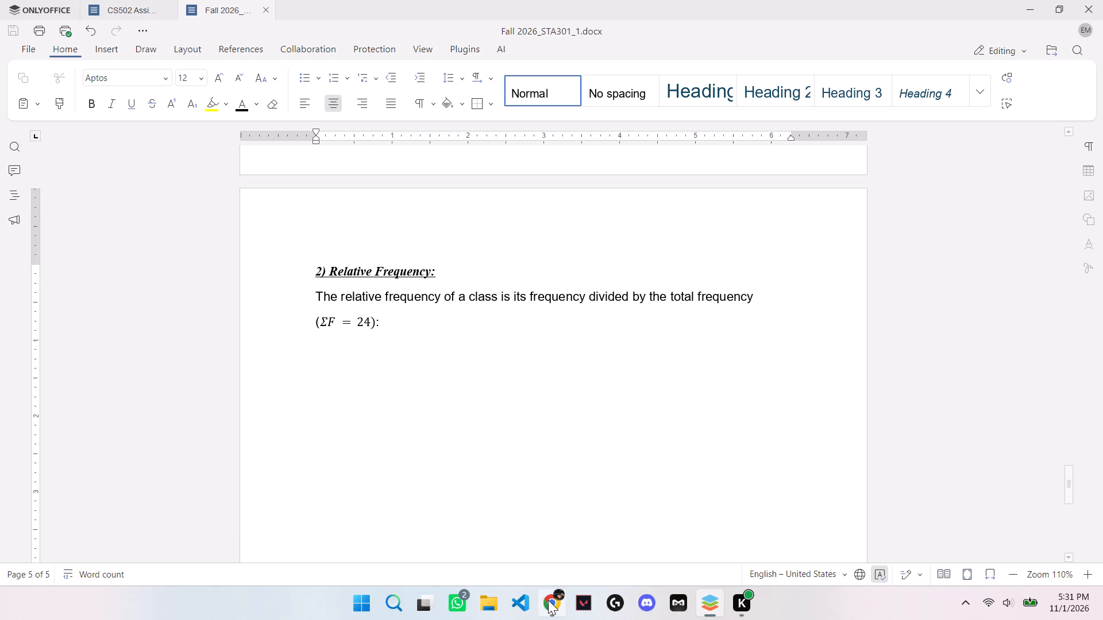
Following the YouTube solution, write "Relative Frequency =" on the centred line below the bracketed expression.
{"action": "left_click", "coordinate": [548, 600]}
{"action": "left_click", "coordinate": [708, 610]}
{"action": "left_click", "coordinate": [547, 604]}
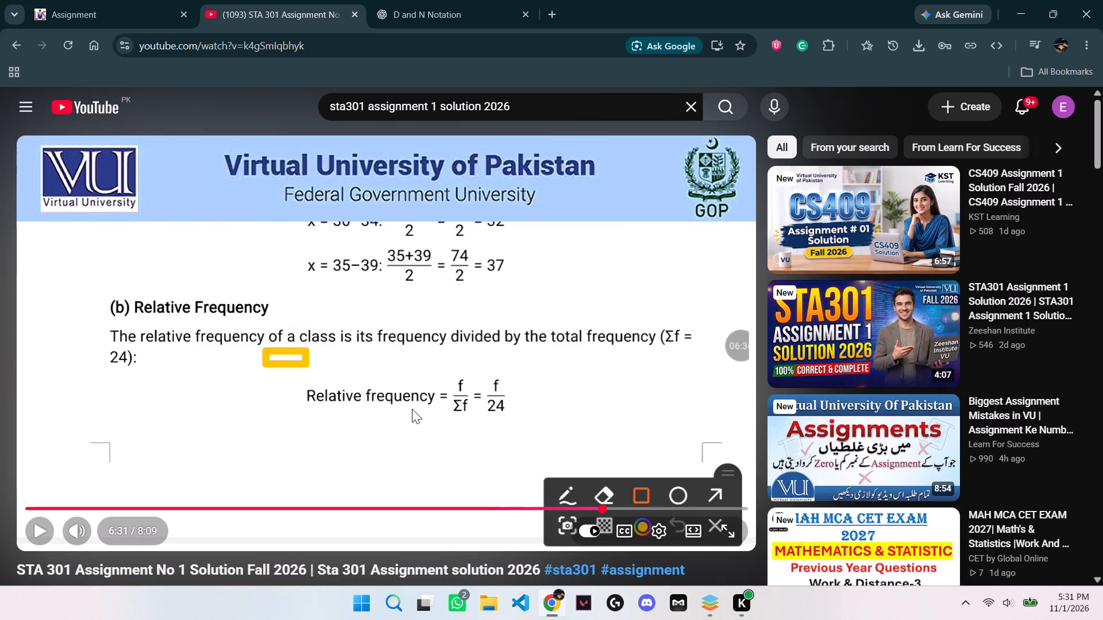
{"action": "left_click", "coordinate": [709, 604]}
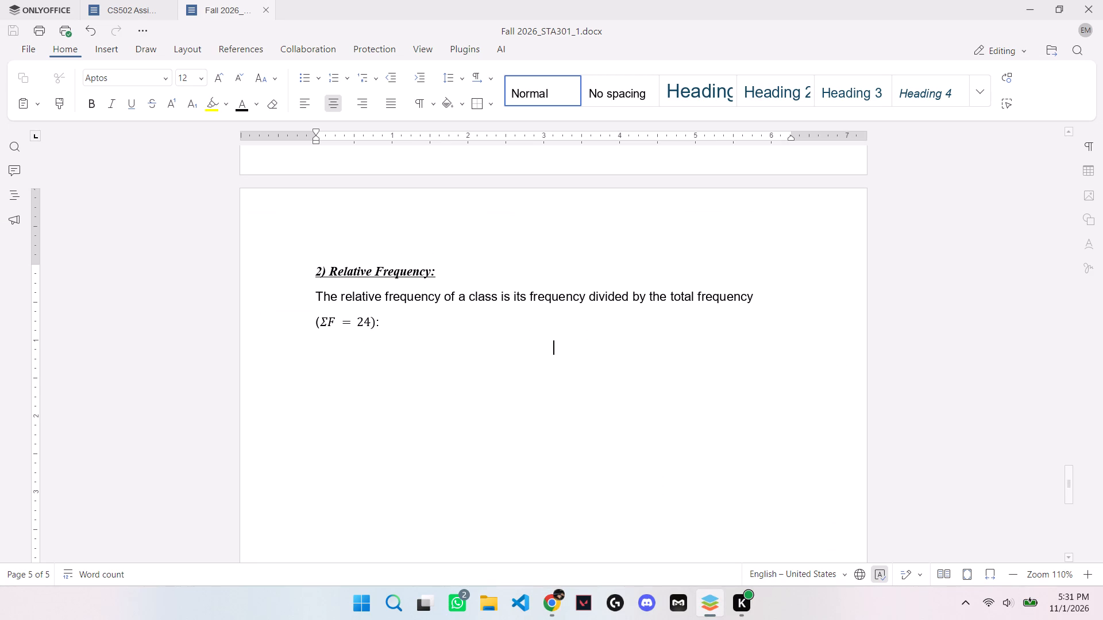
{"action": "key", "text": "shift+r"}
{"action": "key", "text": "e"}
{"action": "type", "text": "lativr"}
{"action": "key", "text": "BackSpace"}
{"action": "type", "text": "e Frequenvc"}
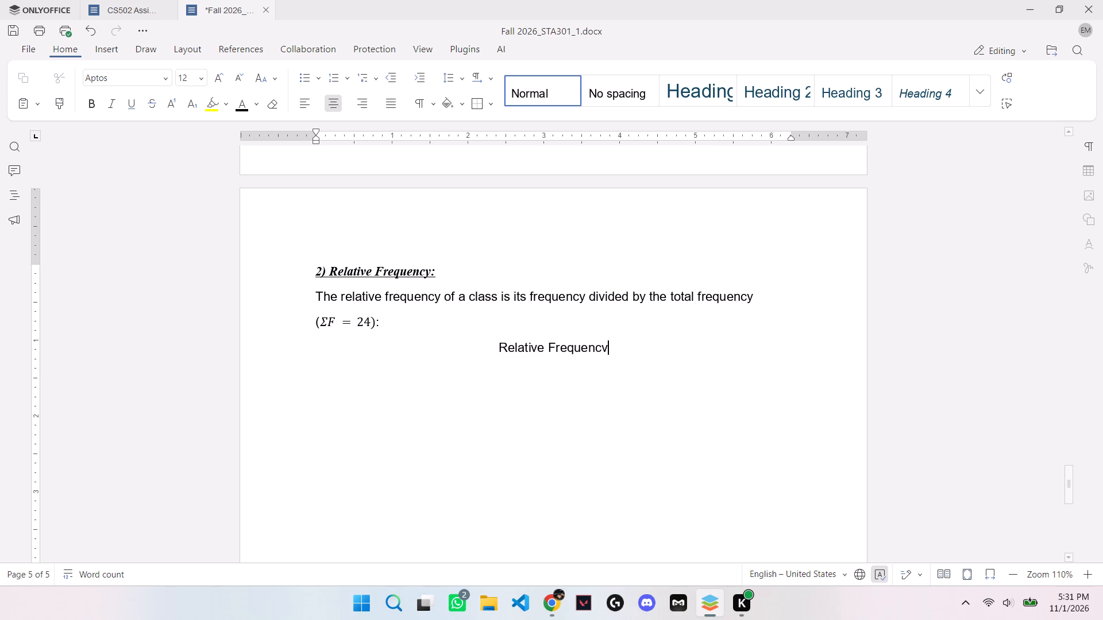
{"action": "key", "text": "BackSpace"}
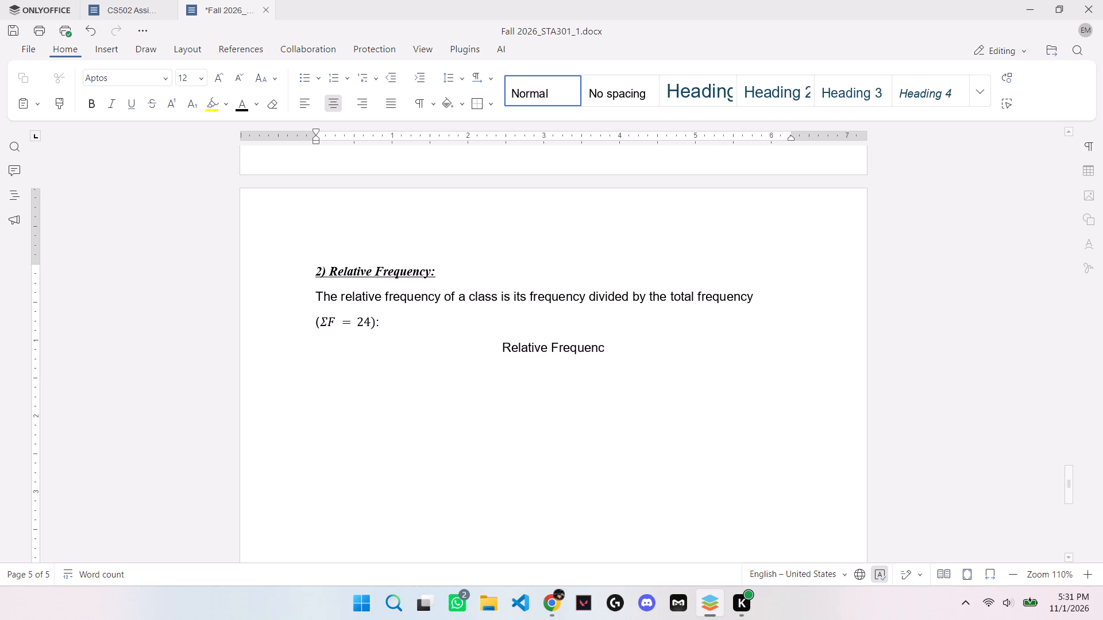
{"action": "type", "text": "y ="}
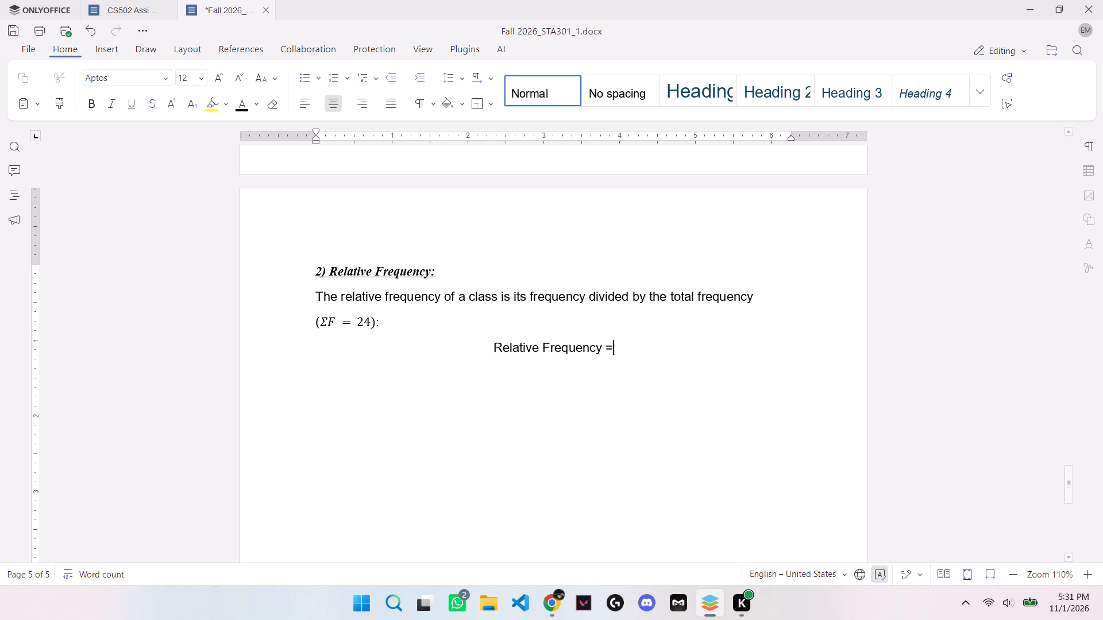
{"action": "key", "text": "space"}
Insert a stacked fraction after "Relative Frequency =" and enter f as its numerator, checking the formula in the YouTube solution.
{"action": "left_click", "coordinate": [554, 613]}
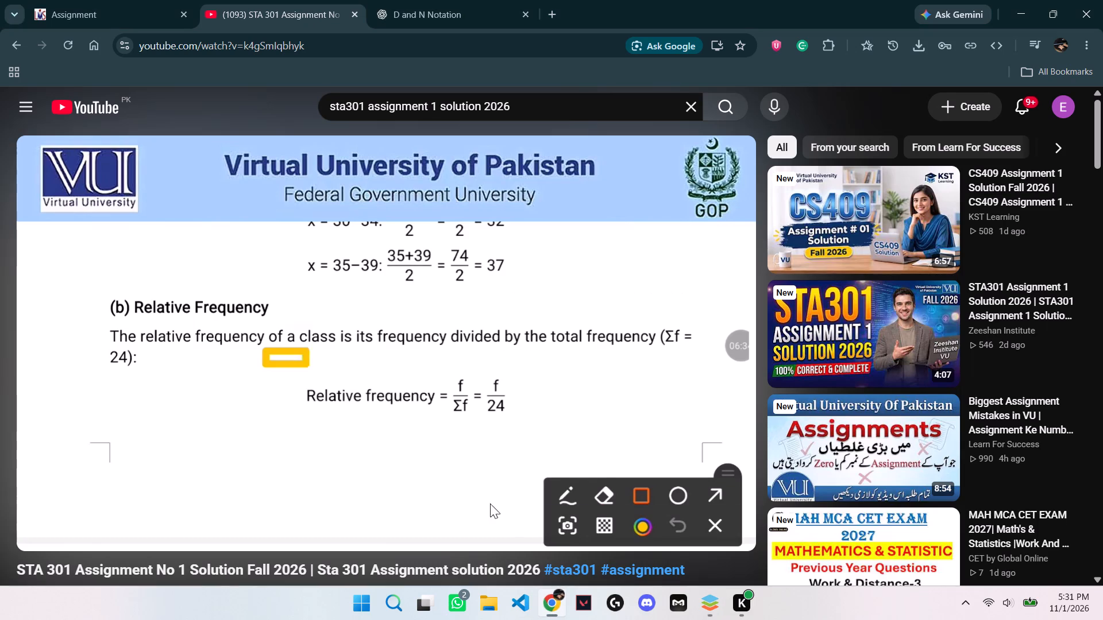
{"action": "left_click", "coordinate": [711, 611]}
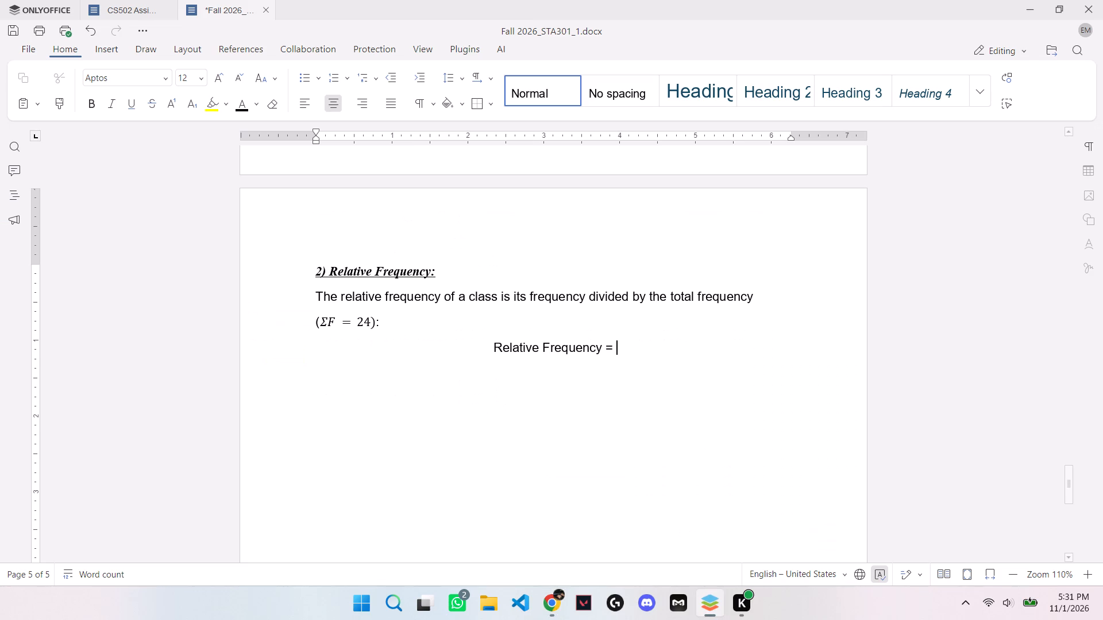
{"action": "left_click", "coordinate": [106, 44]}
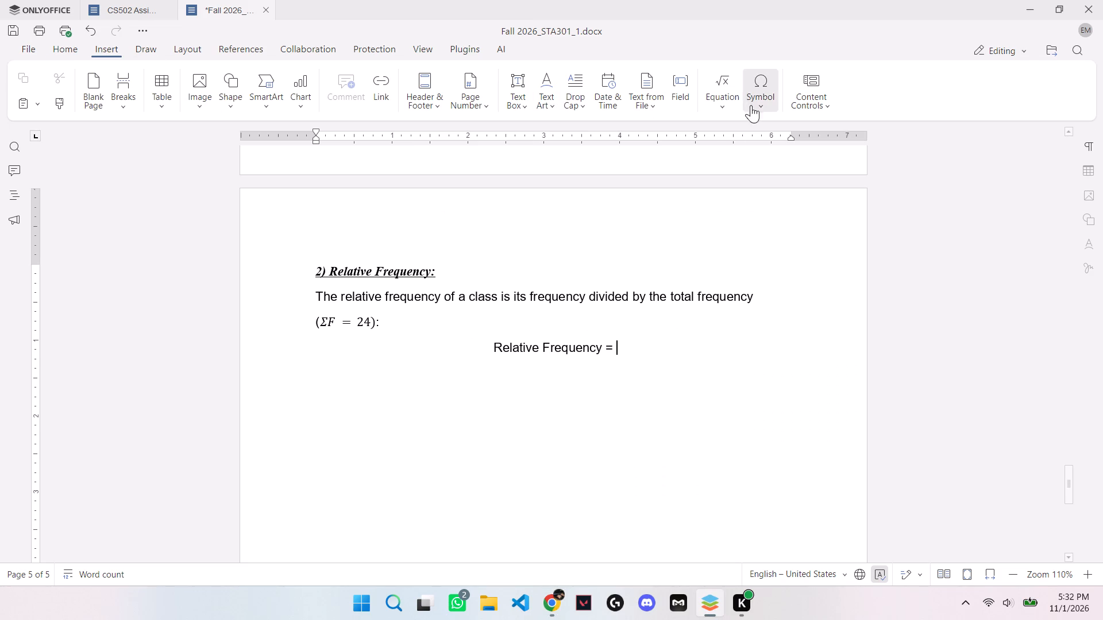
{"action": "left_click", "coordinate": [714, 99]}
{"action": "left_click", "coordinate": [836, 164]}
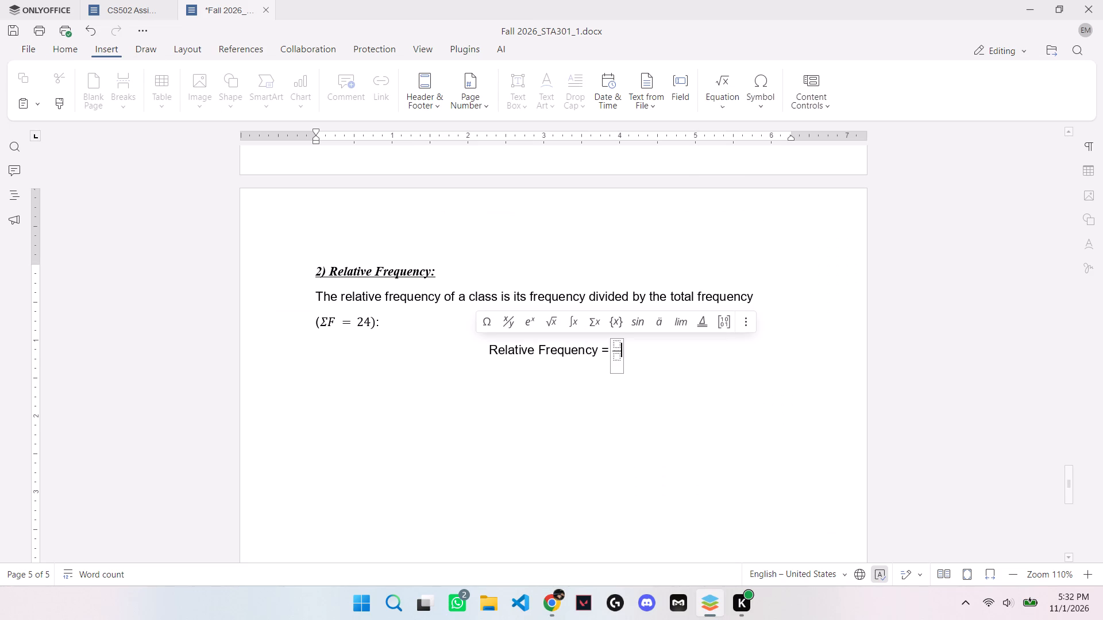
{"action": "left_click", "coordinate": [616, 342]}
{"action": "key", "text": "f"}
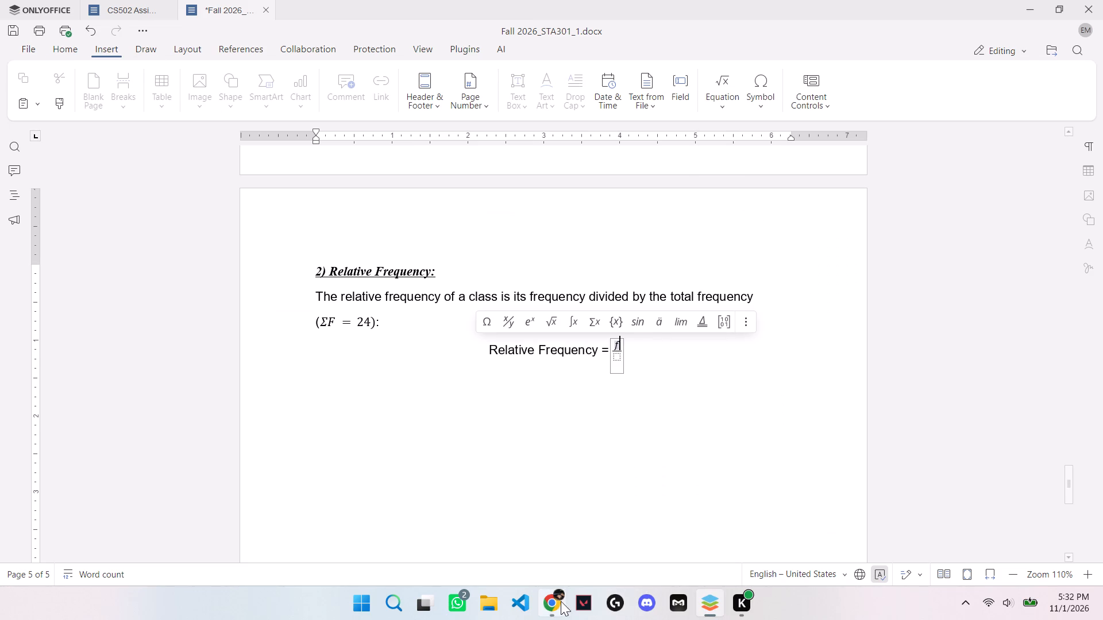
Check the notation in the YouTube solution and change the capital F in the bracketed total-frequency equation to lowercase f.
{"action": "left_click", "coordinate": [558, 604]}
{"action": "left_click", "coordinate": [714, 613]}
{"action": "left_click", "coordinate": [332, 320]}
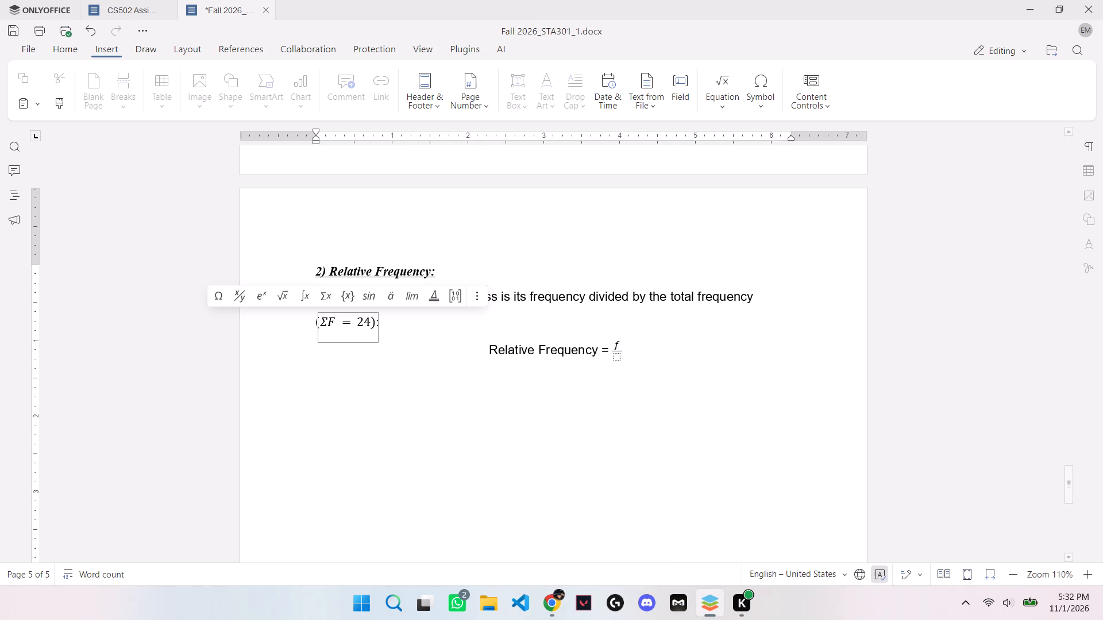
{"action": "key", "text": "BackSpace"}
{"action": "key", "text": "f"}
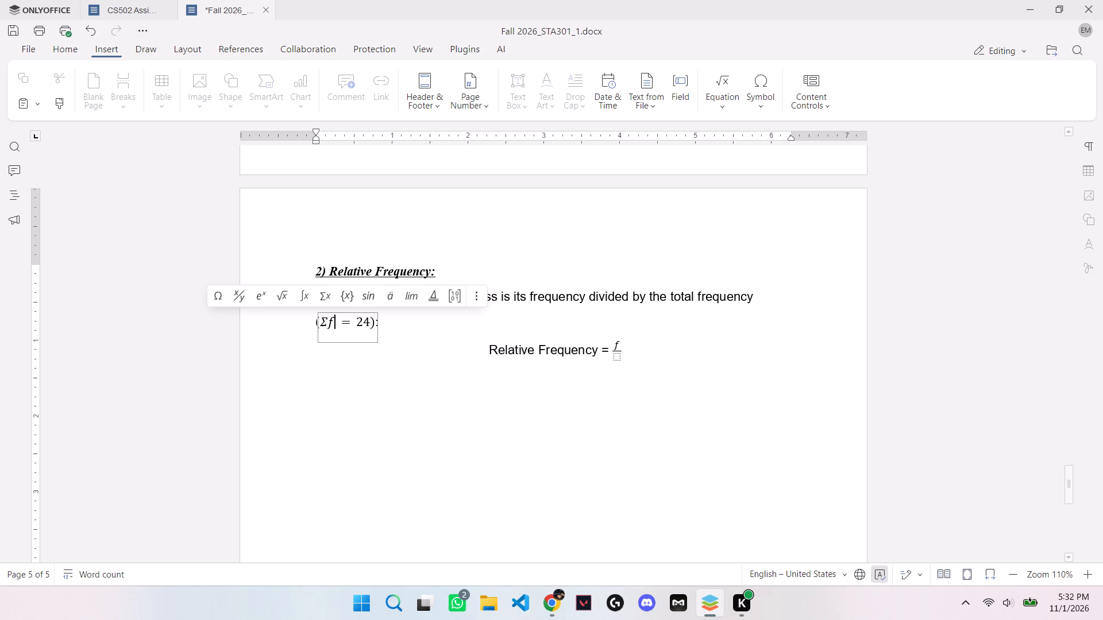
Fill the fraction's denominator with Σf copied from the bracketed equation above, and save the document.
{"action": "left_click", "coordinate": [615, 360]}
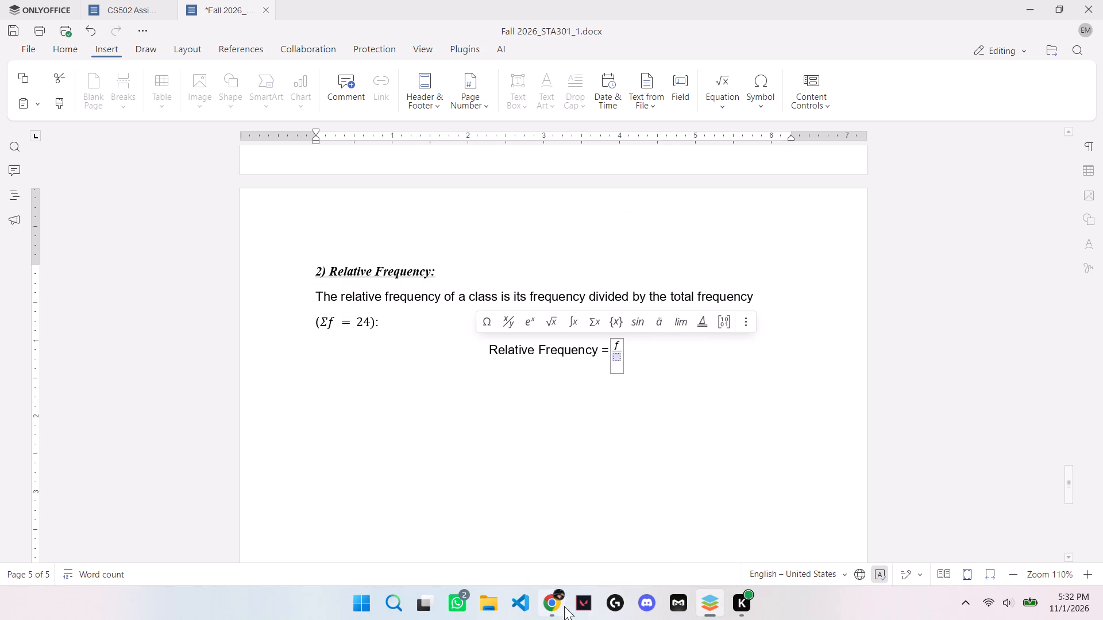
{"action": "left_click", "coordinate": [557, 608]}
{"action": "left_click", "coordinate": [717, 608]}
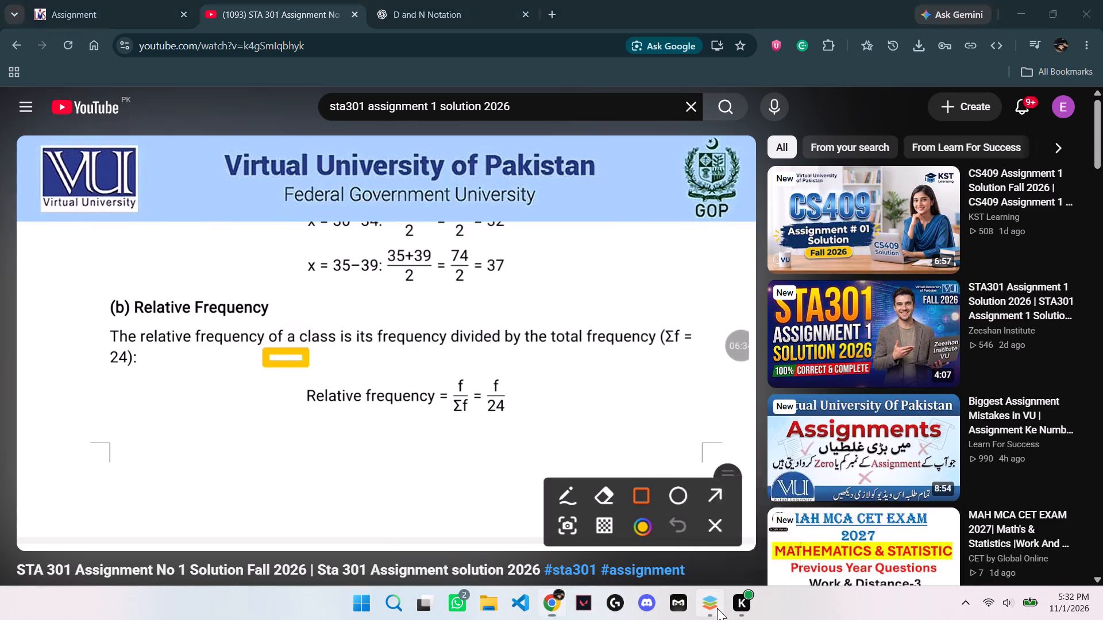
{"action": "left_click_drag", "start_coordinate": [334, 317], "coordinate": [321, 320]}
{"action": "key", "text": "ctrl+c"}
{"action": "left_click", "coordinate": [617, 361]}
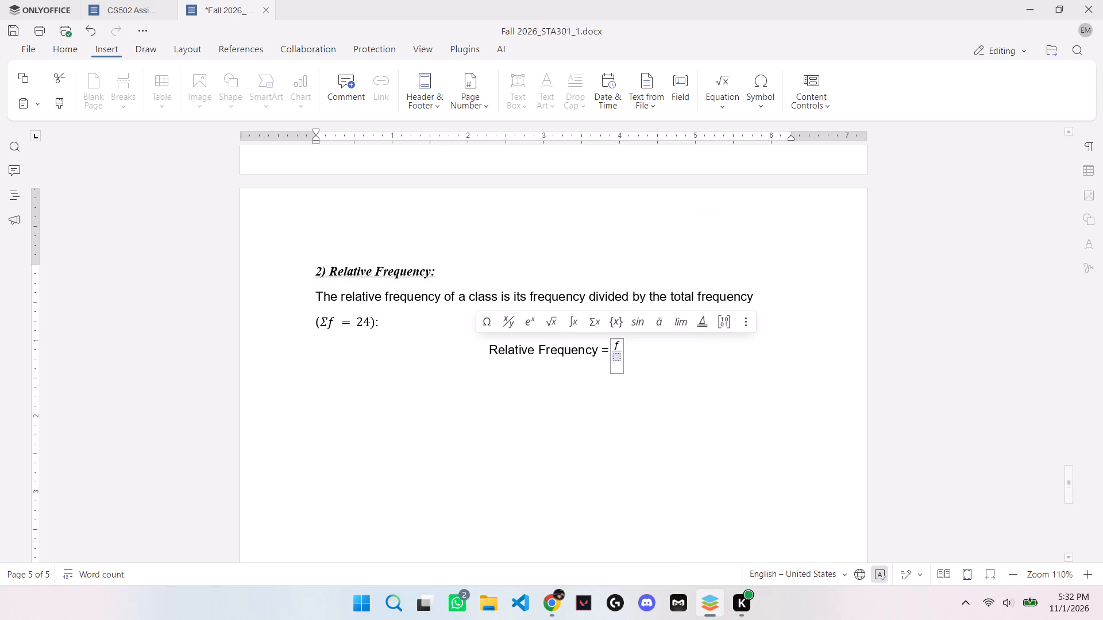
{"action": "key", "text": "ctrl+v"}
{"action": "left_click", "coordinate": [641, 348]}
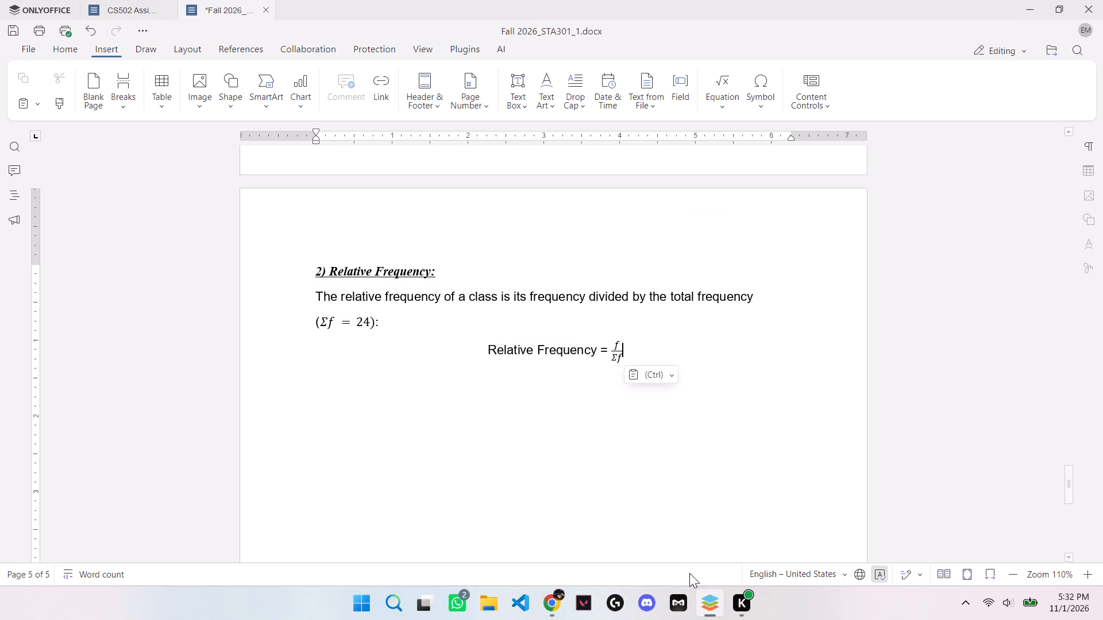
{"action": "key", "text": "ctrl+s"}
Following the YouTube solution, extend the formula with an equals sign and a stacked fraction f over 24, and save the document.
{"action": "left_click", "coordinate": [551, 597]}
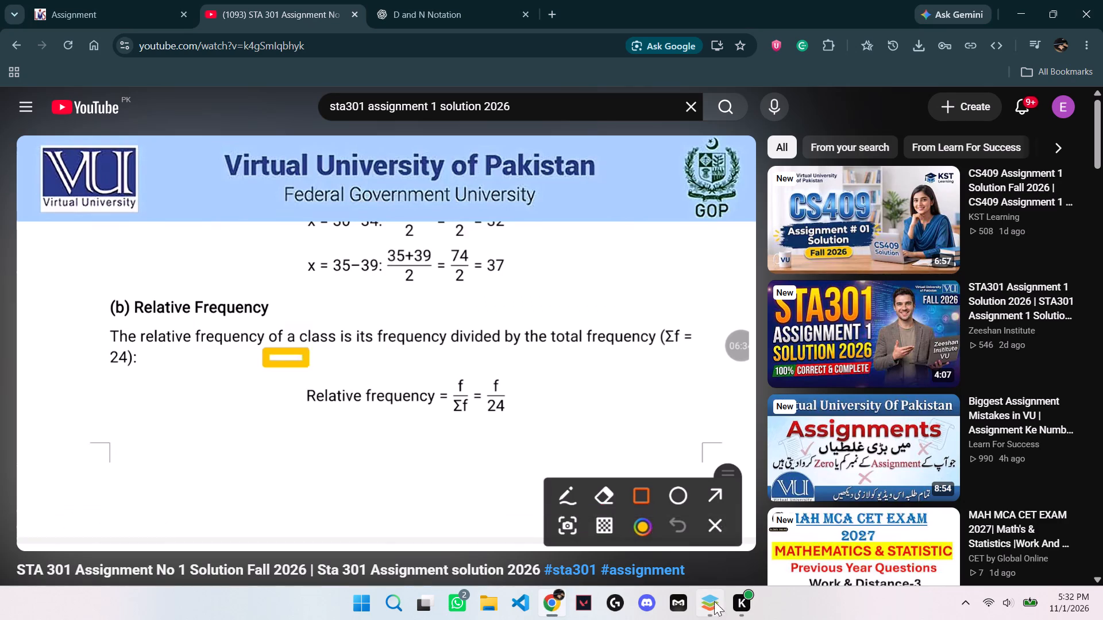
{"action": "left_click", "coordinate": [711, 613]}
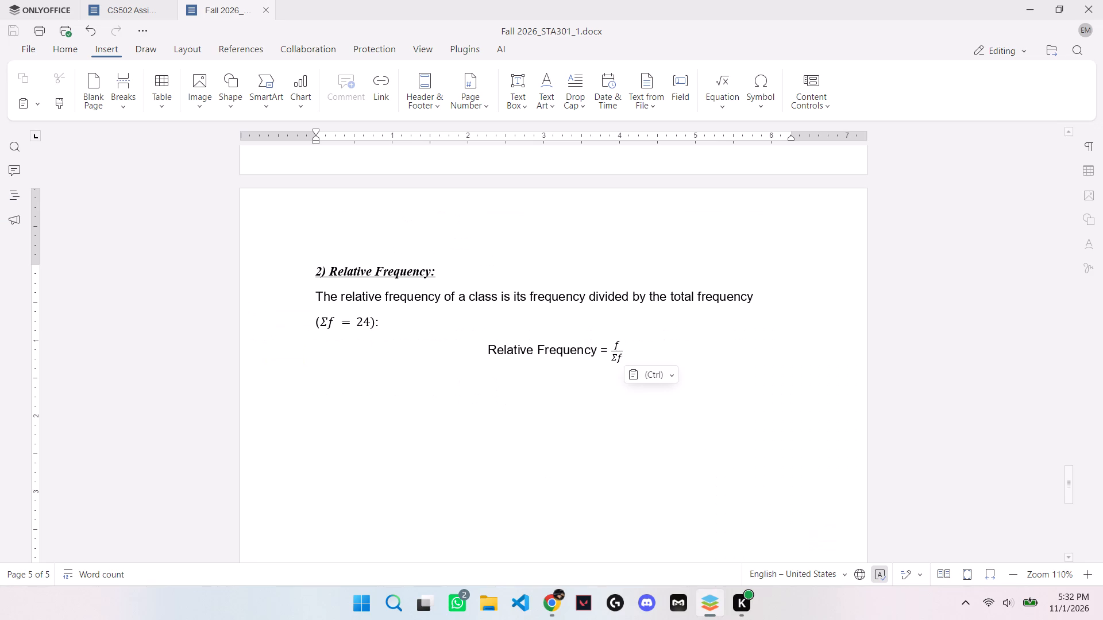
{"action": "key", "text": "space"}
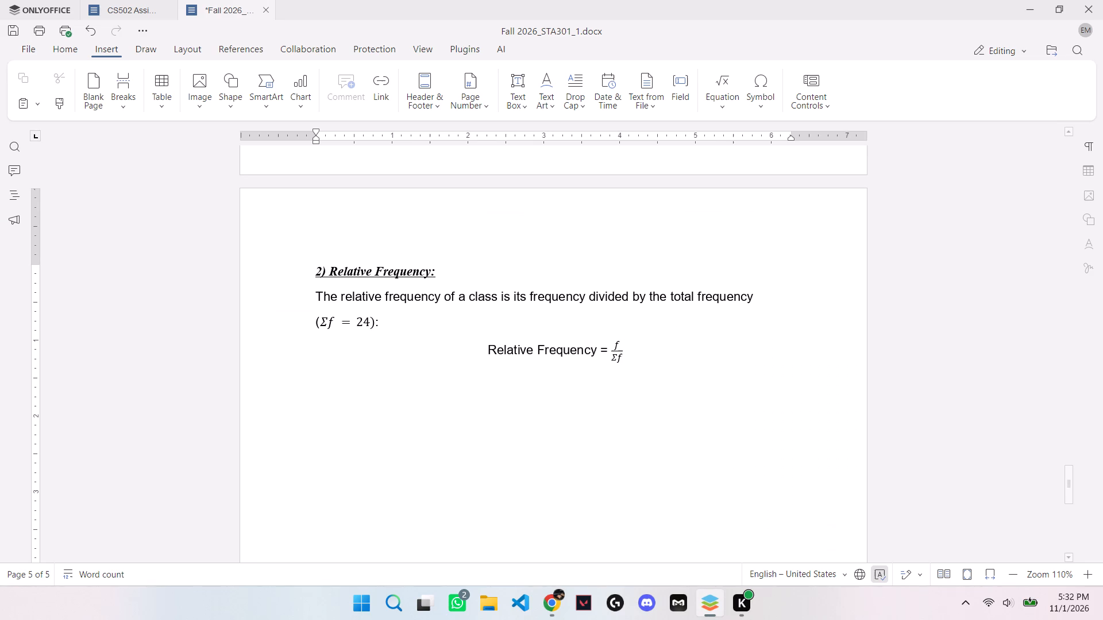
{"action": "type", "text": "="}
{"action": "key", "text": "space"}
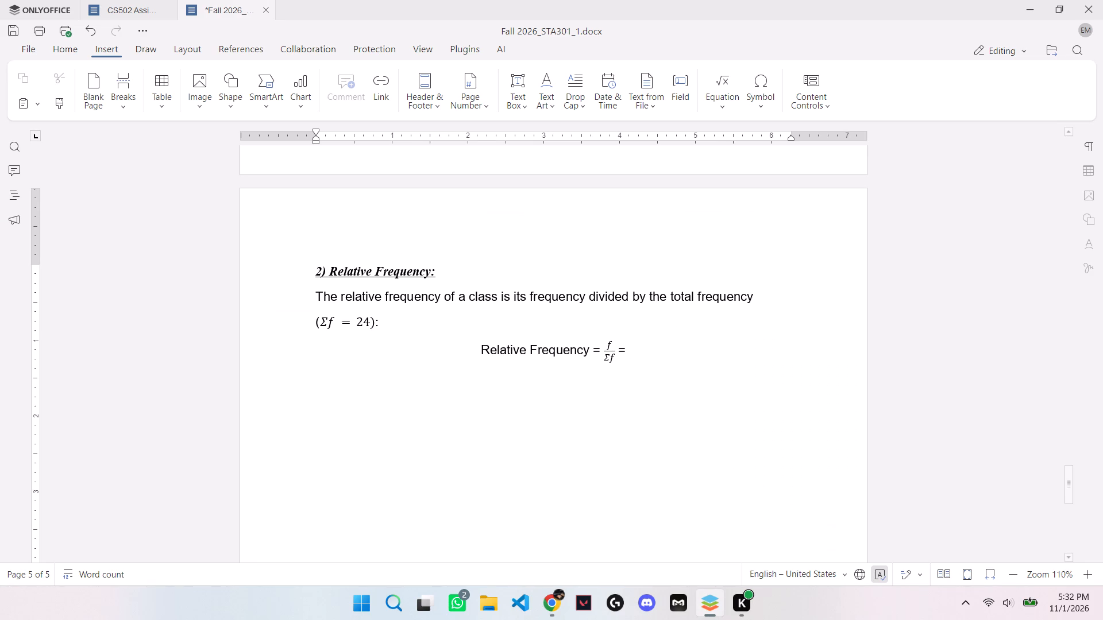
{"action": "left_click", "coordinate": [727, 105]}
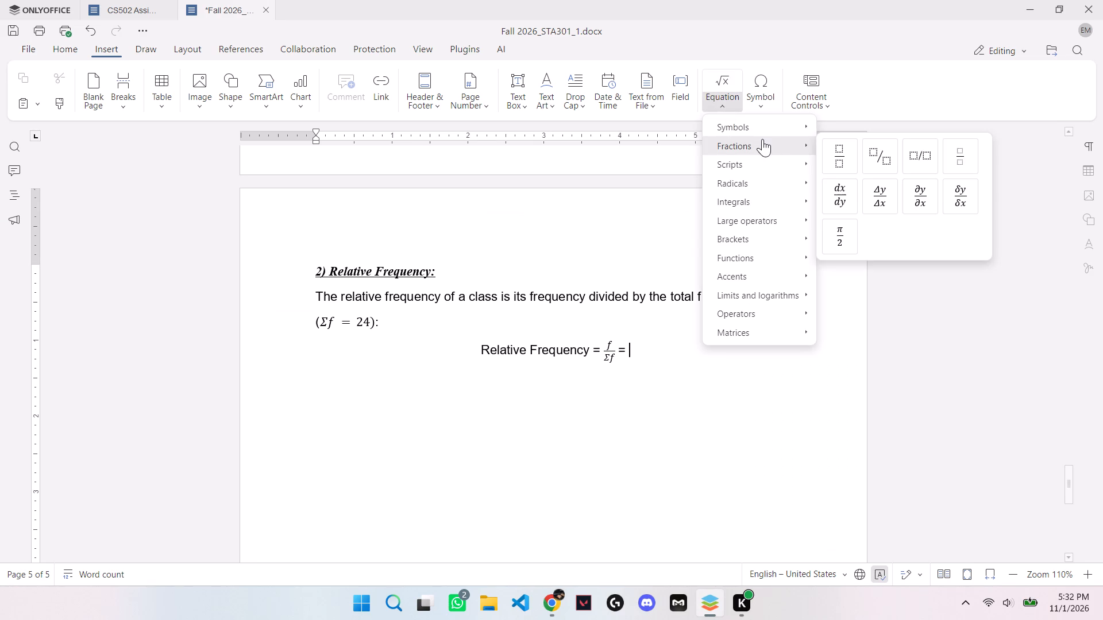
{"action": "left_click", "coordinate": [843, 166]}
{"action": "left_click", "coordinate": [631, 344]}
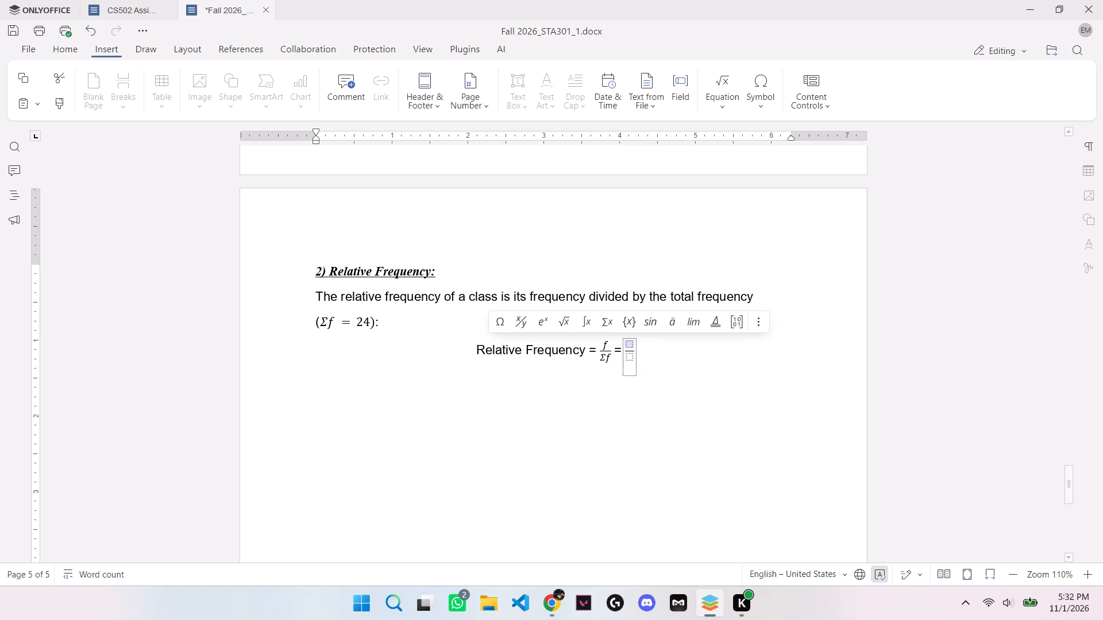
{"action": "key", "text": "f"}
{"action": "left_click", "coordinate": [628, 359]}
{"action": "type", "text": "24"}
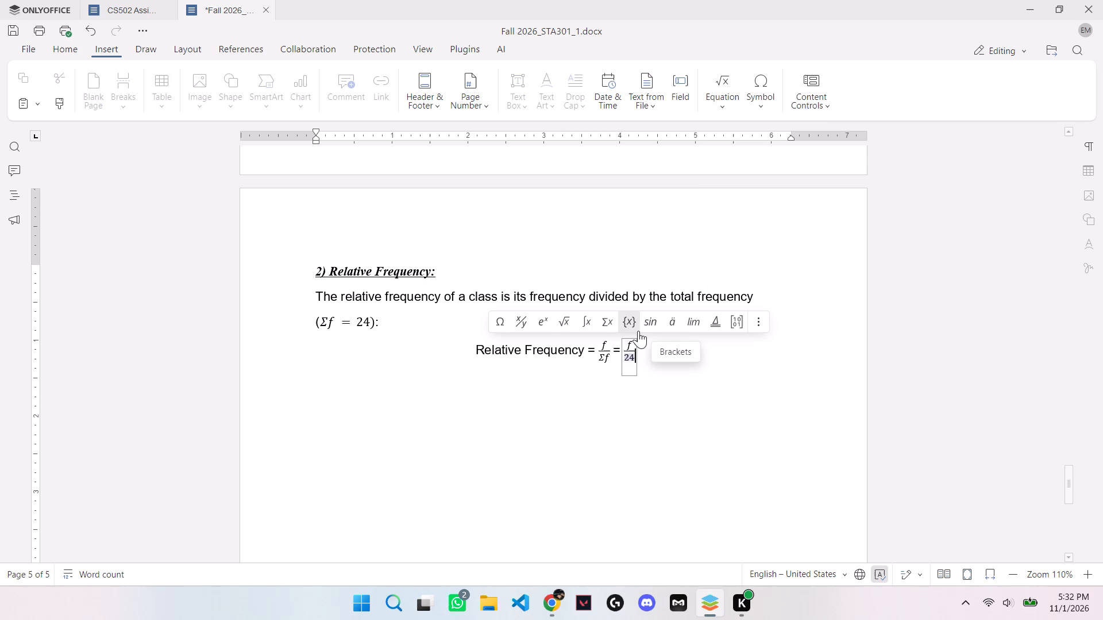
{"action": "key", "text": "ctrl+s"}
Start a new centred line below the completed Relative Frequency formula and save the document.
{"action": "left_click", "coordinate": [654, 338]}
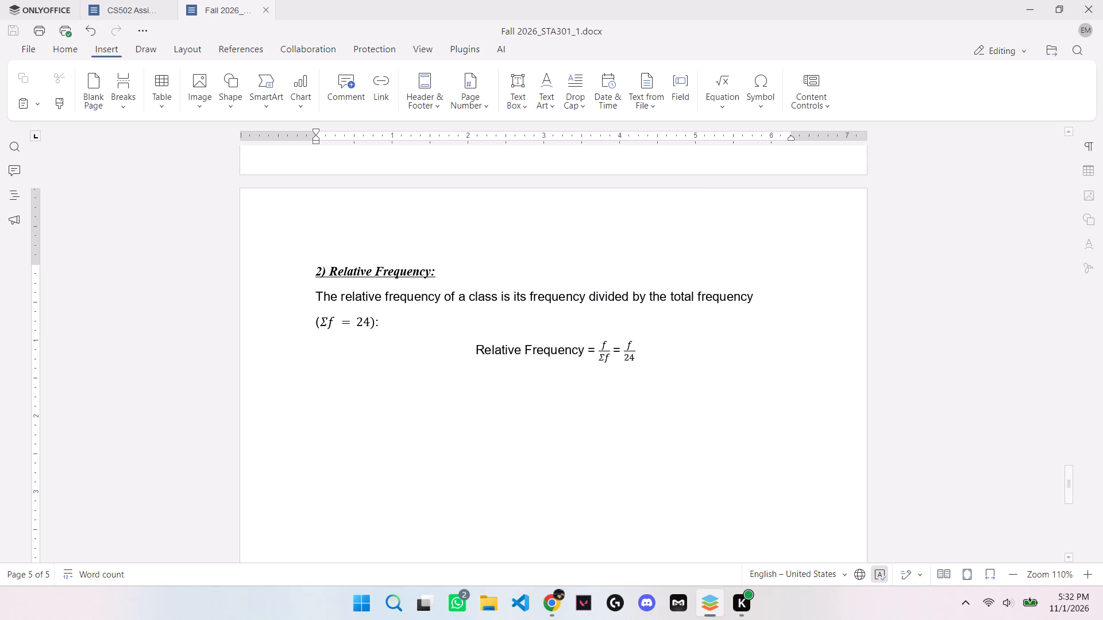
{"action": "left_click", "coordinate": [655, 352]}
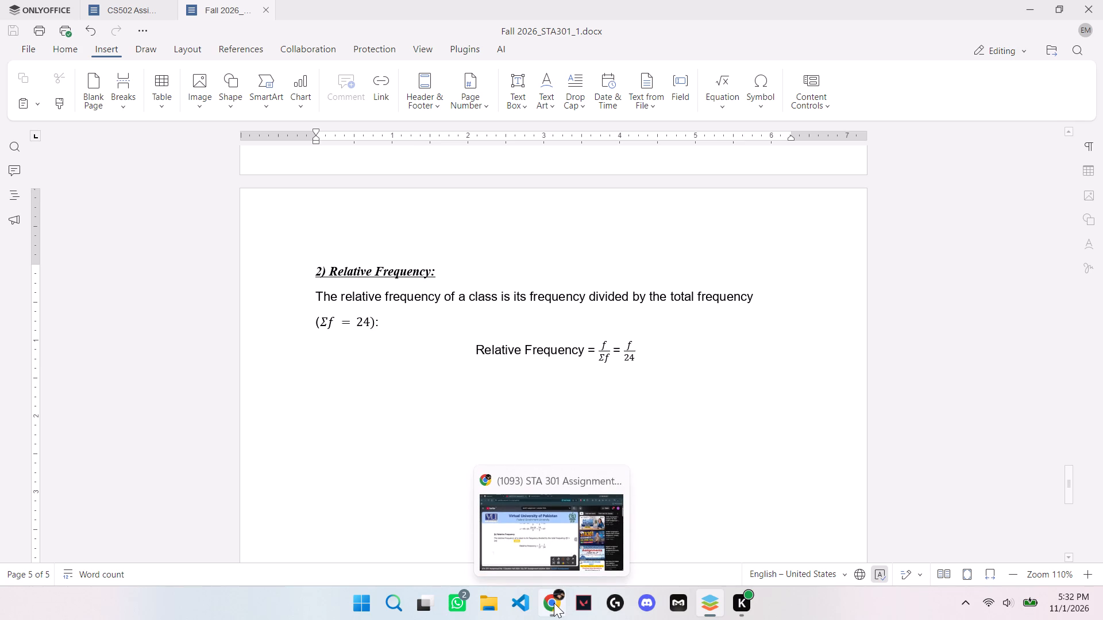
{"action": "key", "text": "Return"}
{"action": "key", "text": "ctrl+s"}
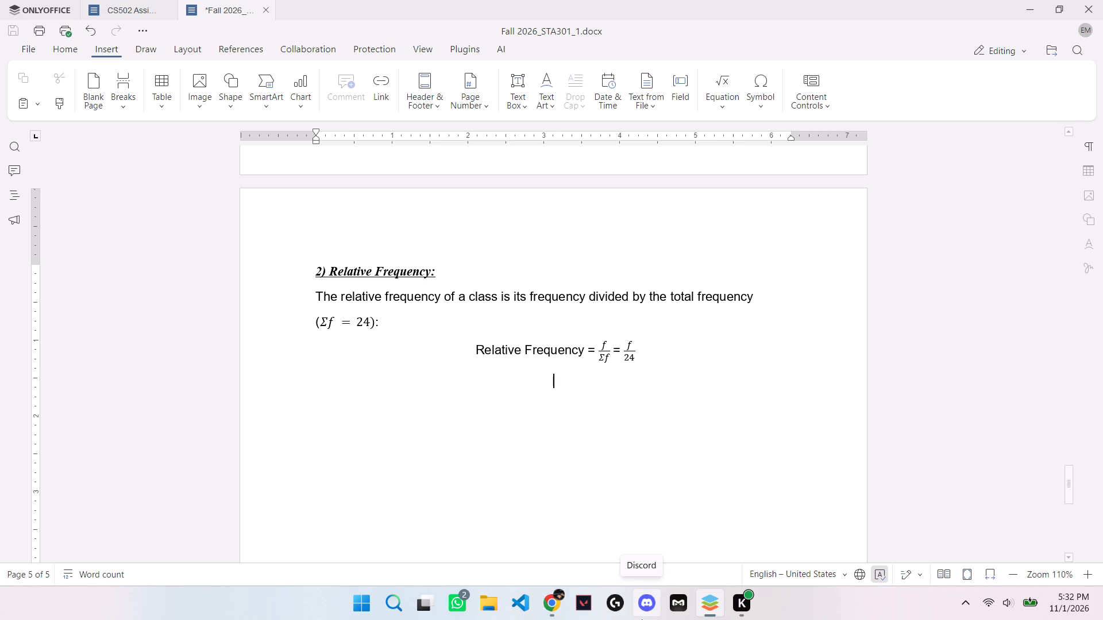
Play the YouTube solution on to the class-by-class relative frequency calculations, going back when it runs past them, and pause there.
{"action": "left_click", "coordinate": [551, 603]}
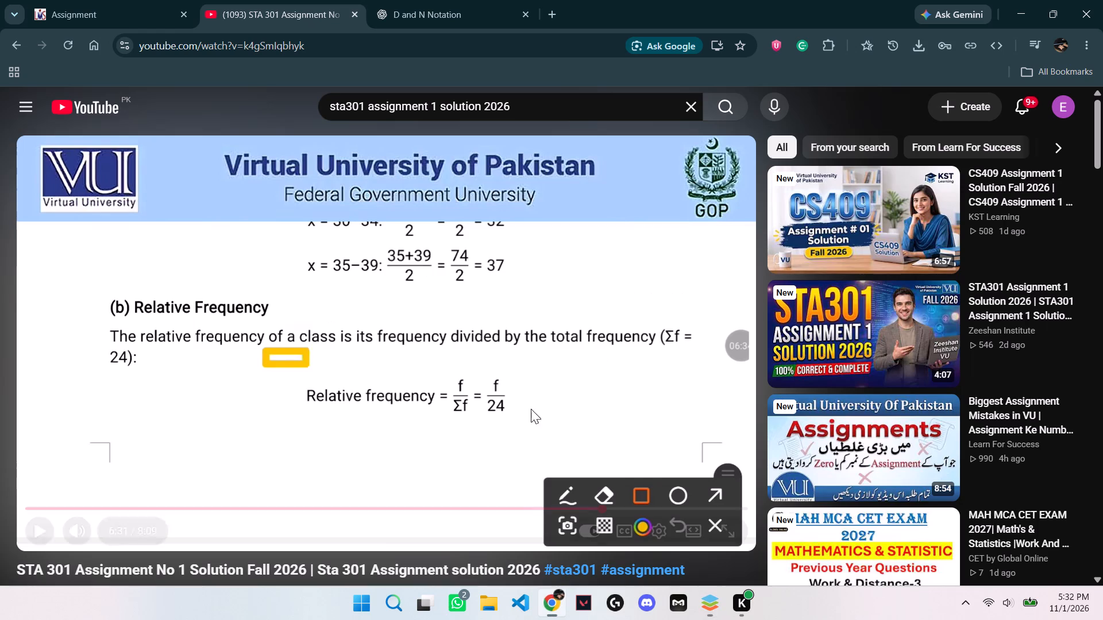
{"action": "left_click", "coordinate": [527, 402]}
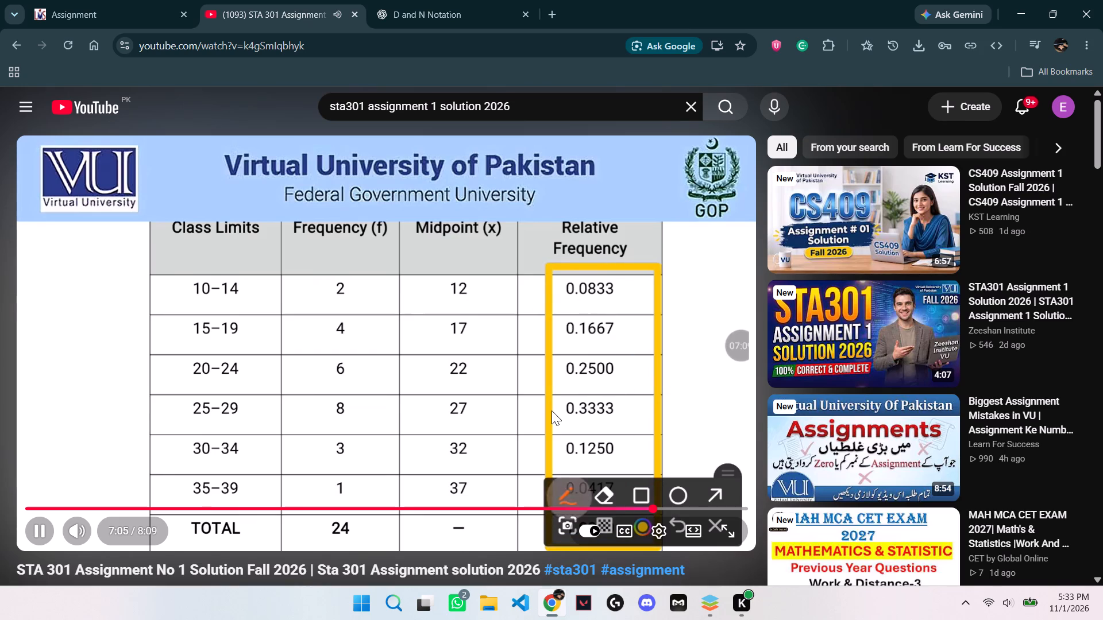
{"action": "key", "text": "Left"}
{"action": "key", "text": "Left"}
{"action": "key", "text": "Left"}
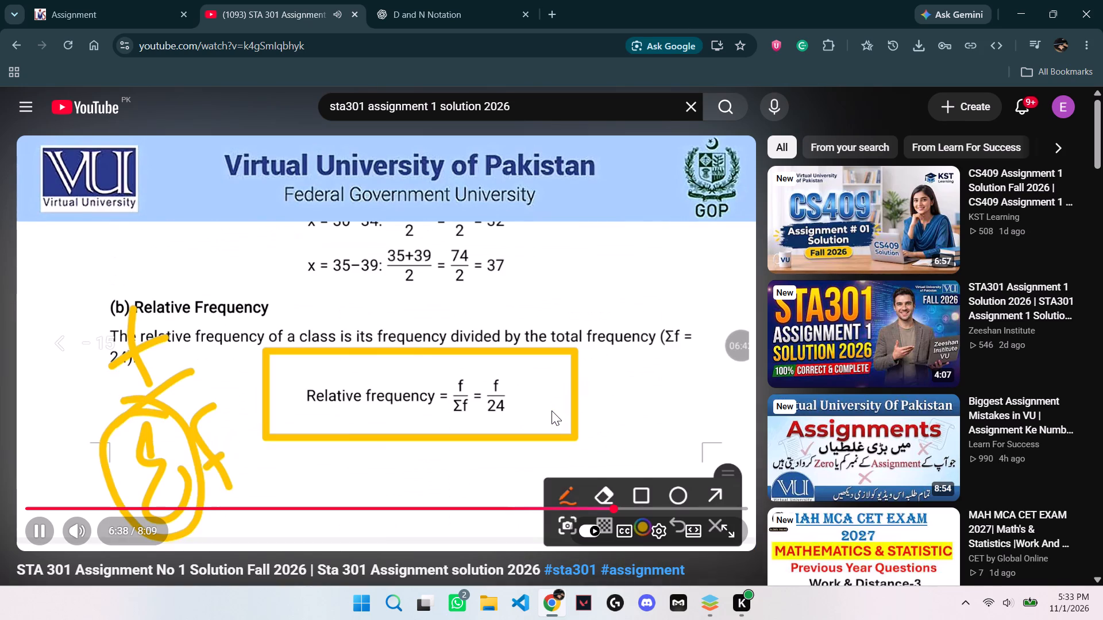
{"action": "key", "text": "space"}
{"action": "key", "text": "space"}
{"action": "key", "text": "space"}
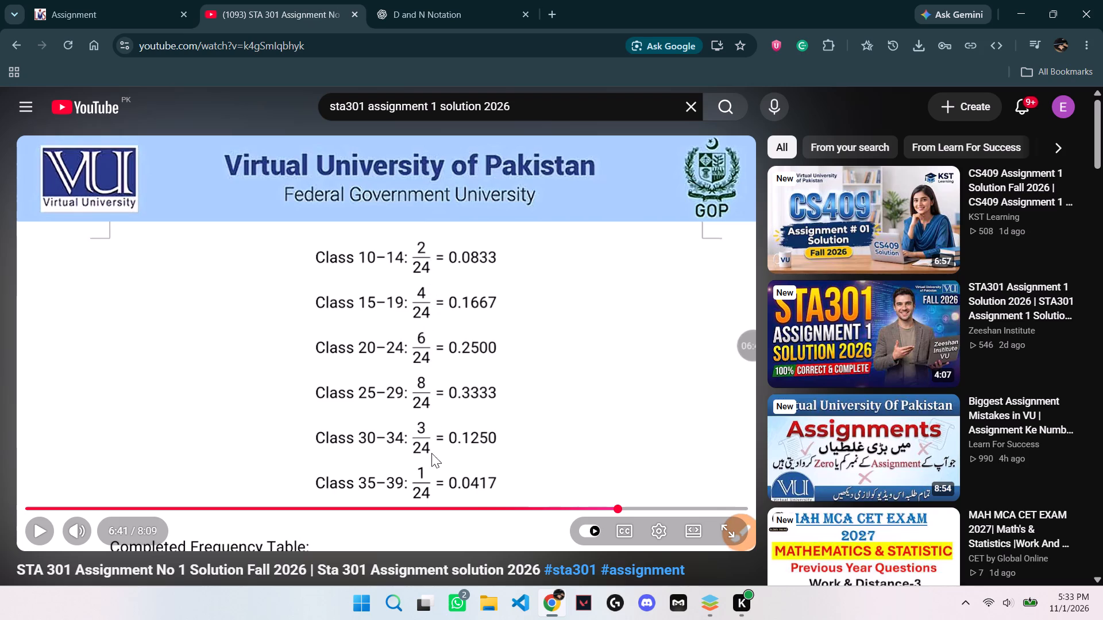
Review Question 3's frequency table, midpoint calculations and Relative Frequency section in the document, and return to the class-by-class lines in the YouTube solution.
{"action": "left_click", "coordinate": [711, 606]}
{"action": "scroll", "coordinate": [573, 403], "scroll_direction": "up", "scroll_amount": 13}
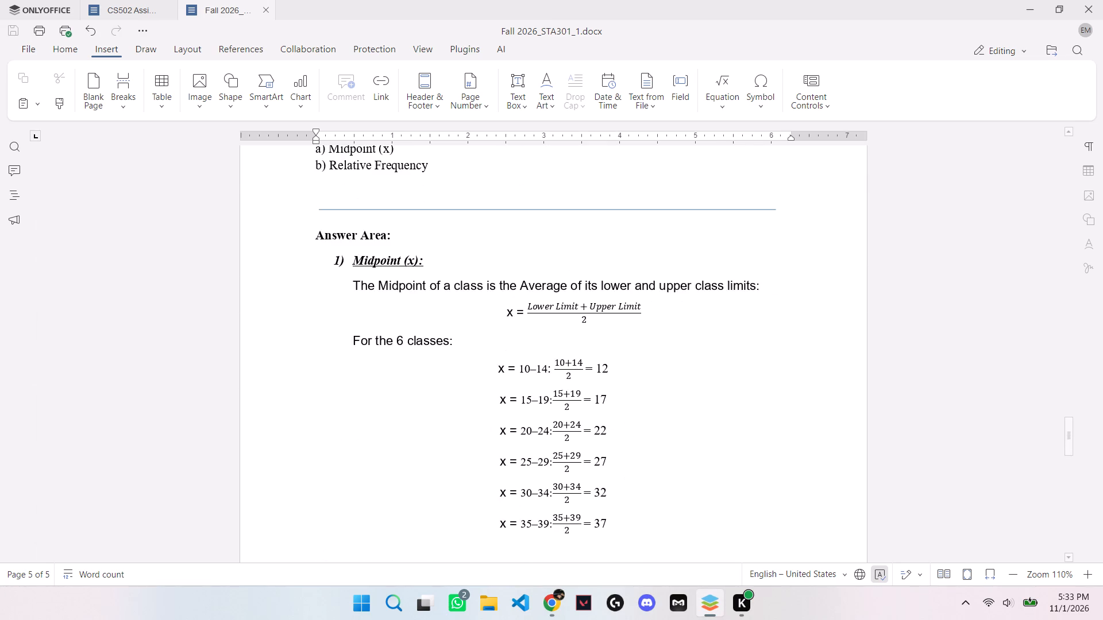
{"action": "scroll", "coordinate": [595, 370], "scroll_direction": "up", "scroll_amount": 8}
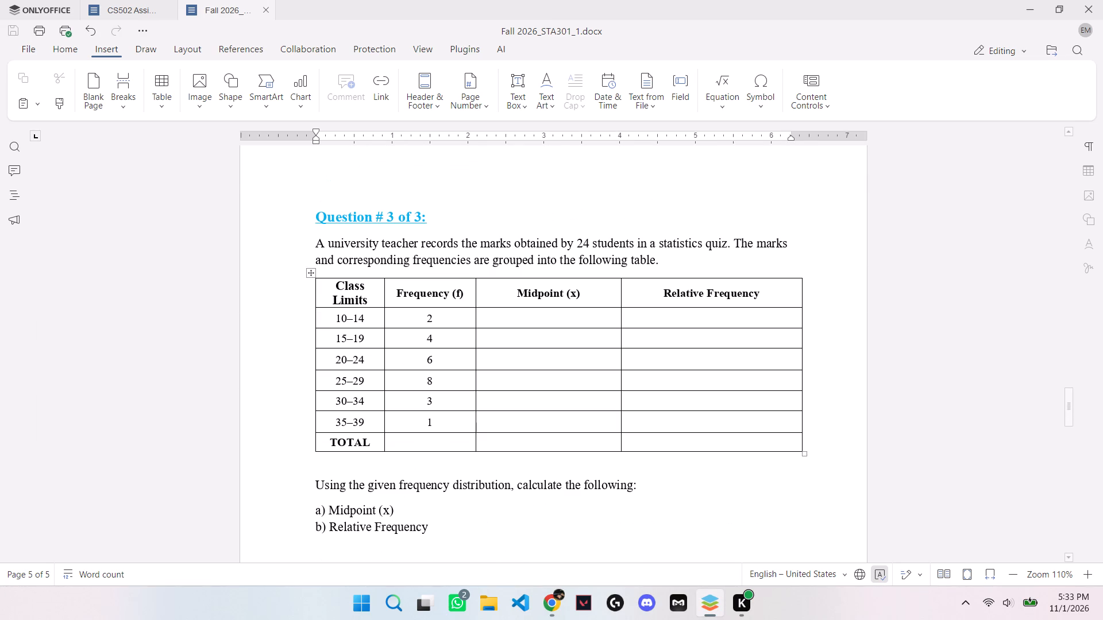
{"action": "scroll", "coordinate": [603, 460], "scroll_direction": "down", "scroll_amount": 10}
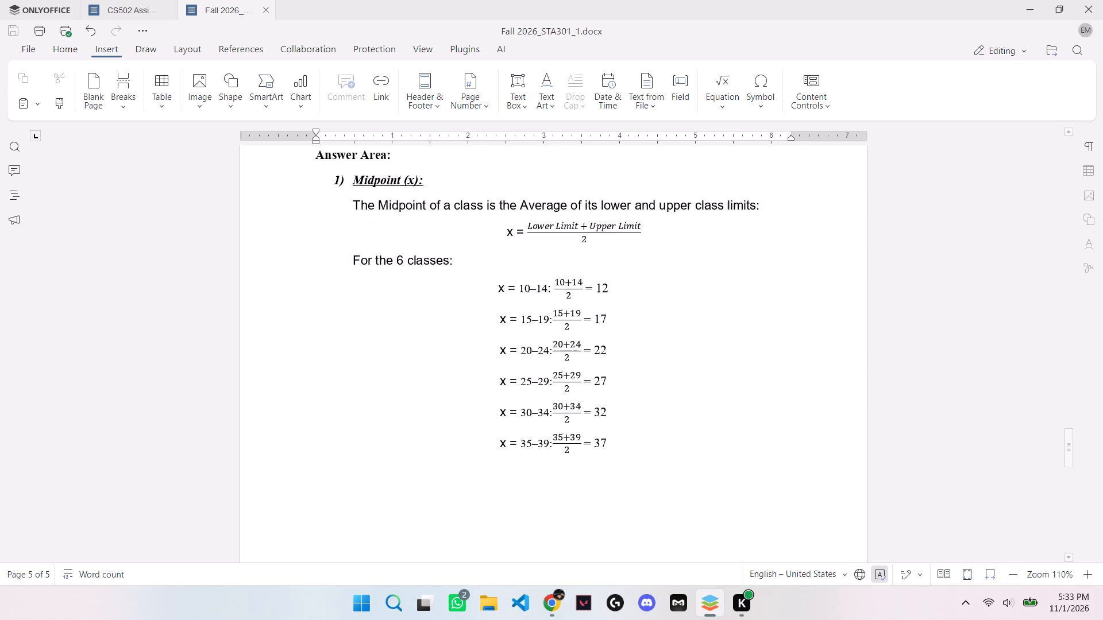
{"action": "scroll", "coordinate": [604, 460], "scroll_direction": "down", "scroll_amount": 13}
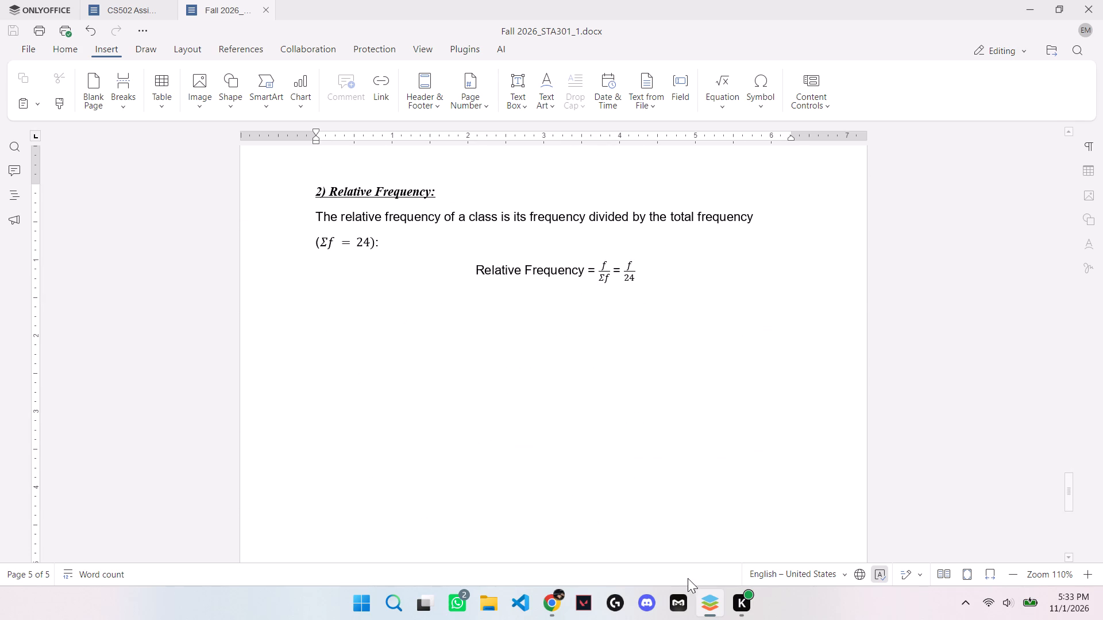
{"action": "left_click", "coordinate": [549, 604]}
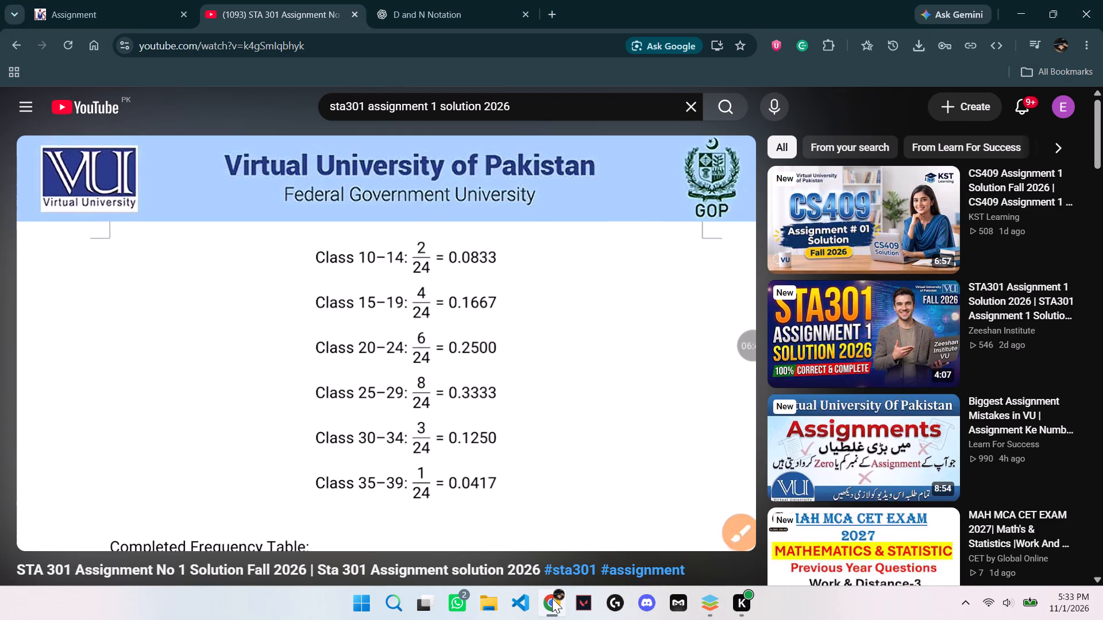
In the ONLYOFFICE document, start the centred line below the Relative Frequency formula with the word Class followed by a space.
{"action": "left_click", "coordinate": [704, 601]}
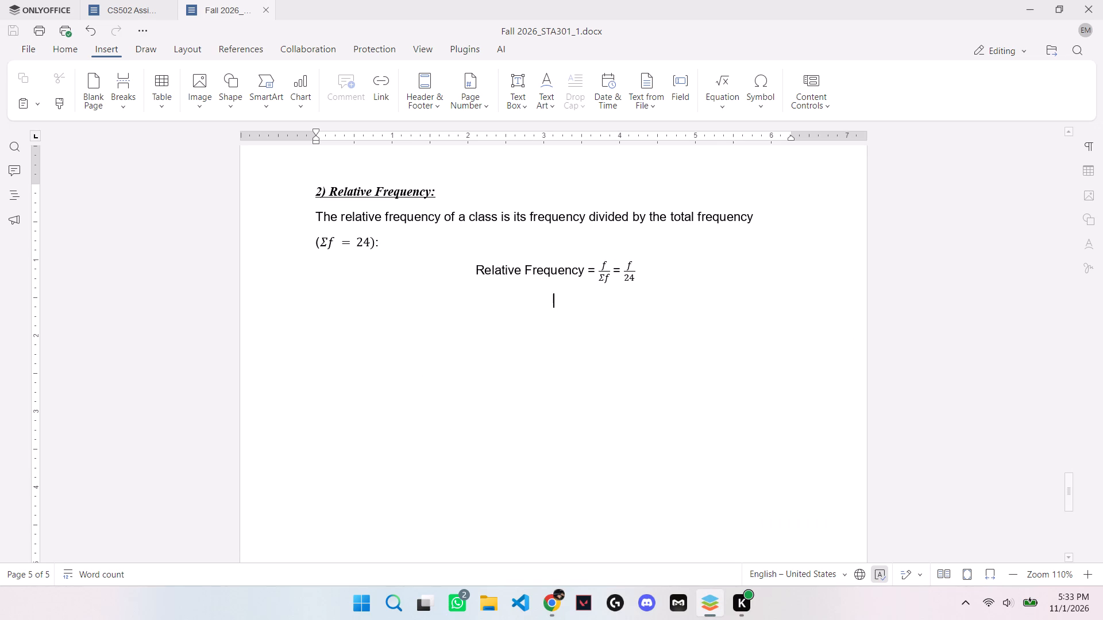
{"action": "key", "text": "shift+c"}
{"action": "type", "text": "lass"}
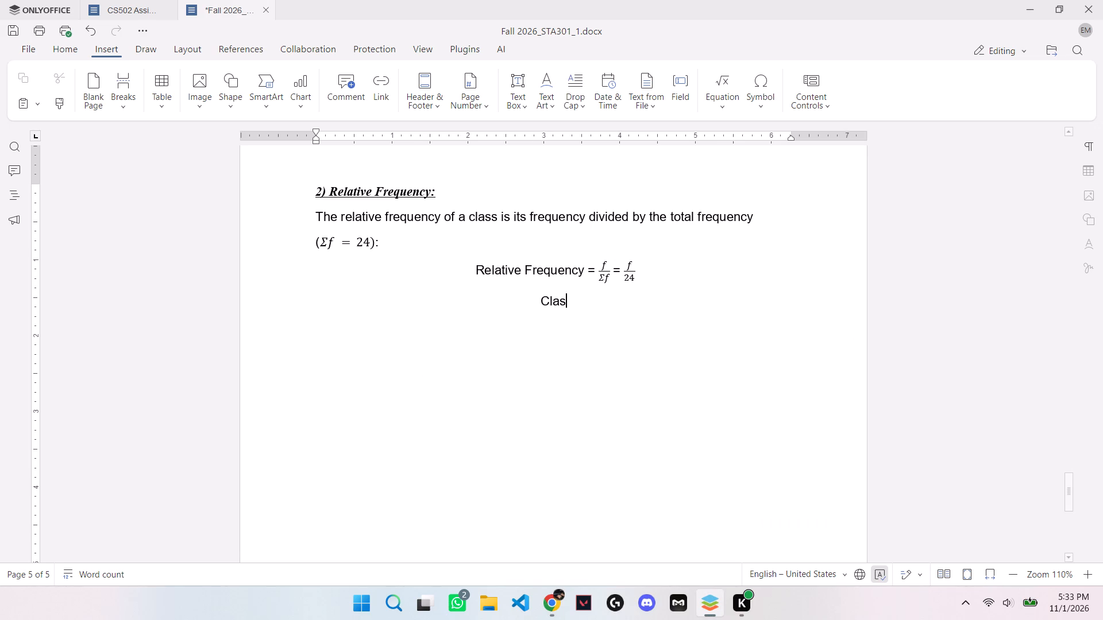
{"action": "key", "text": "space"}
Copy the six midpoint calculation lines, 10–14 to 35–39, and paste them after Class below the Relative Frequency formula.
{"action": "scroll", "coordinate": [573, 312], "scroll_direction": "up", "scroll_amount": 6}
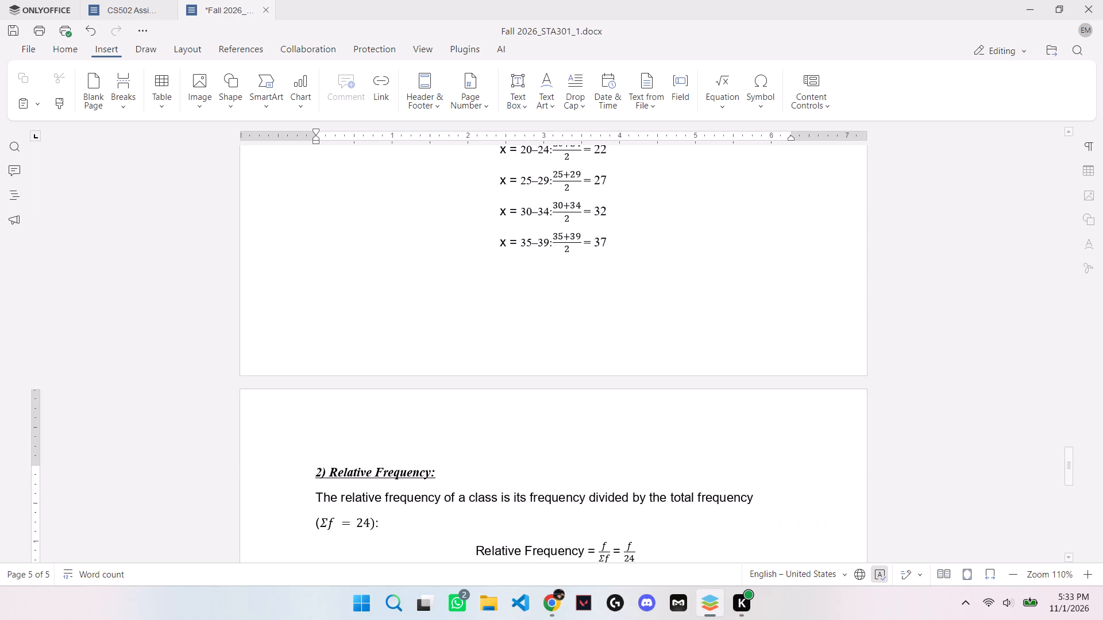
{"action": "scroll", "coordinate": [579, 410], "scroll_direction": "up", "scroll_amount": 3}
{"action": "left_click", "coordinate": [547, 600]}
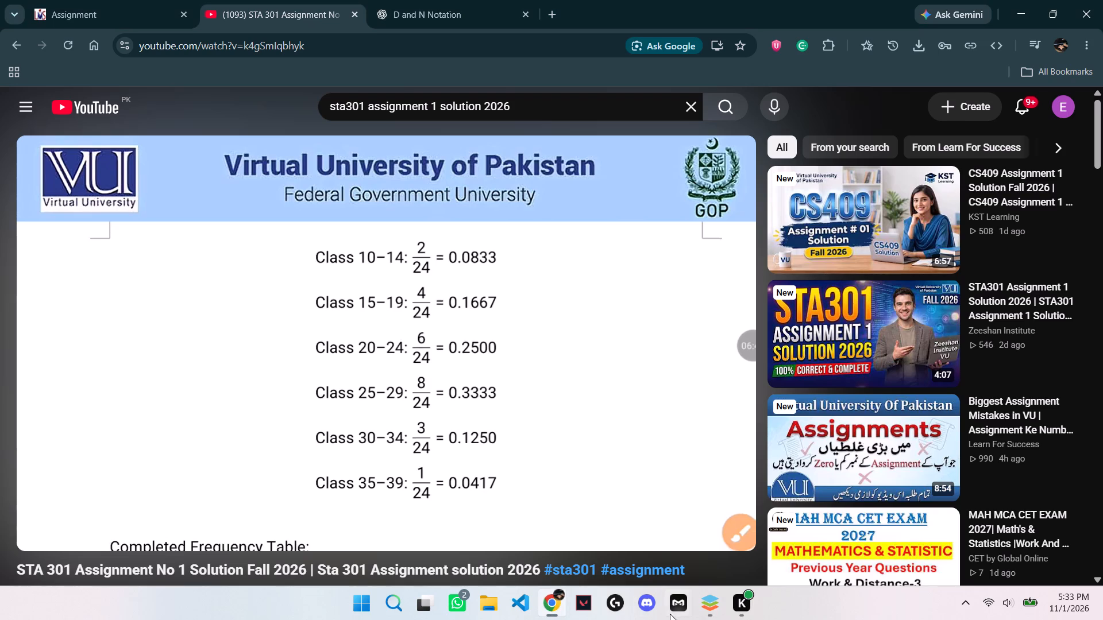
{"action": "left_click", "coordinate": [711, 607]}
{"action": "scroll", "coordinate": [566, 485], "scroll_direction": "down", "scroll_amount": 3}
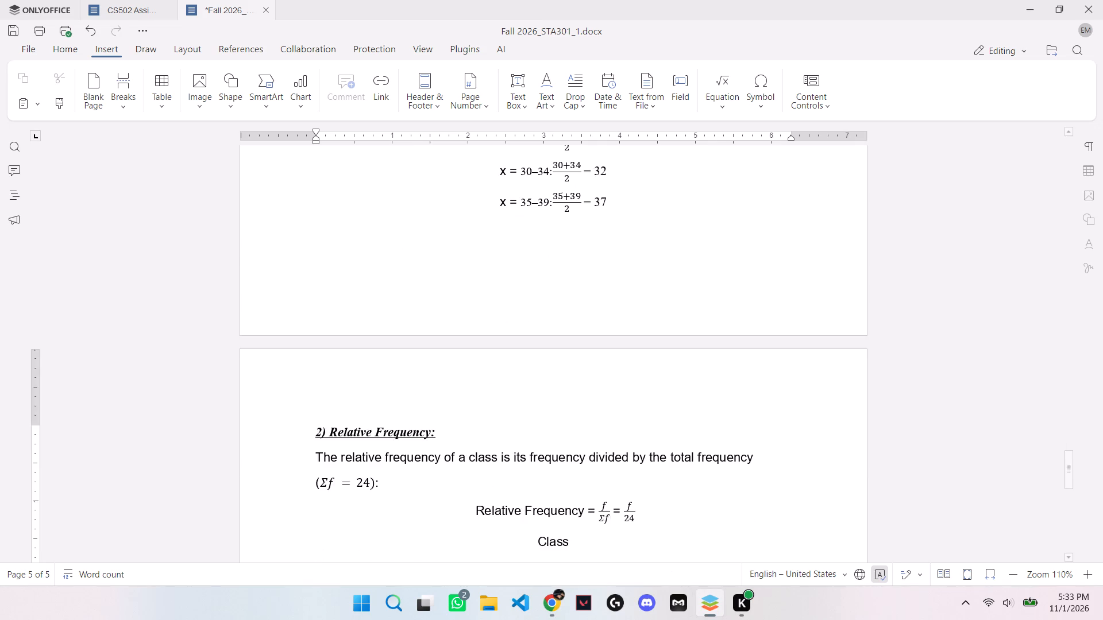
{"action": "scroll", "coordinate": [563, 489], "scroll_direction": "down", "scroll_amount": 2}
{"action": "scroll", "coordinate": [573, 491], "scroll_direction": "up", "scroll_amount": 6}
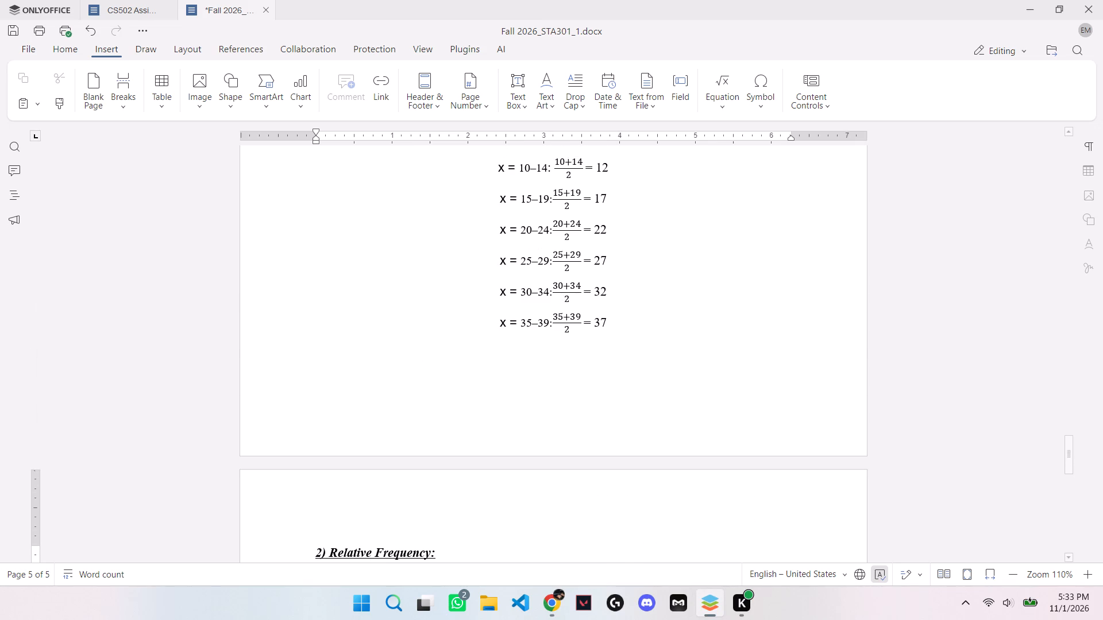
{"action": "left_click_drag", "start_coordinate": [547, 207], "coordinate": [526, 258]}
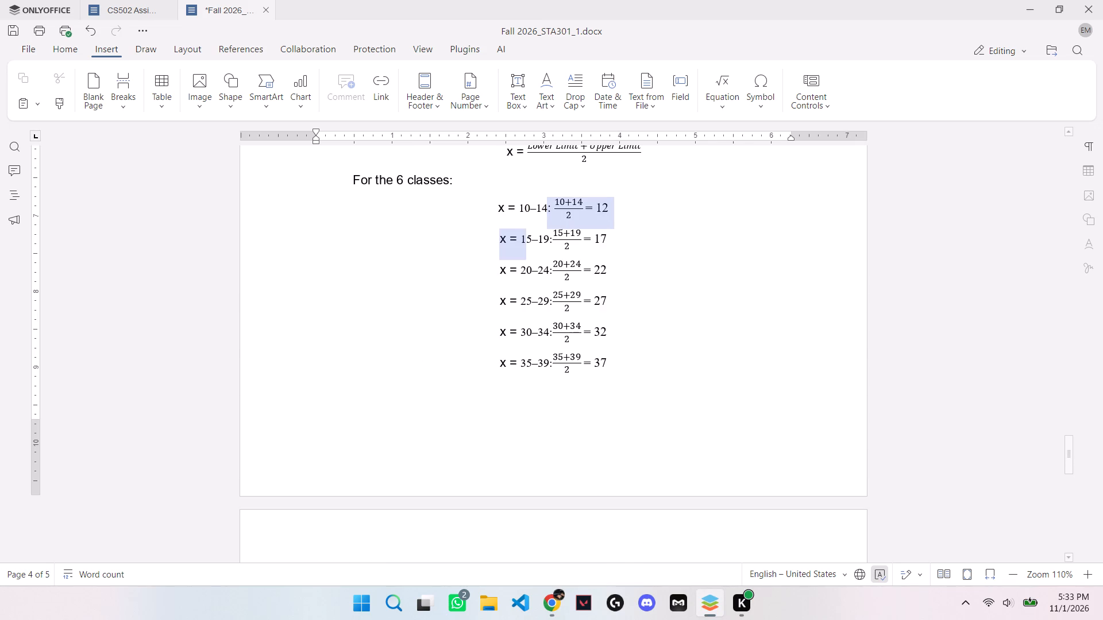
{"action": "left_click_drag", "start_coordinate": [526, 258], "coordinate": [518, 284]}
{"action": "left_click", "coordinate": [479, 282]}
{"action": "left_click_drag", "start_coordinate": [547, 207], "coordinate": [496, 216]}
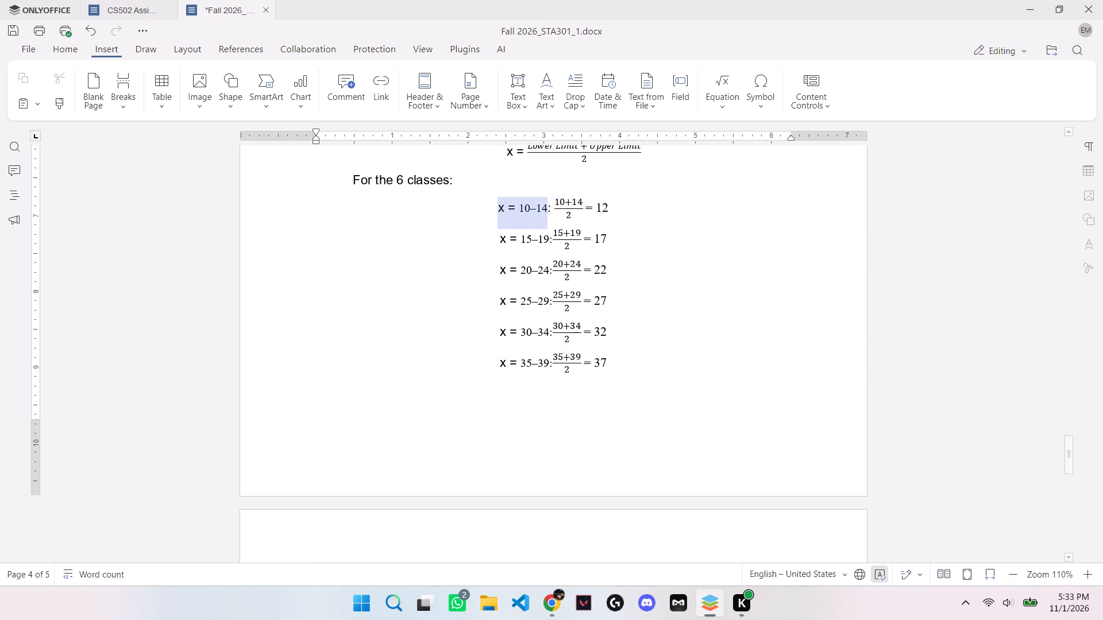
{"action": "left_click_drag", "start_coordinate": [496, 216], "coordinate": [511, 397]}
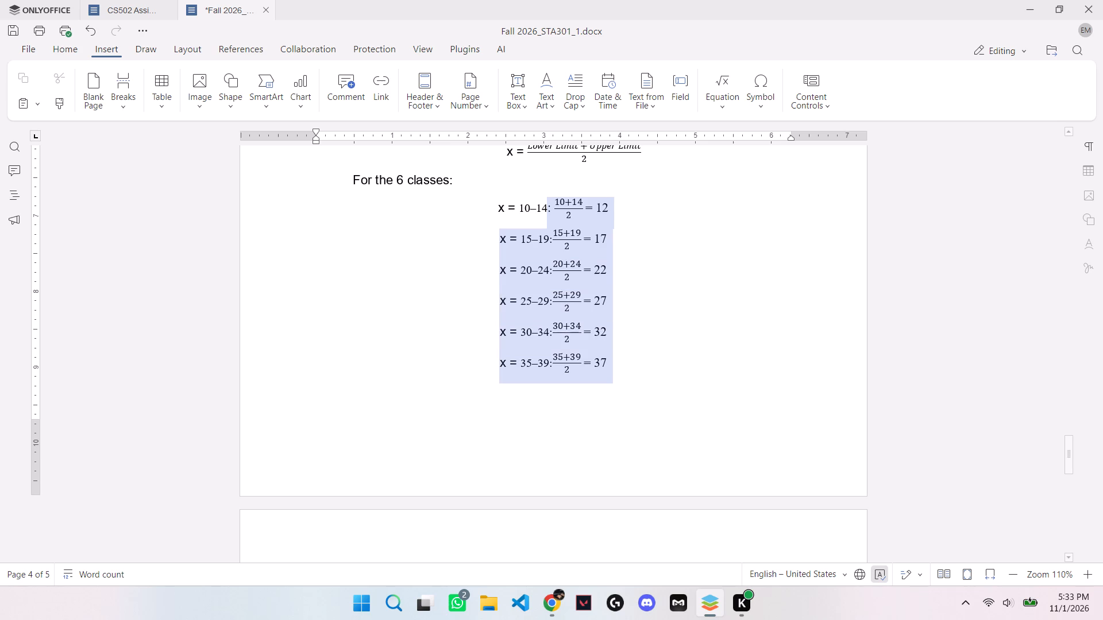
{"action": "left_click_drag", "start_coordinate": [511, 397], "coordinate": [512, 397]}
{"action": "left_click", "coordinate": [564, 418]}
{"action": "left_click_drag", "start_coordinate": [614, 361], "coordinate": [484, 189]}
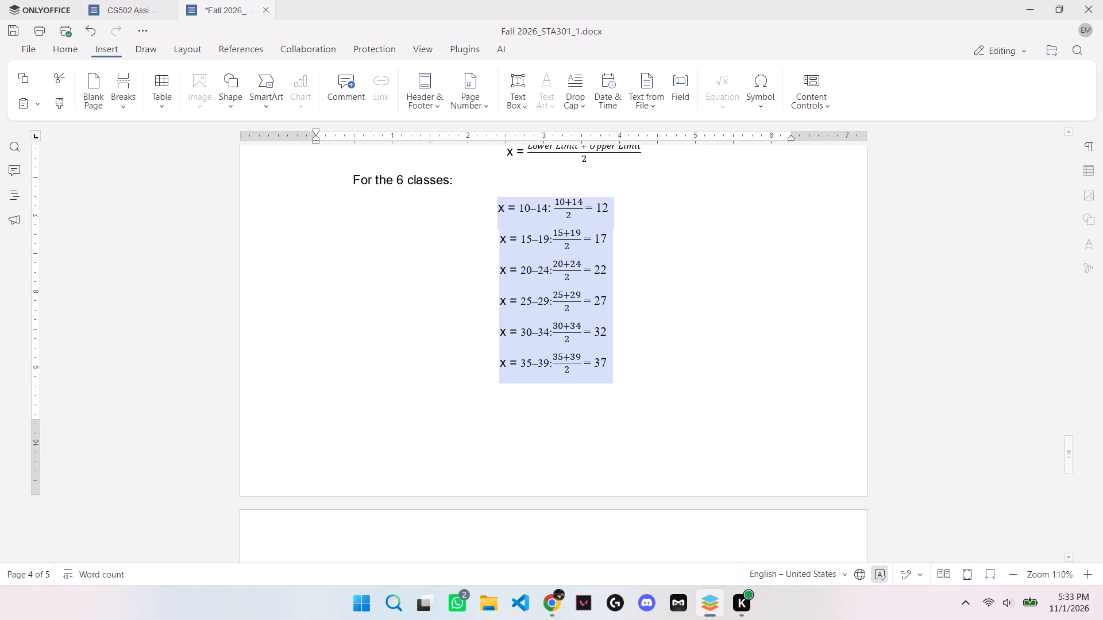
{"action": "key", "text": "ctrl+c"}
{"action": "key", "text": "ctrl+c"}
{"action": "left_click", "coordinate": [777, 449]}
{"action": "scroll", "coordinate": [777, 462], "scroll_direction": "down", "scroll_amount": 4}
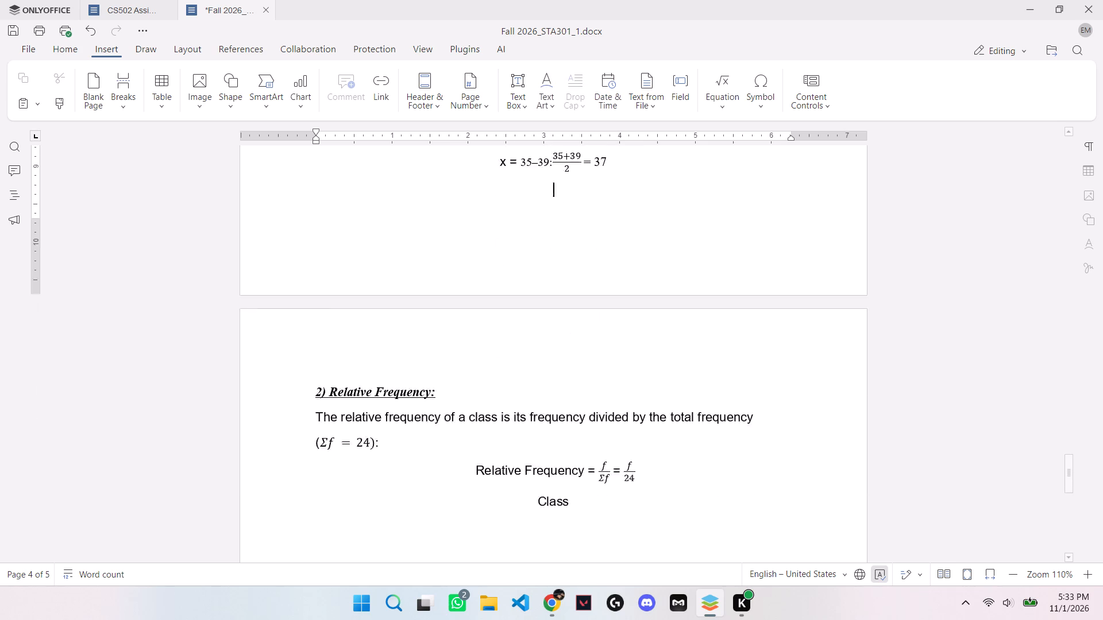
{"action": "scroll", "coordinate": [777, 468], "scroll_direction": "down", "scroll_amount": 4}
{"action": "left_click", "coordinate": [577, 381]}
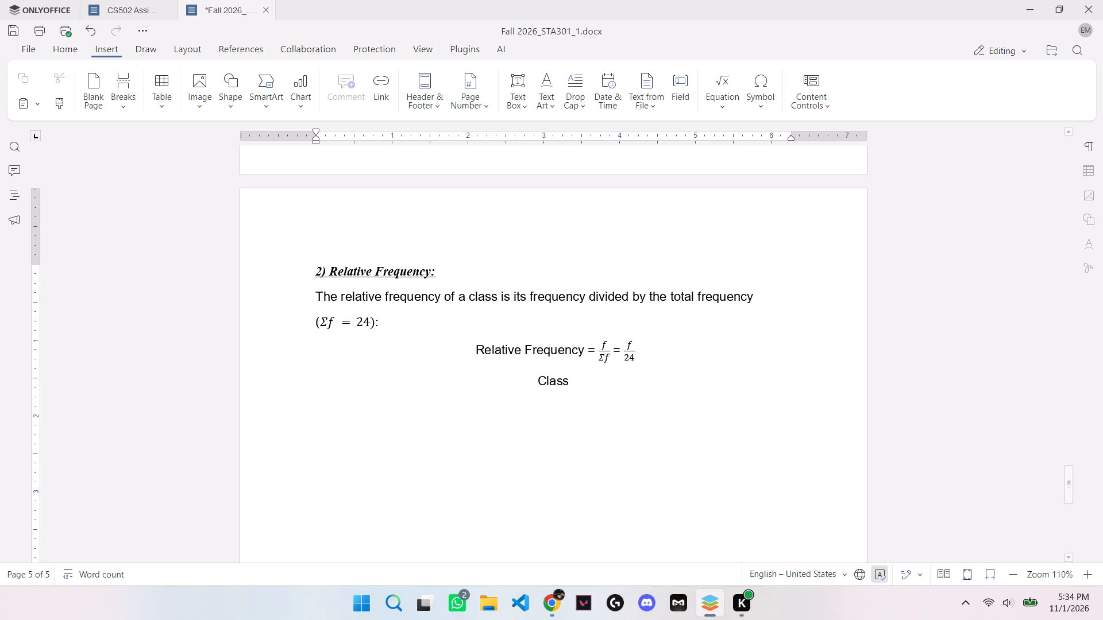
{"action": "key", "text": "ctrl+v"}
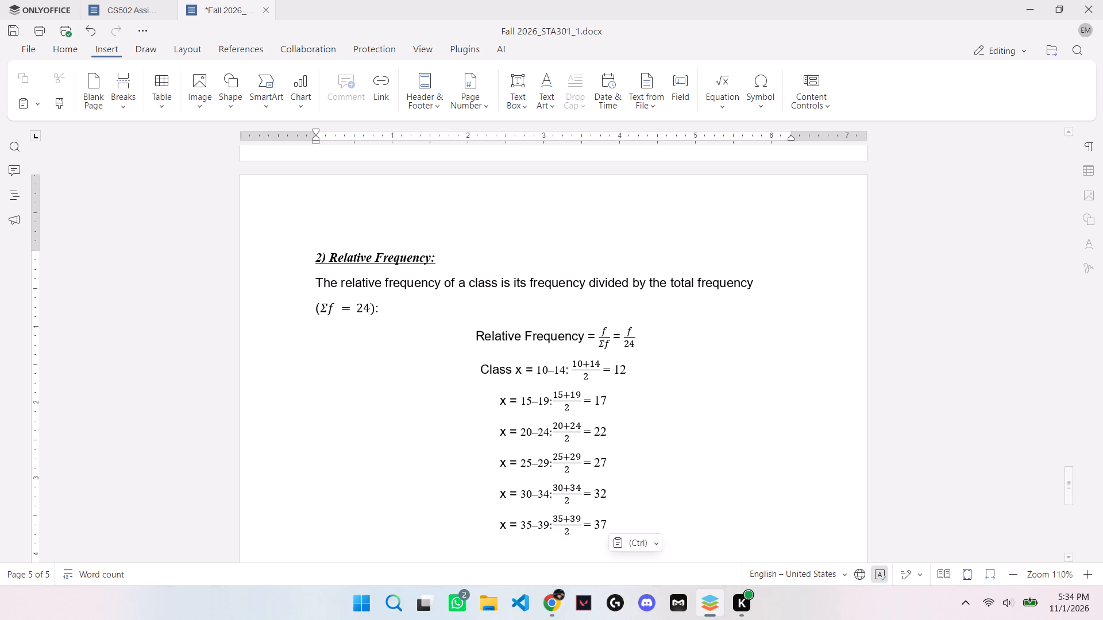
Remove the x from the pasted 10–14 line so it begins with Class = 10–14.
{"action": "left_click", "coordinate": [524, 370]}
{"action": "key", "text": "BackSpace"}
{"action": "key", "text": "BackSpace"}
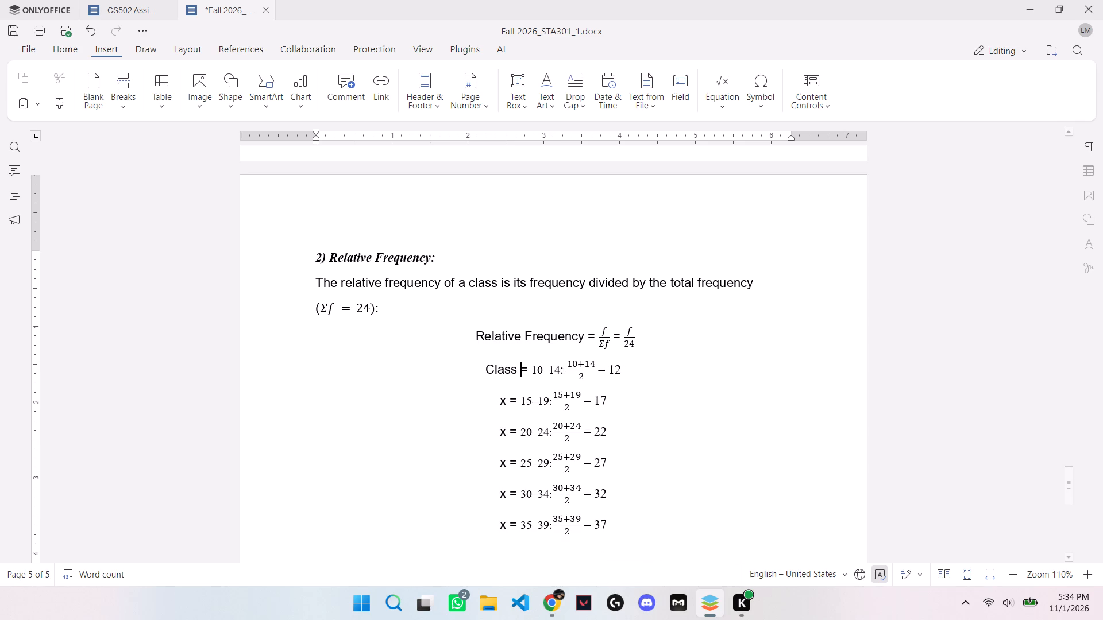
Replace the x with Class at the start of the pasted 15–19 and 20–24 lines.
{"action": "key", "text": "Down"}
{"action": "left_click", "coordinate": [510, 402]}
{"action": "key", "text": "BackSpace"}
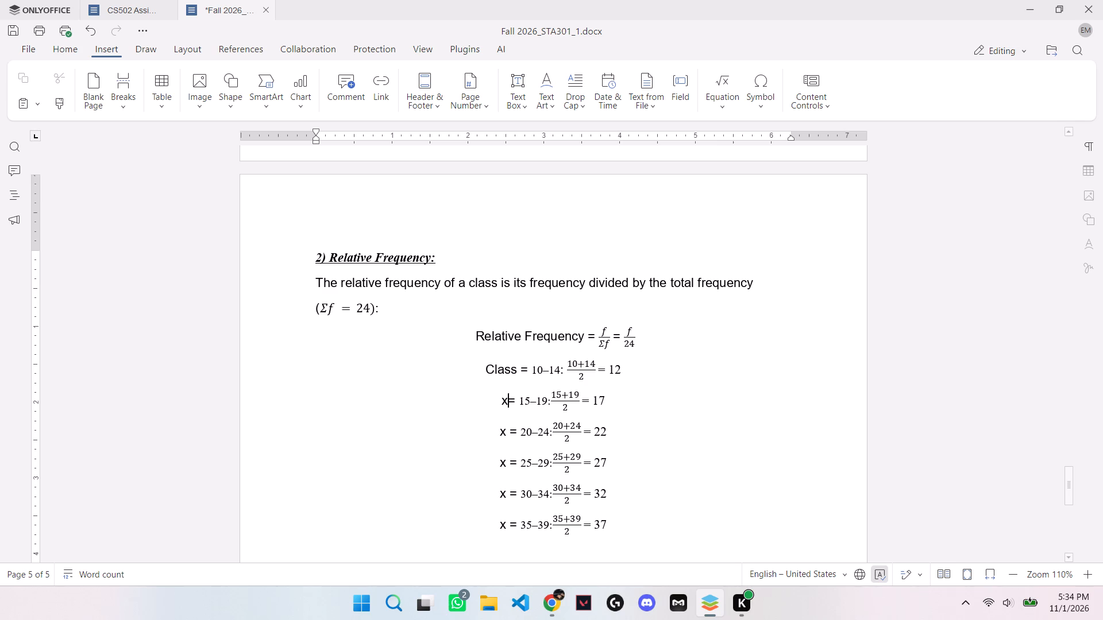
{"action": "key", "text": "BackSpace"}
{"action": "type", "text": "Class"}
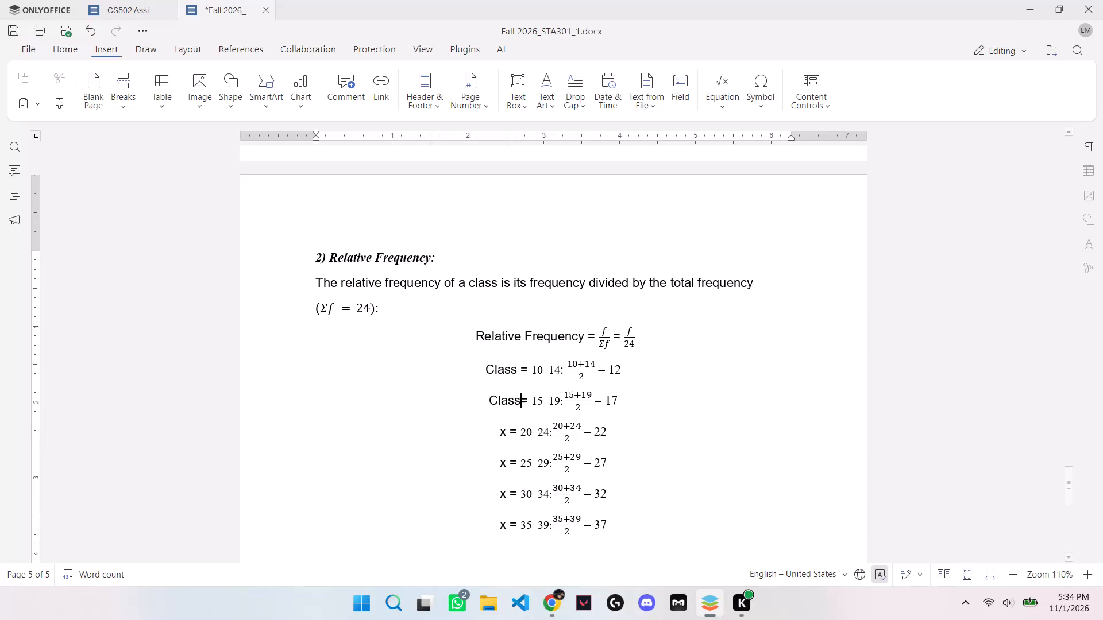
{"action": "key", "text": "Down"}
{"action": "key", "text": "Left"}
{"action": "key", "text": "Left"}
{"action": "key", "text": "BackSpace"}
{"action": "key", "text": "BackSpace"}
{"action": "type", "text": "Class"}
Replace the x with Class at the start of the pasted 25–29 and 30–34 lines.
{"action": "key", "text": "Down"}
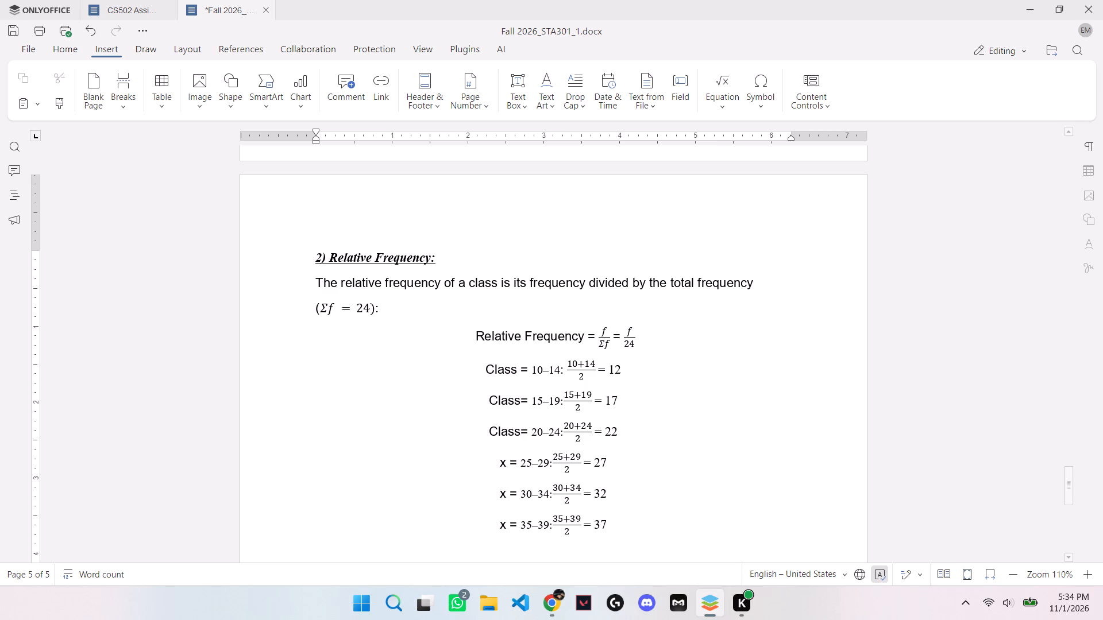
{"action": "key", "text": "Left"}
{"action": "key", "text": "Left"}
{"action": "key", "text": "BackSpace"}
{"action": "key", "text": "BackSpace"}
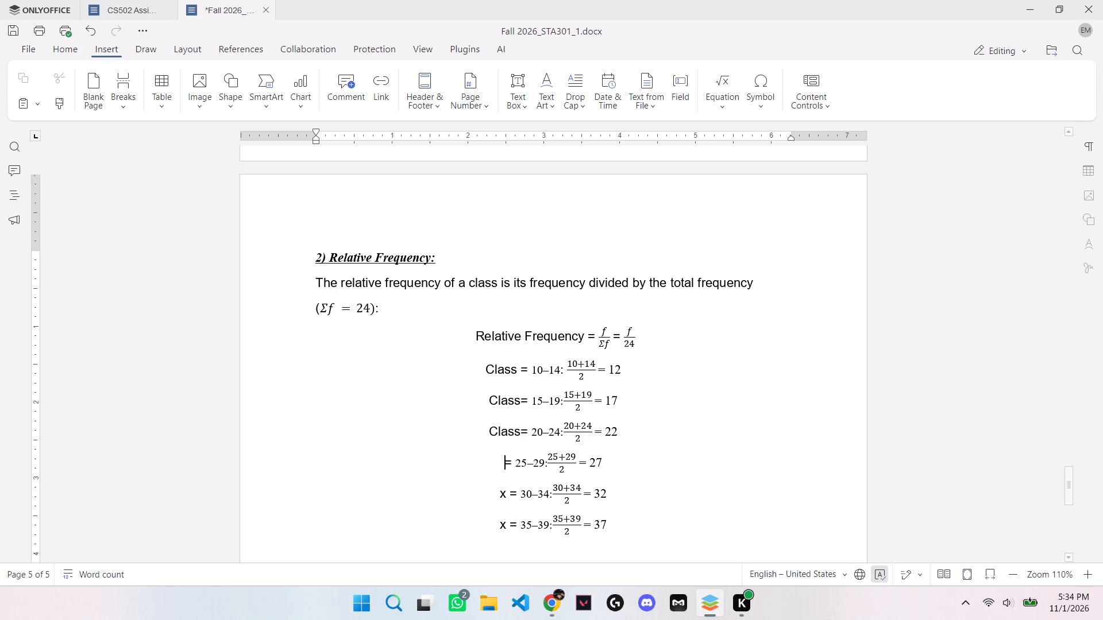
{"action": "type", "text": "Class"}
{"action": "key", "text": "Down"}
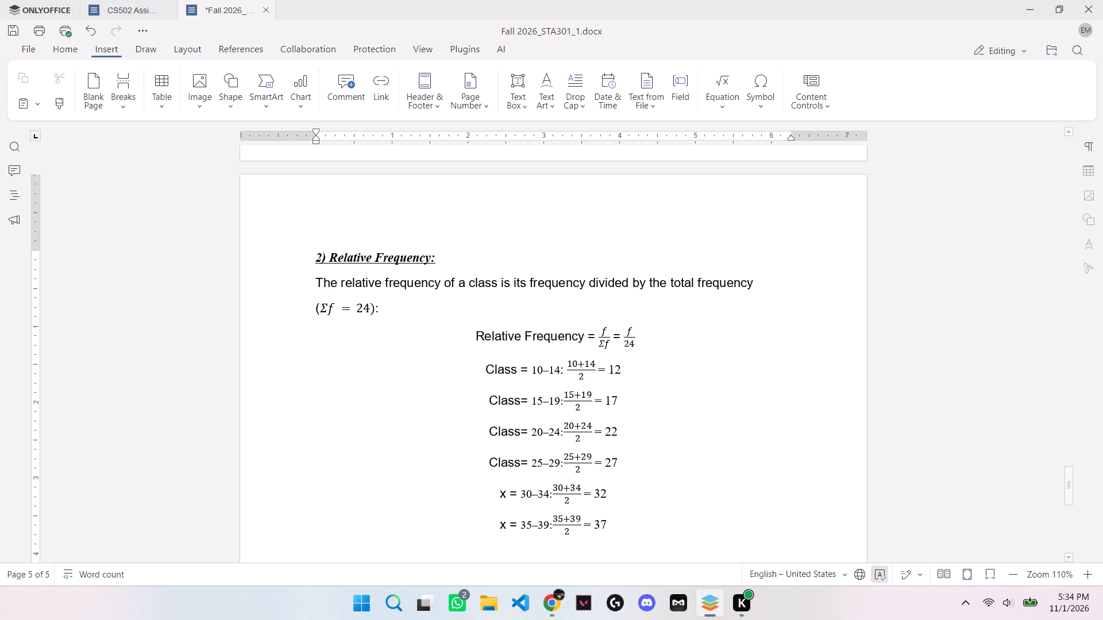
{"action": "key", "text": "Left"}
{"action": "key", "text": "Left"}
{"action": "key", "text": "BackSpace"}
{"action": "key", "text": "BackSpace"}
{"action": "type", "text": "Class"}
Replace the x with Class and a space at the start of the pasted 35–39 line.
{"action": "key", "text": "Down"}
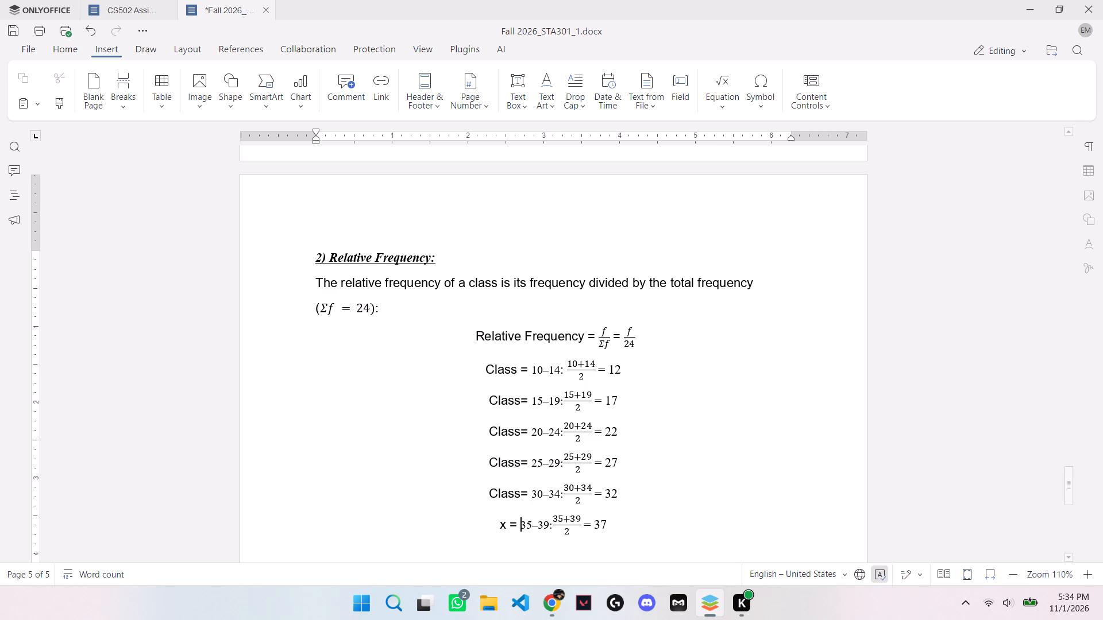
{"action": "key", "text": "Left"}
{"action": "key", "text": "Left"}
{"action": "key", "text": "BackSpace"}
{"action": "key", "text": "BackSpace"}
{"action": "type", "text": "Class"}
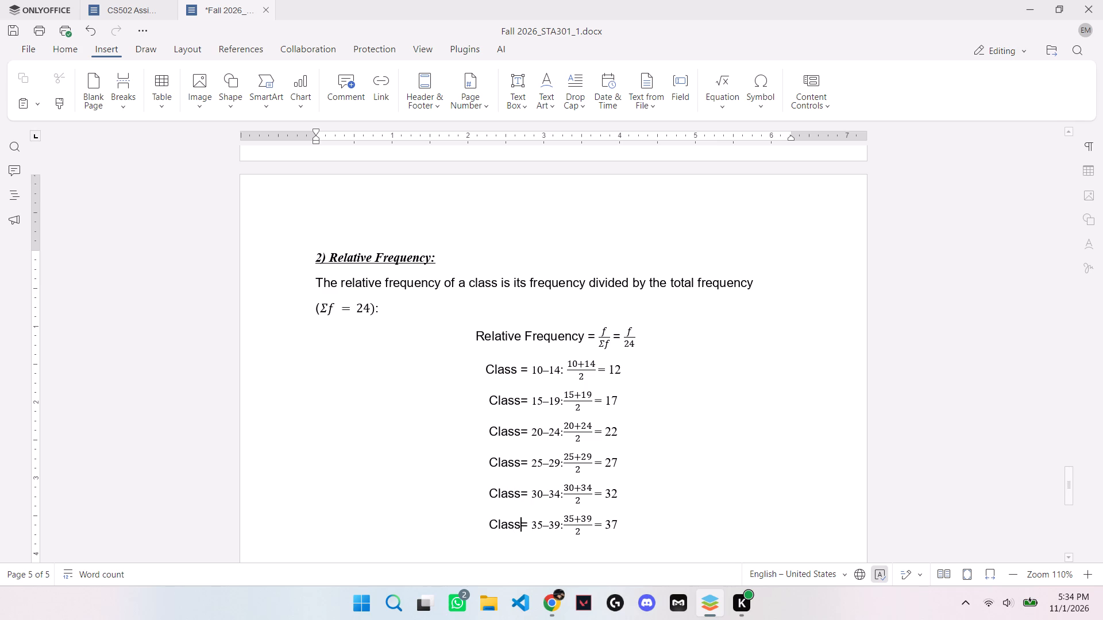
{"action": "key", "text": "space"}
Check the solution video, and remove the equals sign after Class in the 10–14, 15–19 and 20–24 lines.
{"action": "left_click", "coordinate": [545, 610]}
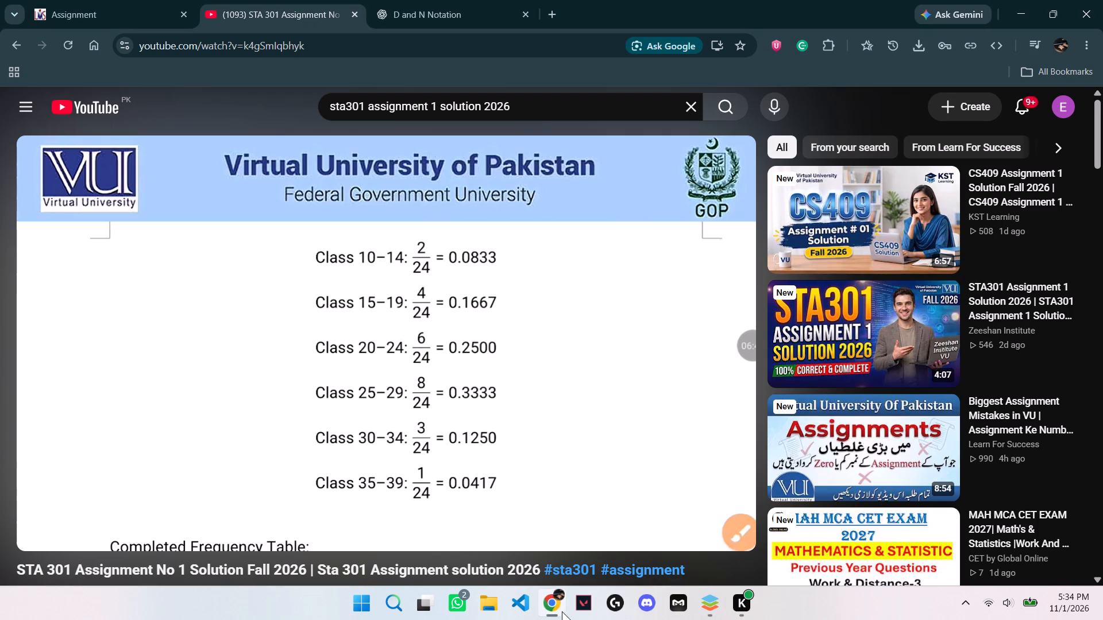
{"action": "left_click", "coordinate": [715, 610]}
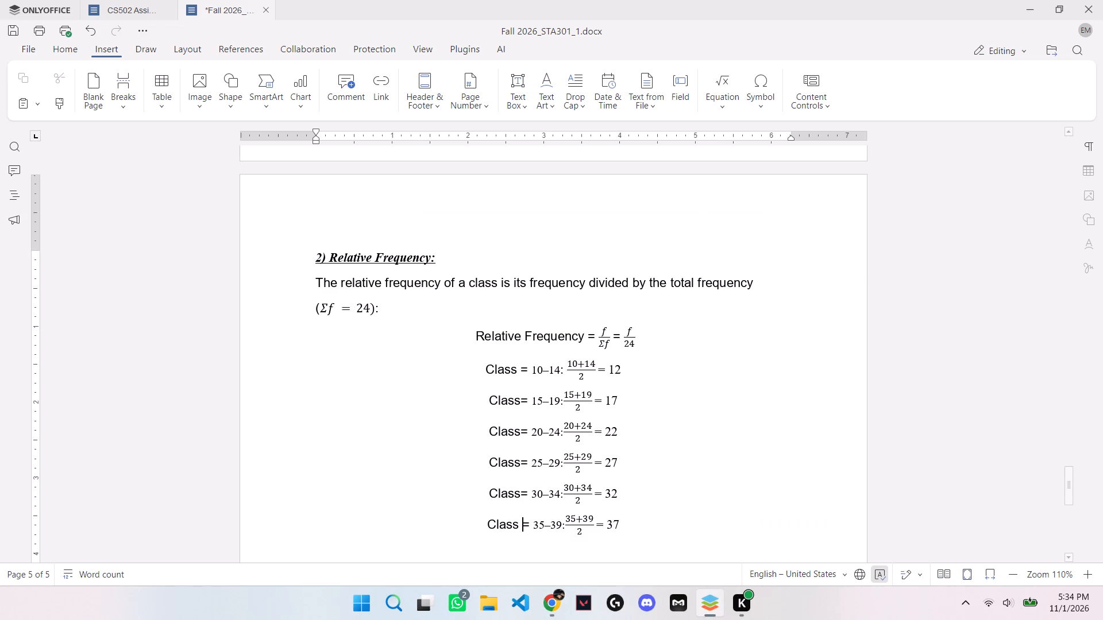
{"action": "left_click", "coordinate": [533, 371]}
{"action": "key", "text": "BackSpace"}
{"action": "key", "text": "BackSpace"}
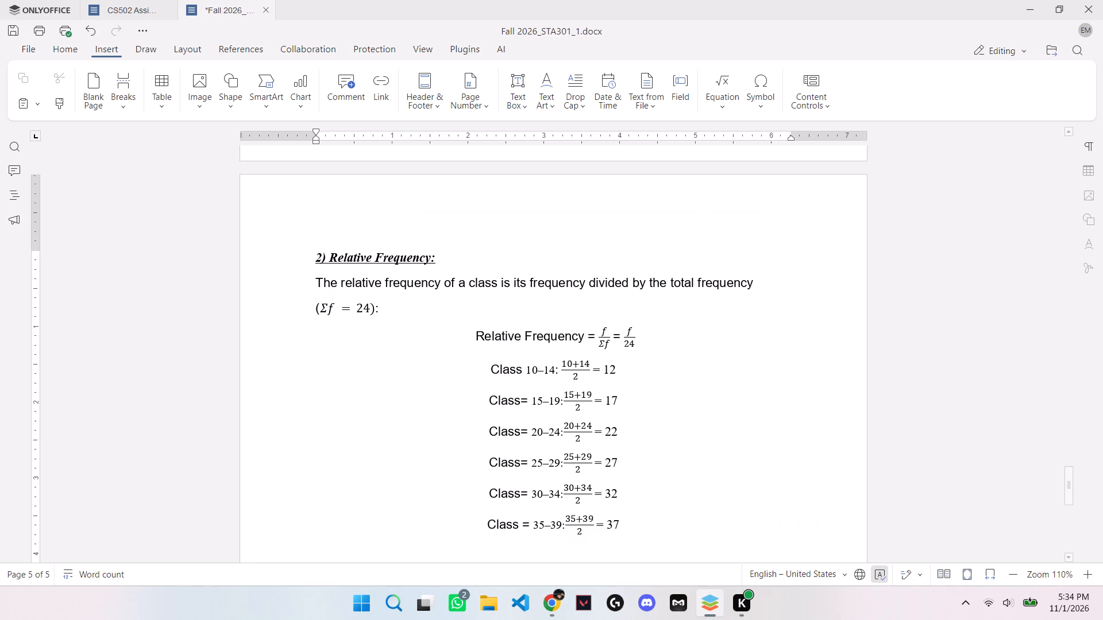
{"action": "key", "text": "Down"}
{"action": "key", "text": "BackSpace"}
{"action": "key", "text": "Down"}
{"action": "key", "text": "Right"}
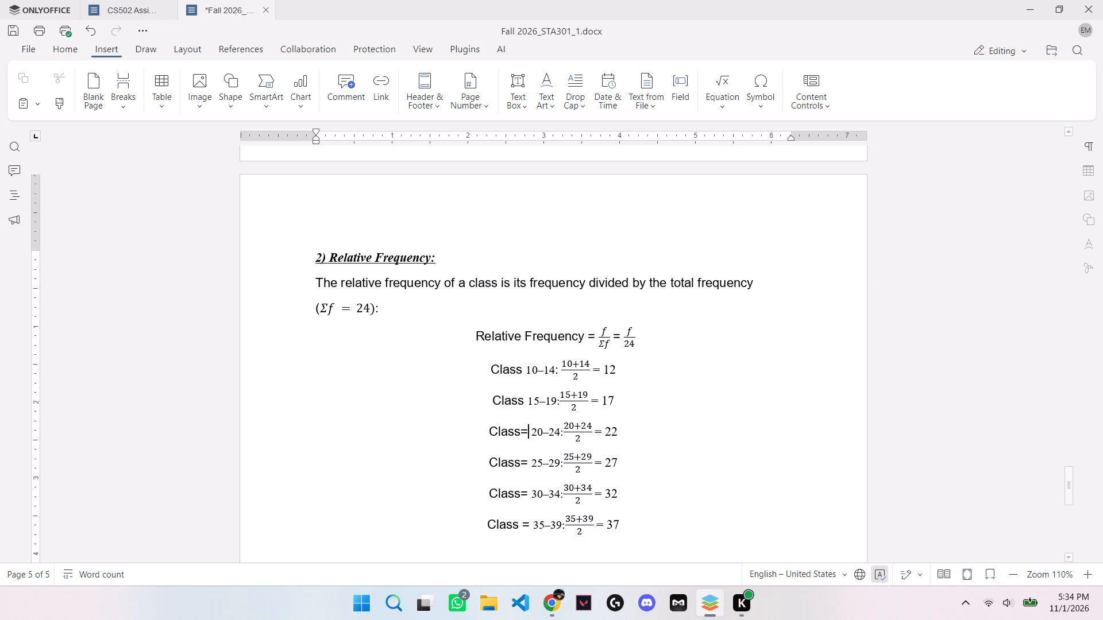
{"action": "key", "text": "BackSpace"}
Remove the equals sign after Class in the 25–29, 30–34 and 35–39 lines.
{"action": "key", "text": "Down"}
{"action": "key", "text": "Right"}
{"action": "key", "text": "BackSpace"}
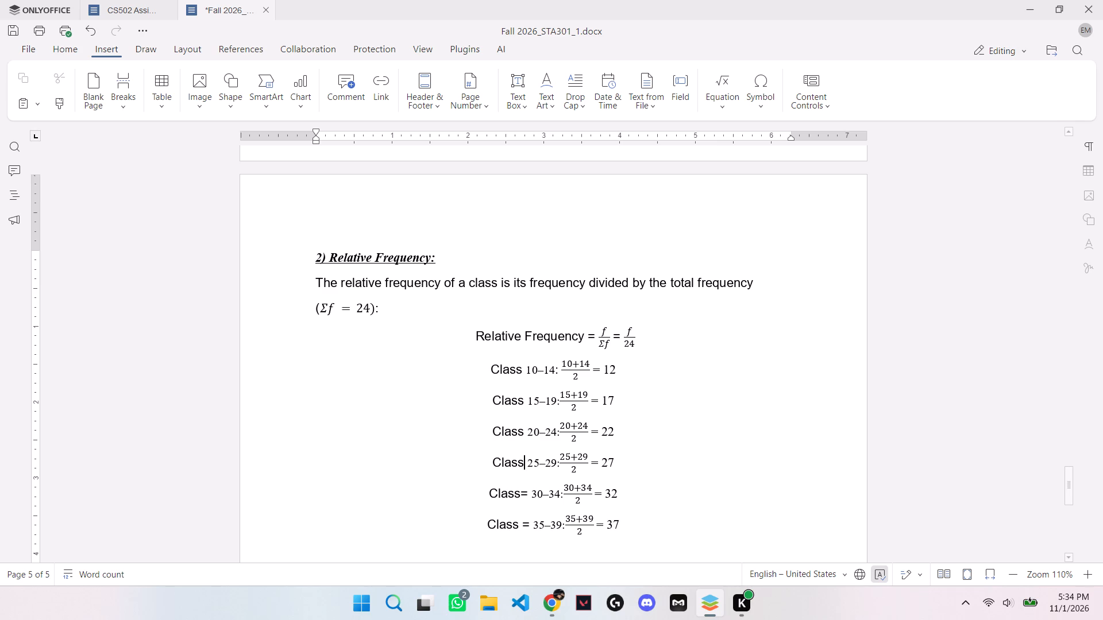
{"action": "key", "text": "Down"}
{"action": "key", "text": "Right"}
{"action": "key", "text": "BackSpace"}
{"action": "key", "text": "Down"}
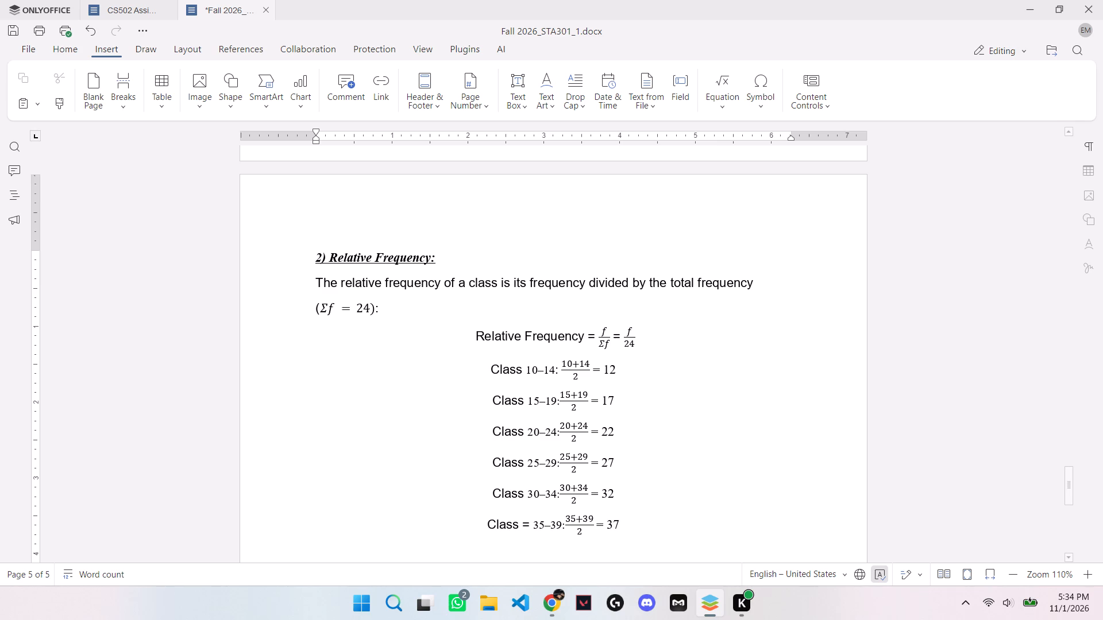
{"action": "key", "text": "Right"}
{"action": "key", "text": "BackSpace"}
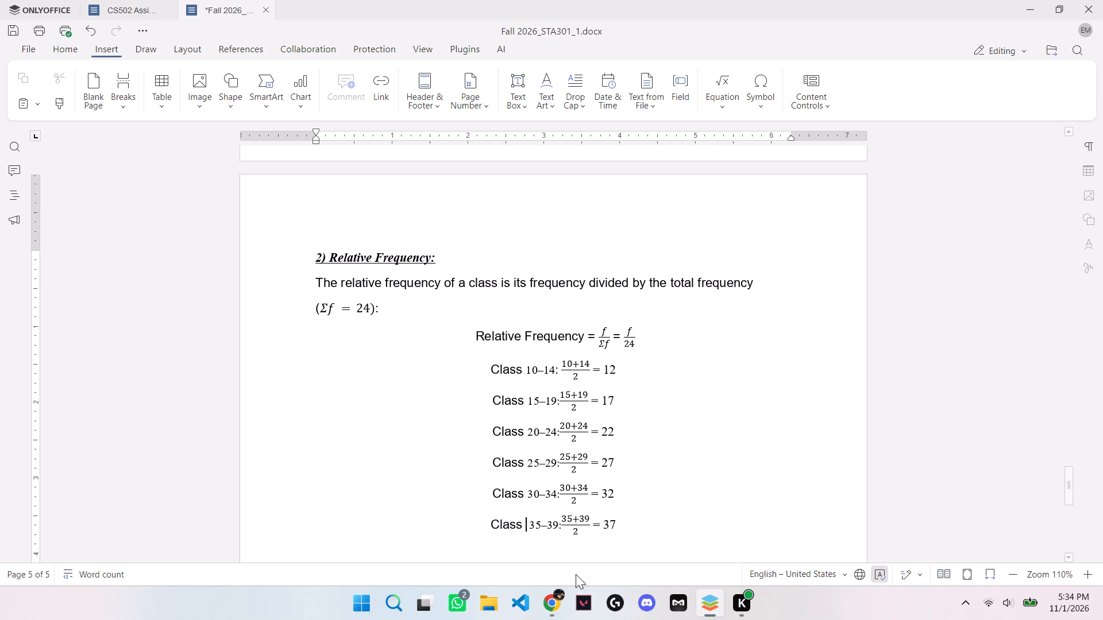
Replace the numerator of the 10–14 line's fraction with 2, following the solution video.
{"action": "left_click", "coordinate": [549, 605]}
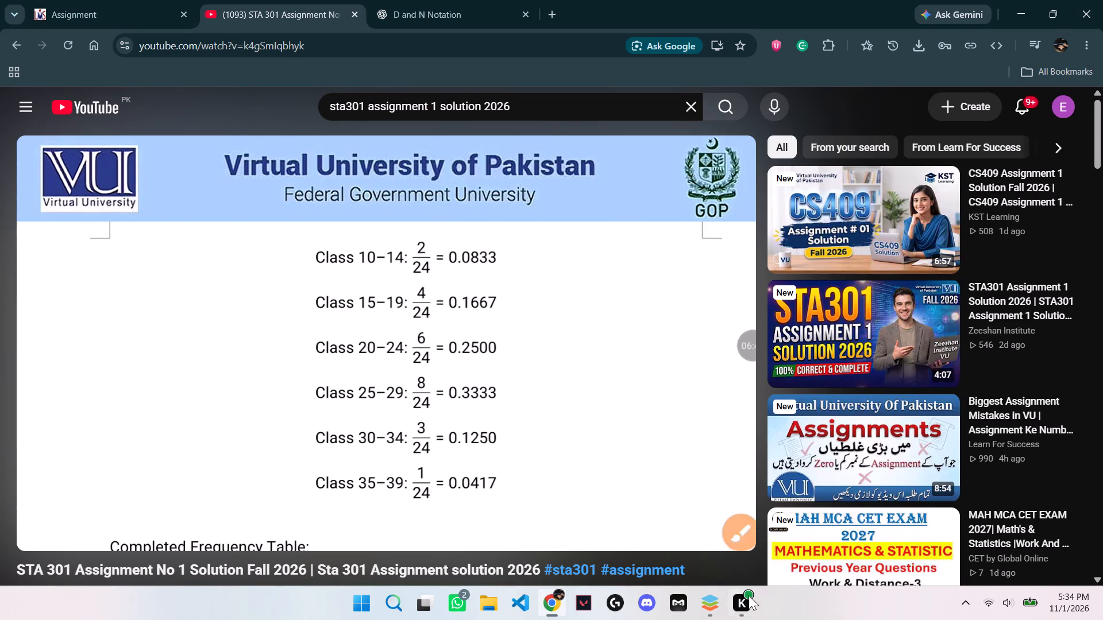
{"action": "left_click", "coordinate": [709, 614]}
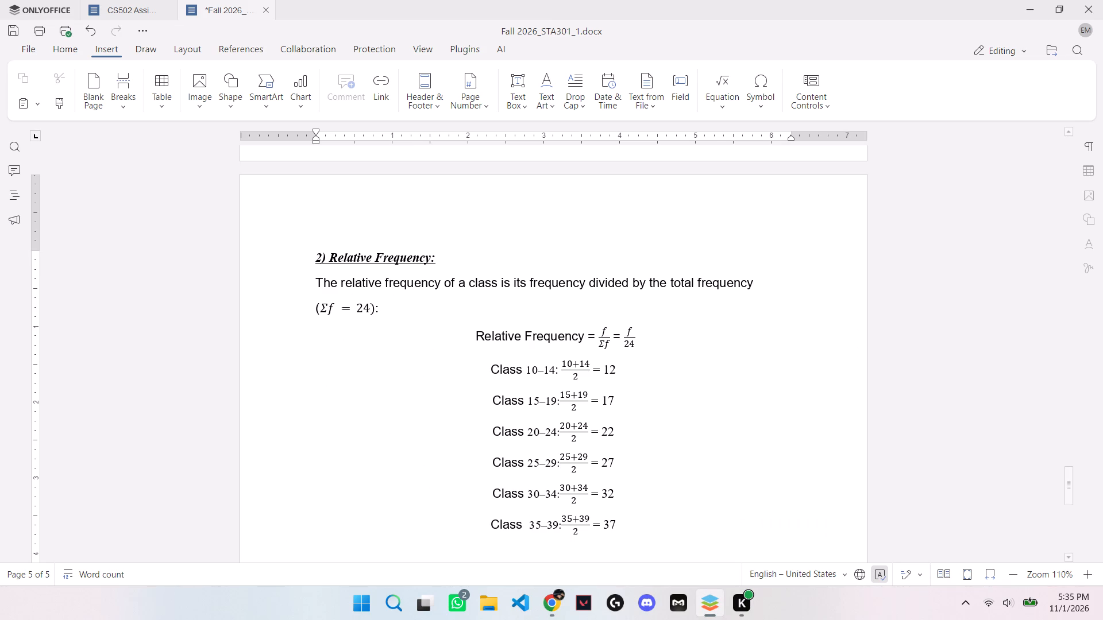
{"action": "left_click", "coordinate": [587, 362]}
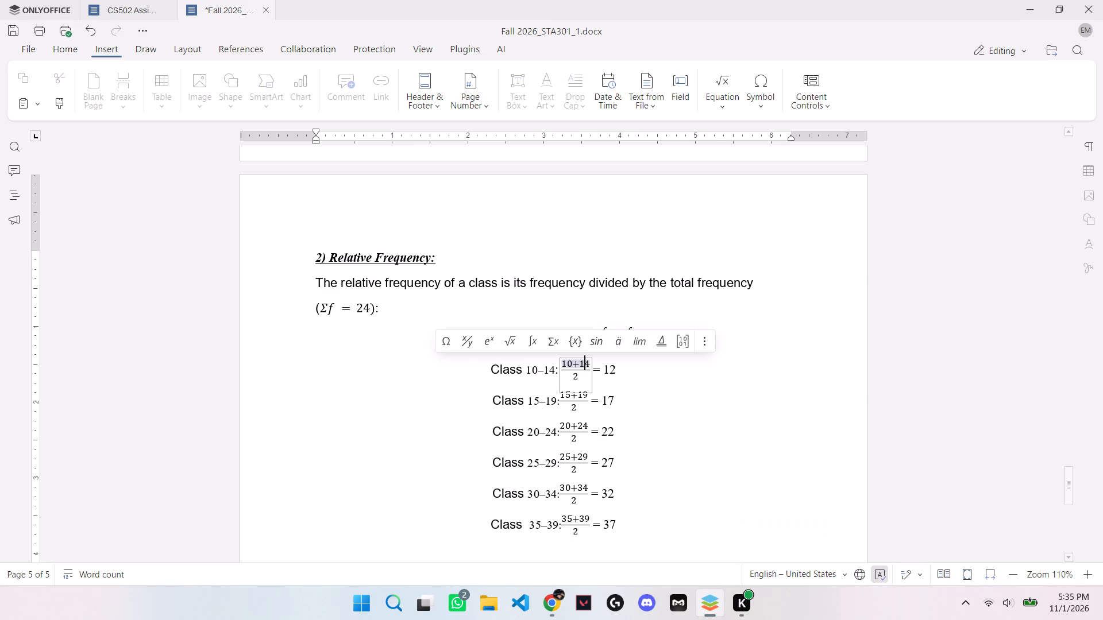
{"action": "key", "text": "BackSpace"}
{"action": "key", "text": "BackSpace"}
{"action": "key", "text": "BackSpace"}
{"action": "key", "text": "BackSpace"}
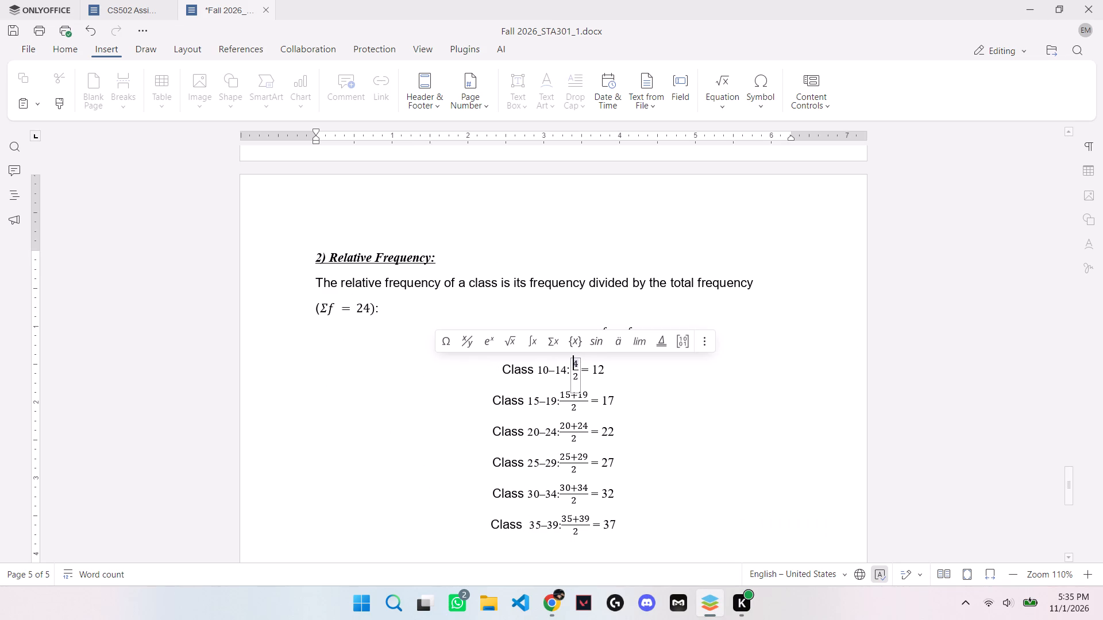
{"action": "key", "text": "BackSpace"}
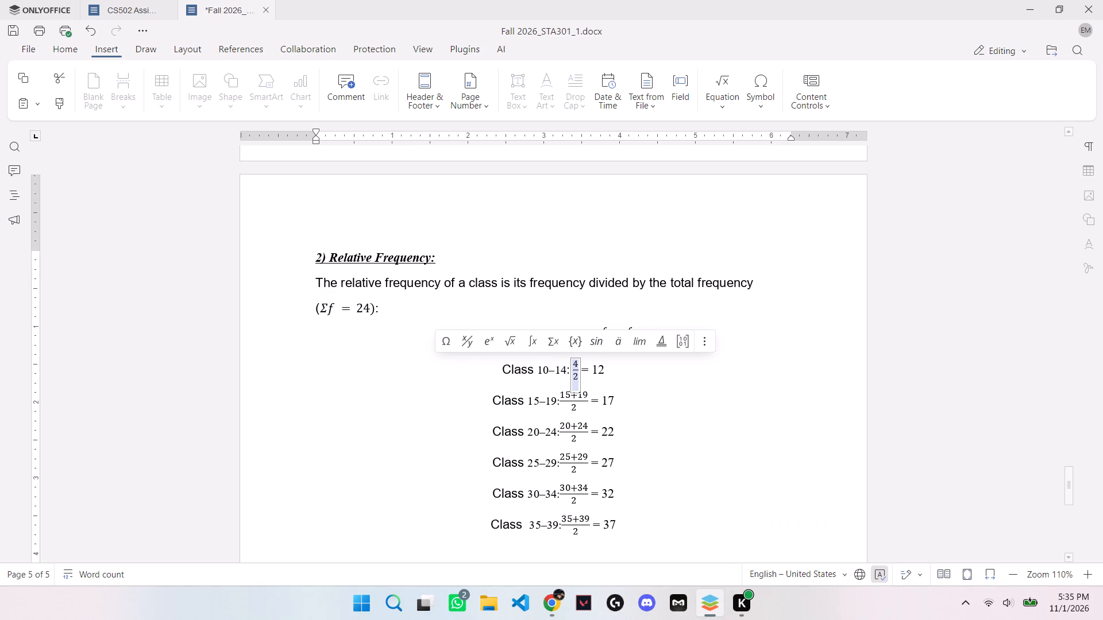
{"action": "left_click", "coordinate": [576, 365]}
{"action": "left_click", "coordinate": [577, 364]}
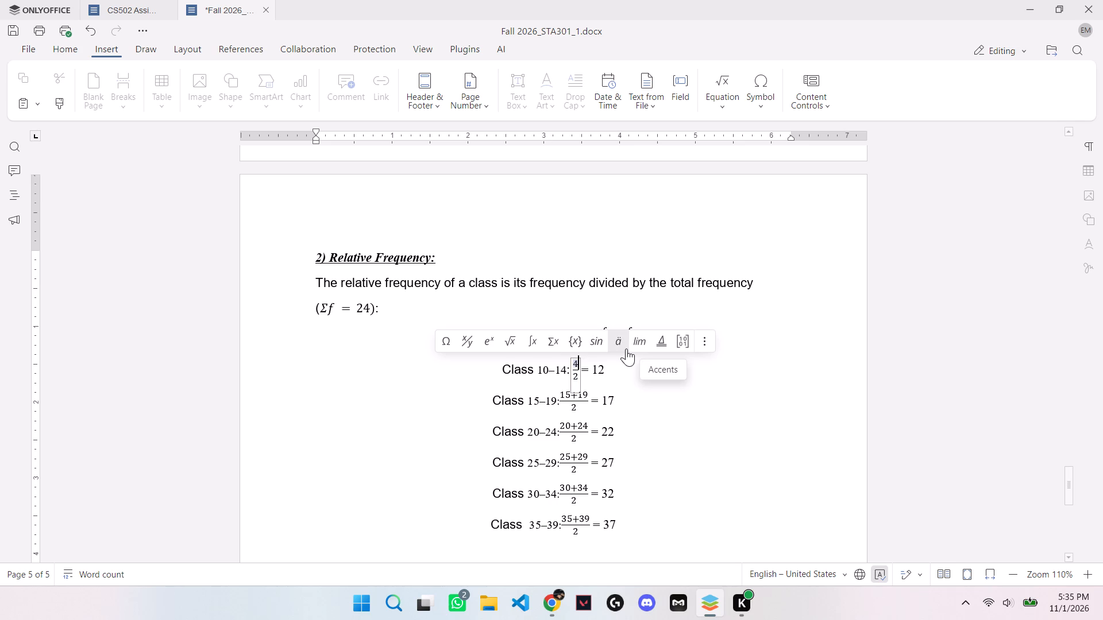
{"action": "key", "text": "BackSpace"}
{"action": "key", "text": "2"}
Set the denominator of the 10–14 line's fraction to 24.
{"action": "key", "text": "Down"}
{"action": "key", "text": "Down"}
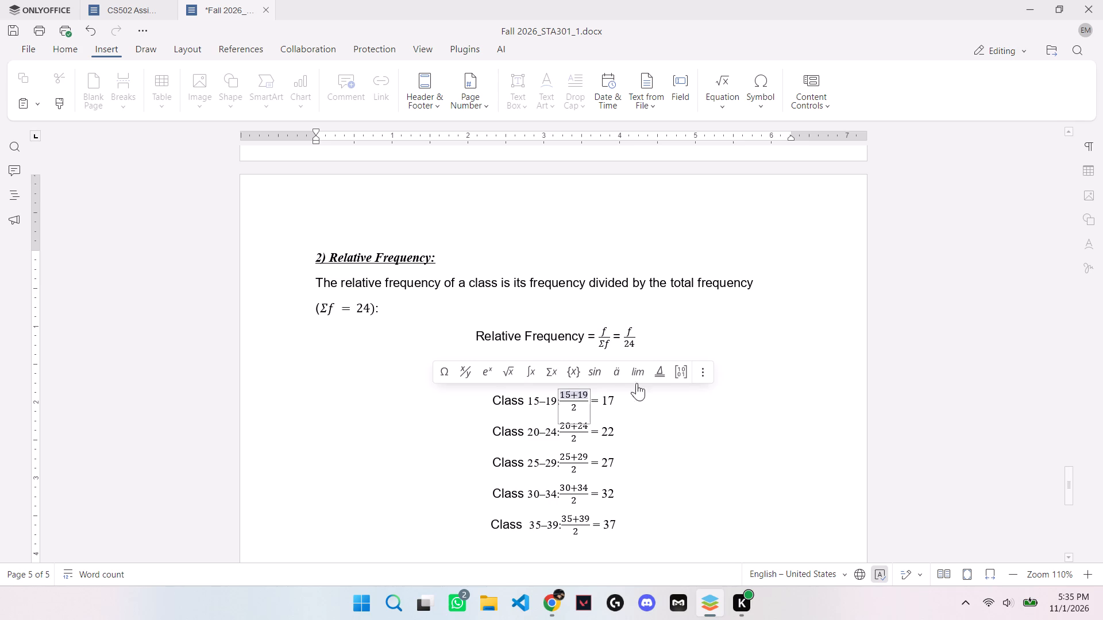
{"action": "left_click", "coordinate": [673, 436]}
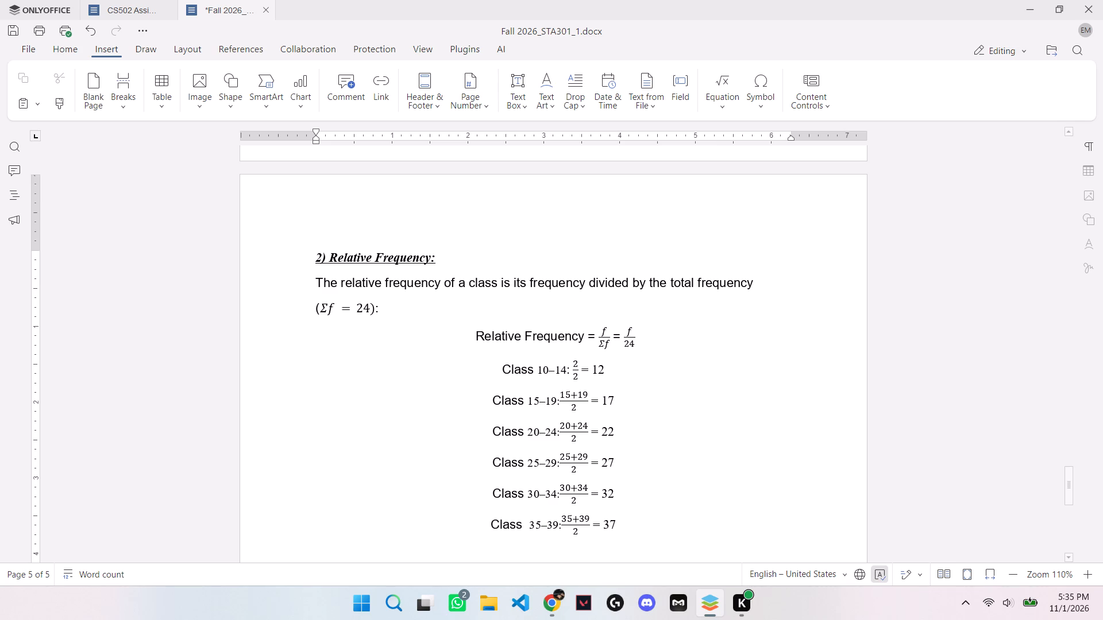
{"action": "left_click", "coordinate": [577, 380]}
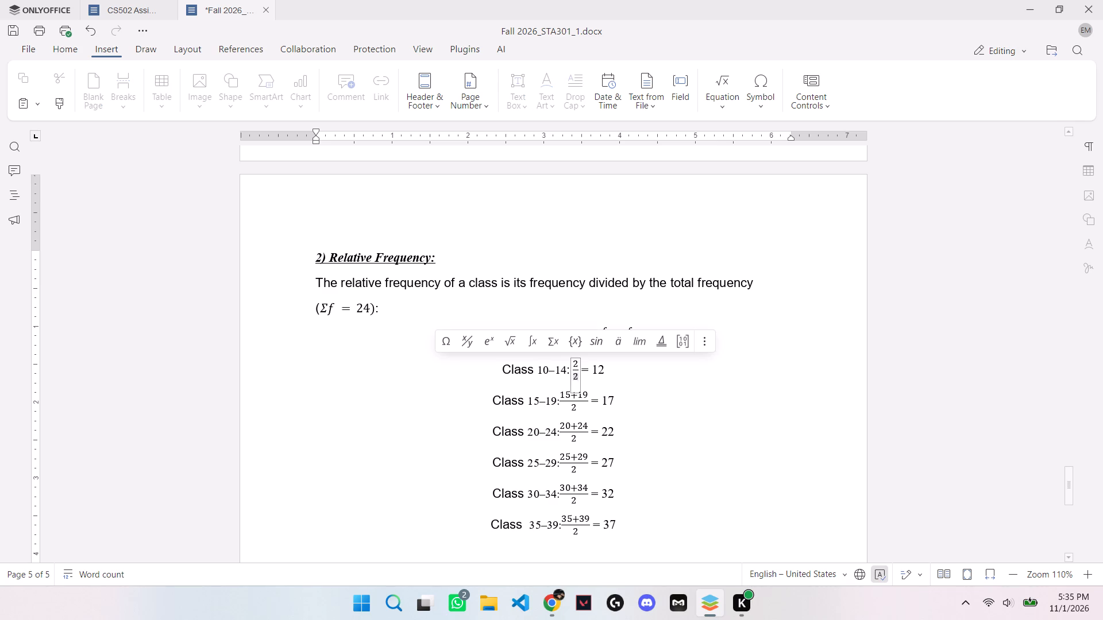
{"action": "key", "text": "4"}
{"action": "left_click", "coordinate": [644, 404]}
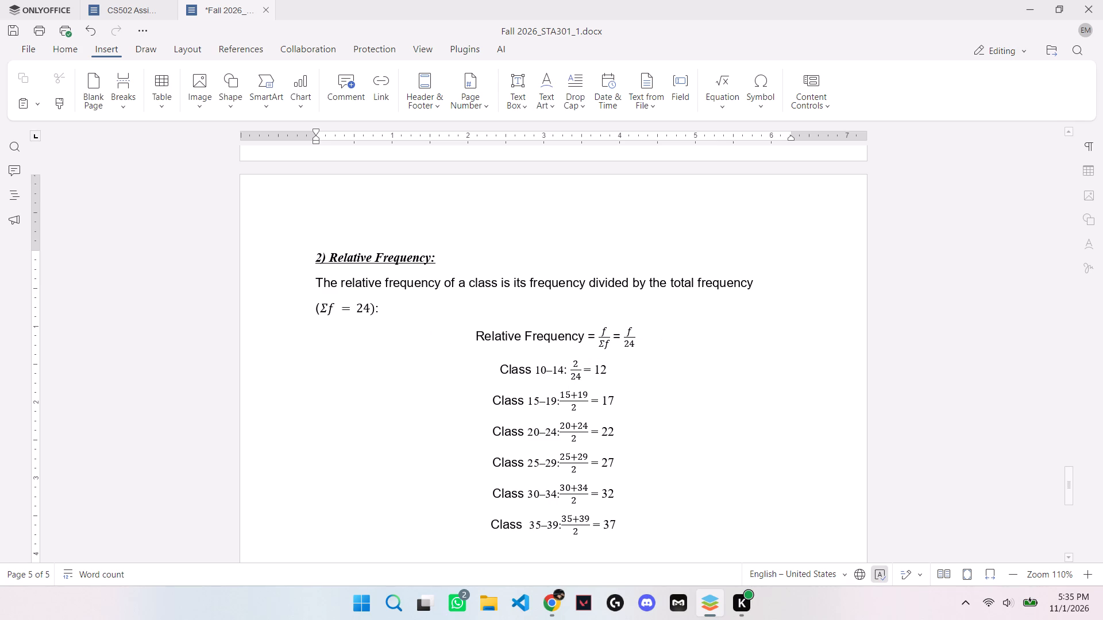
Change the 15–19 line's fraction to 4/24, following the solution video.
{"action": "left_click", "coordinate": [589, 393]}
{"action": "left_click", "coordinate": [586, 391]}
{"action": "left_click", "coordinate": [586, 391]}
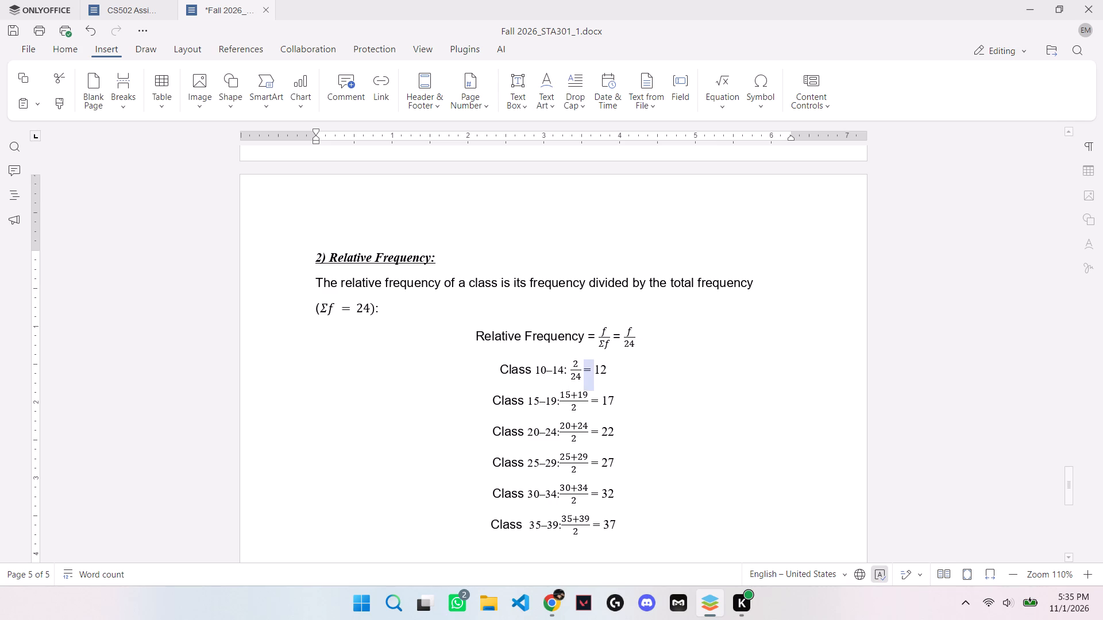
{"action": "double_click", "coordinate": [582, 395]}
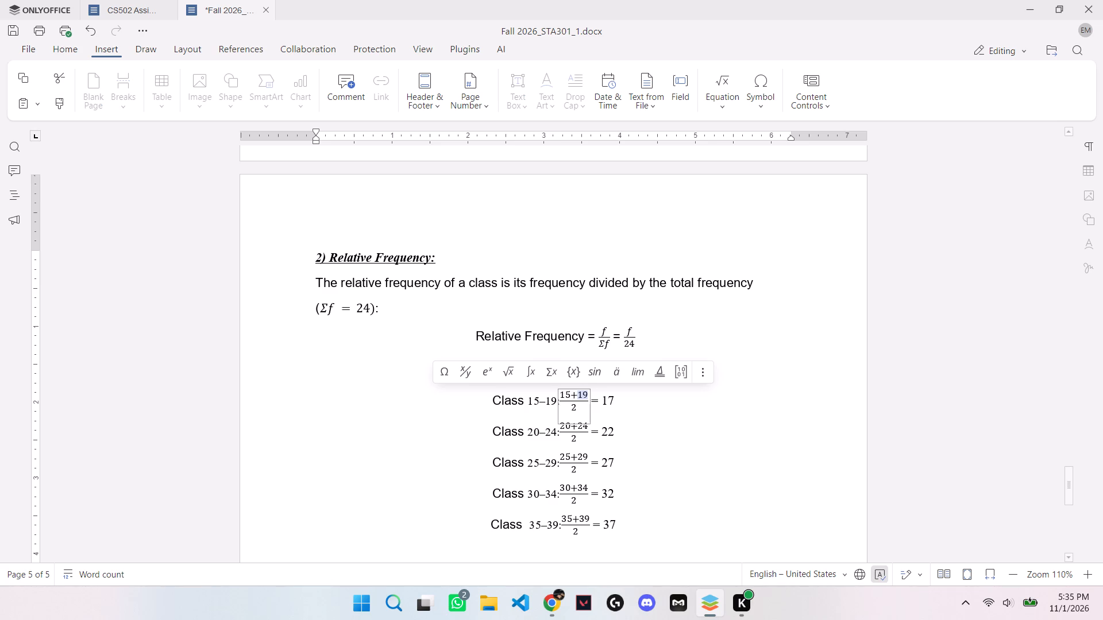
{"action": "key", "text": "BackSpace"}
{"action": "key", "text": "BackSpace"}
{"action": "key", "text": "BackSpace"}
{"action": "key", "text": "BackSpace"}
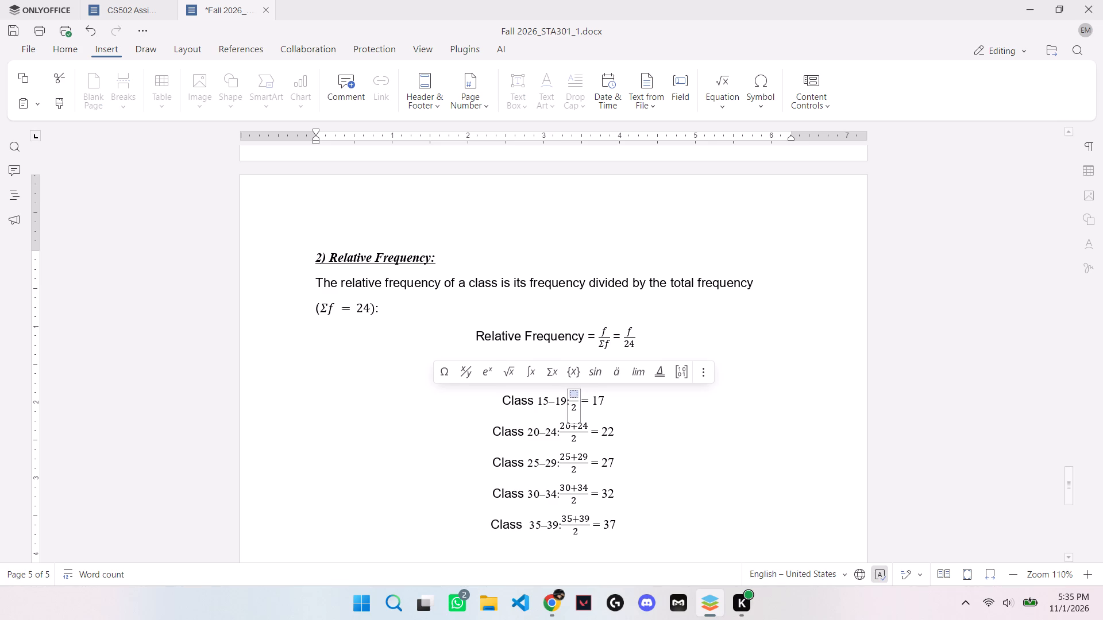
{"action": "left_click", "coordinate": [546, 596]}
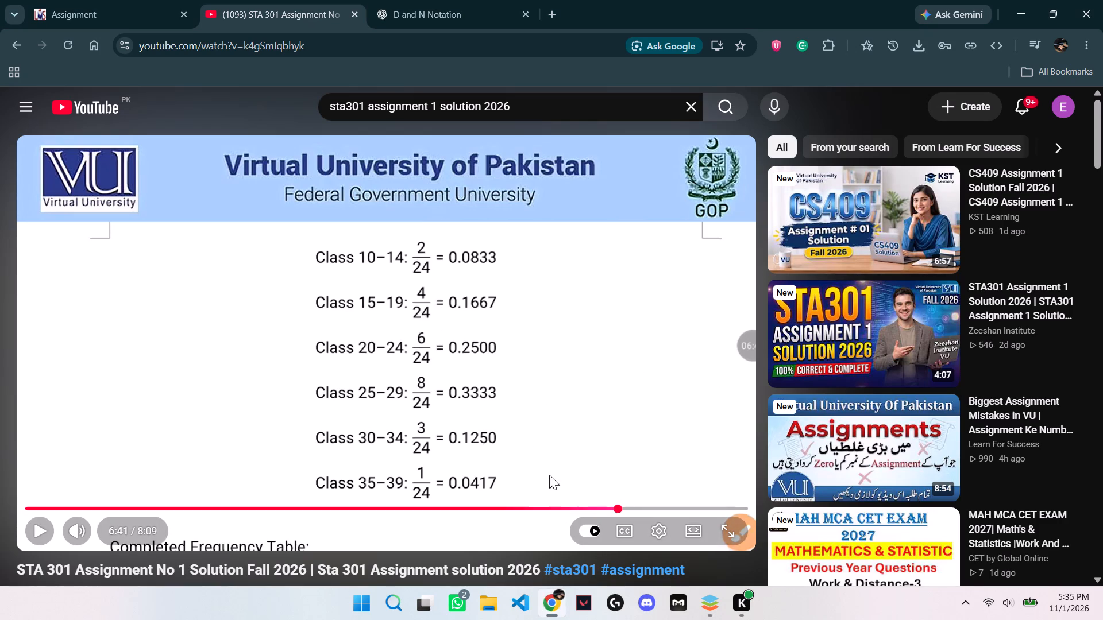
{"action": "left_click", "coordinate": [712, 614]}
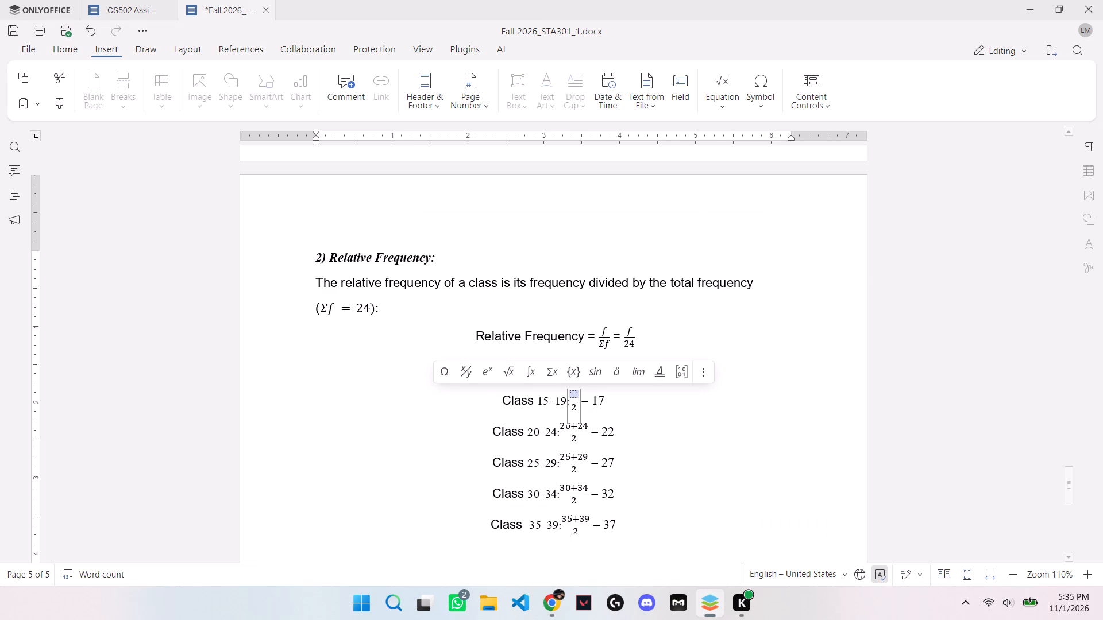
{"action": "key", "text": "4"}
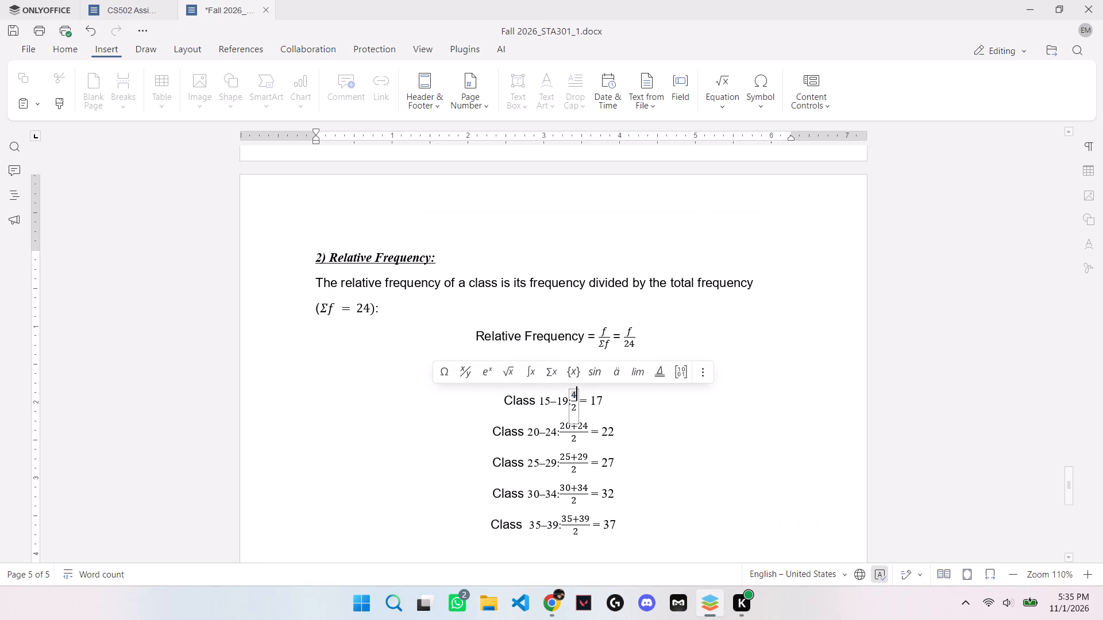
{"action": "left_click", "coordinate": [574, 409]}
{"action": "key", "text": "4"}
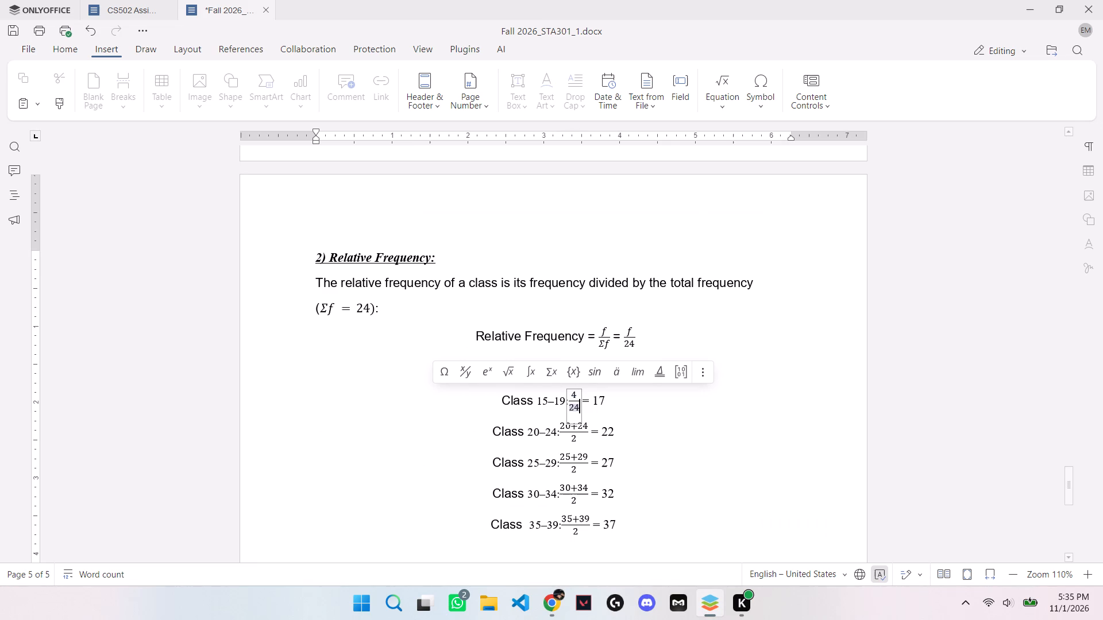
Change the 20–24 line's fraction to 6/24, following the solution video.
{"action": "left_click", "coordinate": [583, 423]}
{"action": "key", "text": "Right"}
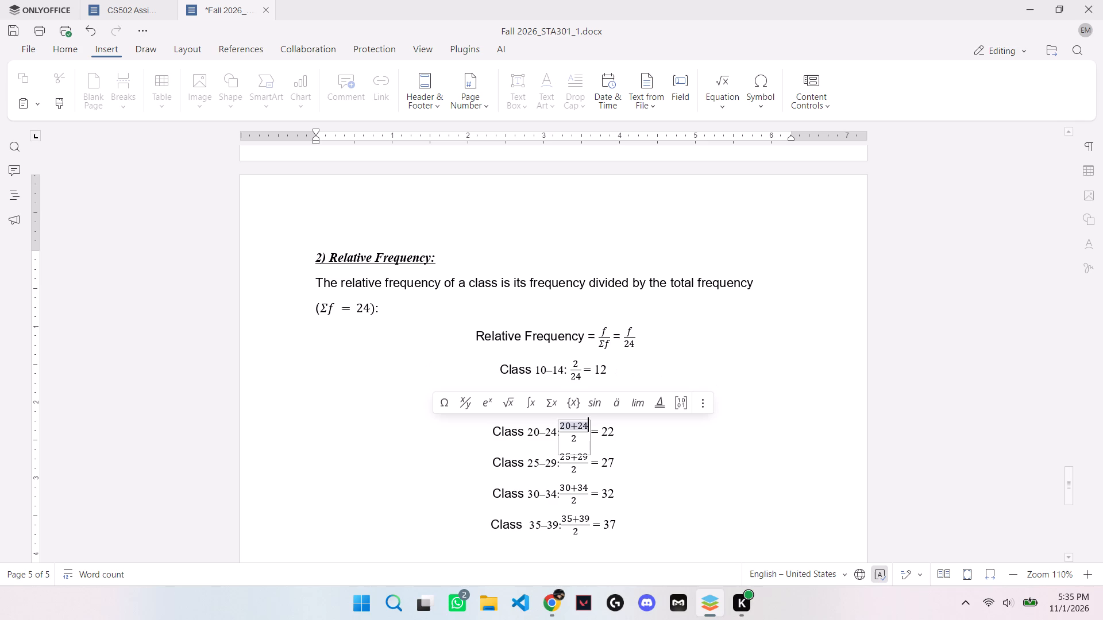
{"action": "key", "text": "BackSpace"}
{"action": "key", "text": "BackSpace"}
{"action": "key", "text": "BackSpace"}
{"action": "key", "text": "BackSpace"}
{"action": "key", "text": "BackSpace"}
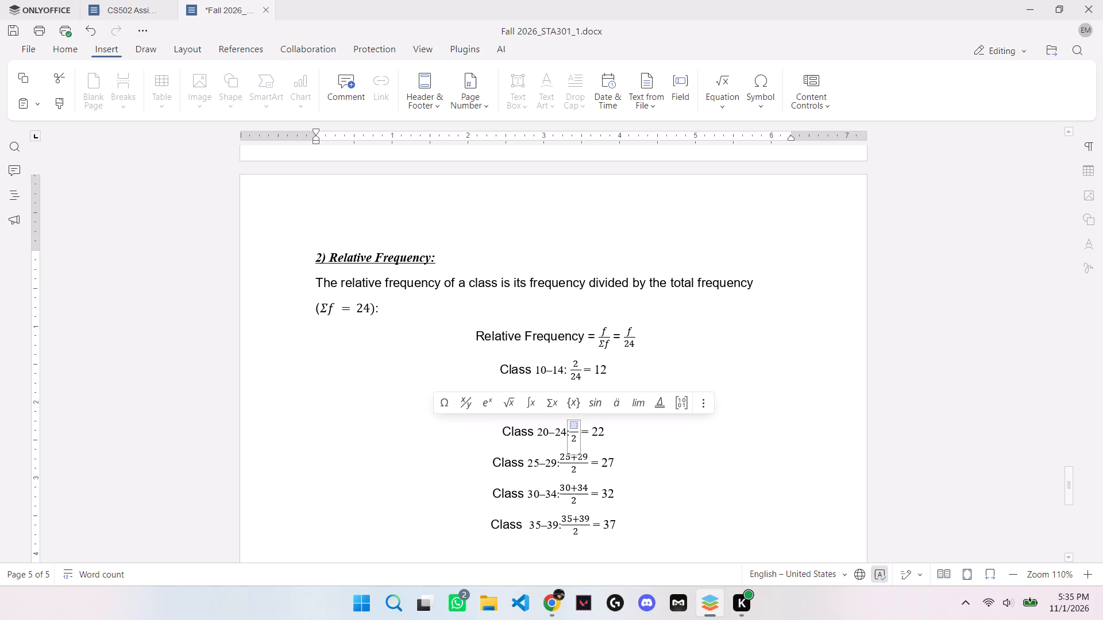
{"action": "left_click", "coordinate": [553, 603]}
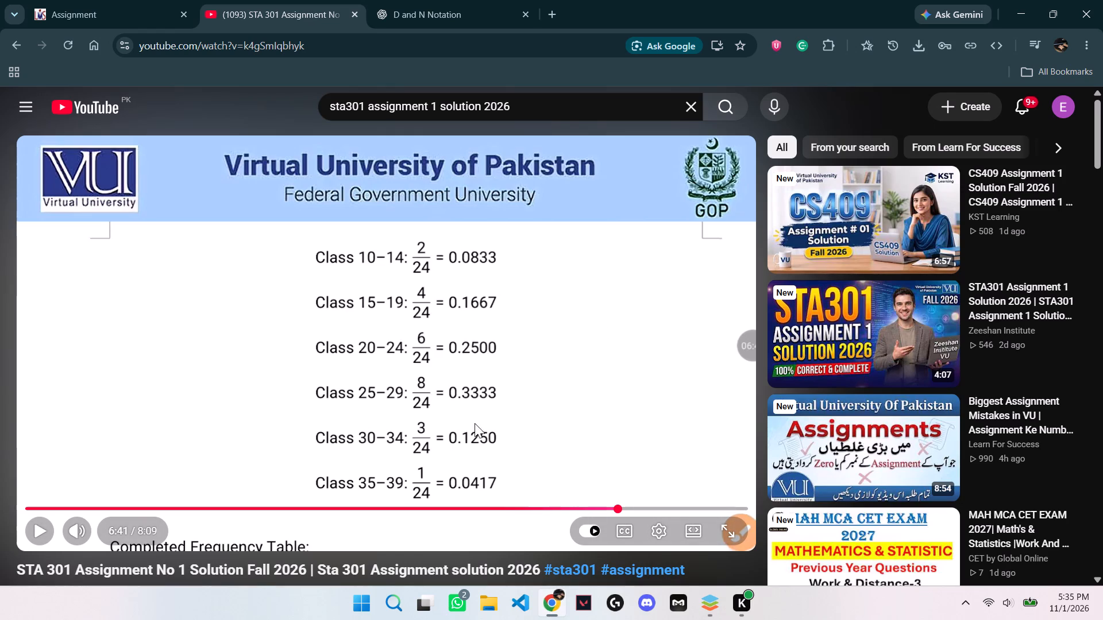
{"action": "left_click", "coordinate": [711, 608]}
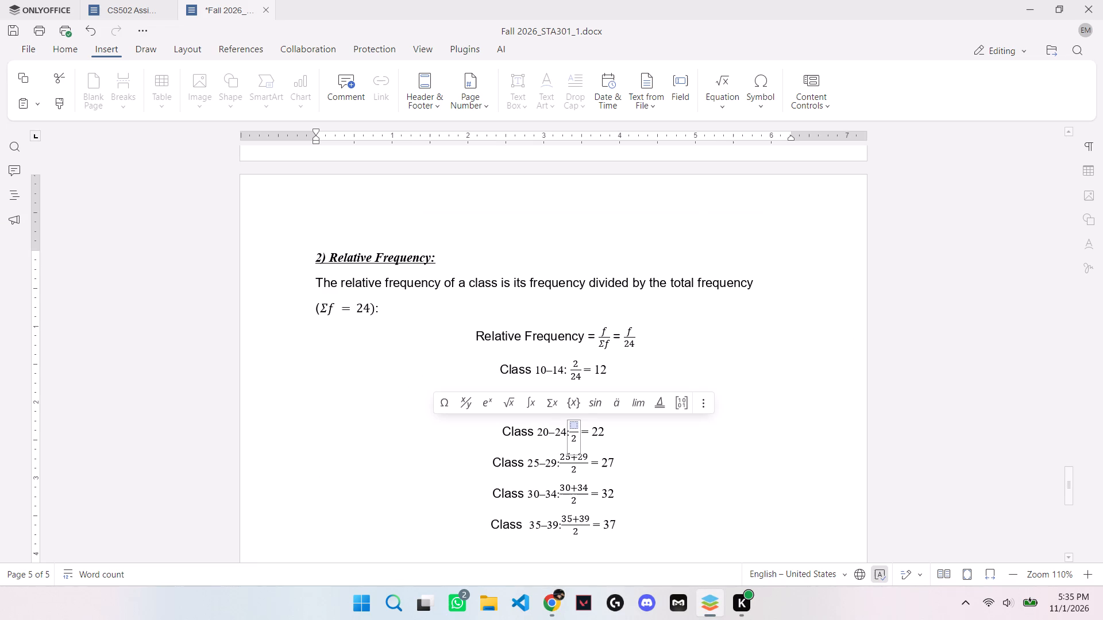
{"action": "key", "text": "6"}
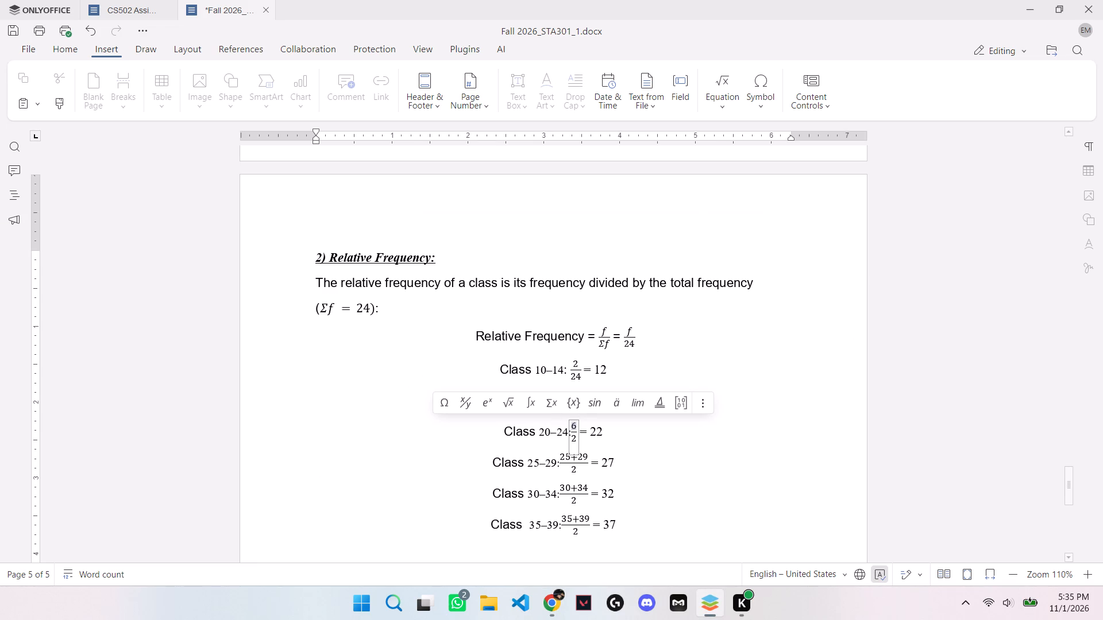
{"action": "left_click", "coordinate": [574, 441]}
{"action": "key", "text": "4"}
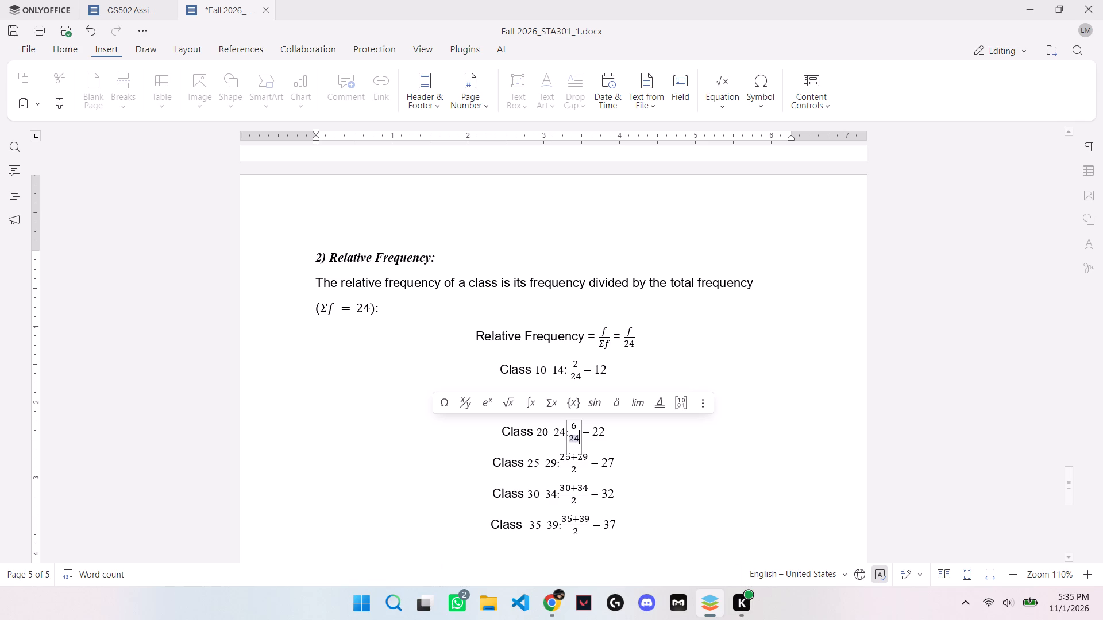
Change the 25–29 line's fraction to 8/24.
{"action": "left_click", "coordinate": [587, 456]}
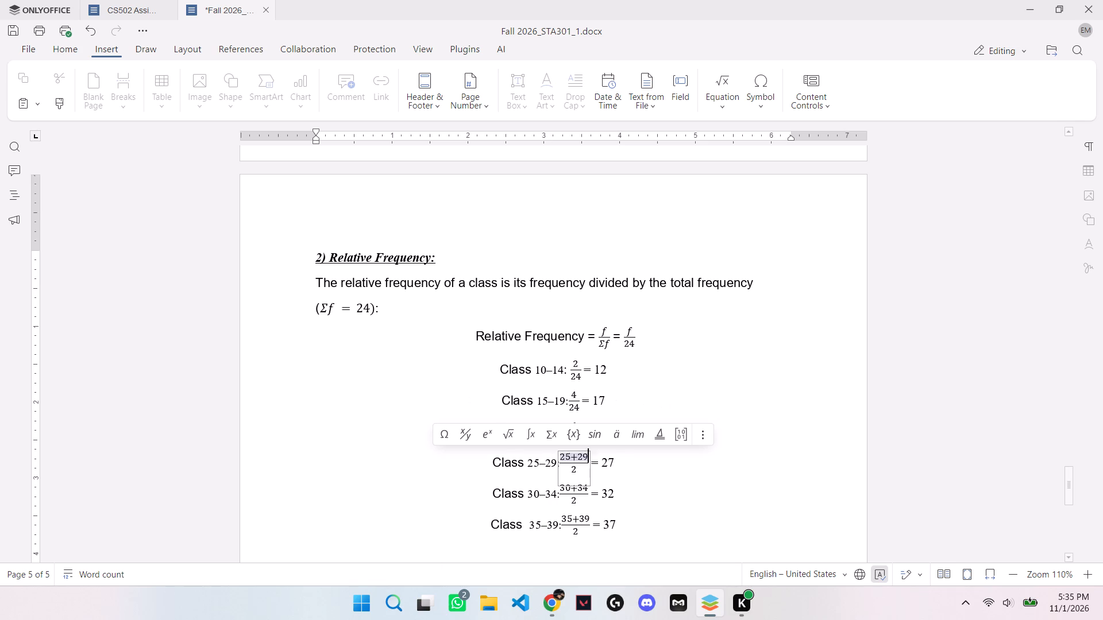
{"action": "key", "text": "BackSpace"}
{"action": "key", "text": "BackSpace"}
{"action": "key", "text": "BackSpace"}
{"action": "key", "text": "BackSpace"}
{"action": "key", "text": "BackSpace"}
{"action": "key", "text": "8"}
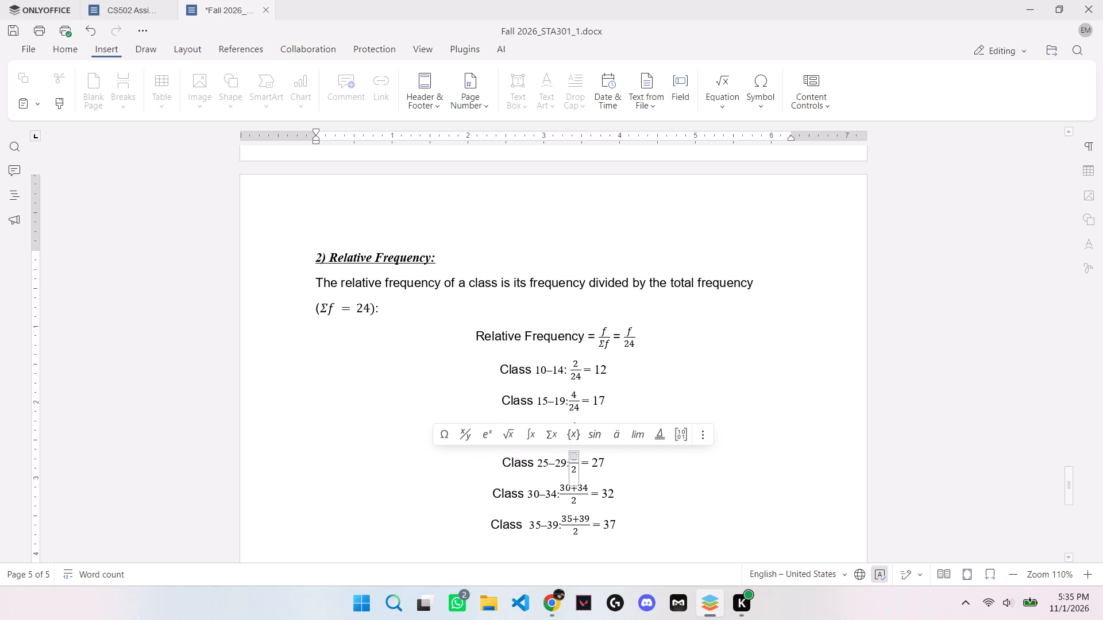
{"action": "left_click", "coordinate": [576, 464]}
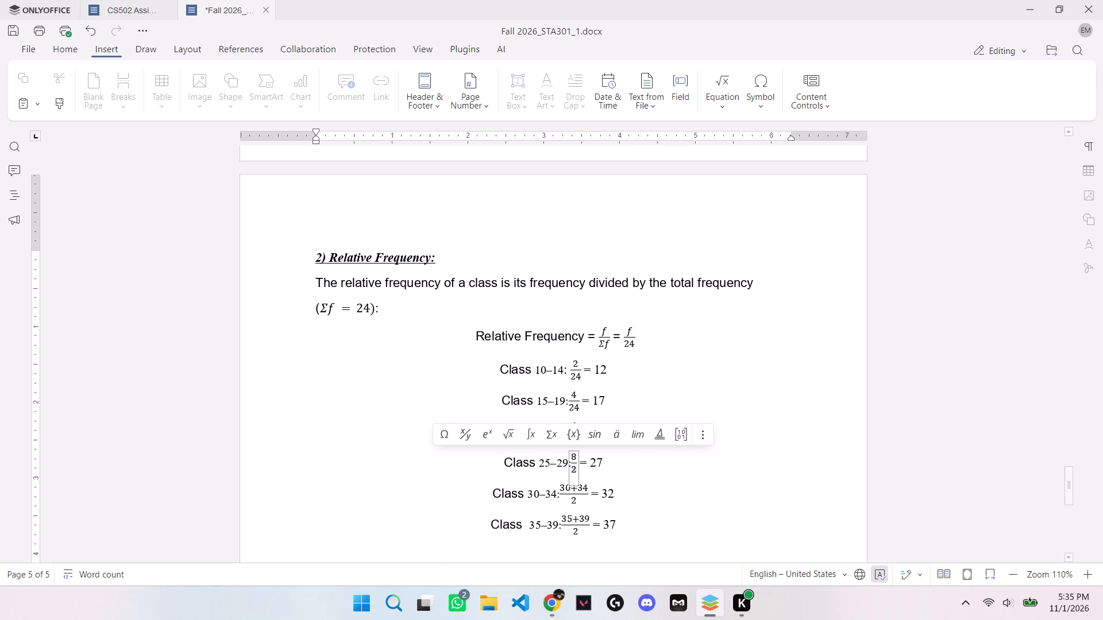
{"action": "key", "text": "4"}
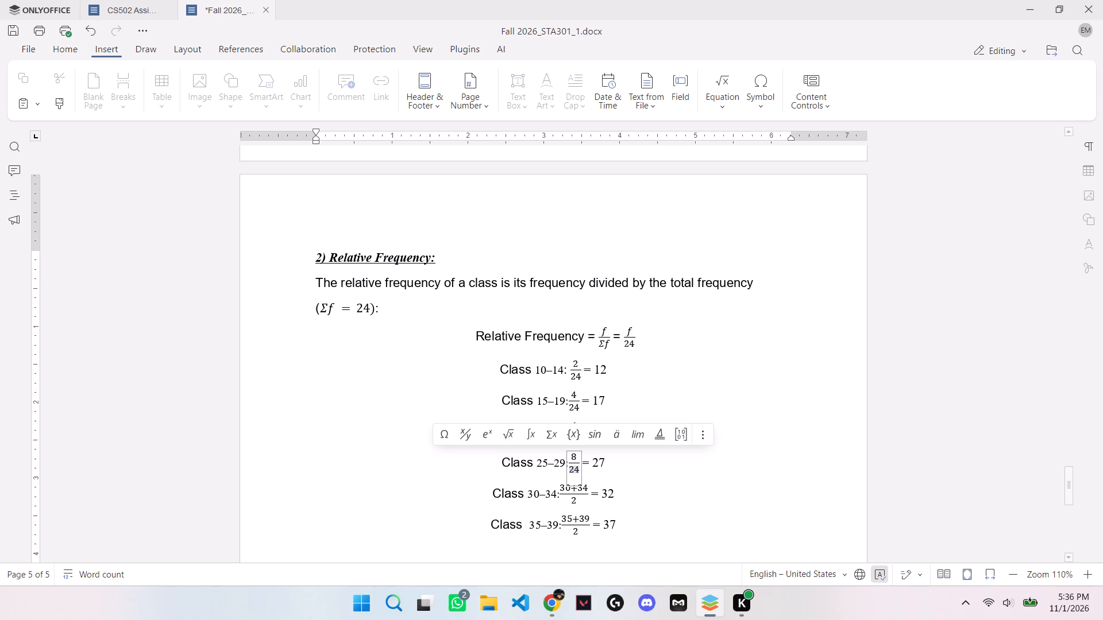
Change the 30–34 line's fraction to 3/24, checking the numerator against the solution video in Chrome.
{"action": "left_click", "coordinate": [584, 485]}
{"action": "key", "text": "Right"}
{"action": "key", "text": "BackSpace"}
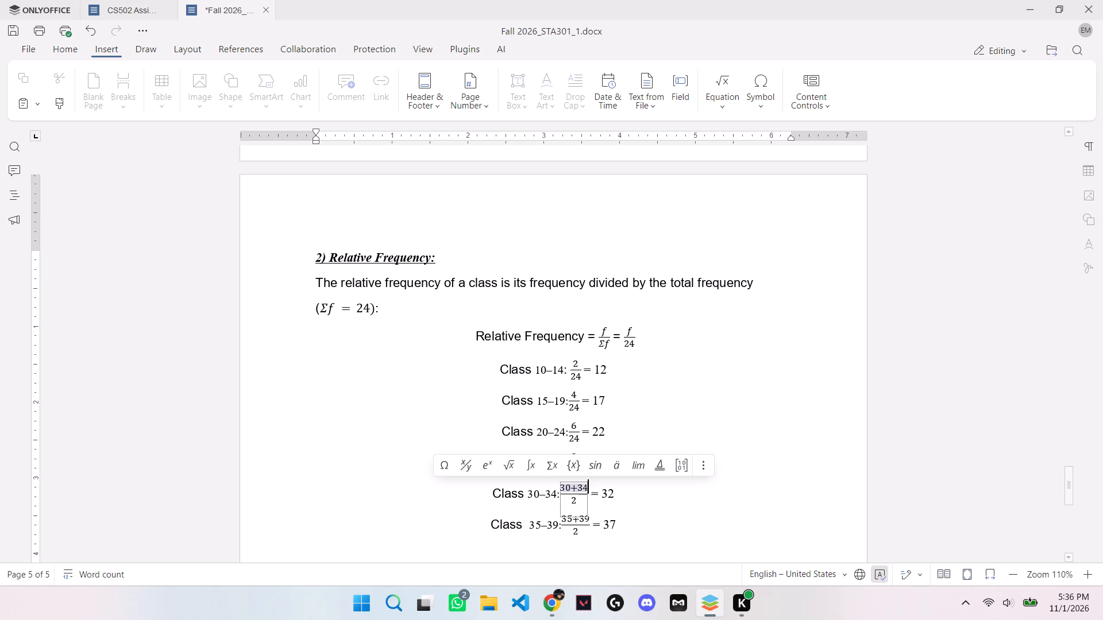
{"action": "key", "text": "BackSpace"}
{"action": "key", "text": "BackSpace"}
{"action": "key", "text": "BackSpace"}
{"action": "key", "text": "BackSpace"}
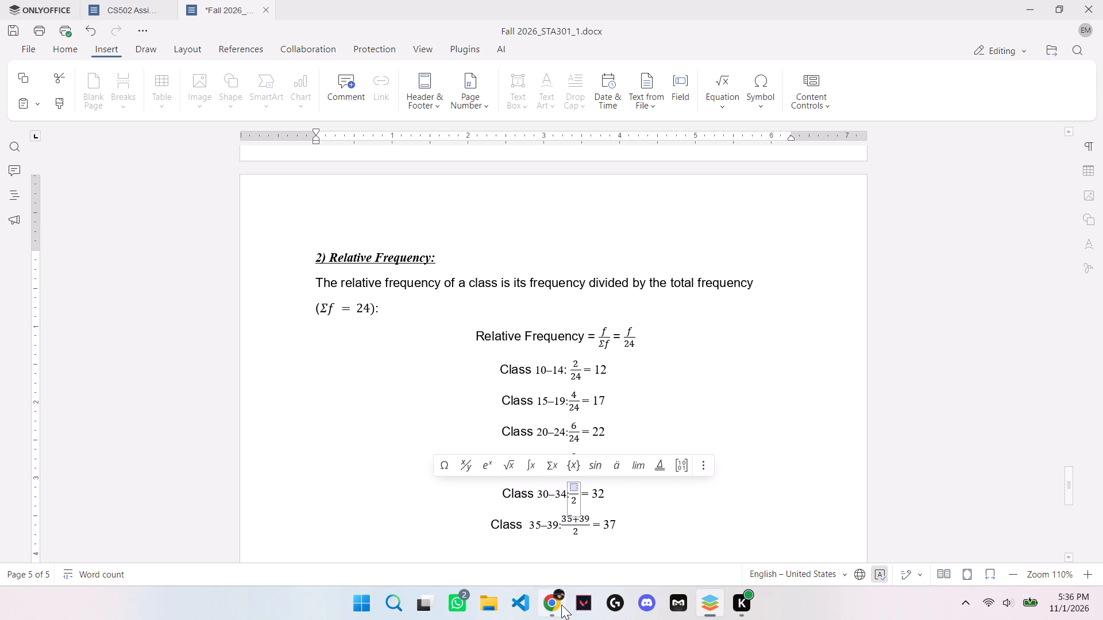
{"action": "left_click", "coordinate": [561, 604]}
{"action": "left_click", "coordinate": [714, 611]}
{"action": "key", "text": "3"}
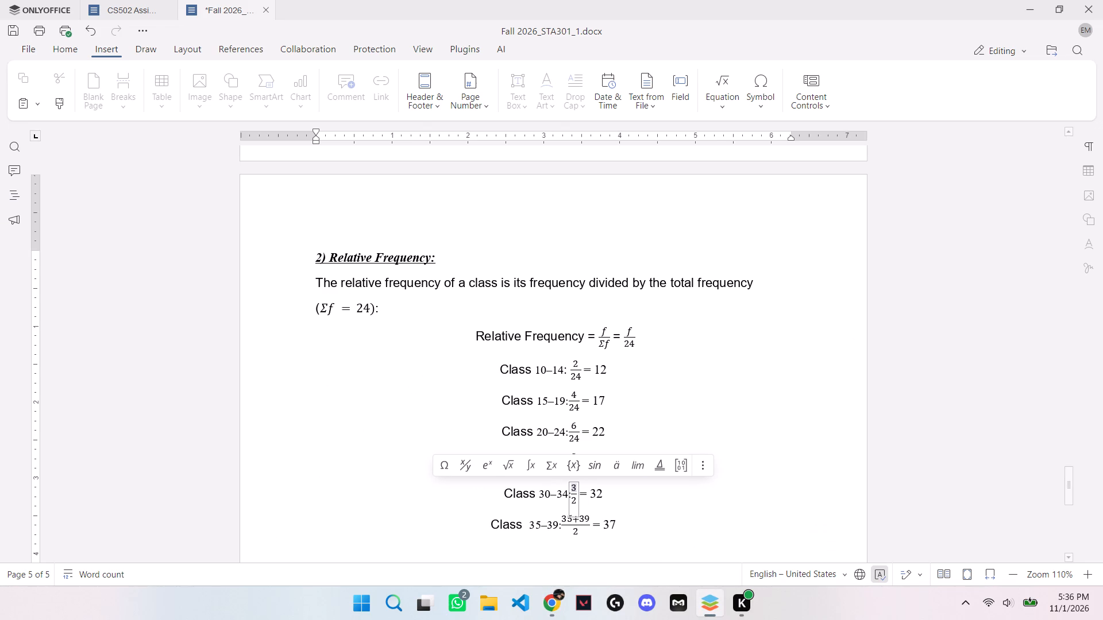
{"action": "left_click", "coordinate": [574, 502]}
{"action": "key", "text": "4"}
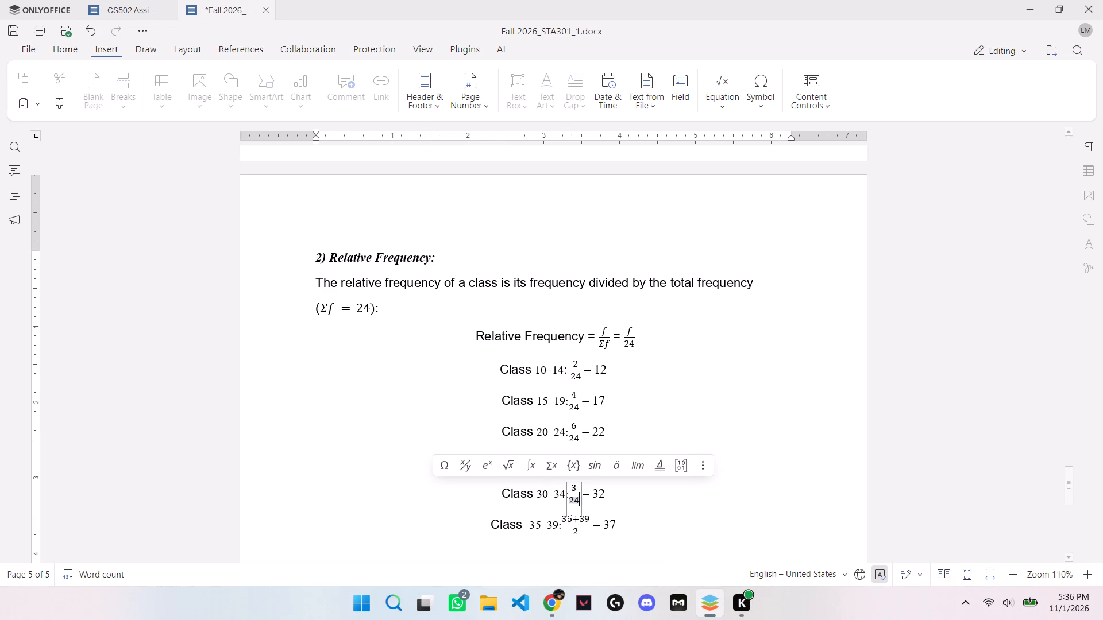
Change the 35–39 line's fraction to 1/24 and leave the equation.
{"action": "left_click", "coordinate": [587, 518]}
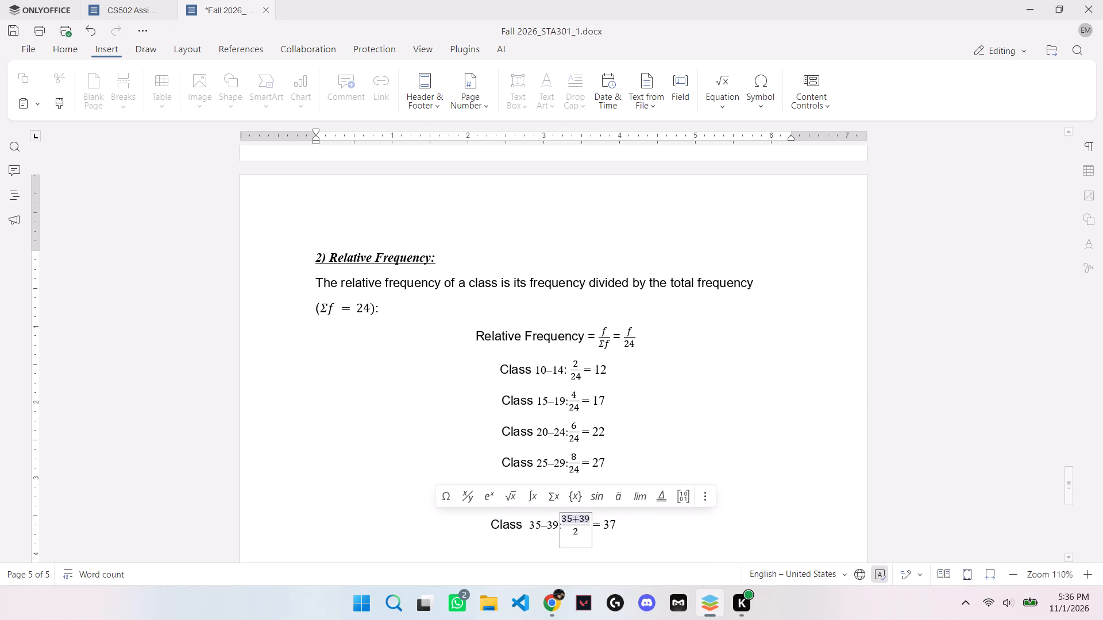
{"action": "key", "text": "Right"}
{"action": "key", "text": "BackSpace"}
{"action": "key", "text": "BackSpace"}
{"action": "key", "text": "BackSpace"}
{"action": "key", "text": "BackSpace"}
{"action": "key", "text": "BackSpace"}
{"action": "key", "text": "1"}
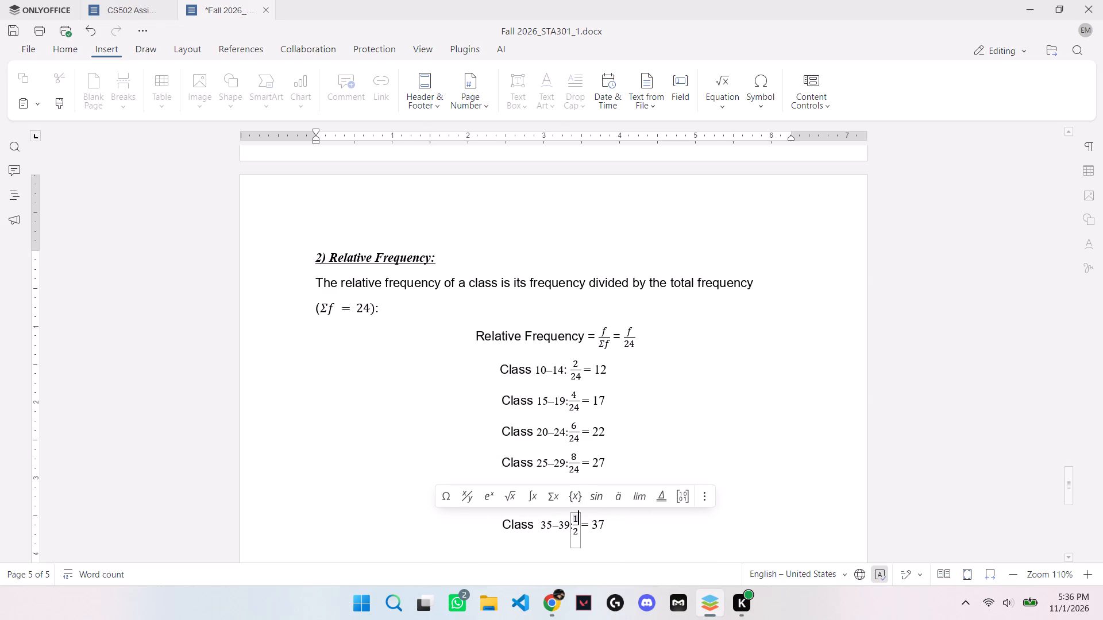
{"action": "left_click", "coordinate": [576, 536]}
{"action": "key", "text": "4"}
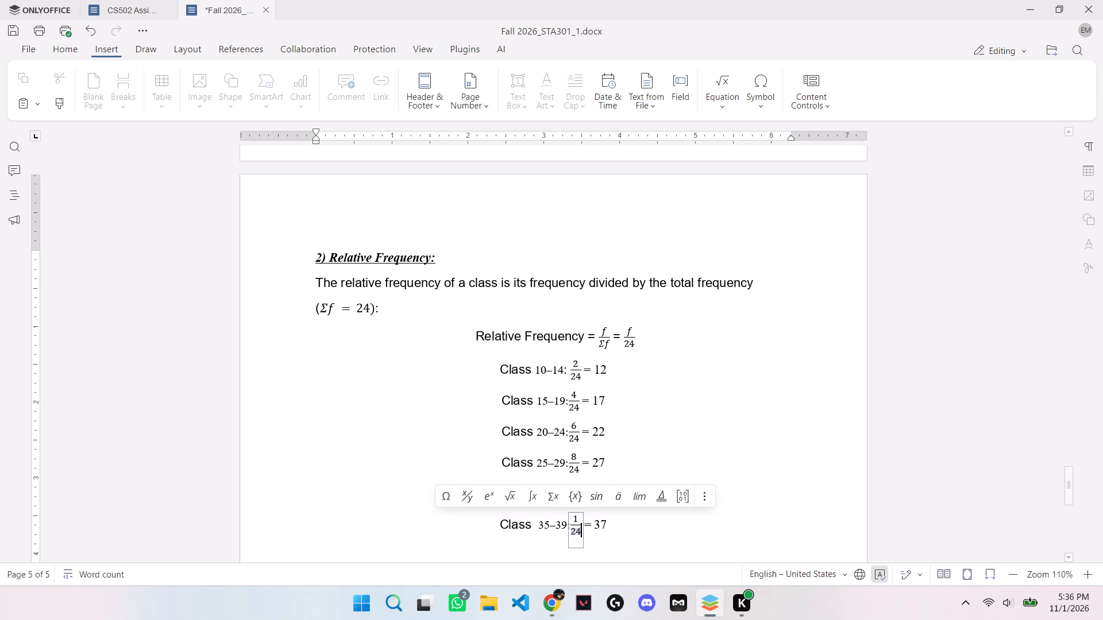
{"action": "left_click", "coordinate": [643, 548]}
Delete the copied midpoint result after the equals sign on the 10–14 line.
{"action": "left_click", "coordinate": [609, 367]}
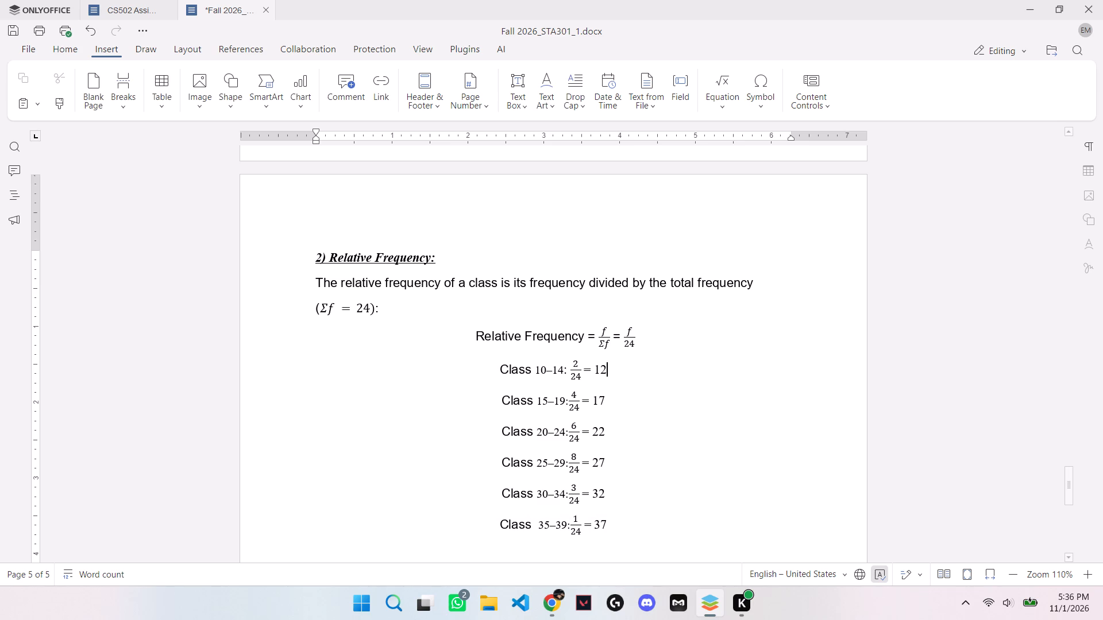
{"action": "key", "text": "BackSpace"}
{"action": "key", "text": "BackSpace"}
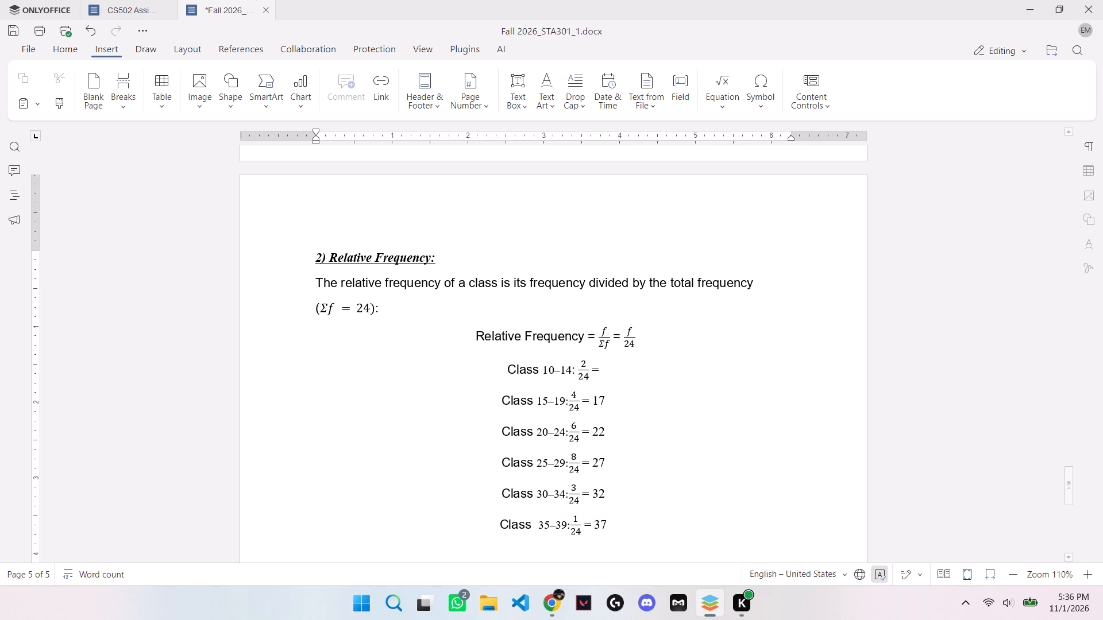
Save the STA301 assignment document.
{"action": "key", "text": "ctrl+s"}
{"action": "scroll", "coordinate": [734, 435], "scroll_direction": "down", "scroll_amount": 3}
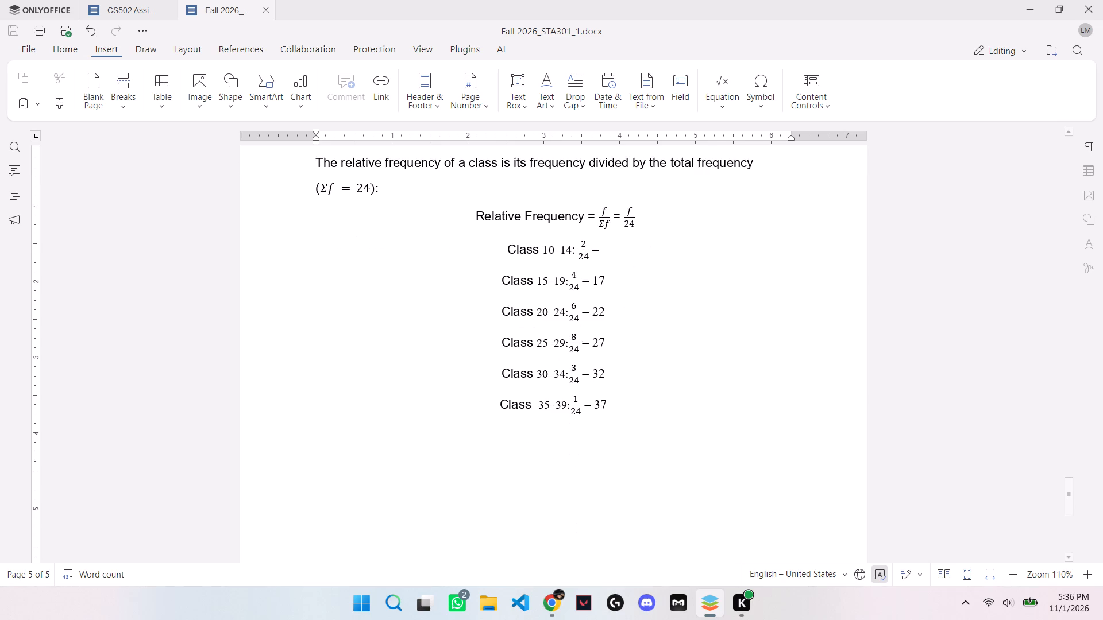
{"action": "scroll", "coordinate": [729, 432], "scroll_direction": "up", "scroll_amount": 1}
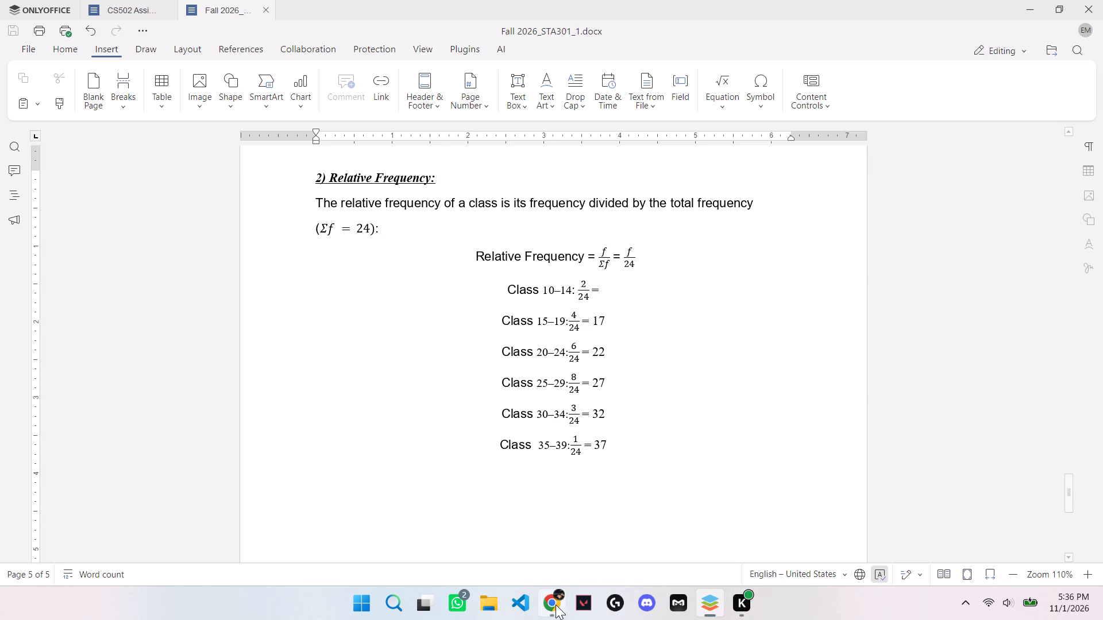
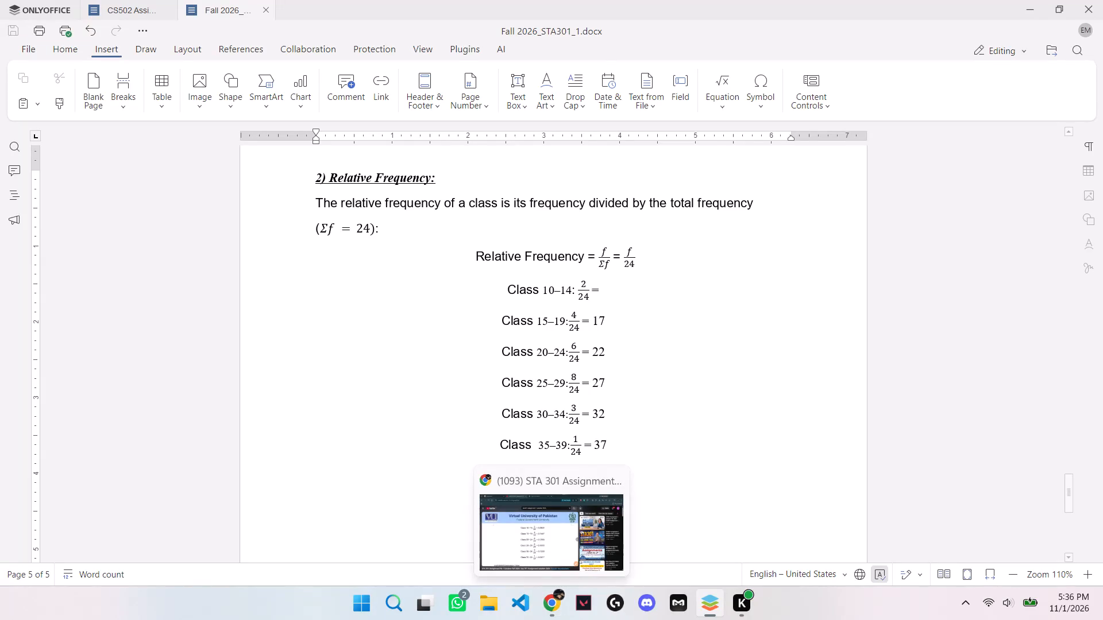
Check the relative frequencies in the reference video in Chrome, and divide 2 by 24 in Calculator.
{"action": "left_click", "coordinate": [549, 604]}
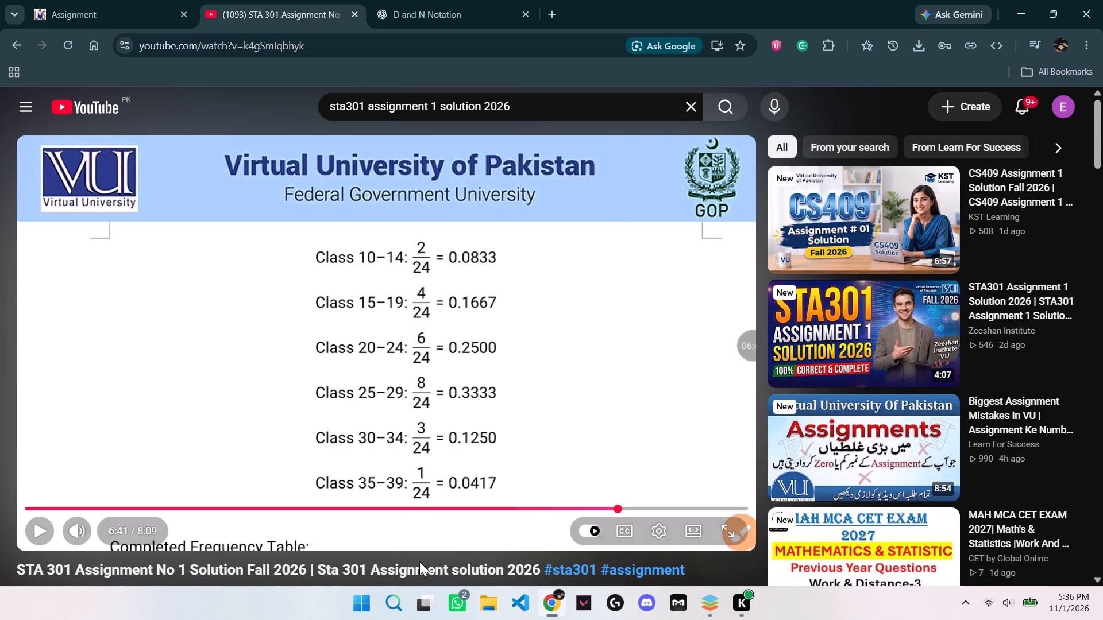
{"action": "left_click", "coordinate": [714, 610]}
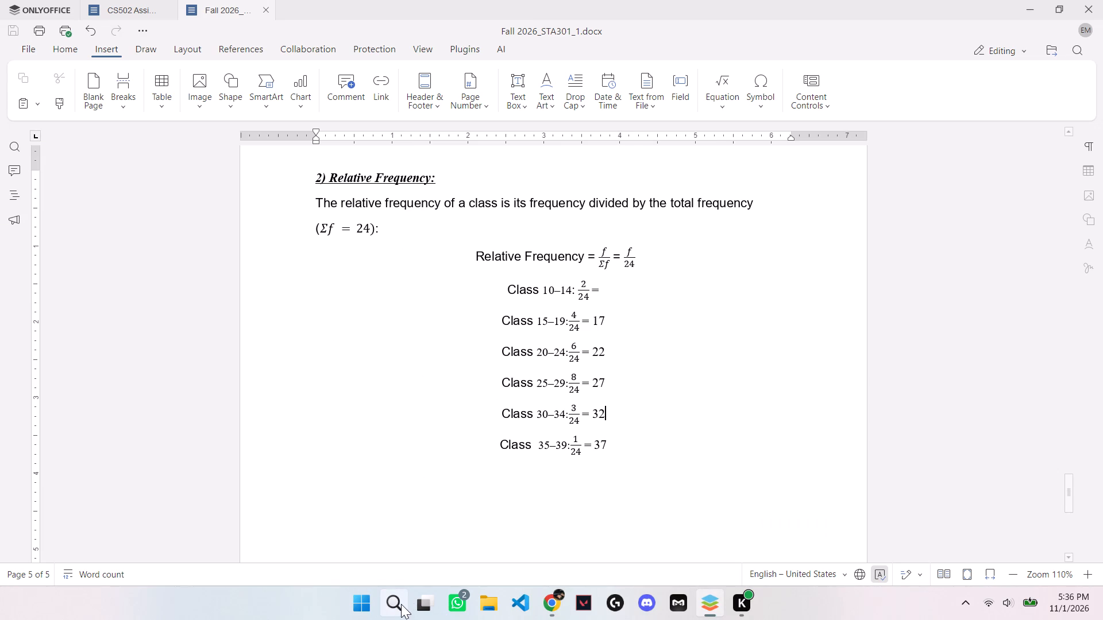
{"action": "left_click", "coordinate": [399, 604]}
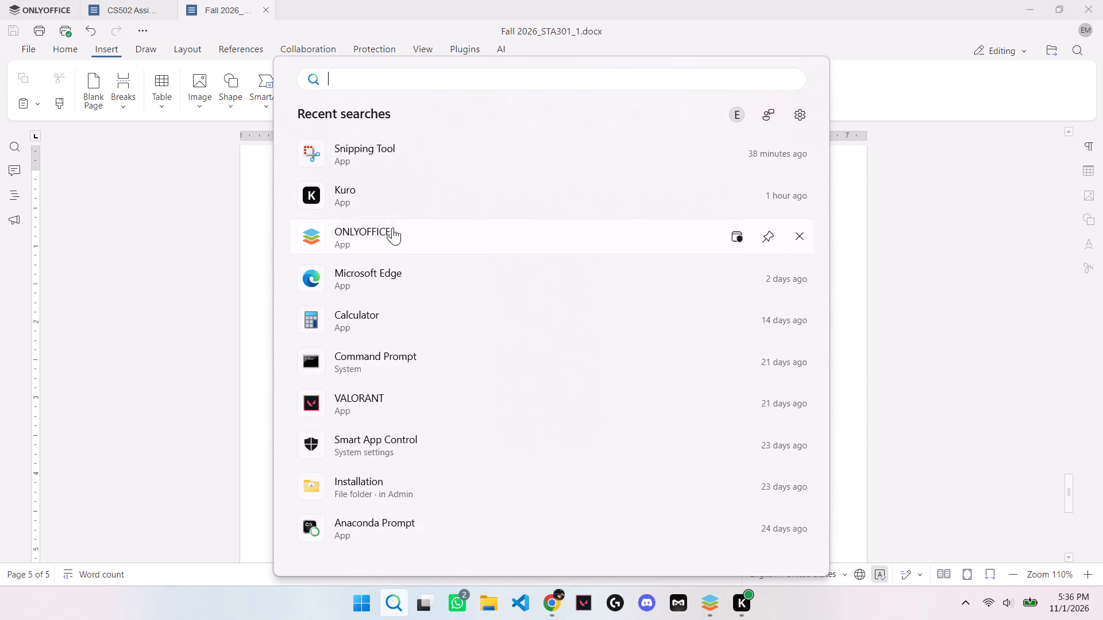
{"action": "left_click", "coordinate": [368, 317]}
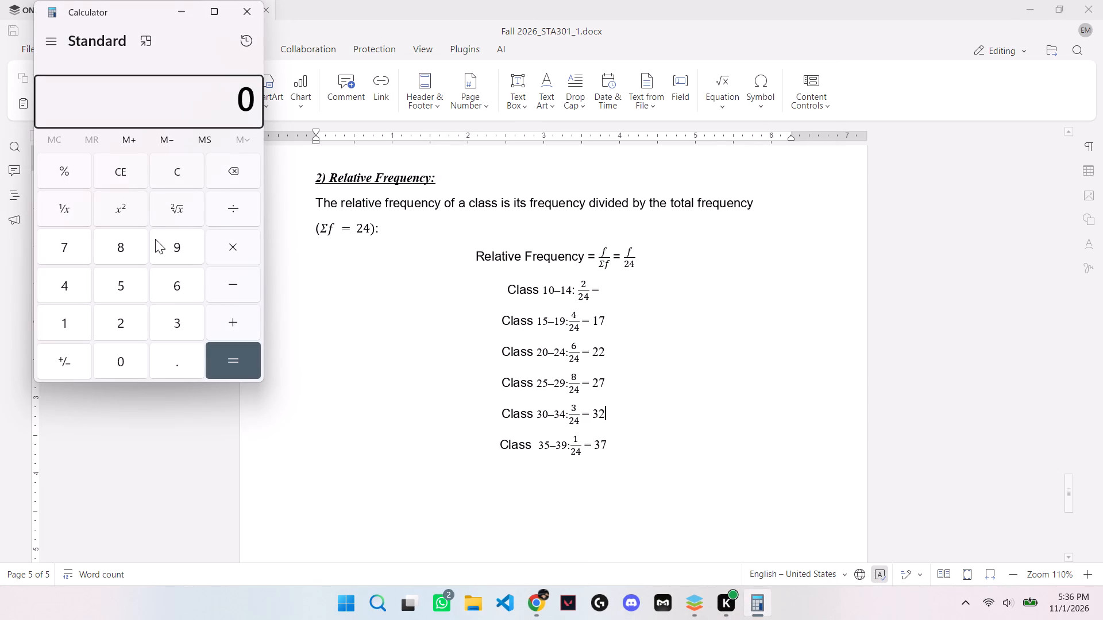
{"action": "left_click", "coordinate": [122, 318]}
{"action": "left_click", "coordinate": [237, 212]}
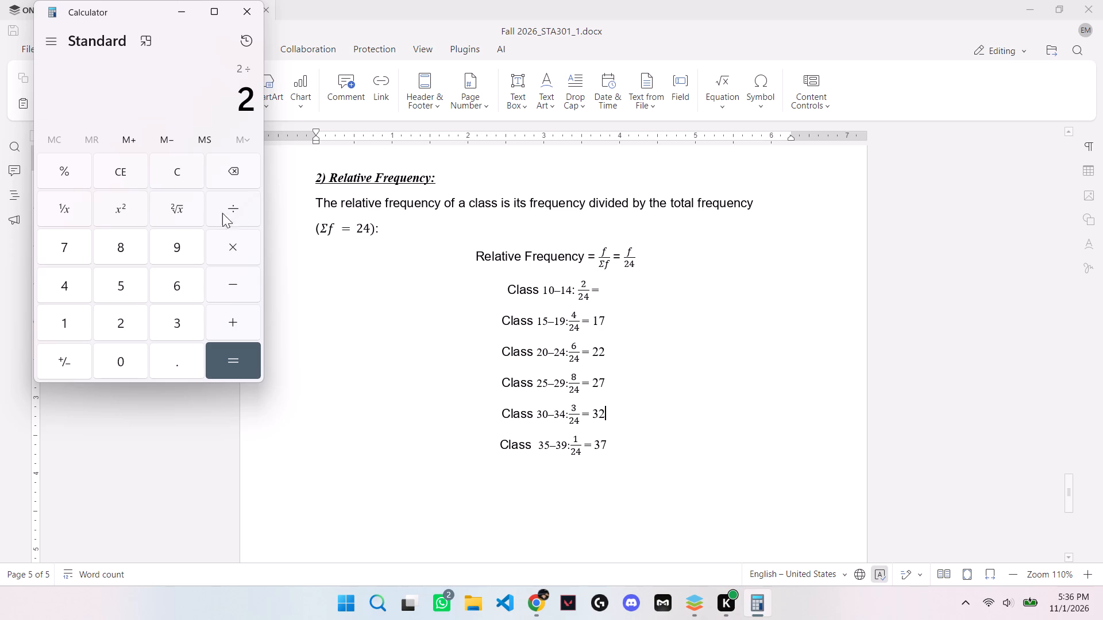
{"action": "left_click", "coordinate": [117, 323]}
{"action": "left_click", "coordinate": [63, 280]}
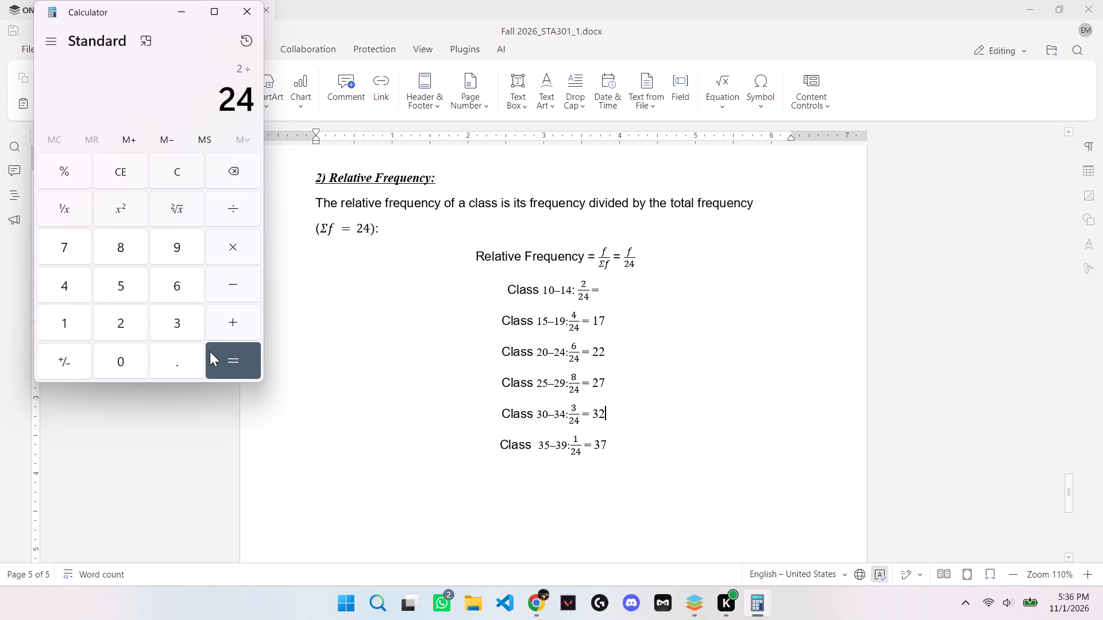
{"action": "left_click", "coordinate": [222, 351]}
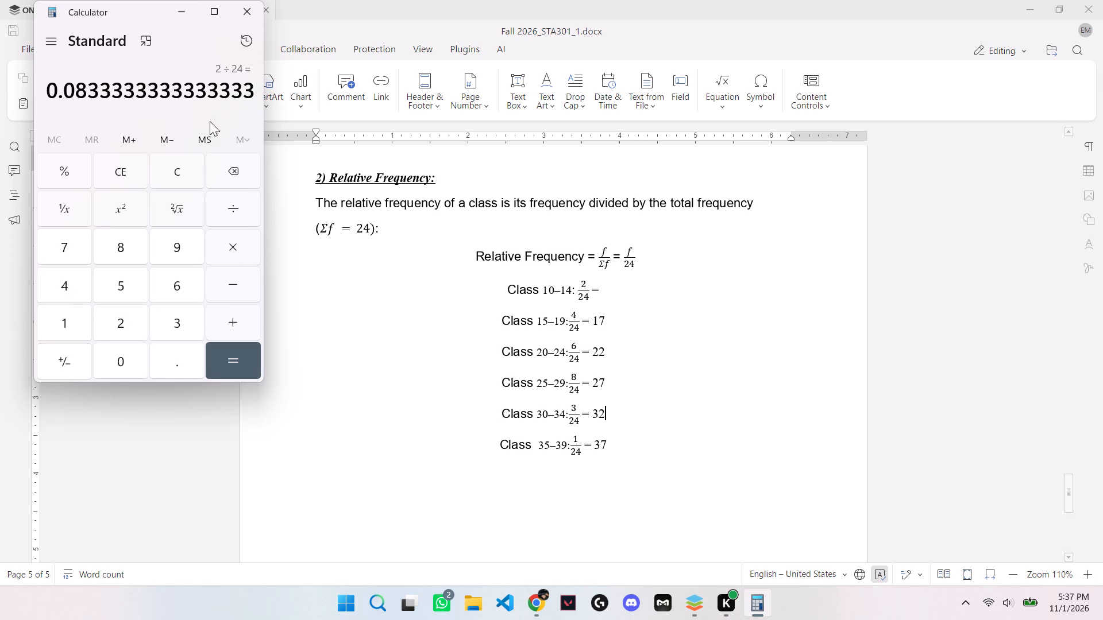
Copy 0.0833 from the Calculator result into the ONLYOFFICE document as the Class 10–14 relative frequency.
{"action": "left_click_drag", "start_coordinate": [47, 87], "coordinate": [108, 99]}
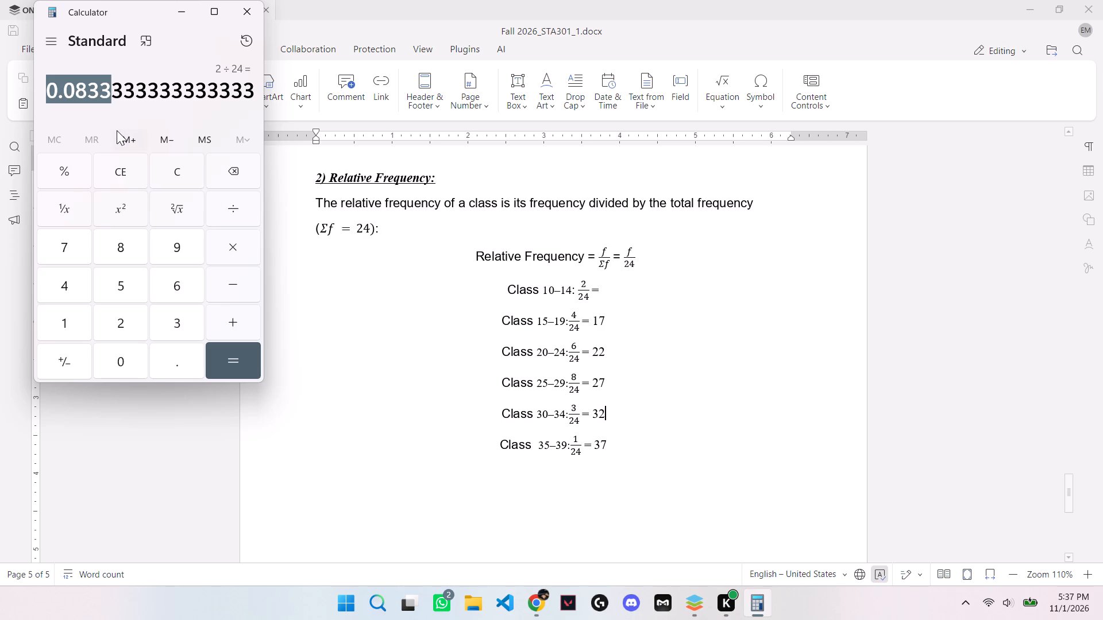
{"action": "key", "text": "ctrl+c"}
{"action": "key", "text": "ctrl+c"}
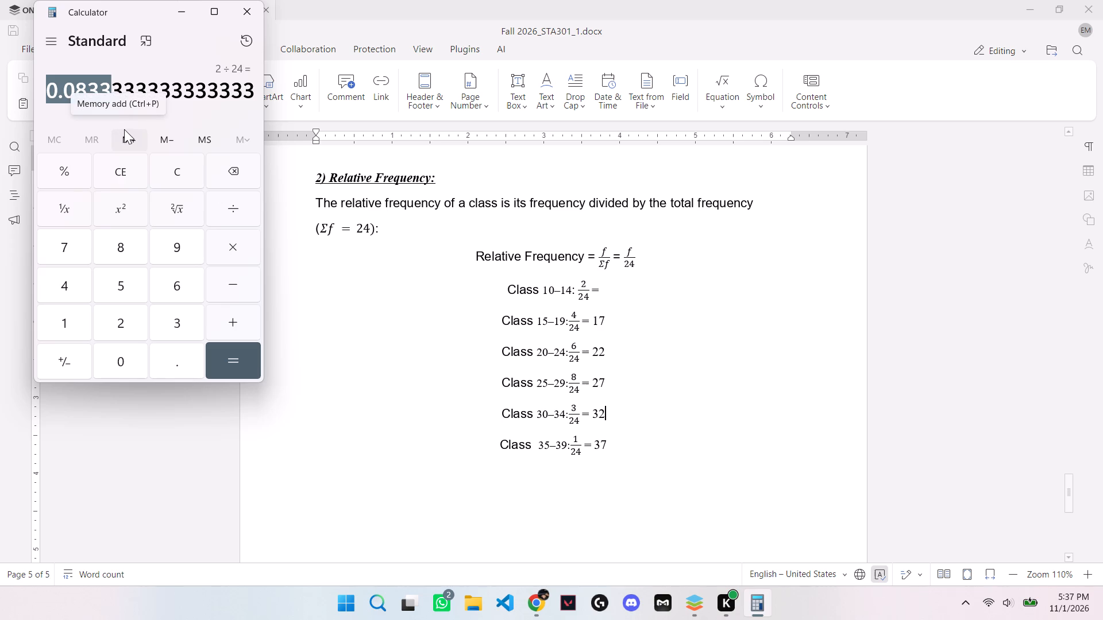
{"action": "left_click", "coordinate": [616, 289]}
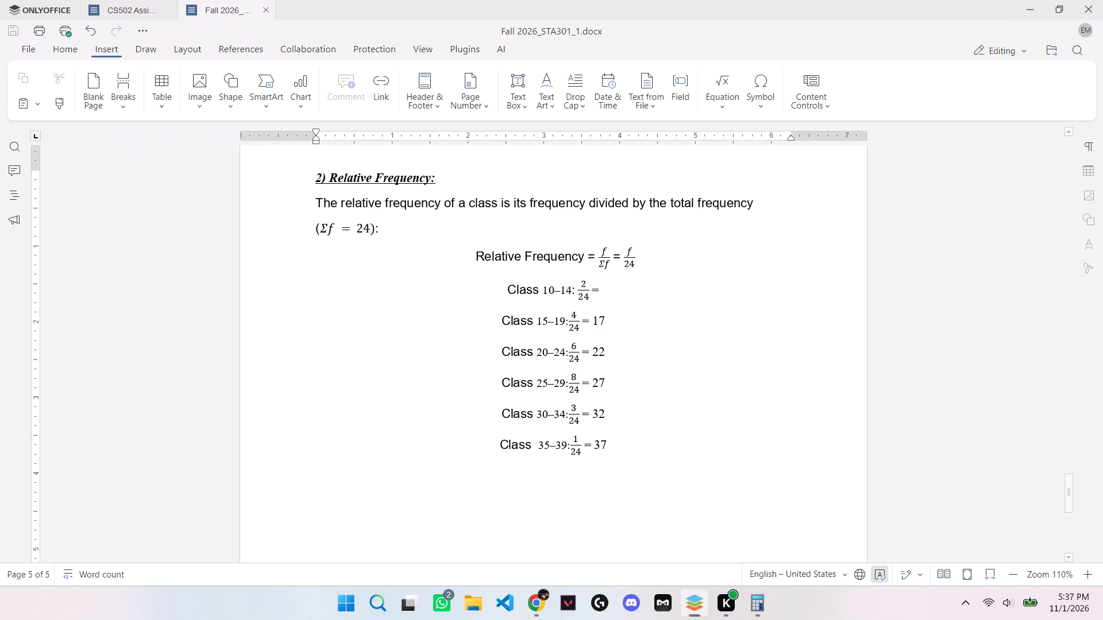
{"action": "key", "text": "ctrl+v"}
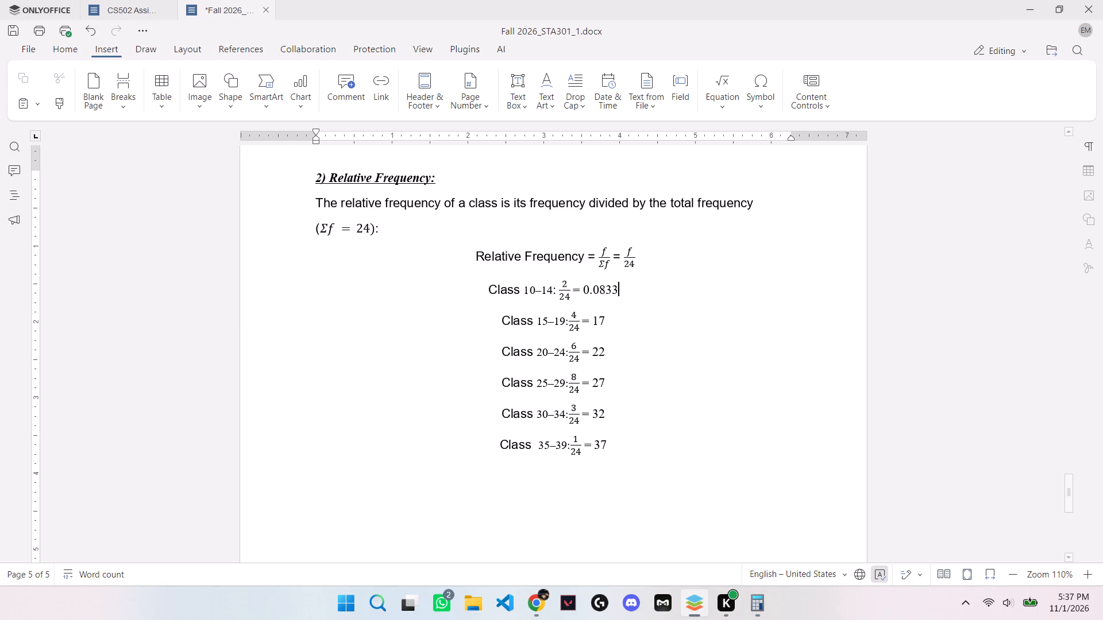
Delete the incorrect result after the equals sign in the Class 15–19 line.
{"action": "left_click", "coordinate": [611, 321]}
{"action": "key", "text": "BackSpace"}
{"action": "key", "text": "BackSpace"}
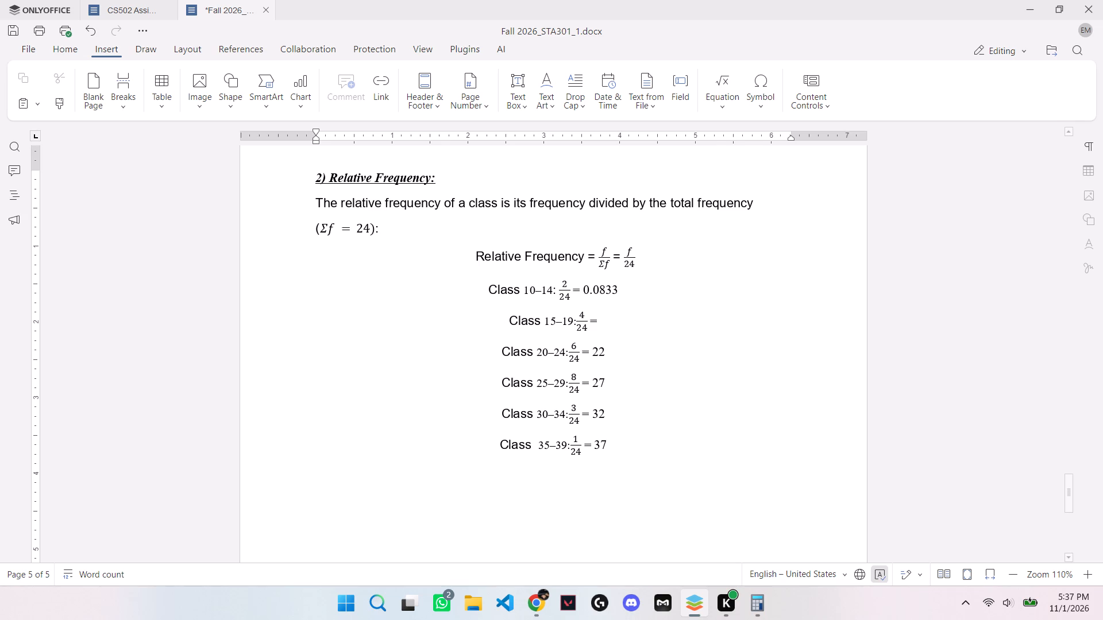
Switch to Calculator, clear the previous result and divide 4 by 24.
{"action": "left_click", "coordinate": [761, 613]}
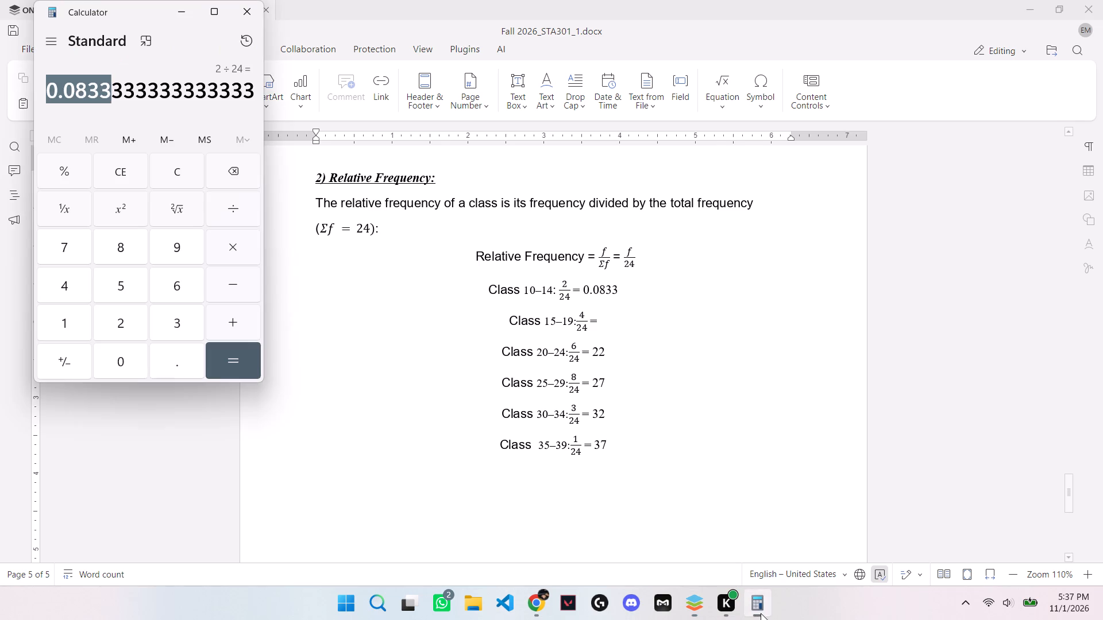
{"action": "left_click", "coordinate": [119, 170]}
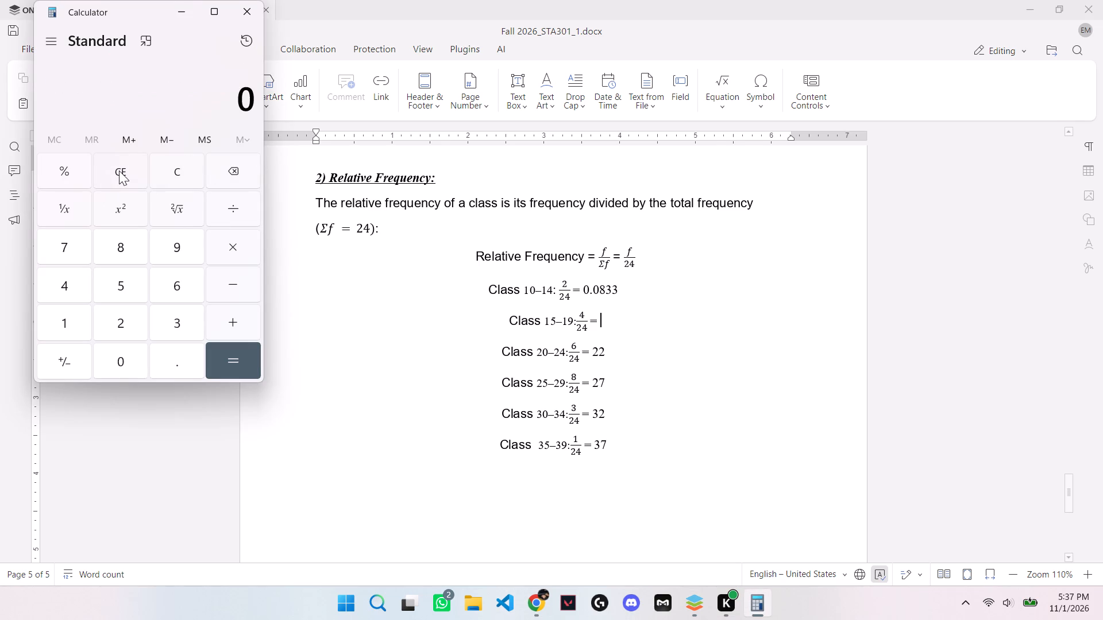
{"action": "left_click", "coordinate": [61, 285]}
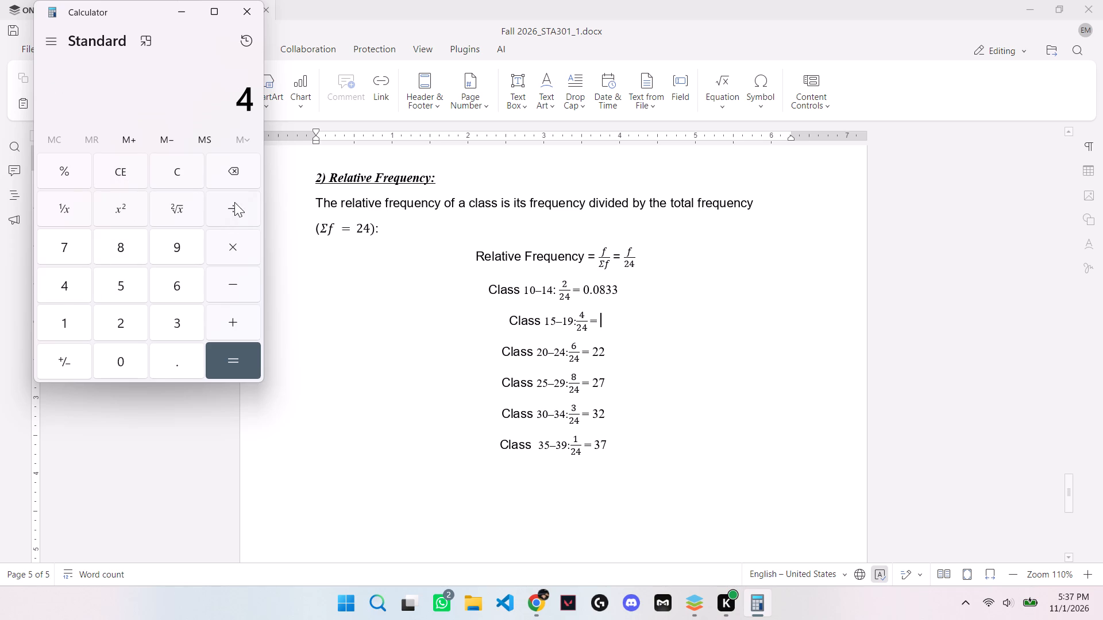
{"action": "left_click", "coordinate": [234, 202]}
{"action": "left_click", "coordinate": [114, 319]}
{"action": "left_click", "coordinate": [68, 281]}
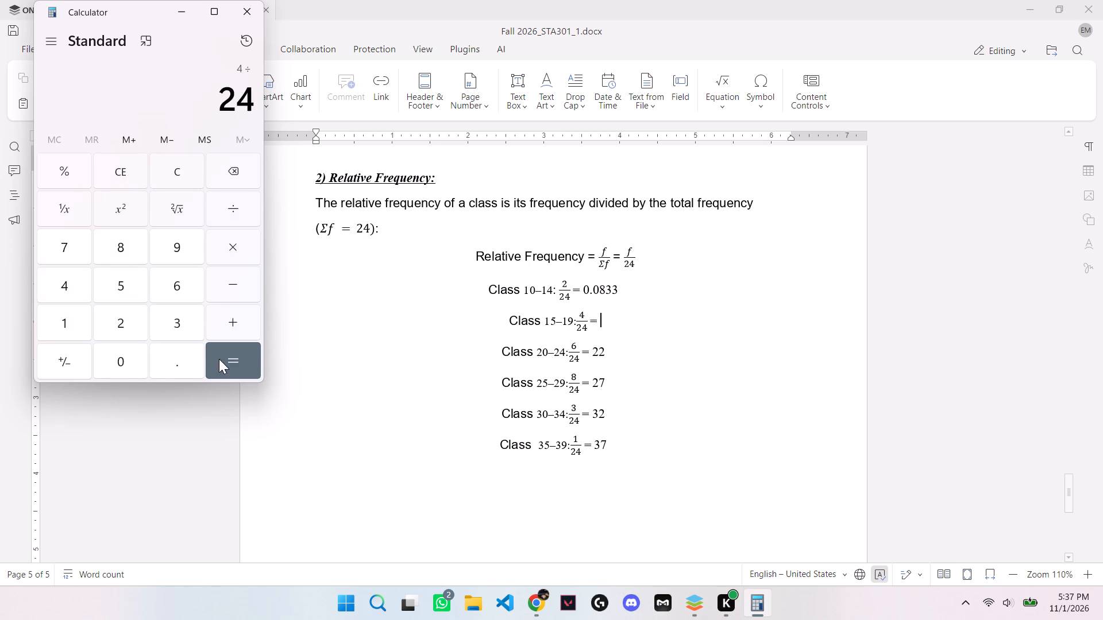
{"action": "left_click", "coordinate": [231, 364]}
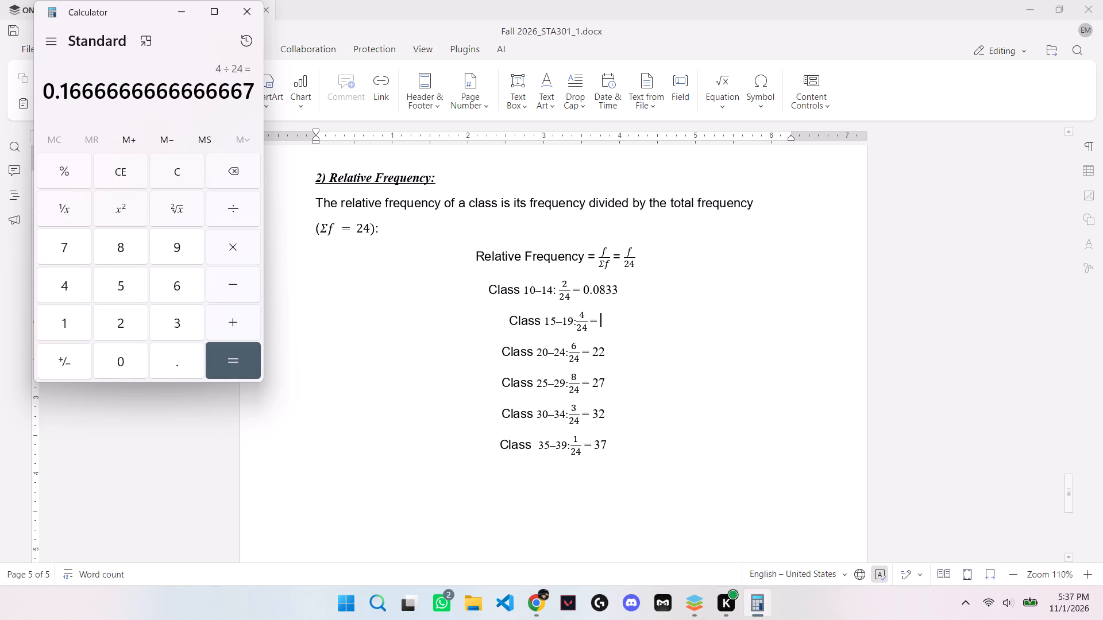
Compare the quotient with the reference video in Chrome and enter 0.1667 as the Class 15–19 relative frequency in the ONLYOFFICE document.
{"action": "left_click", "coordinate": [533, 609]}
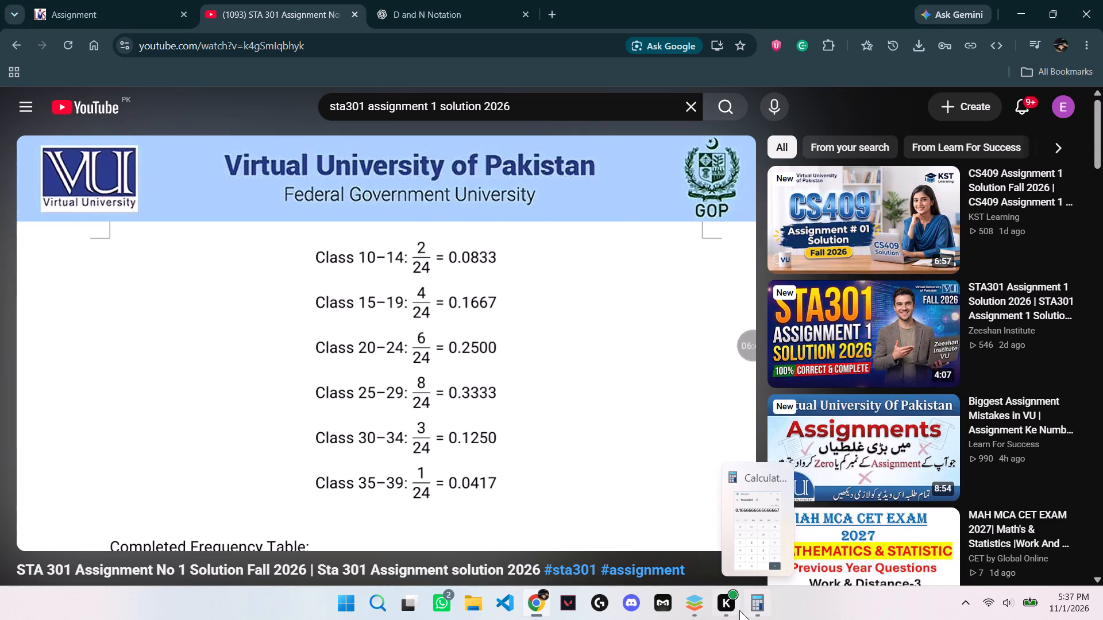
{"action": "left_click", "coordinate": [691, 607]}
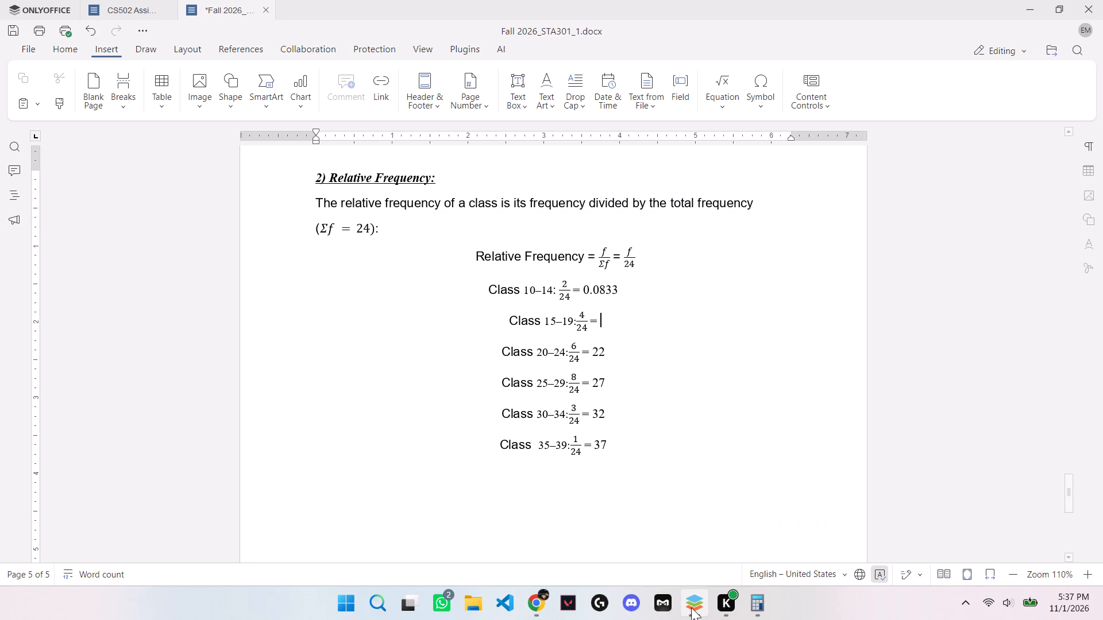
{"action": "left_click", "coordinate": [757, 609]}
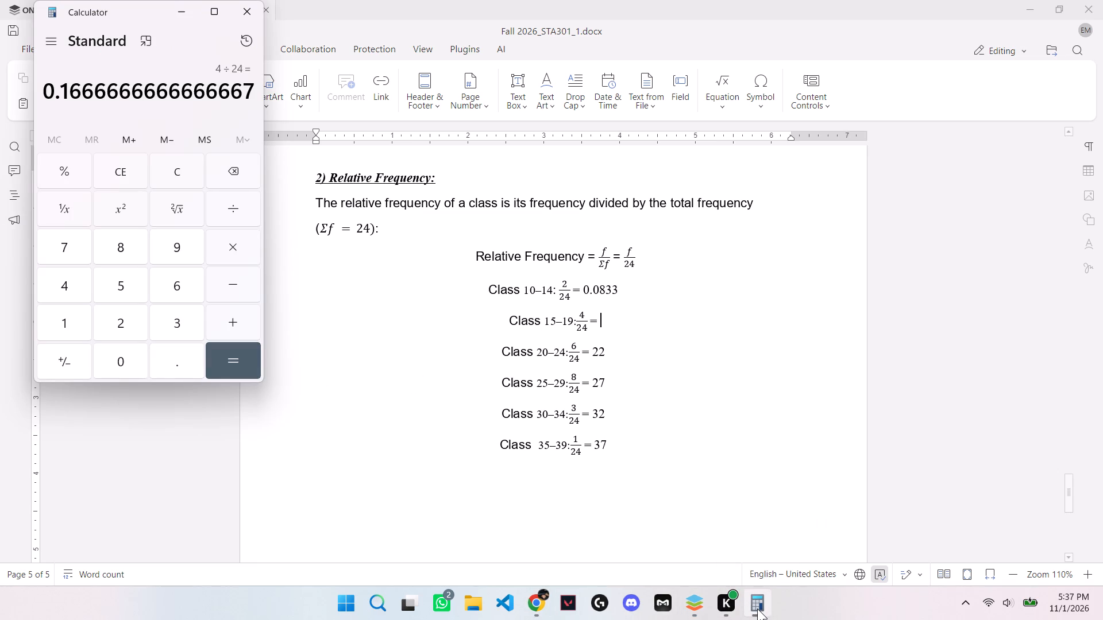
{"action": "left_click", "coordinate": [693, 604]}
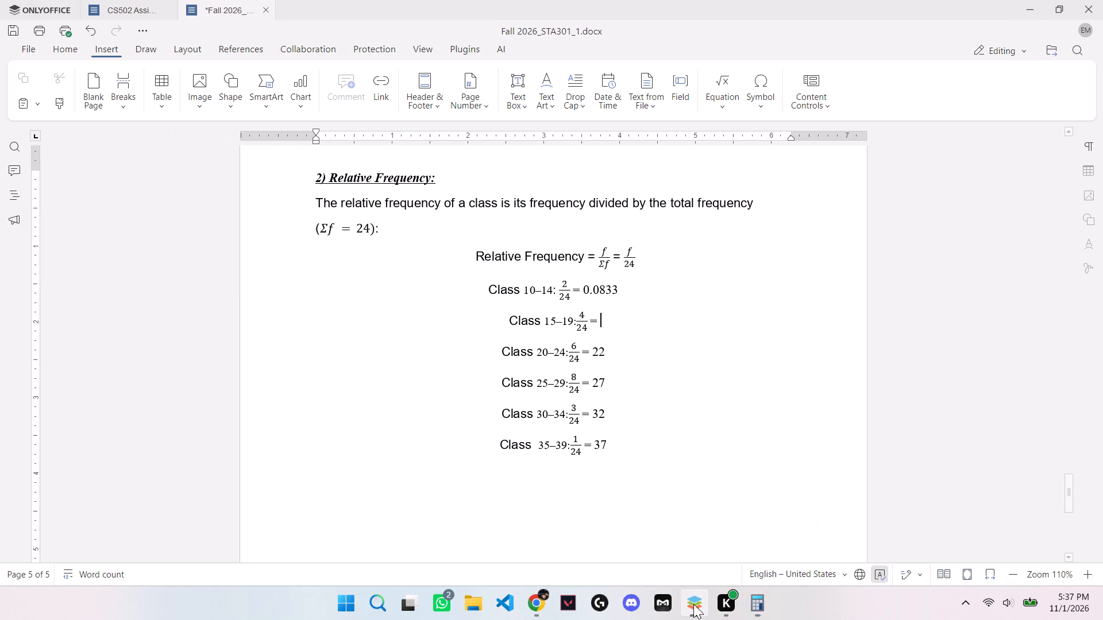
{"action": "left_click", "coordinate": [527, 603]}
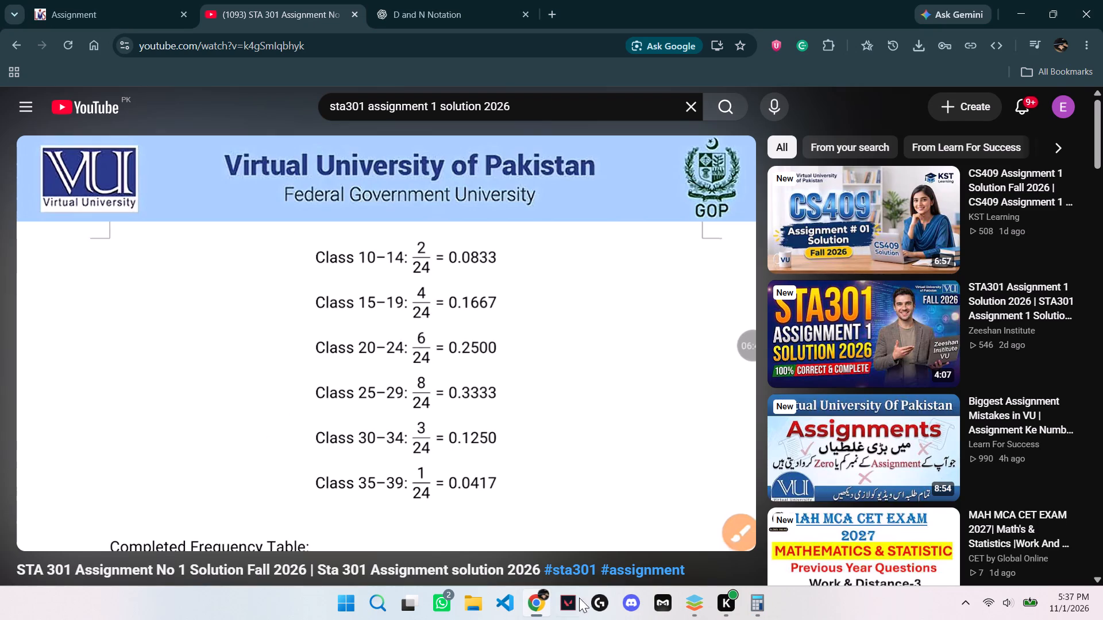
{"action": "left_click", "coordinate": [758, 598]}
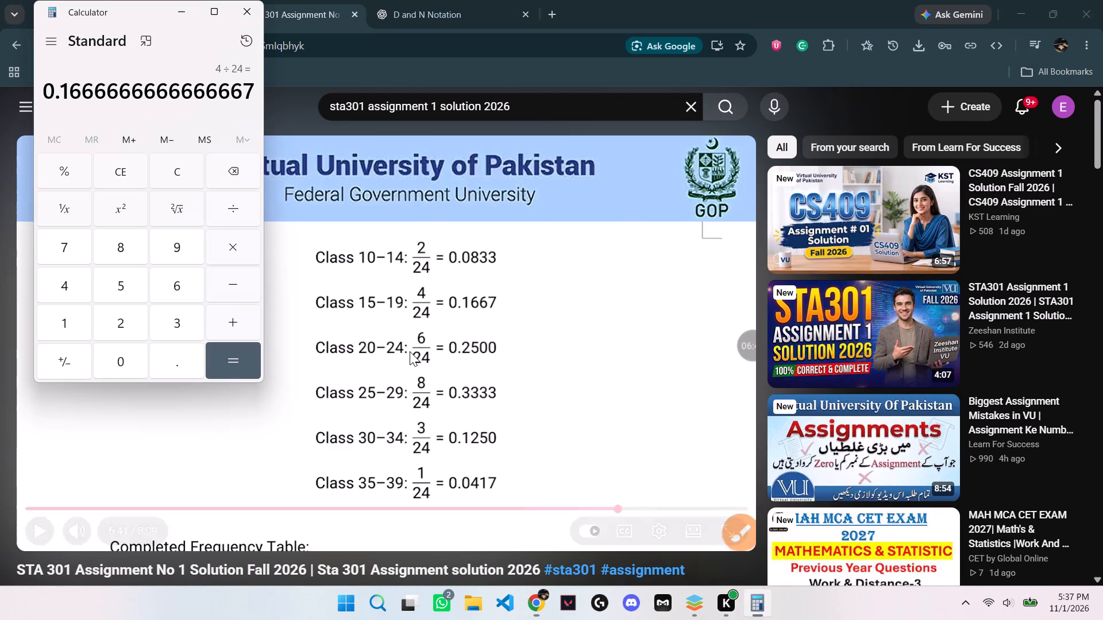
{"action": "left_click_drag", "start_coordinate": [45, 85], "coordinate": [60, 89]}
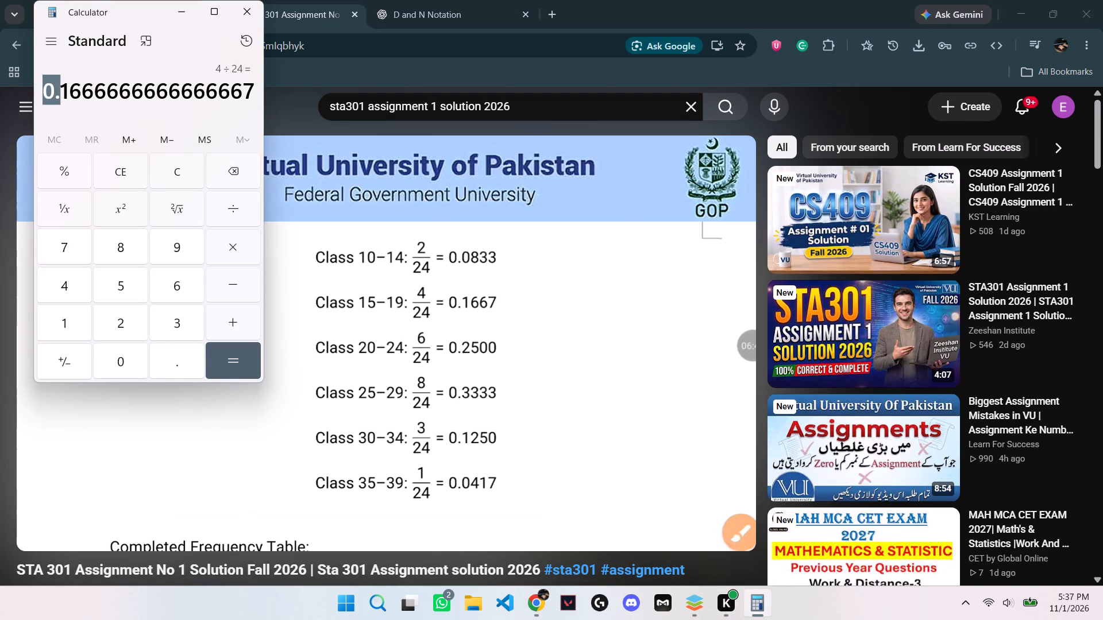
{"action": "left_click_drag", "start_coordinate": [60, 89], "coordinate": [75, 95]}
{"action": "left_click_drag", "start_coordinate": [75, 95], "coordinate": [91, 95]}
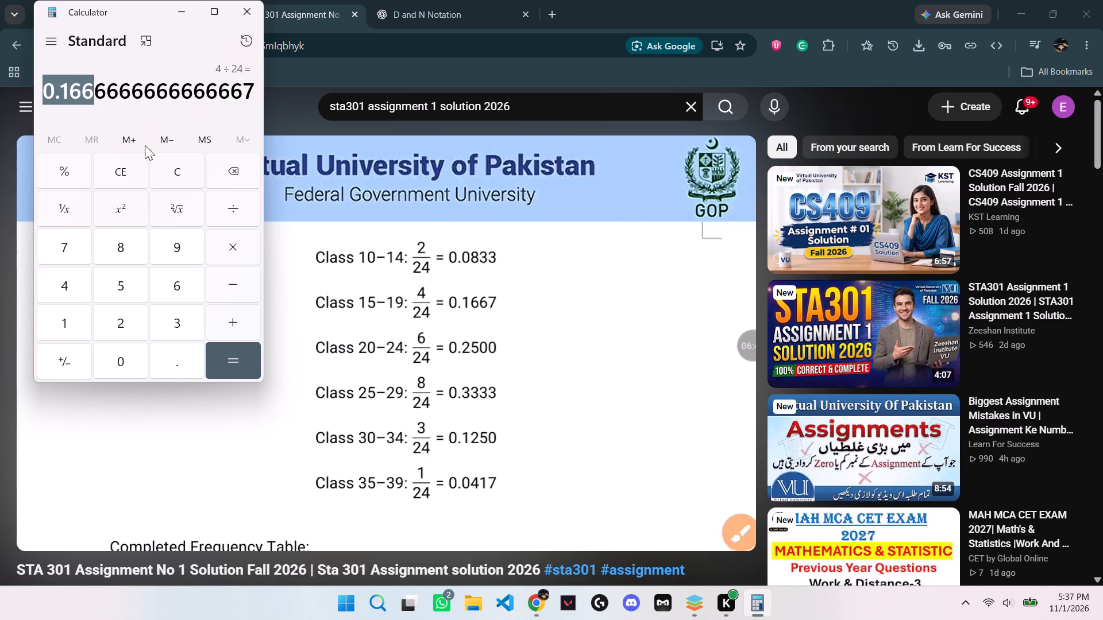
{"action": "key", "text": "ctrl+c"}
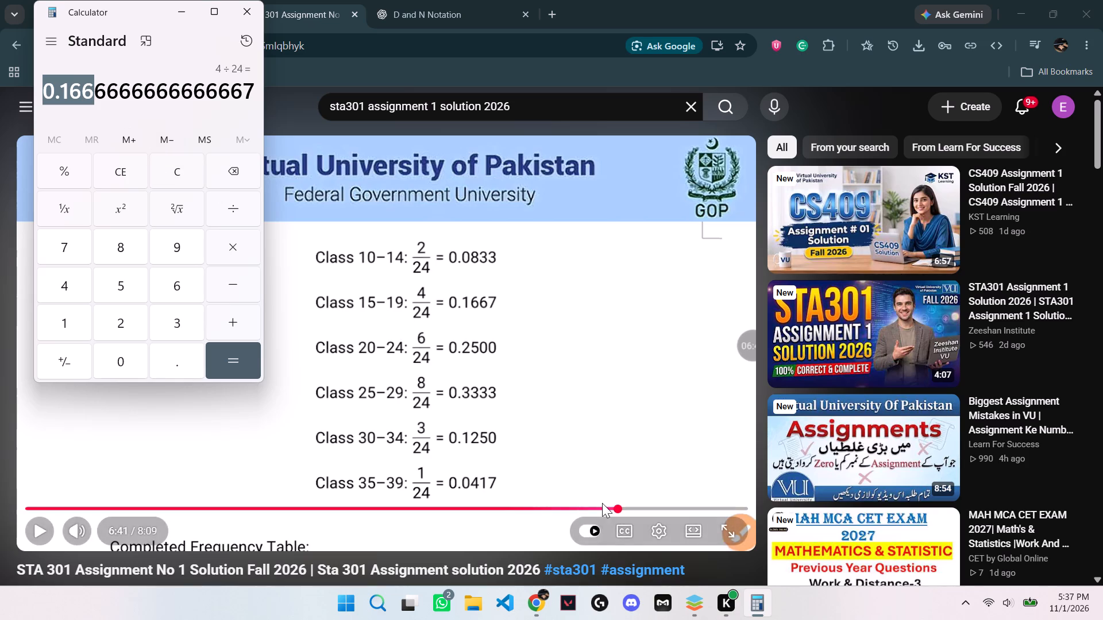
{"action": "left_click", "coordinate": [694, 610]}
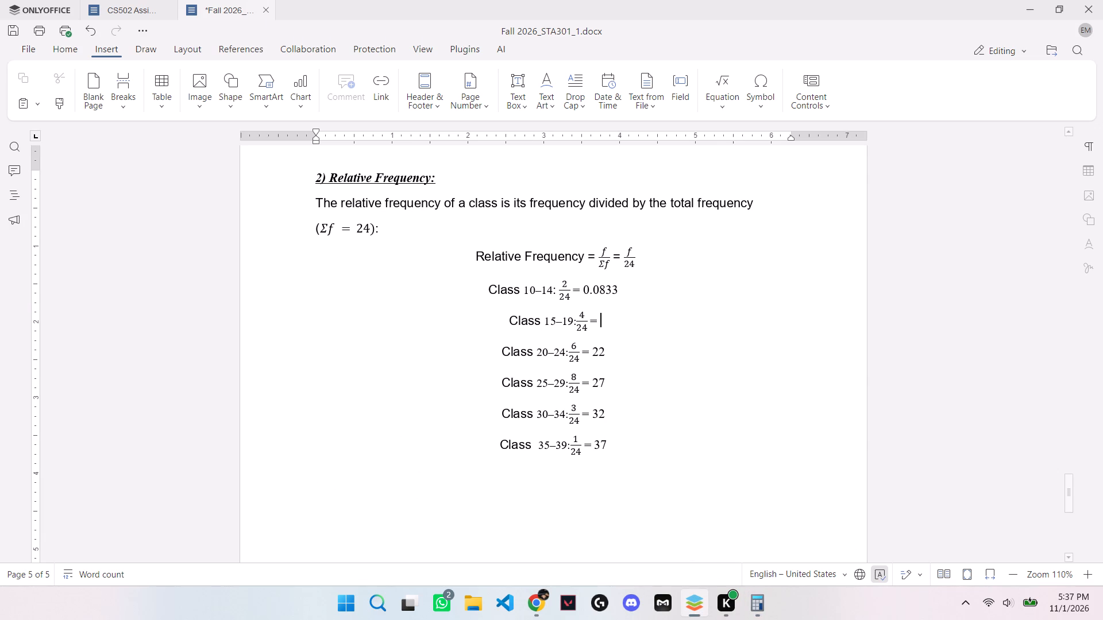
{"action": "key", "text": "ctrl+v"}
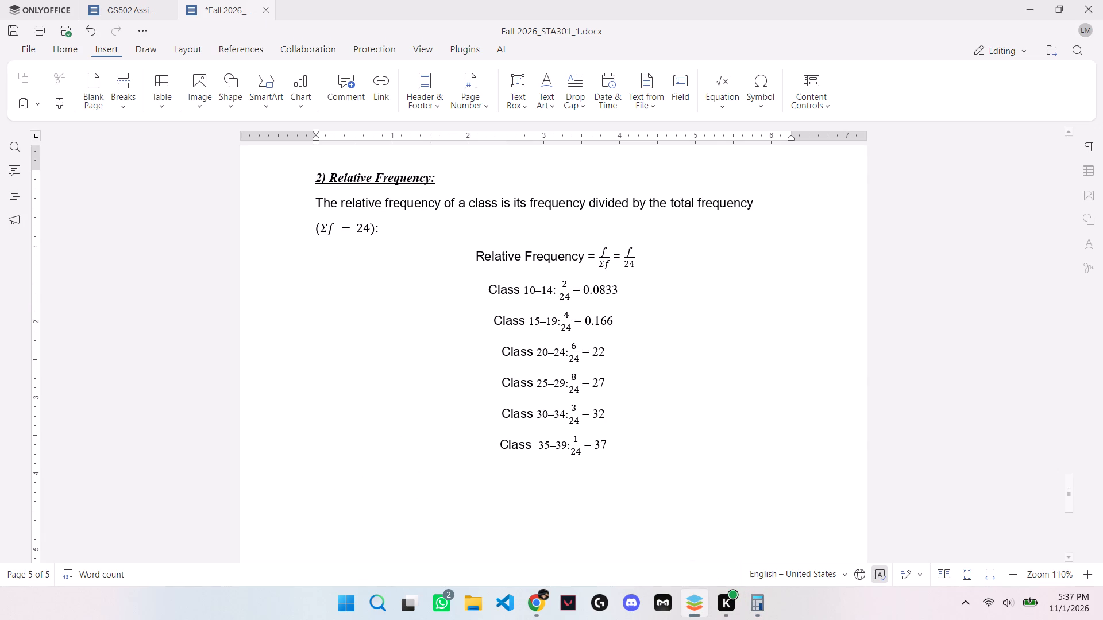
{"action": "key", "text": "7"}
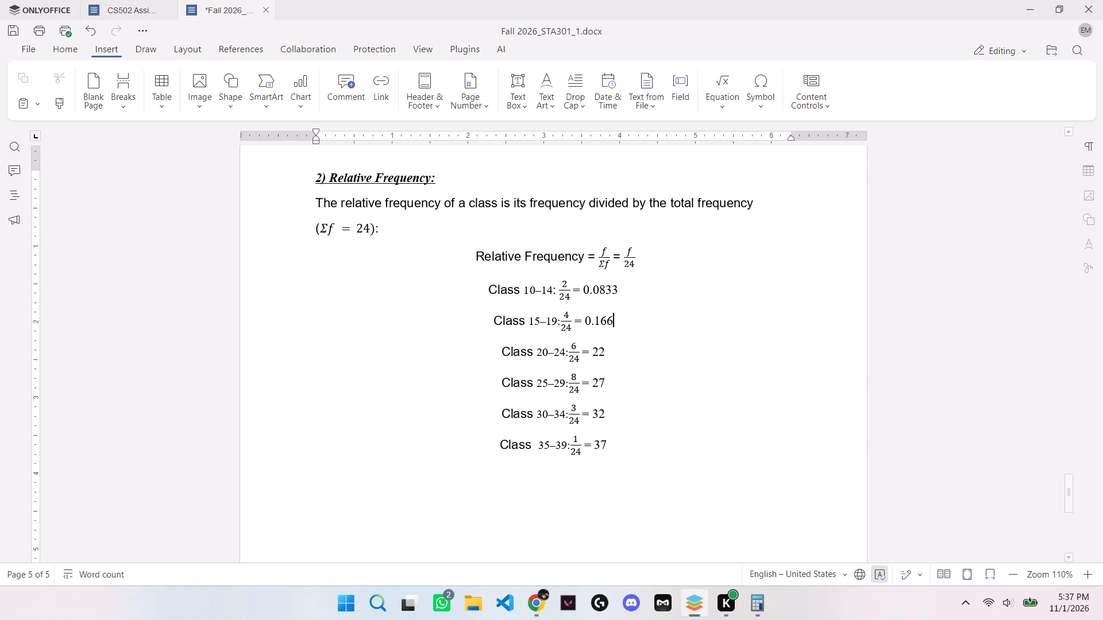
Delete the incorrect result in the Class 20–24 line, leaving a space after the equals sign.
{"action": "left_click", "coordinate": [611, 351]}
{"action": "key", "text": "BackSpace"}
{"action": "key", "text": "BackSpace"}
{"action": "key", "text": "BackSpace"}
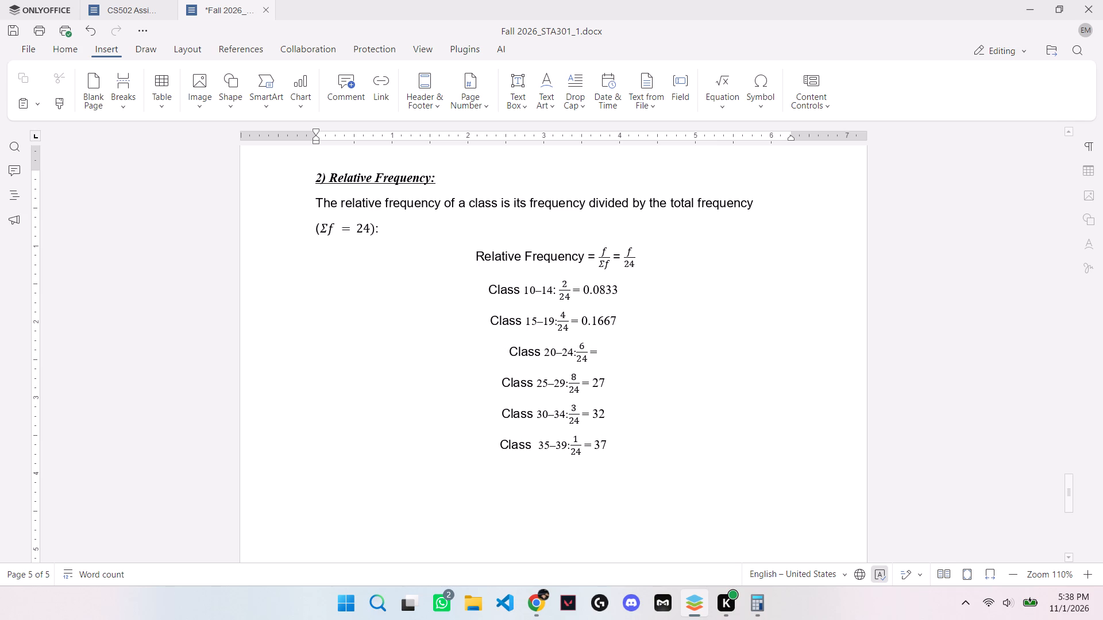
{"action": "key", "text": "space"}
Check the reference video in Chrome, switch to Calculator, clear the previous result and divide 6 by 24.
{"action": "left_click", "coordinate": [541, 606]}
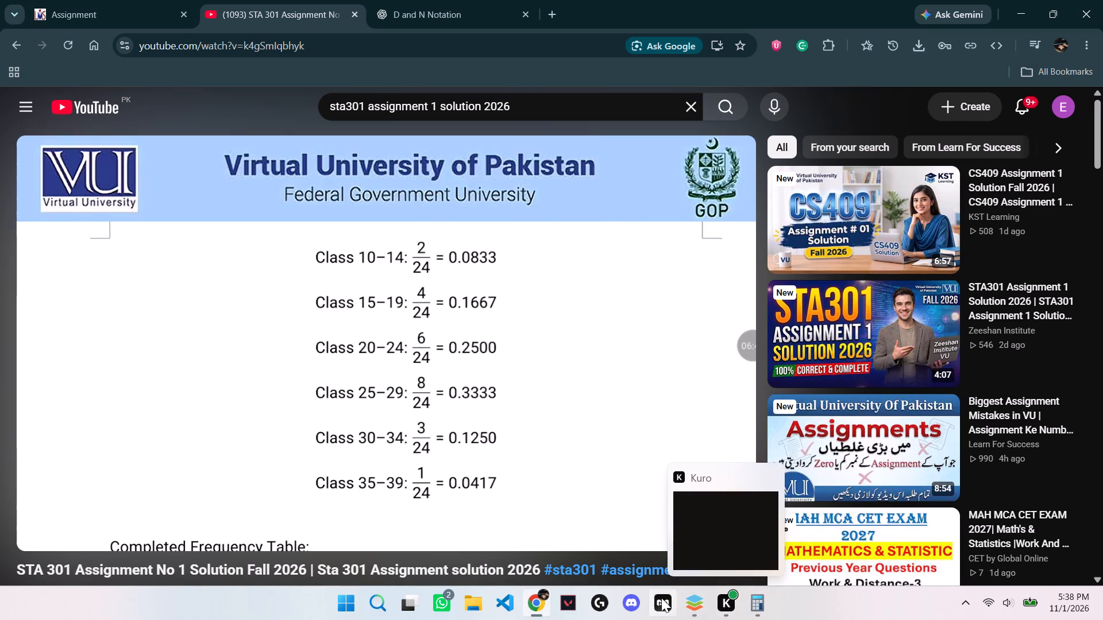
{"action": "left_click", "coordinate": [694, 606]}
{"action": "left_click", "coordinate": [752, 601]}
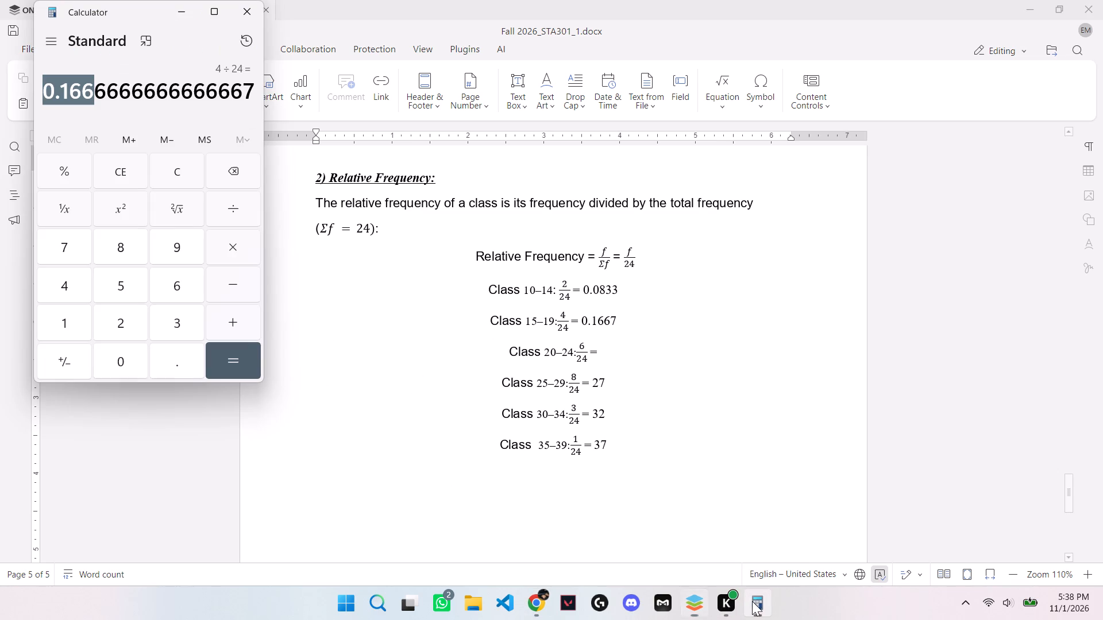
{"action": "left_click", "coordinate": [109, 171]}
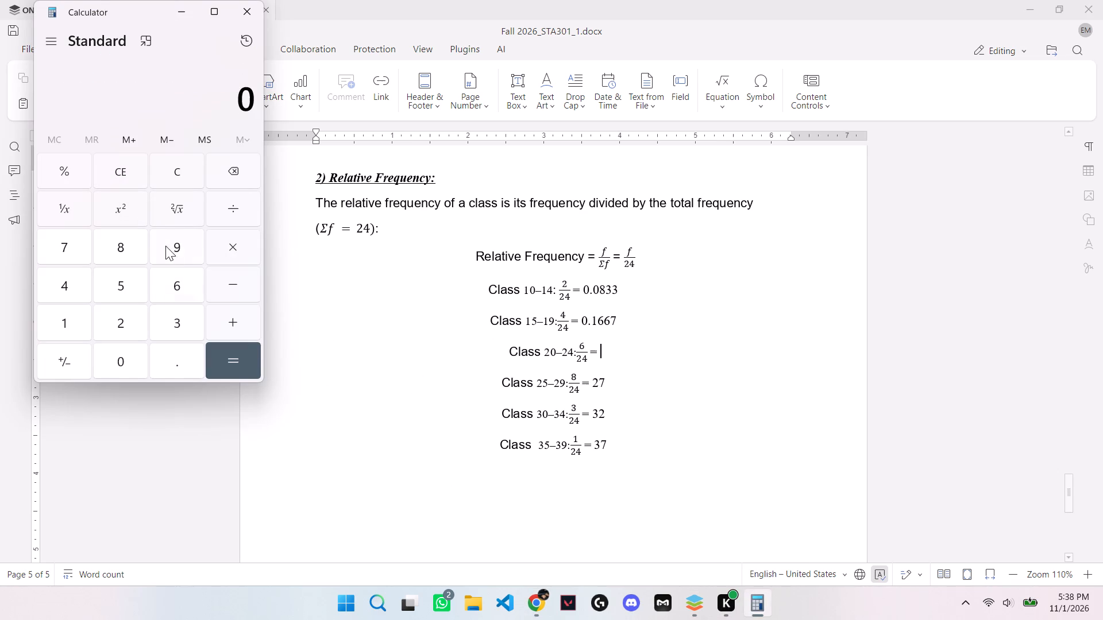
{"action": "left_click_drag", "start_coordinate": [167, 279], "coordinate": [173, 283]}
{"action": "left_click", "coordinate": [222, 208]}
{"action": "left_click_drag", "start_coordinate": [126, 320], "coordinate": [133, 325]}
{"action": "left_click", "coordinate": [48, 265]}
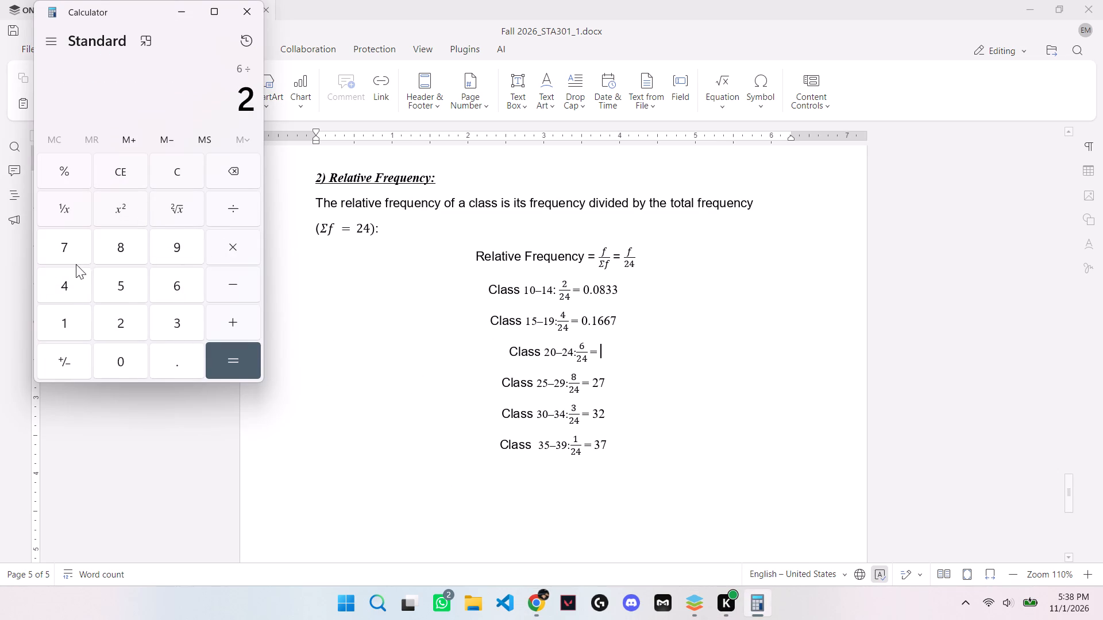
{"action": "left_click", "coordinate": [68, 280]}
{"action": "left_click", "coordinate": [235, 359]}
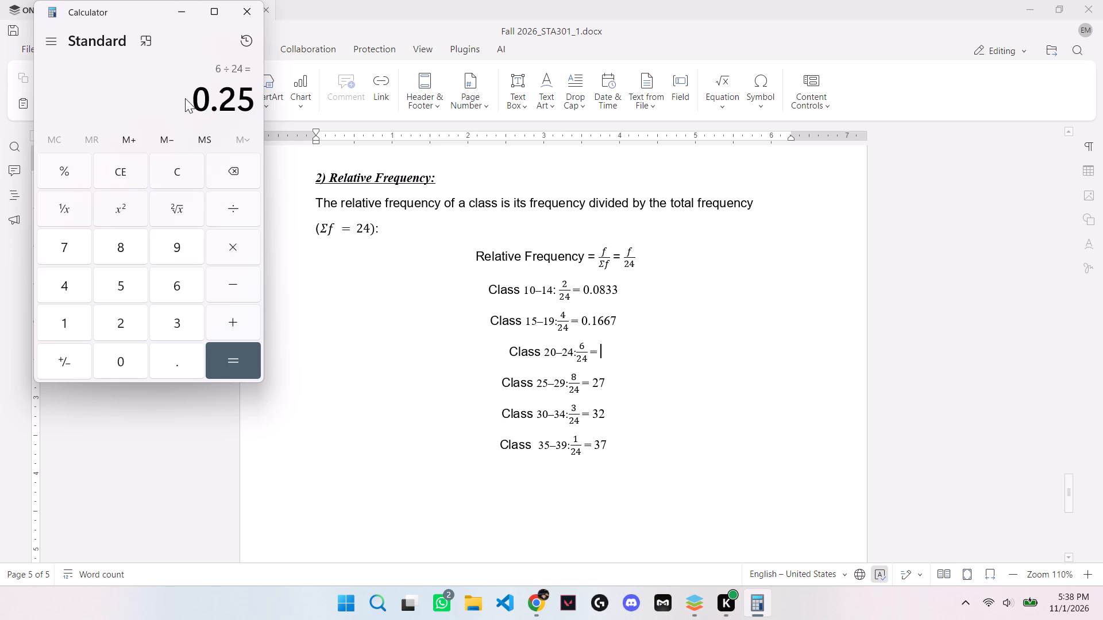
Copy the quotient 0.25 from Calculator into the Class 20–24 line of the ONLYOFFICE document as its relative frequency.
{"action": "left_click_drag", "start_coordinate": [185, 95], "coordinate": [254, 99]}
{"action": "left_click_drag", "start_coordinate": [250, 96], "coordinate": [178, 100]}
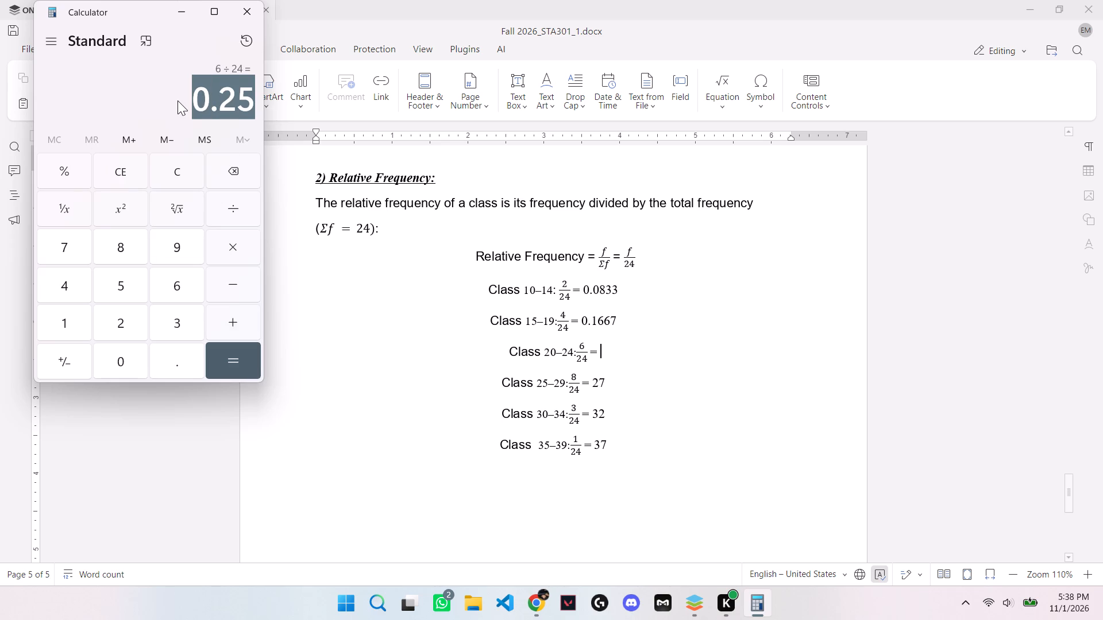
{"action": "key", "text": "ctrl+c"}
{"action": "left_click", "coordinate": [604, 342]}
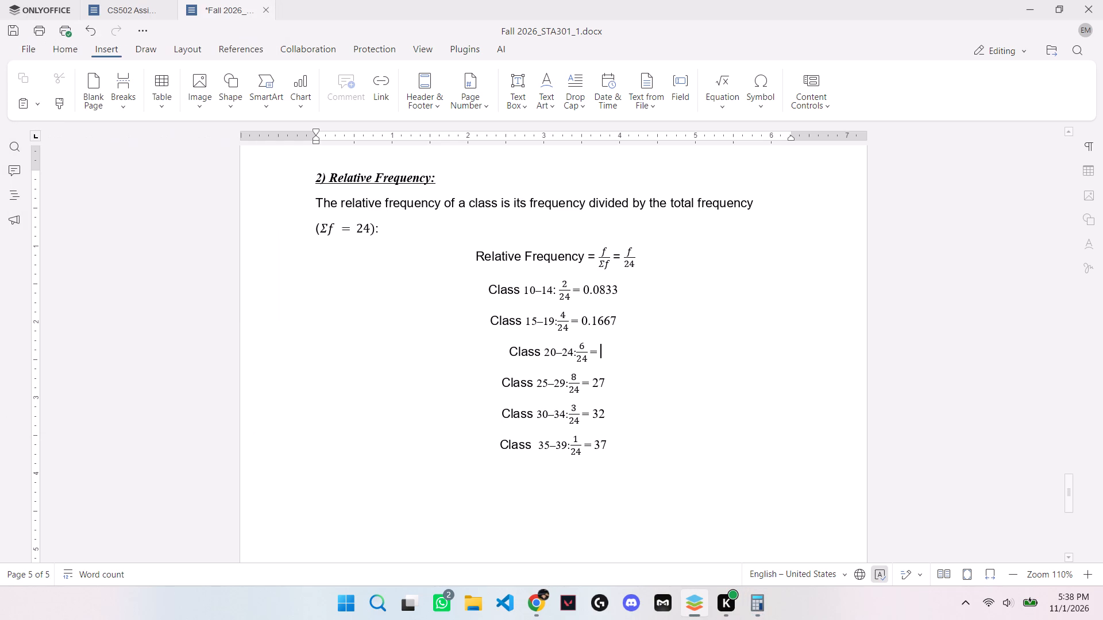
{"action": "key", "text": "ctrl+v"}
Delete the incorrect result and the space after the equals sign in the Class 25–29 line.
{"action": "left_click", "coordinate": [614, 383]}
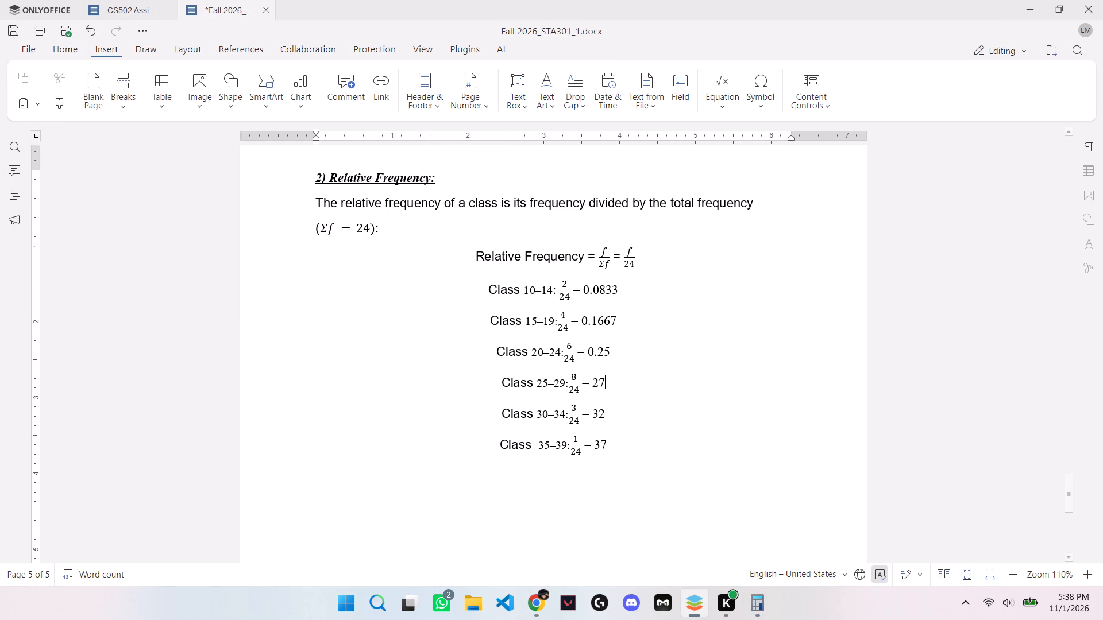
{"action": "key", "text": "BackSpace"}
{"action": "key", "text": "BackSpace"}
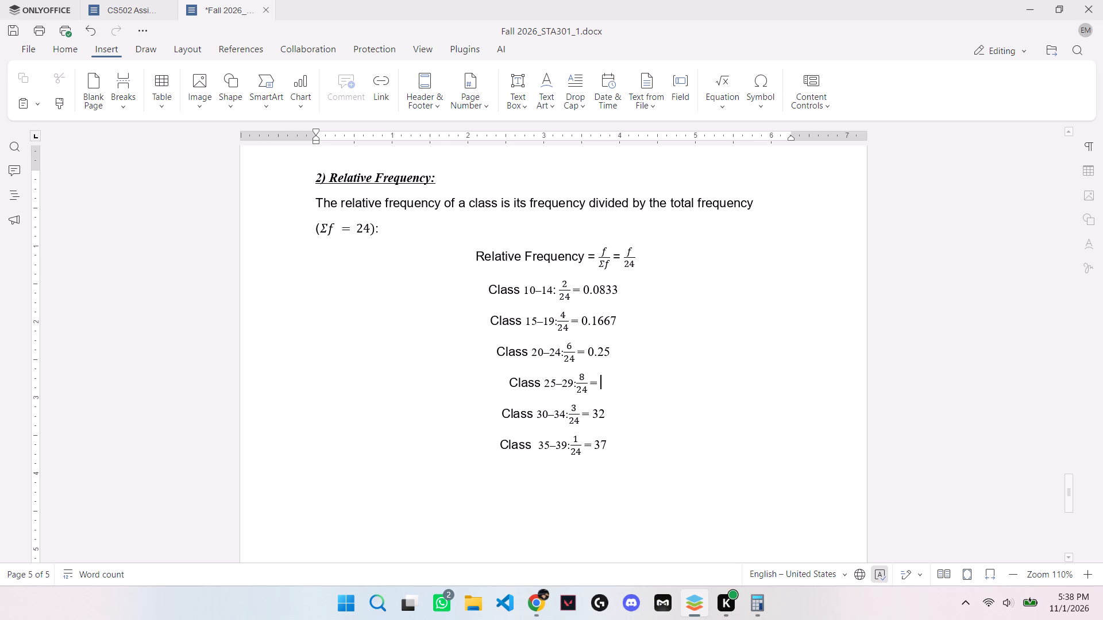
{"action": "key", "text": "BackSpace"}
Switch to Calculator, clear the previous result and divide 8 by 24.
{"action": "left_click", "coordinate": [757, 612]}
{"action": "left_click_drag", "start_coordinate": [121, 171], "coordinate": [128, 172]}
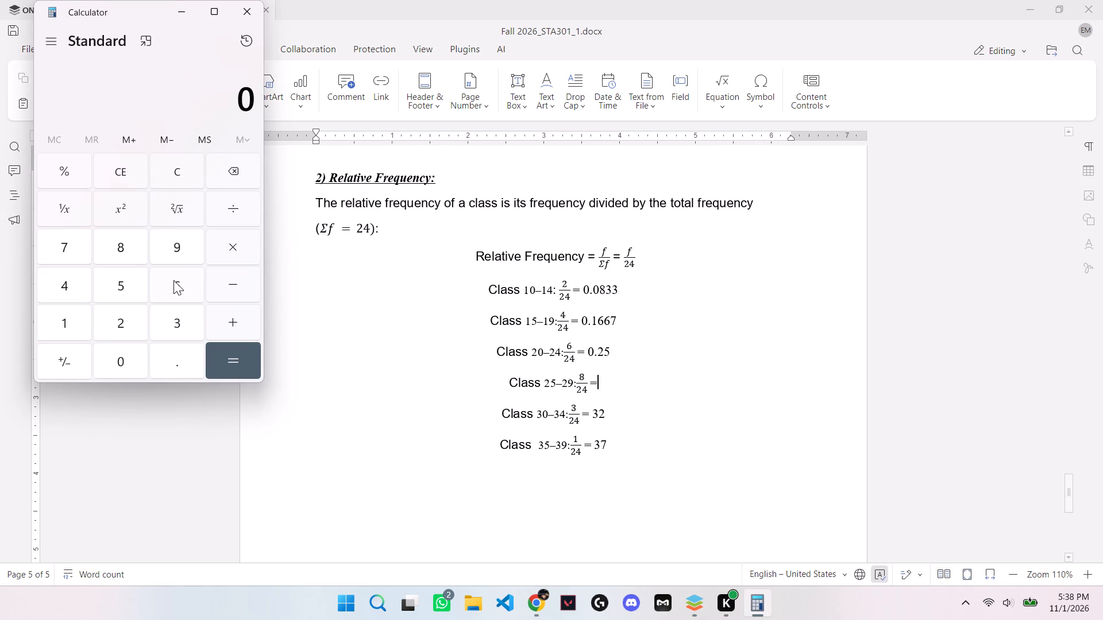
{"action": "left_click", "coordinate": [123, 248]}
{"action": "left_click", "coordinate": [229, 211]}
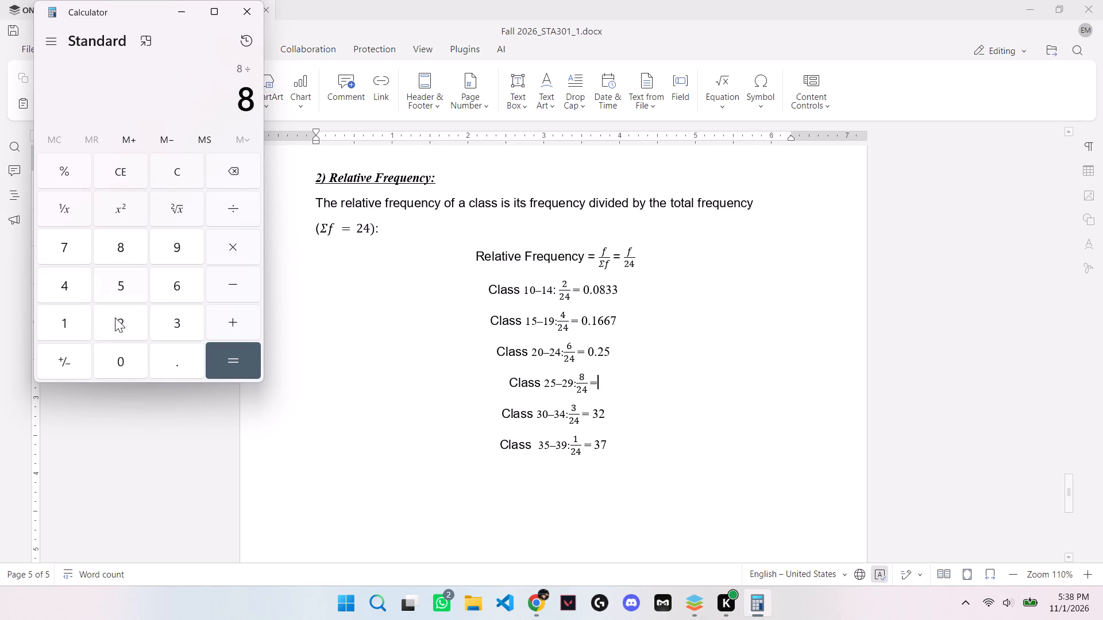
{"action": "left_click", "coordinate": [115, 317]}
{"action": "left_click", "coordinate": [62, 282]}
{"action": "left_click", "coordinate": [236, 365]}
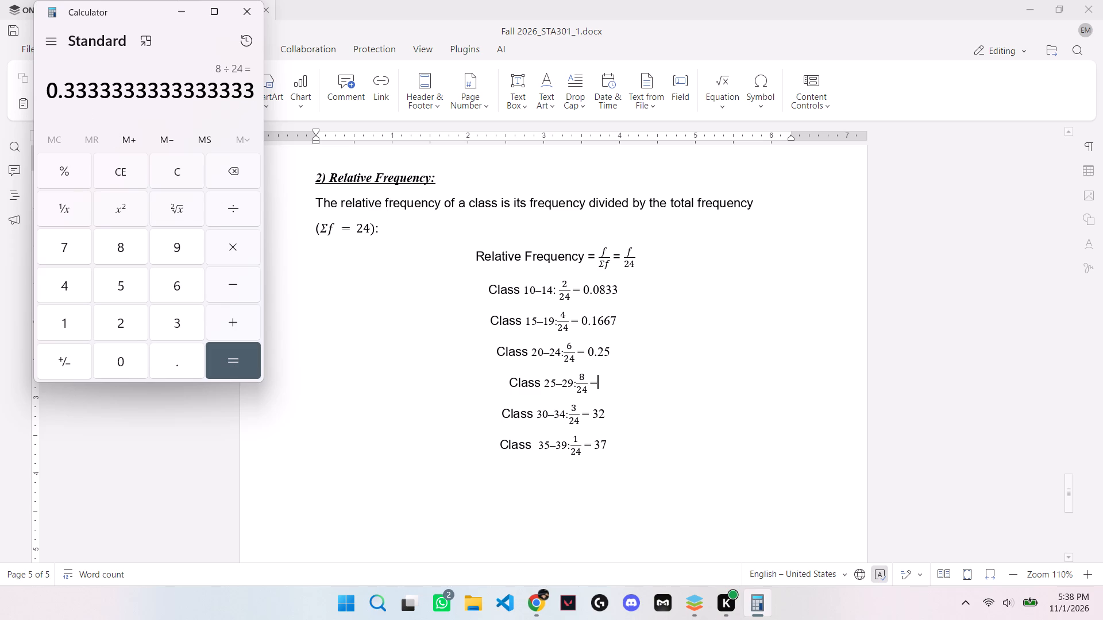
Compare the quotient with the reference video in Chrome and copy 0.3333 from Calculator into the Class 25–29 line in ONLYOFFICE.
{"action": "left_click", "coordinate": [550, 613]}
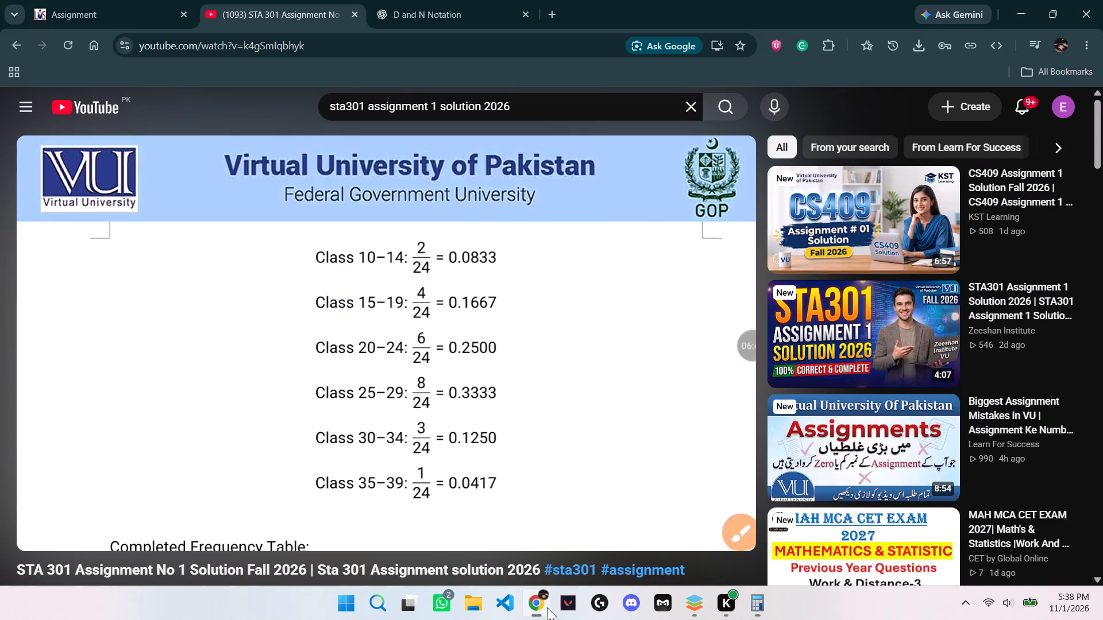
{"action": "left_click", "coordinate": [758, 608]}
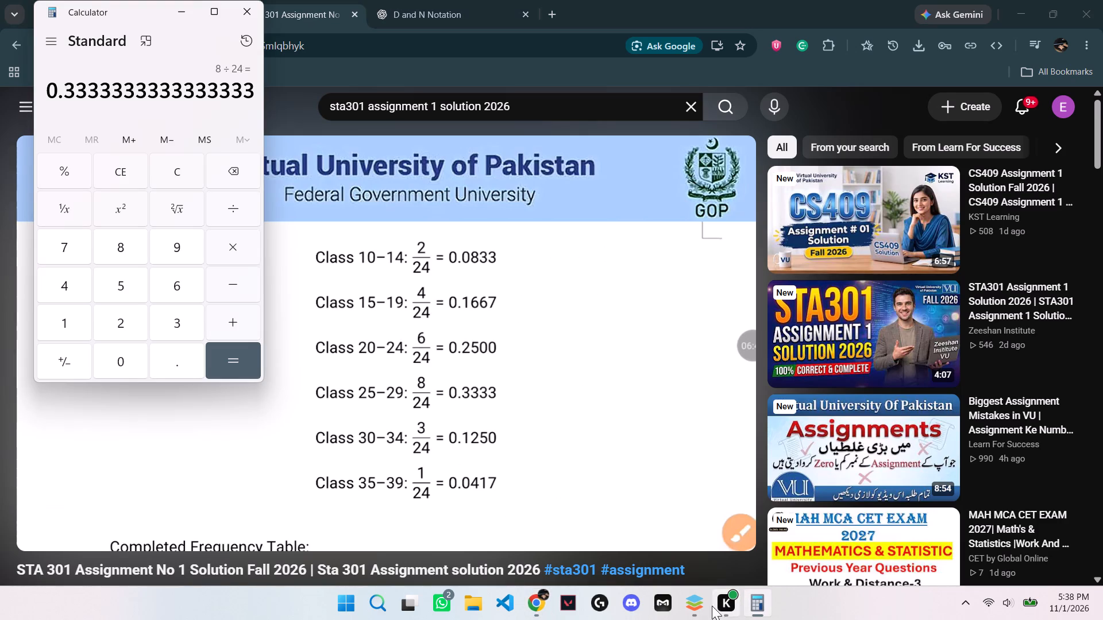
{"action": "left_click", "coordinate": [693, 609]}
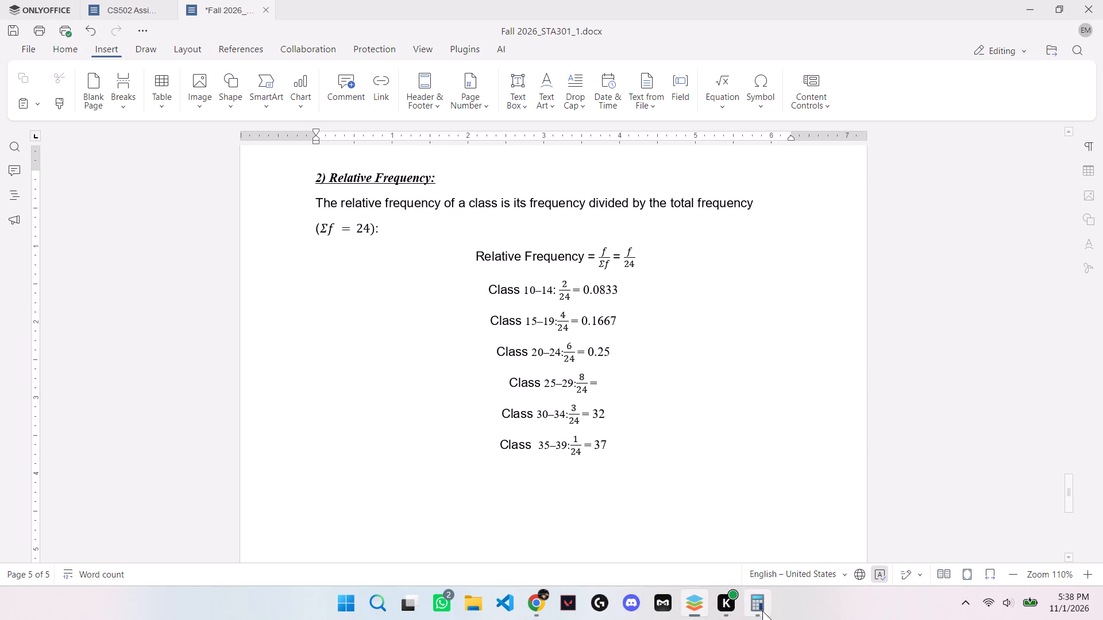
{"action": "left_click", "coordinate": [762, 611]}
{"action": "left_click_drag", "start_coordinate": [49, 90], "coordinate": [49, 89]}
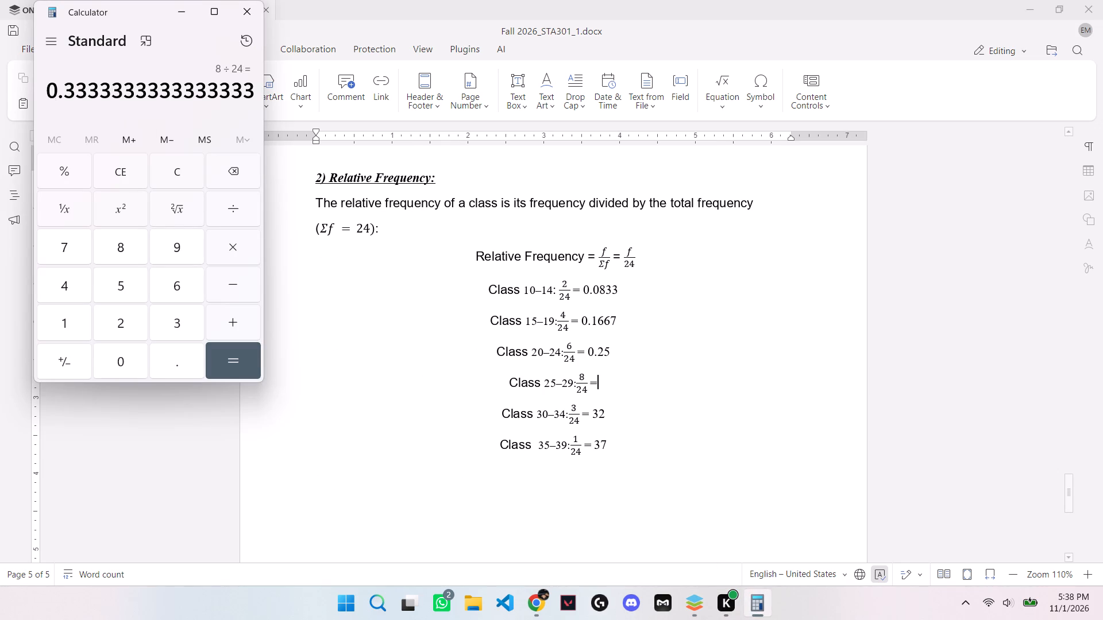
{"action": "left_click_drag", "start_coordinate": [49, 89], "coordinate": [105, 107]}
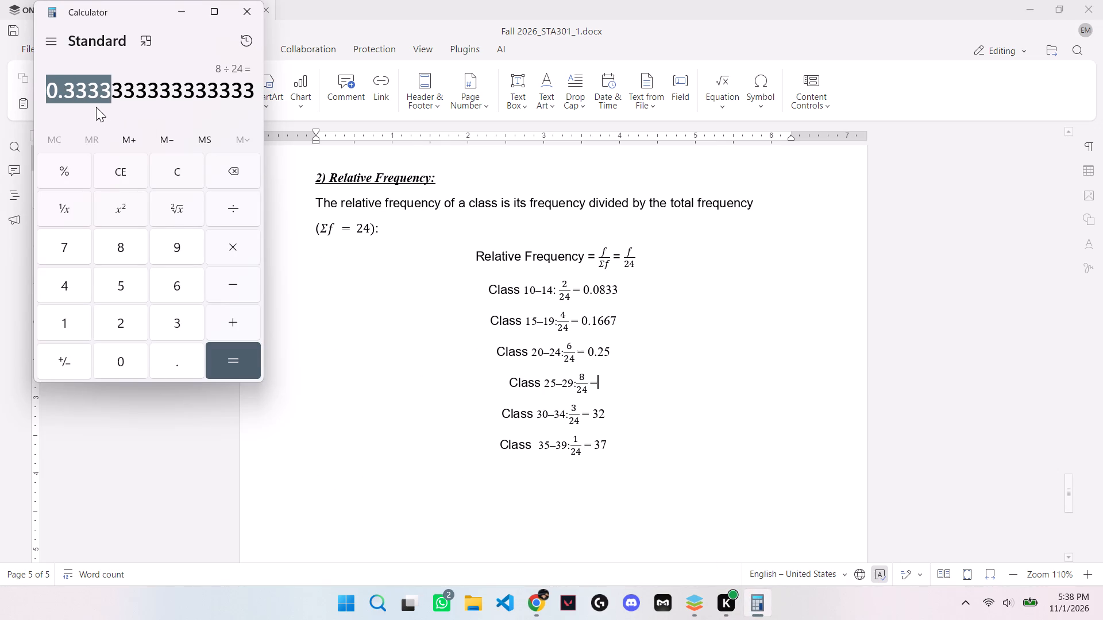
{"action": "key", "text": "ctrl+x"}
{"action": "key", "text": "ctrl+c"}
{"action": "key", "text": "ctrl+c"}
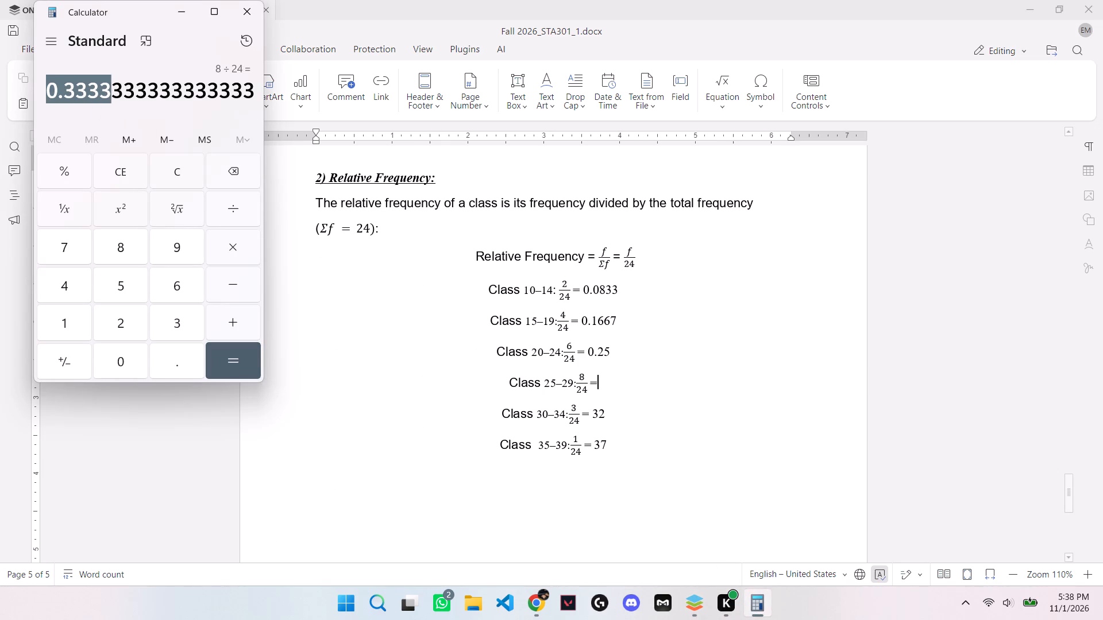
{"action": "left_click", "coordinate": [403, 327]}
{"action": "left_click", "coordinate": [616, 385]}
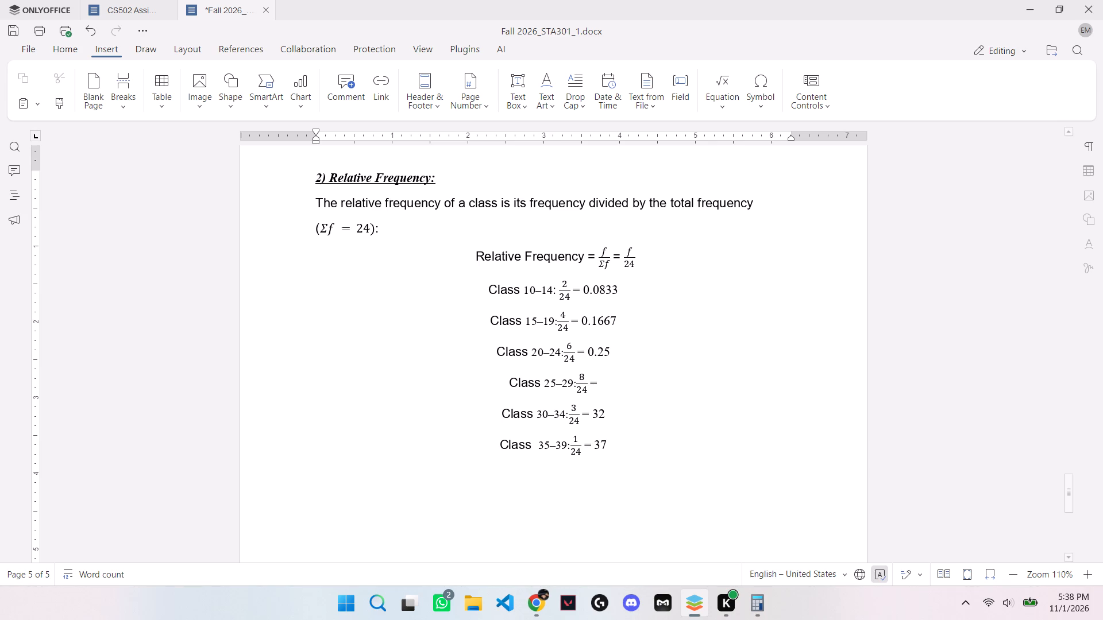
{"action": "key", "text": "ctrl+v"}
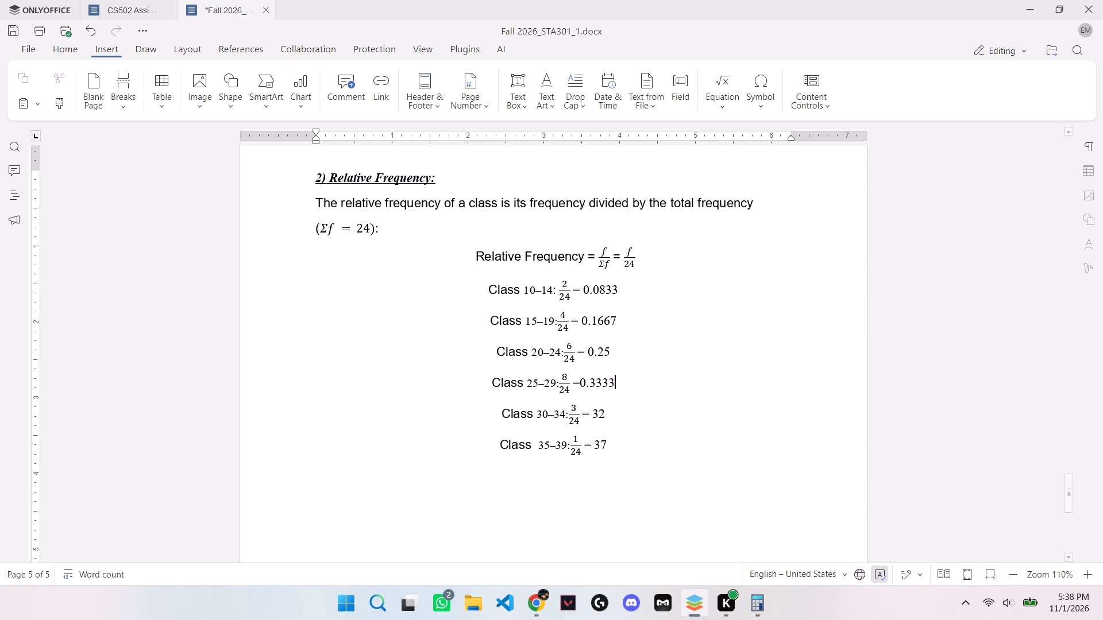
Delete the incorrect result and the space after the equals sign in the Class 30–34 line, and save the document.
{"action": "left_click", "coordinate": [615, 416]}
{"action": "key", "text": "BackSpace"}
{"action": "key", "text": "BackSpace"}
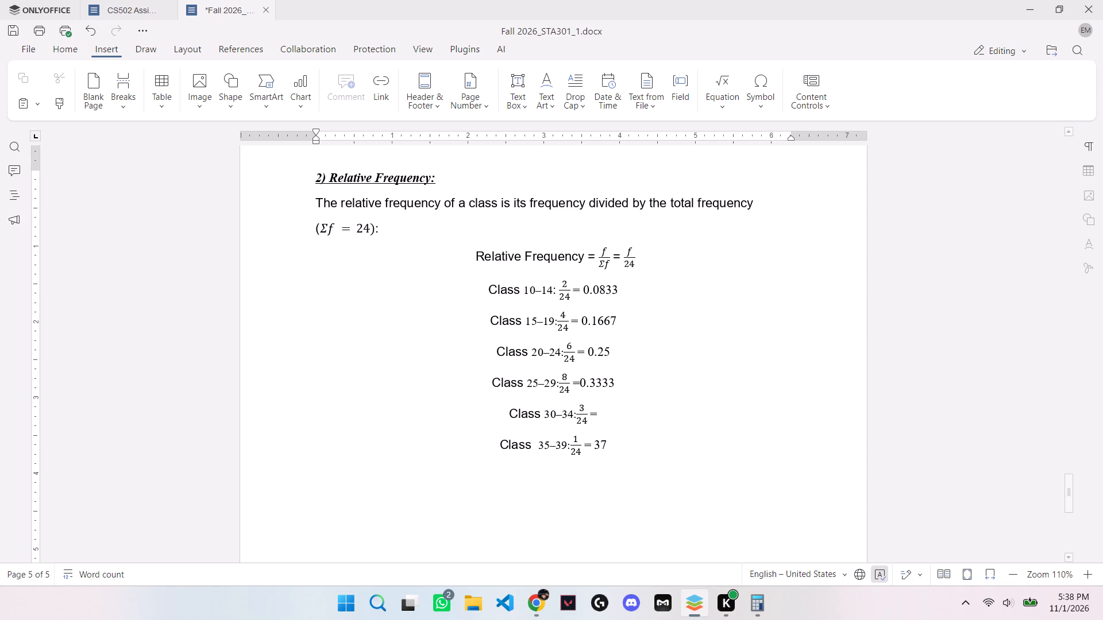
{"action": "key", "text": "BackSpace"}
{"action": "key", "text": "ctrl+s"}
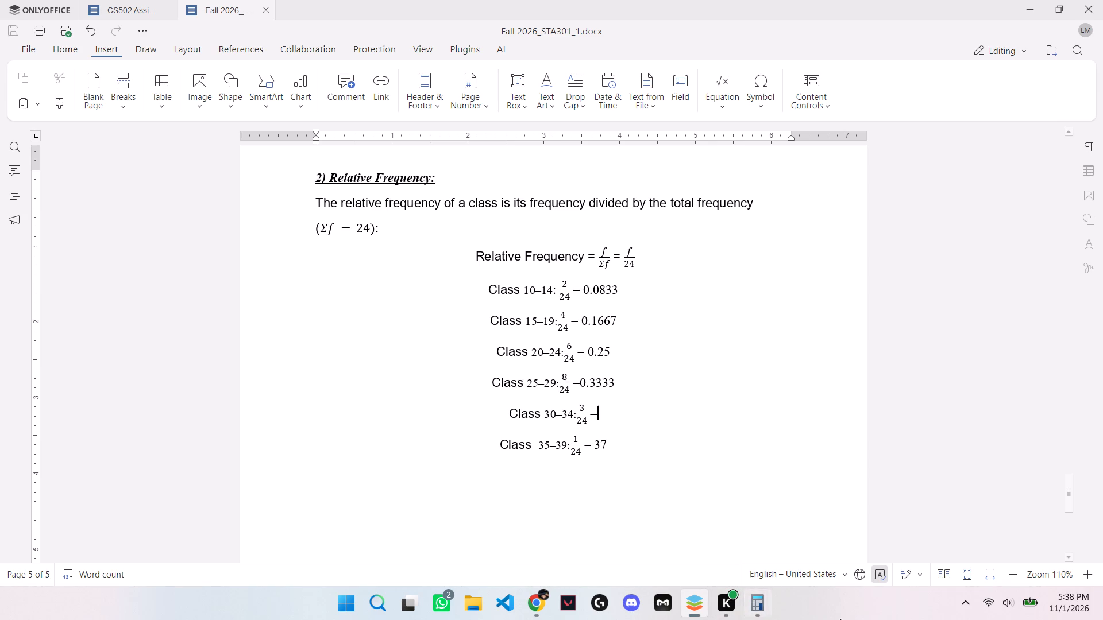
Switch to Calculator, clear the previous result and divide 3 by 24.
{"action": "left_click", "coordinate": [757, 612]}
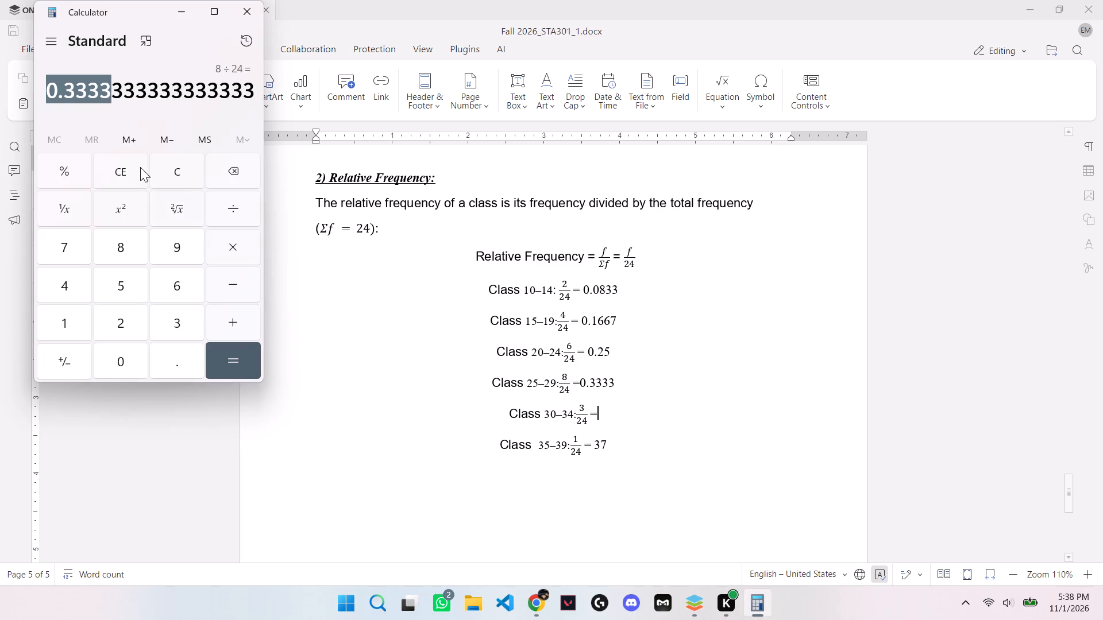
{"action": "left_click", "coordinate": [110, 168]}
{"action": "left_click", "coordinate": [174, 318]}
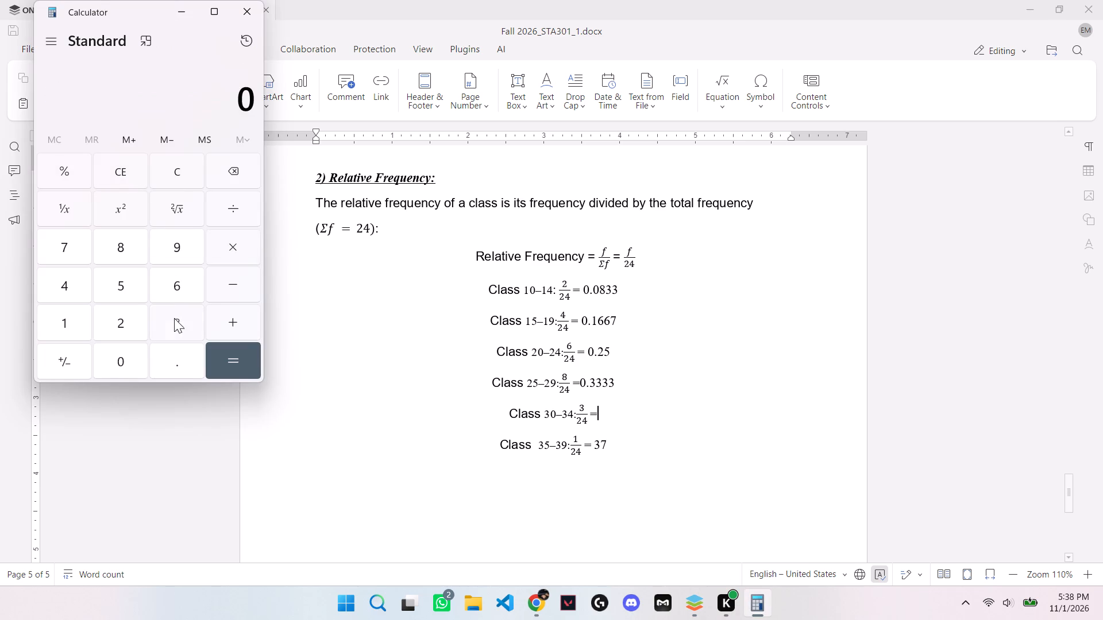
{"action": "left_click", "coordinate": [223, 198]}
{"action": "left_click", "coordinate": [121, 321]}
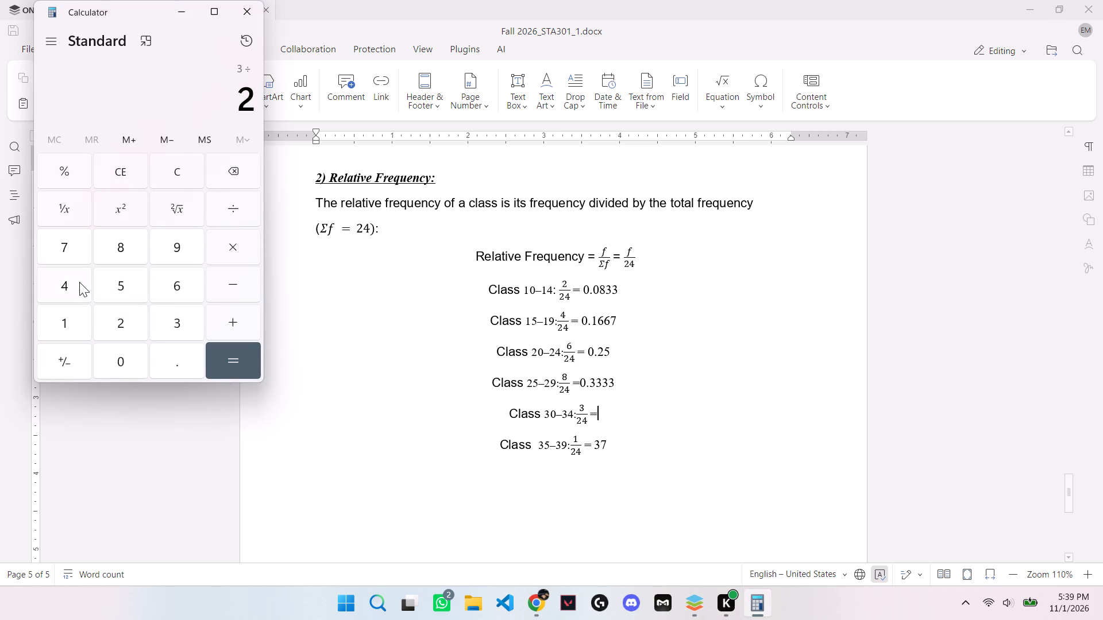
{"action": "left_click", "coordinate": [79, 282]}
{"action": "left_click", "coordinate": [227, 365]}
Copy the quotient 0.125 from Calculator into the Class 30–34 line of the ONLYOFFICE document as its relative frequency.
{"action": "left_click_drag", "start_coordinate": [175, 88], "coordinate": [251, 125]}
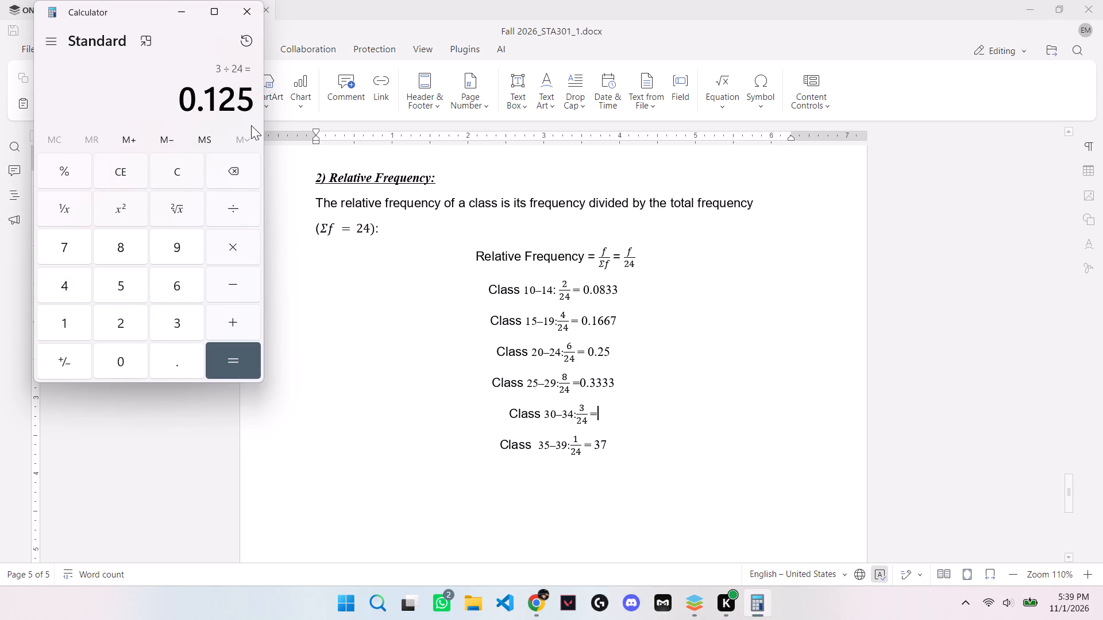
{"action": "left_click_drag", "start_coordinate": [251, 125], "coordinate": [257, 121]}
{"action": "left_click_drag", "start_coordinate": [252, 108], "coordinate": [165, 91]}
{"action": "key", "text": "ctrl+c"}
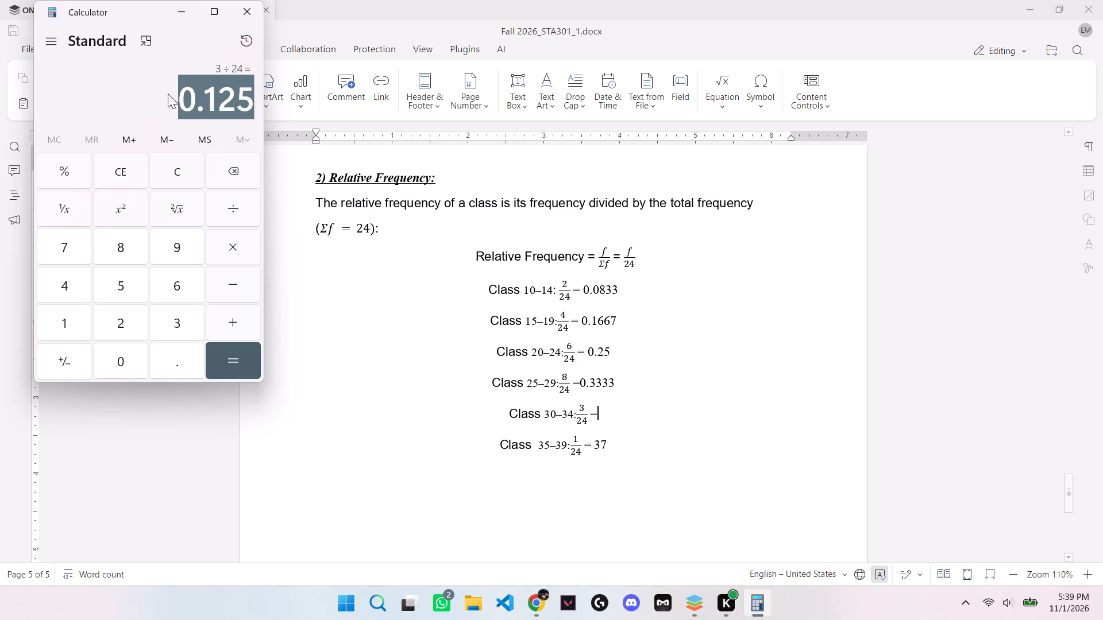
{"action": "key", "text": "ctrl+c"}
{"action": "left_click", "coordinate": [613, 415]}
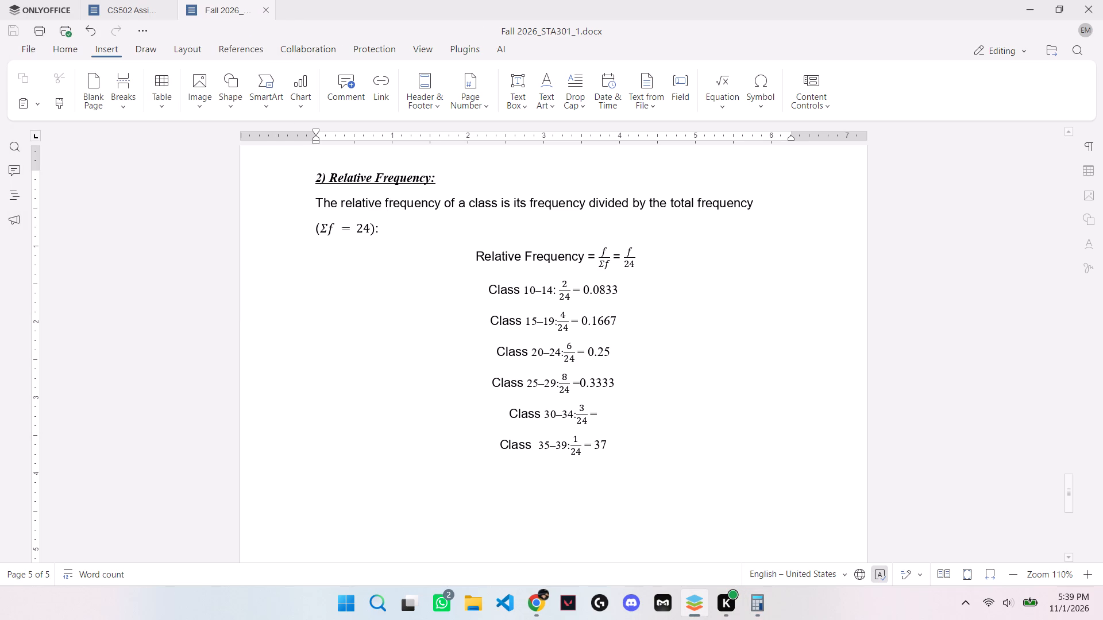
{"action": "key", "text": "ctrl+v"}
Delete the incorrect result and the space after the equals sign in the Class 35–39 line.
{"action": "left_click", "coordinate": [622, 451]}
{"action": "key", "text": "BackSpace"}
{"action": "key", "text": "BackSpace"}
{"action": "key", "text": "BackSpace"}
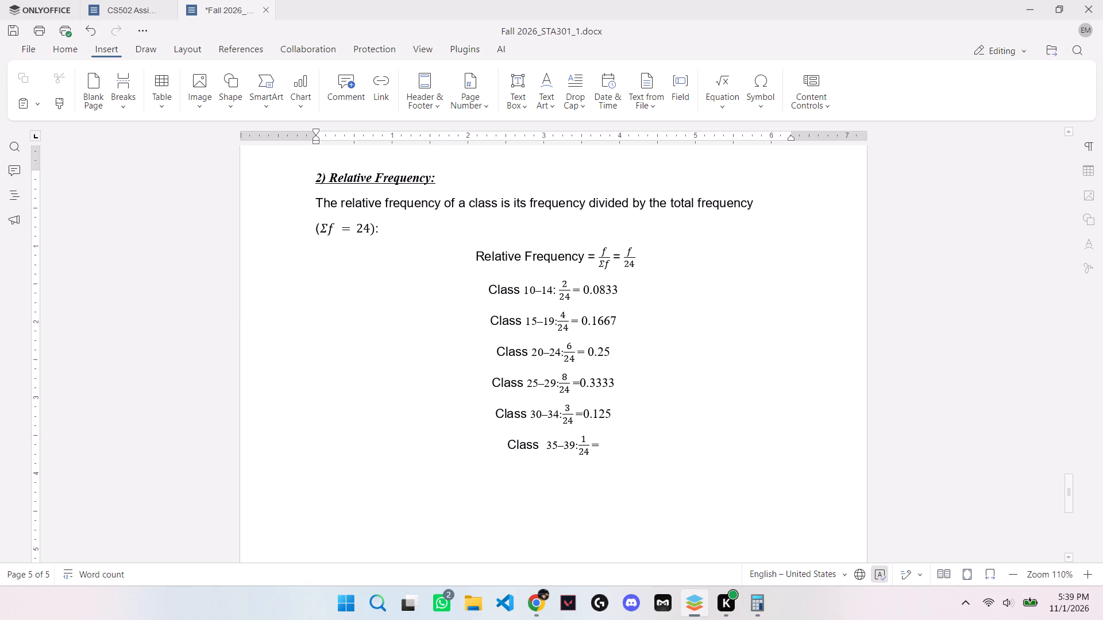
Switch to Calculator, clear the previous result and divide 1 by 24.
{"action": "left_click", "coordinate": [762, 619]}
{"action": "left_click", "coordinate": [122, 176]}
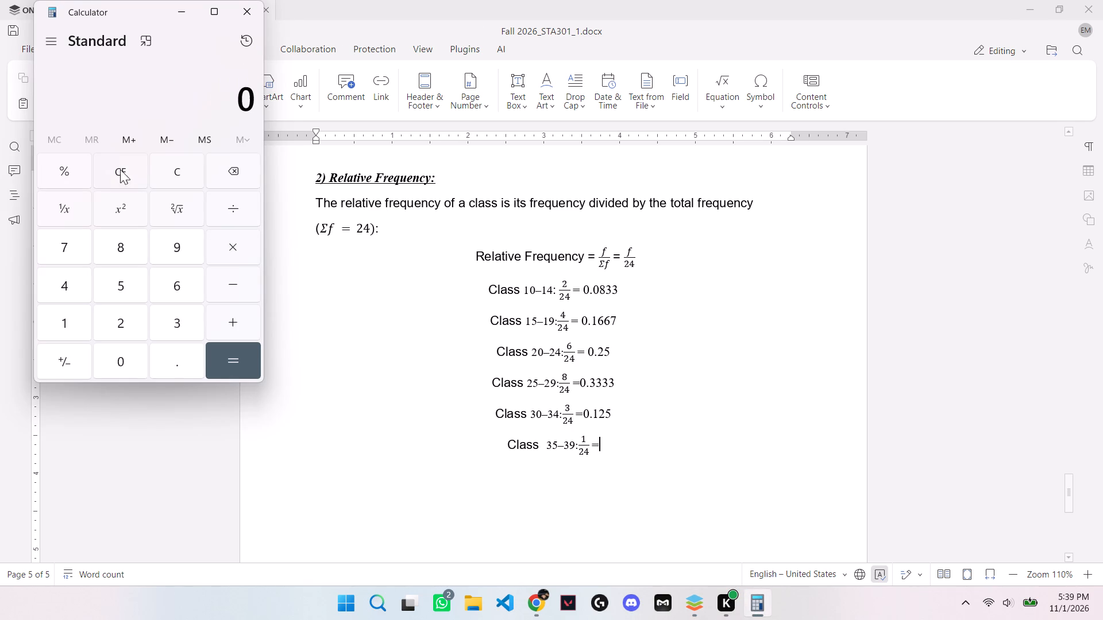
{"action": "left_click_drag", "start_coordinate": [56, 321], "coordinate": [61, 320]}
{"action": "left_click", "coordinate": [223, 204]}
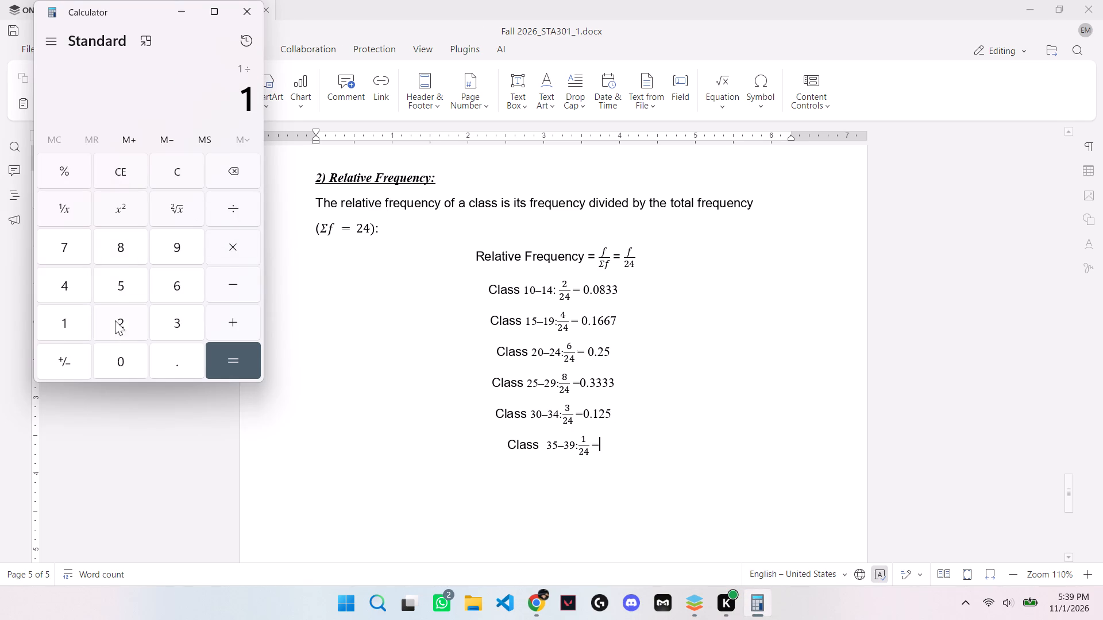
{"action": "left_click", "coordinate": [118, 311]}
{"action": "left_click", "coordinate": [57, 276]}
{"action": "left_click", "coordinate": [236, 367]}
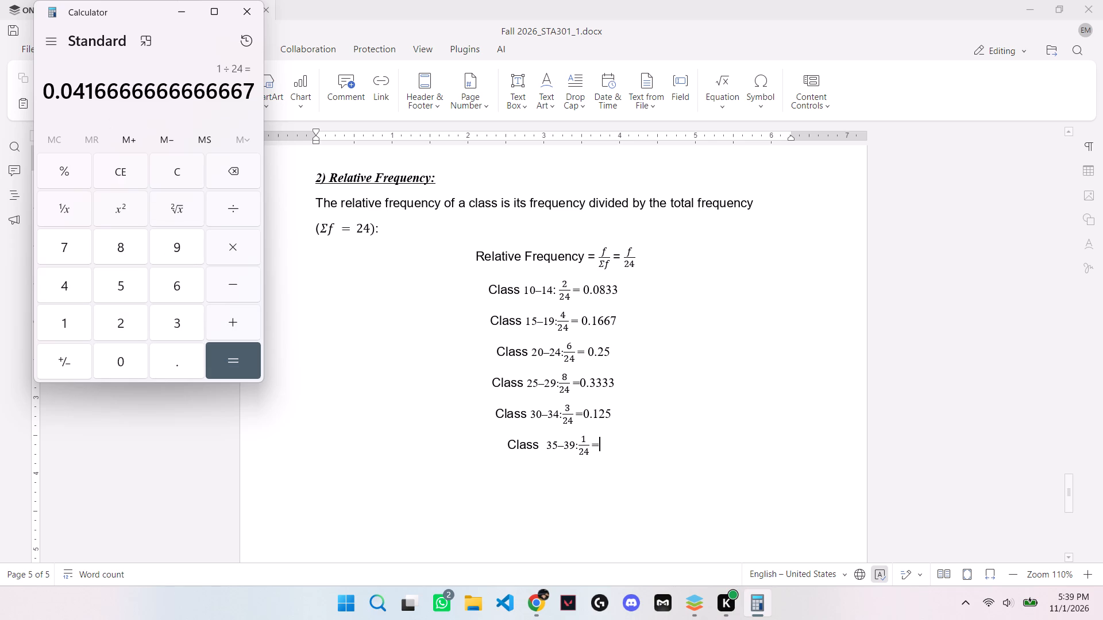
Copy 0.0416 from the Calculator result into the Class 35–39 line of the ONLYOFFICE document as its relative frequency.
{"action": "left_click_drag", "start_coordinate": [47, 93], "coordinate": [101, 97]}
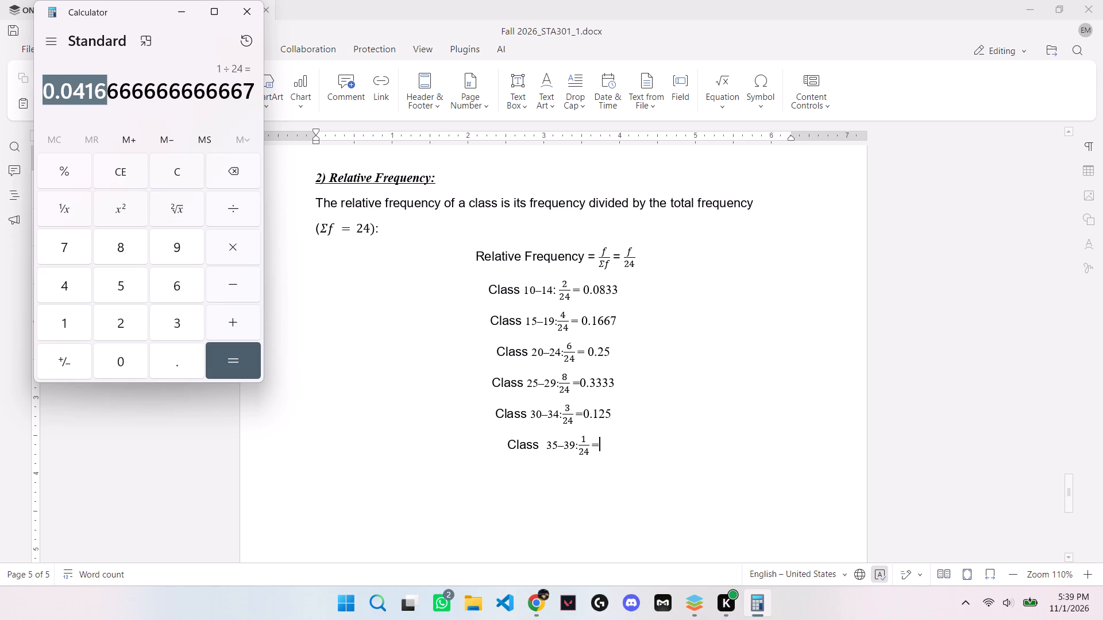
{"action": "left_click_drag", "start_coordinate": [101, 97], "coordinate": [105, 98]}
{"action": "key", "text": "ctrl+c"}
{"action": "key", "text": "ctrl+c"}
{"action": "left_click", "coordinate": [438, 292]}
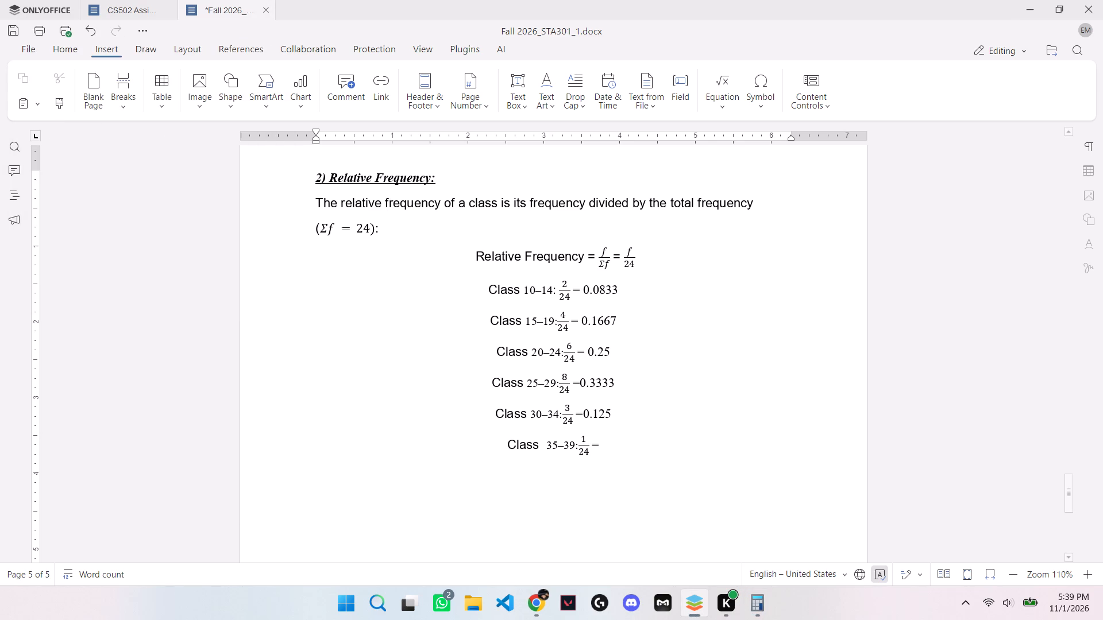
{"action": "left_click", "coordinate": [600, 444]}
{"action": "key", "text": "ctrl+v"}
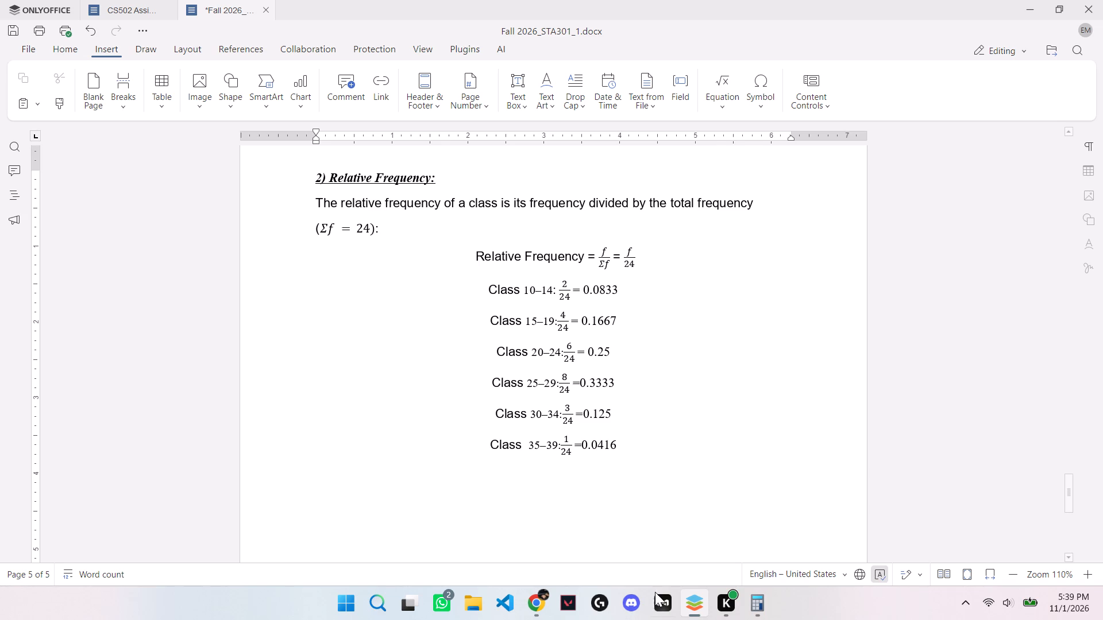
Check the solution video in Chrome, and in the ONLYOFFICE document extend the Class 20–24 relative frequency to 0.2500.
{"action": "left_click_drag", "start_coordinate": [545, 604], "coordinate": [553, 606]}
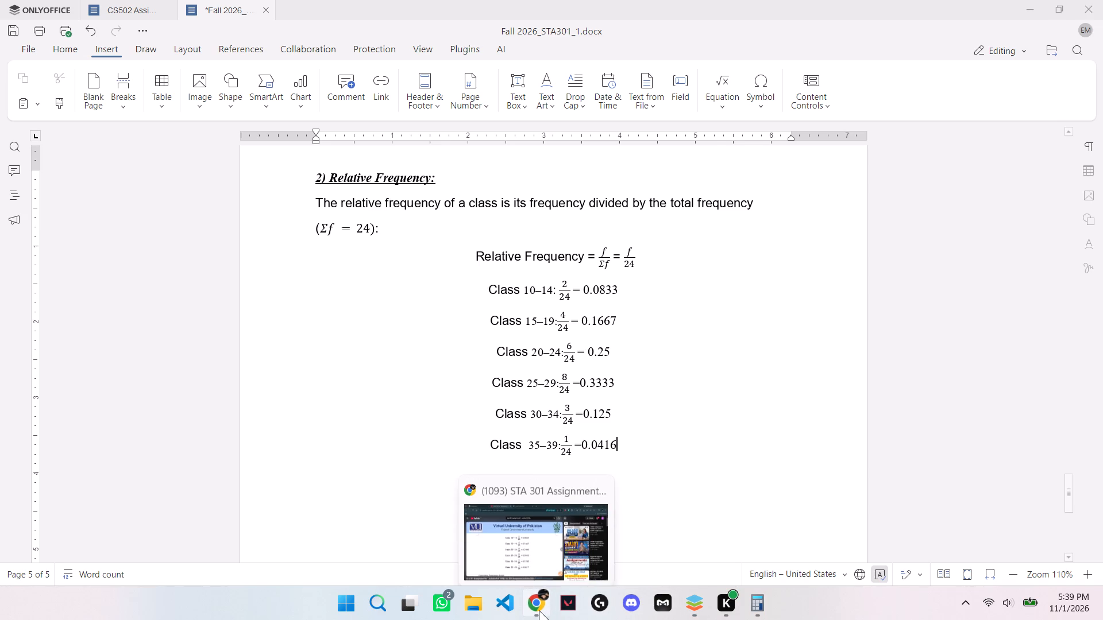
{"action": "left_click", "coordinate": [539, 610]}
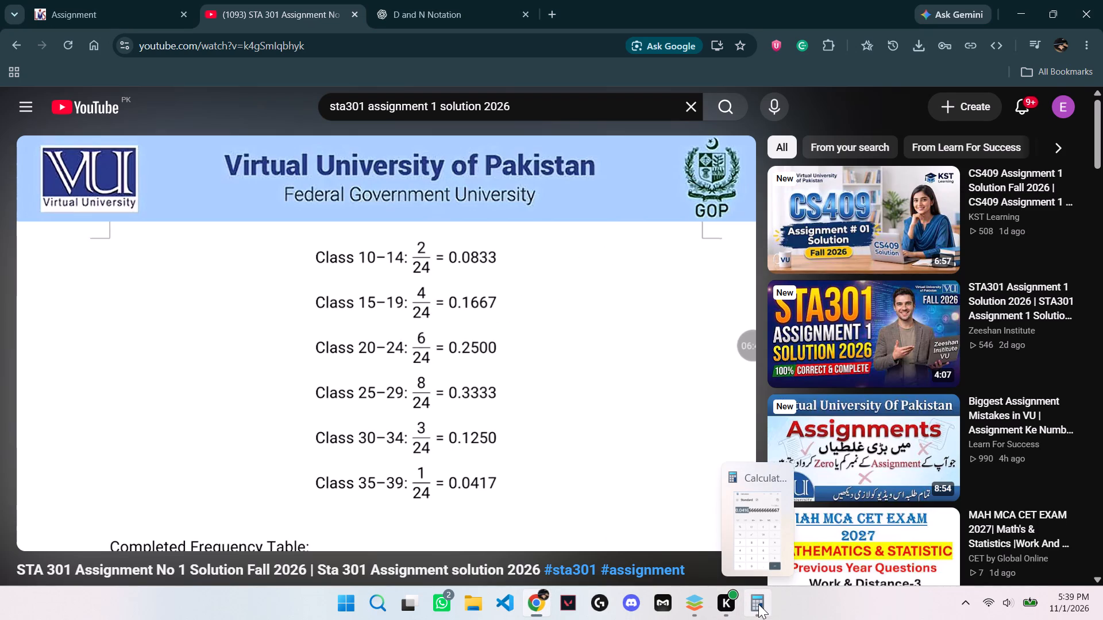
{"action": "left_click", "coordinate": [694, 607]}
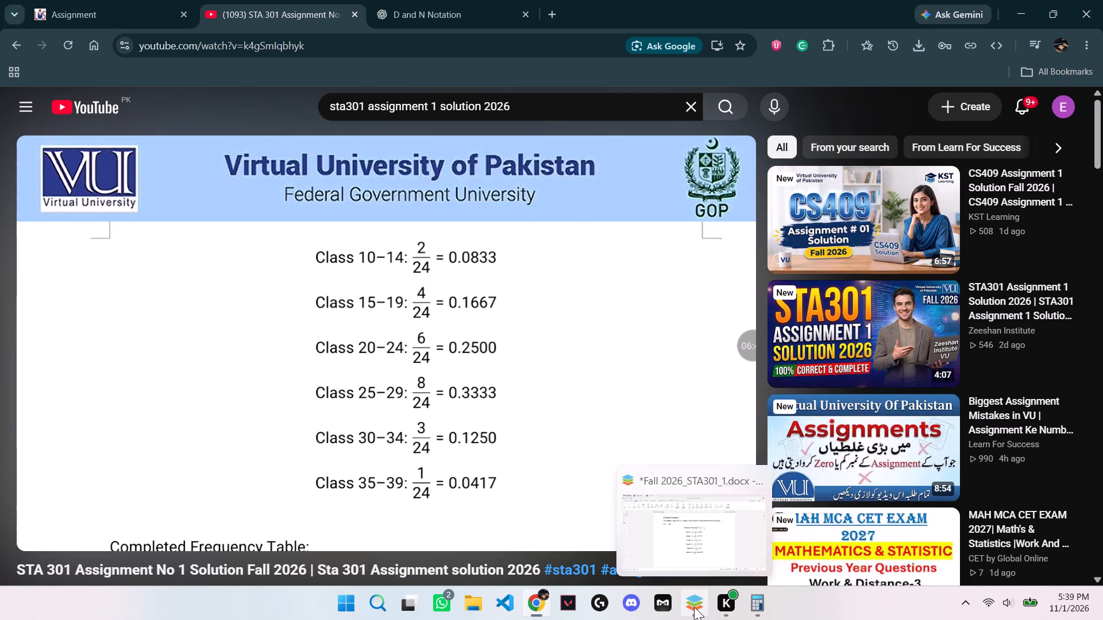
{"action": "left_click", "coordinate": [611, 347]}
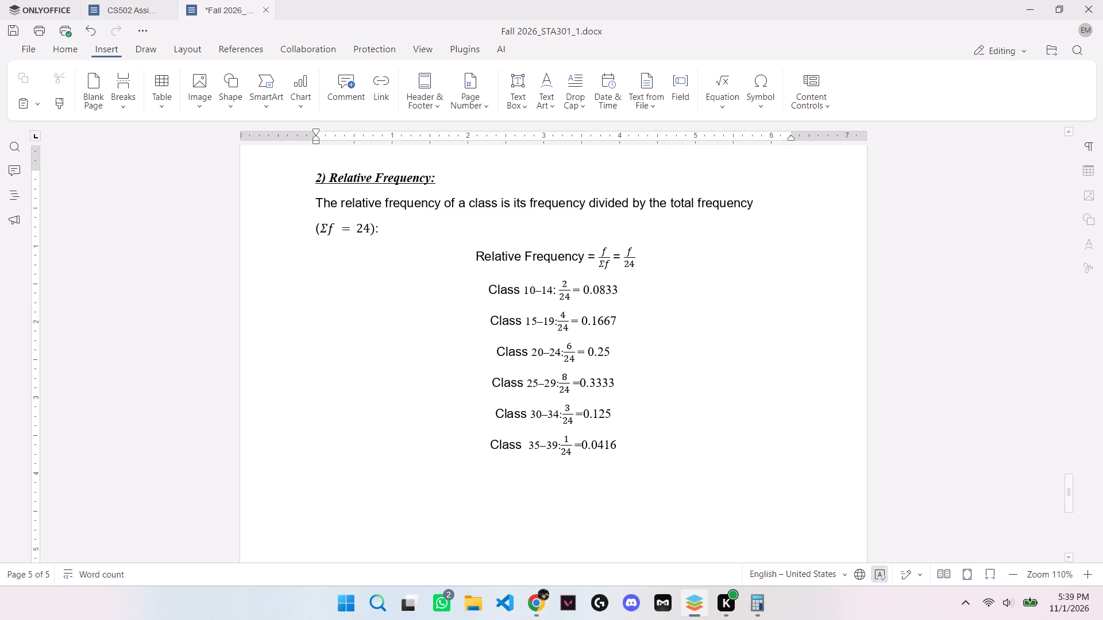
{"action": "key", "text": "0"}
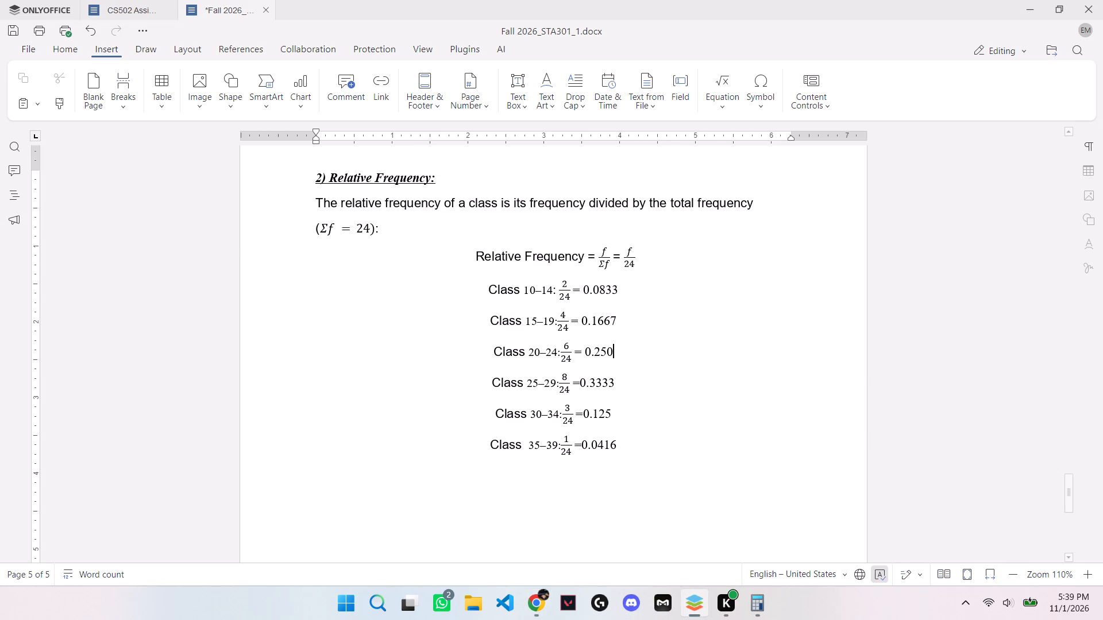
{"action": "key", "text": "0"}
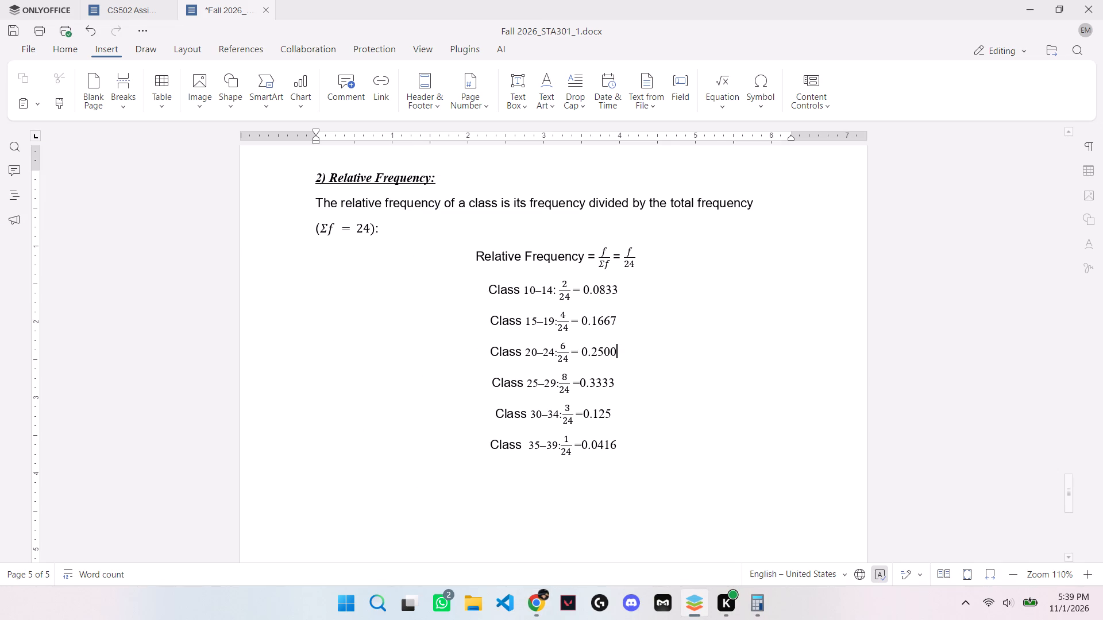
Check the video in Chrome again, extend the Class 30–34 relative frequency to 0.1250 in ONLYOFFICE and save the document.
{"action": "left_click", "coordinate": [533, 604]}
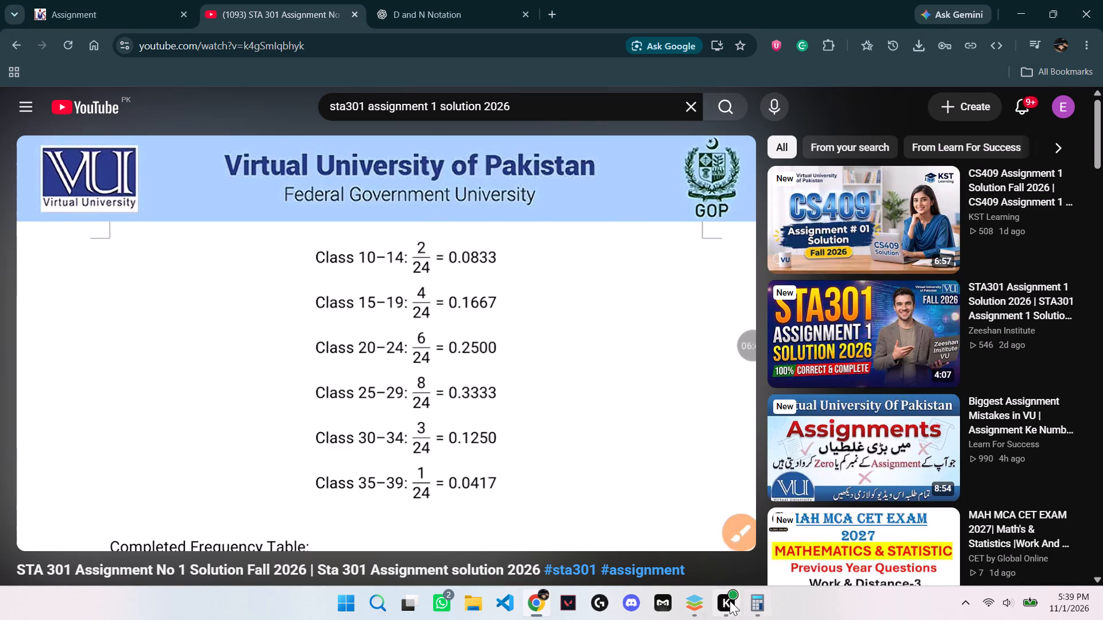
{"action": "left_click", "coordinate": [689, 608]}
{"action": "left_click", "coordinate": [619, 416]}
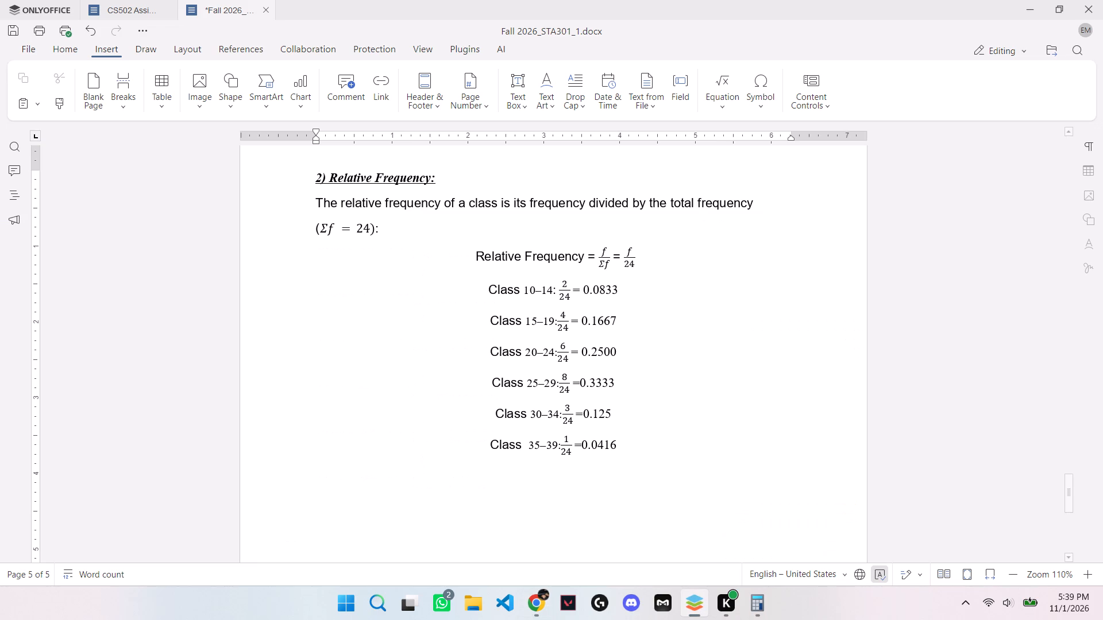
{"action": "key", "text": "0"}
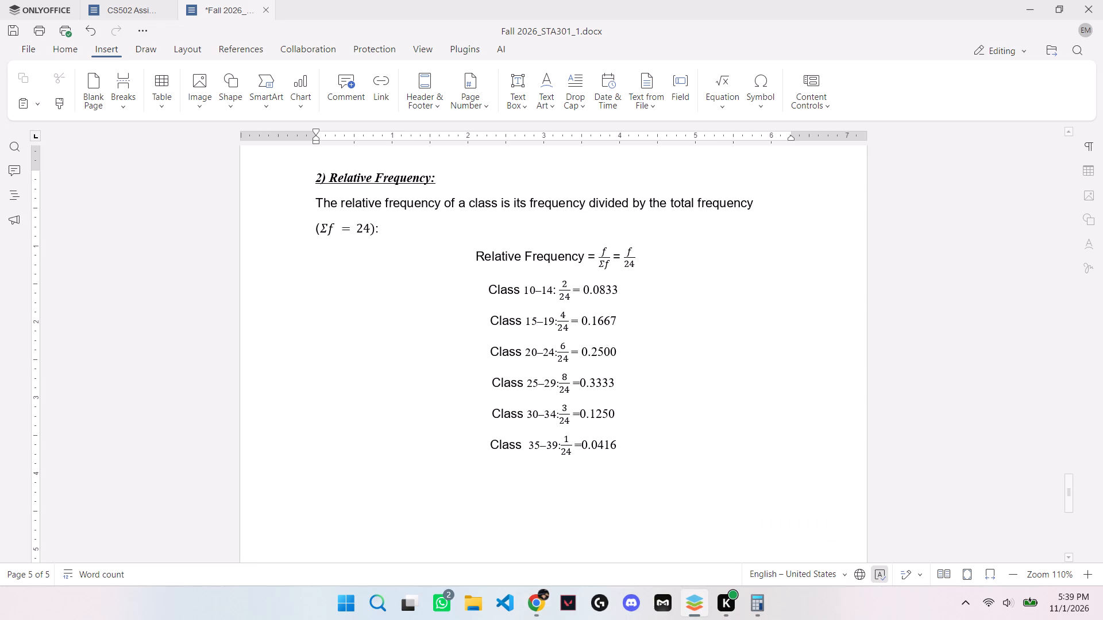
{"action": "key", "text": "ctrl+s"}
Switch to Chrome and play the solution video to examine the completed frequency table and its check note.
{"action": "left_click", "coordinate": [535, 611]}
{"action": "left_click", "coordinate": [500, 389]}
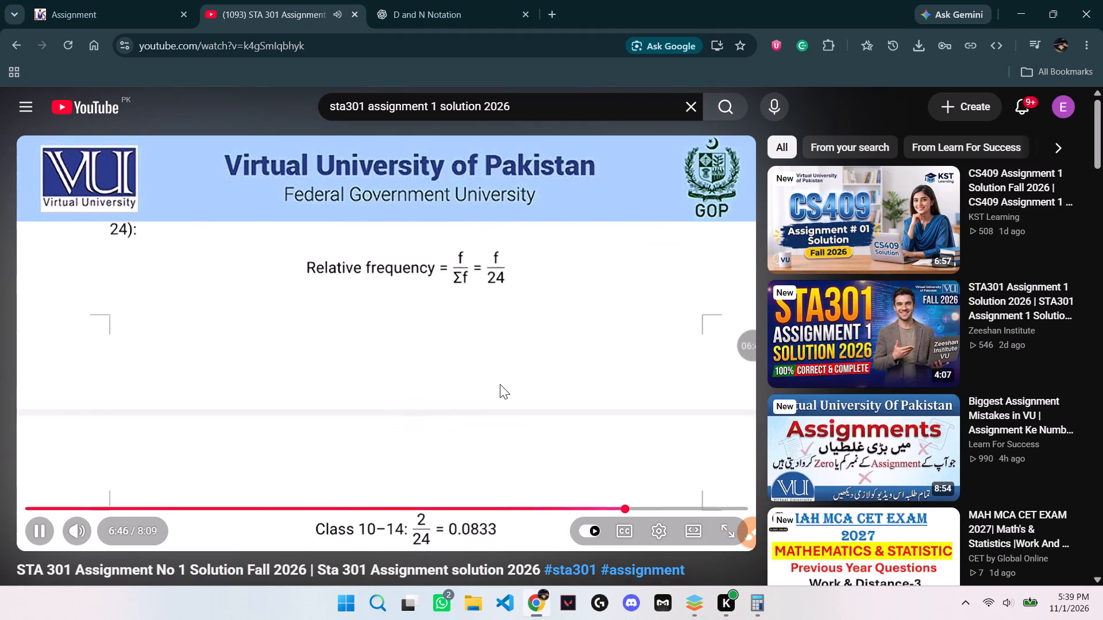
{"action": "left_click", "coordinate": [504, 377]}
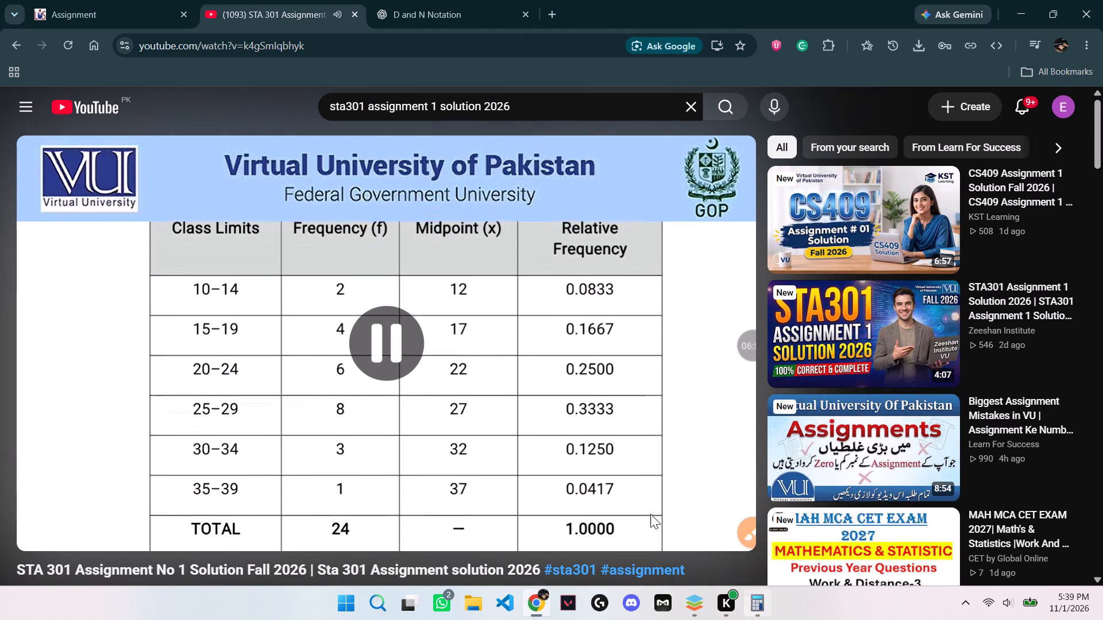
{"action": "left_click", "coordinate": [542, 413]}
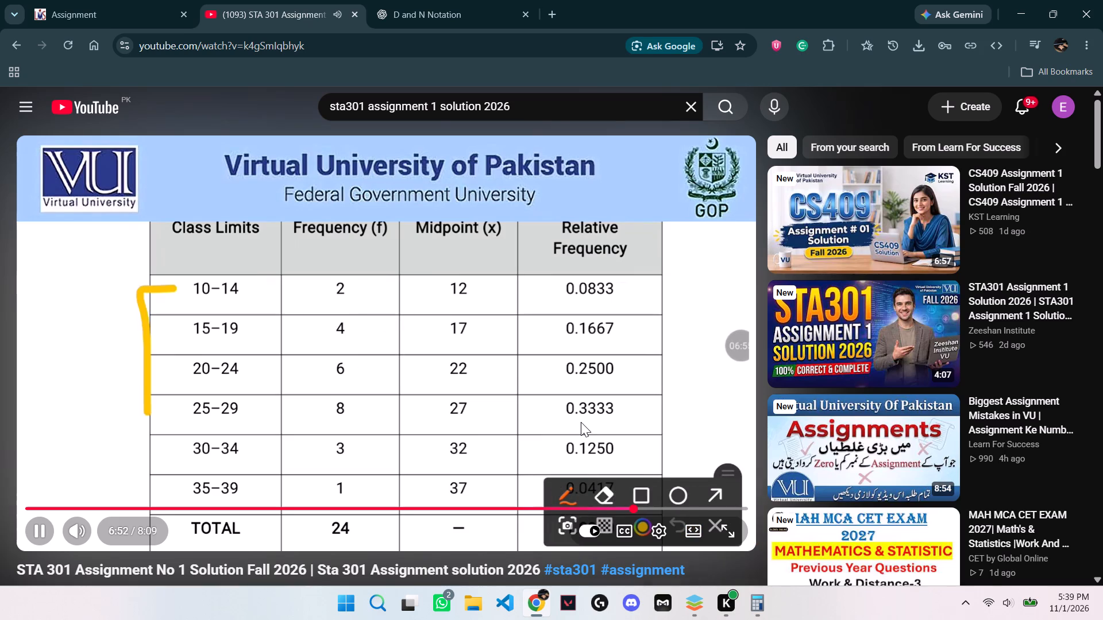
{"action": "left_click", "coordinate": [581, 422]}
{"action": "left_click", "coordinate": [533, 377]}
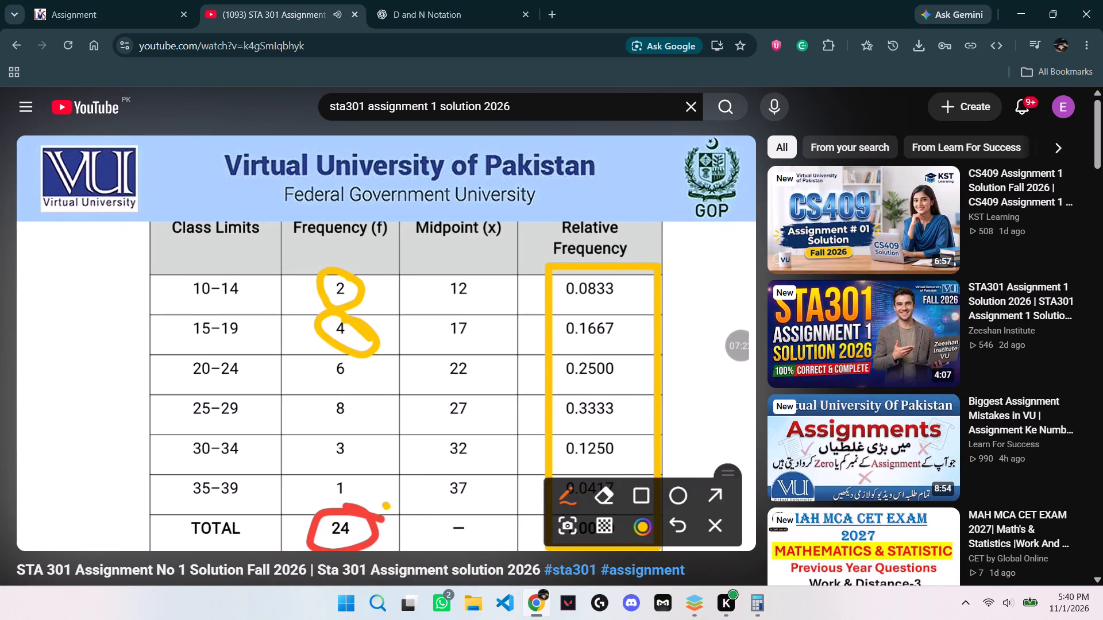
{"action": "left_click", "coordinate": [652, 392]}
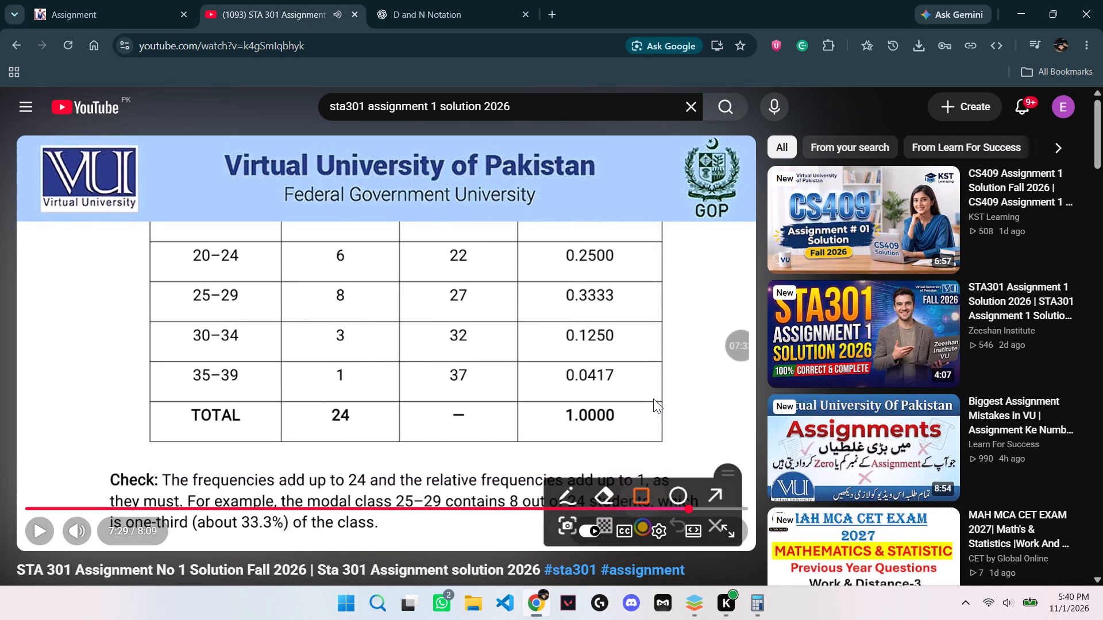
Switch to the ONLYOFFICE document and copy the entire frequency table from Question # 3.
{"action": "left_click", "coordinate": [687, 608]}
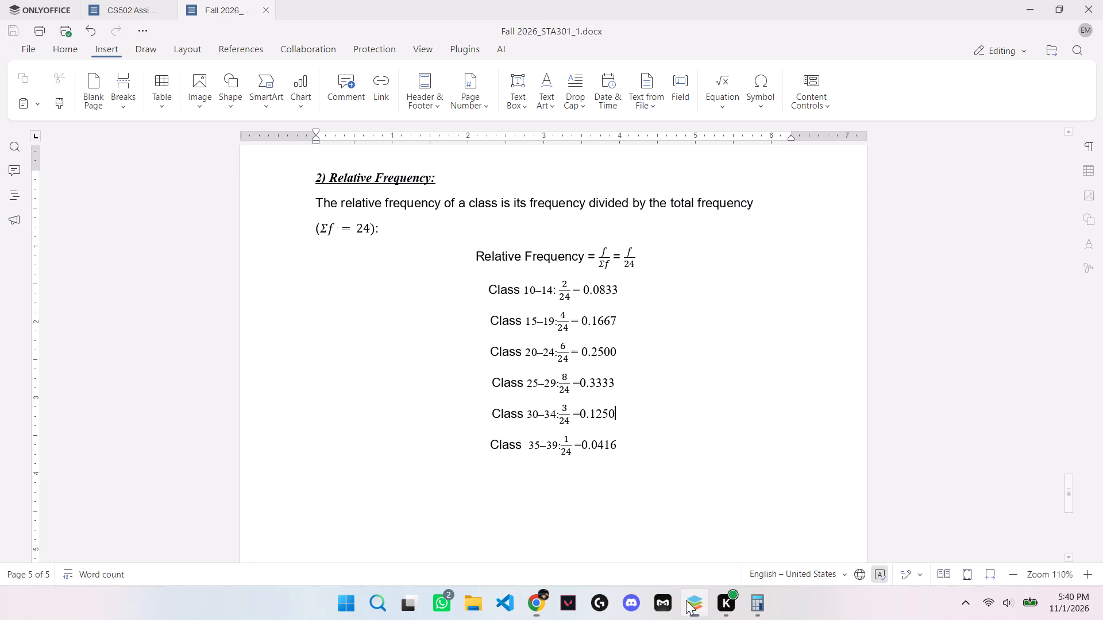
{"action": "scroll", "coordinate": [589, 406], "scroll_direction": "up", "scroll_amount": 11}
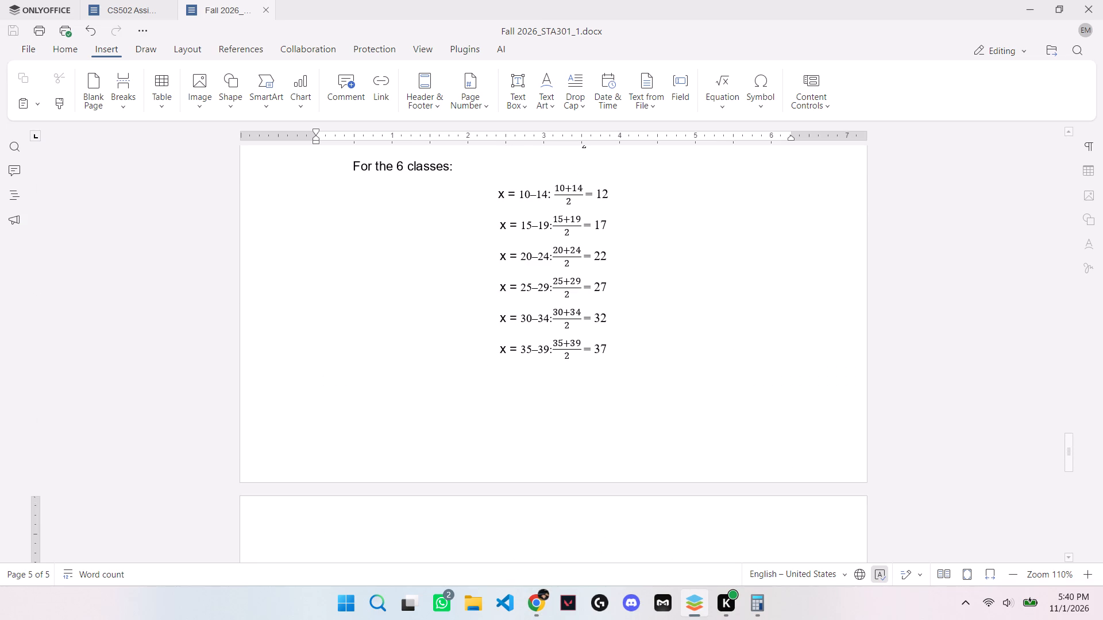
{"action": "scroll", "coordinate": [595, 410], "scroll_direction": "up", "scroll_amount": 2}
{"action": "scroll", "coordinate": [616, 472], "scroll_direction": "up", "scroll_amount": 7}
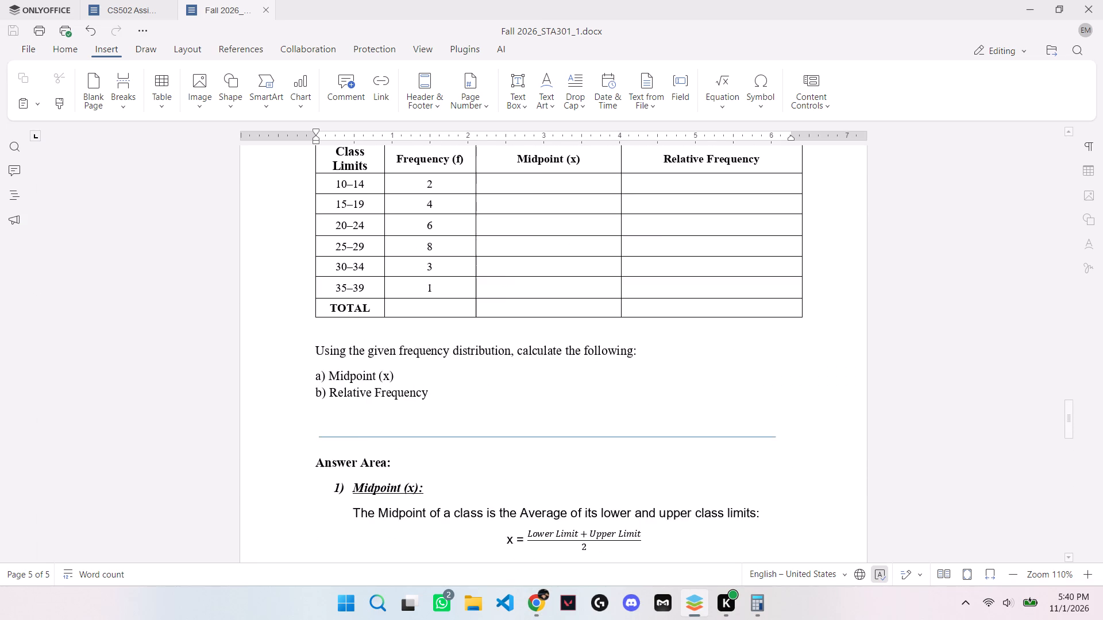
{"action": "scroll", "coordinate": [626, 467], "scroll_direction": "up", "scroll_amount": 2}
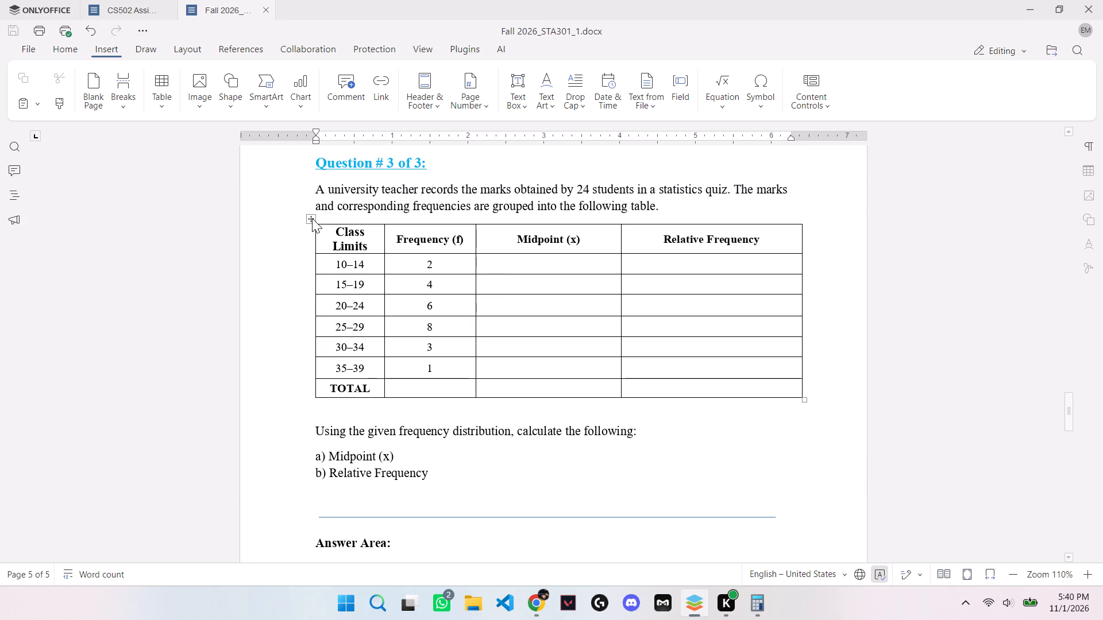
{"action": "left_click", "coordinate": [312, 218]}
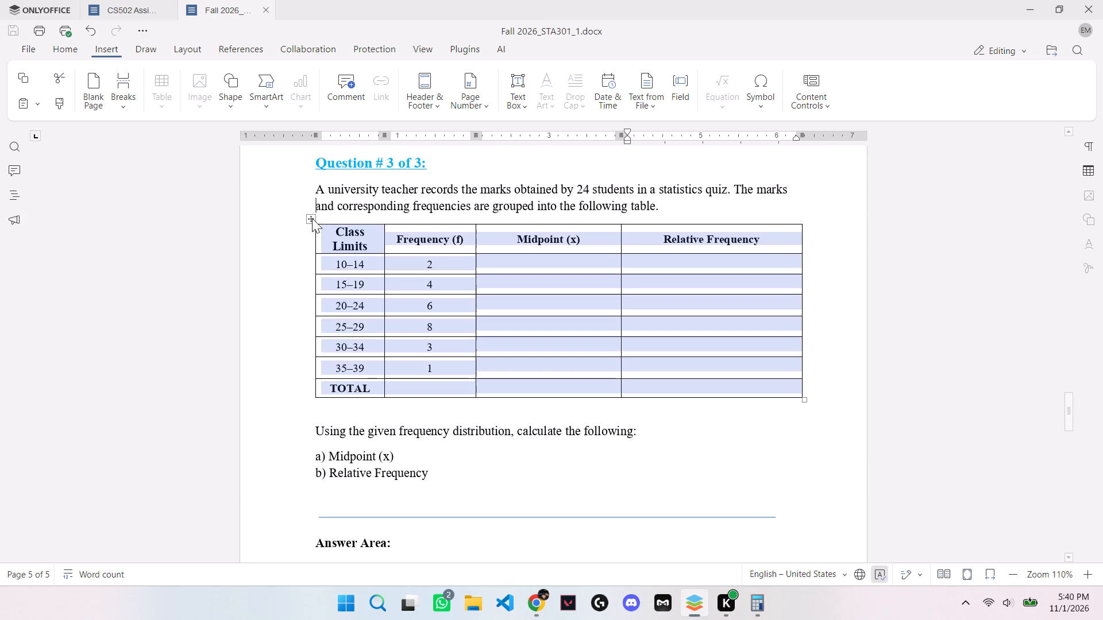
{"action": "right_click", "coordinate": [639, 314]}
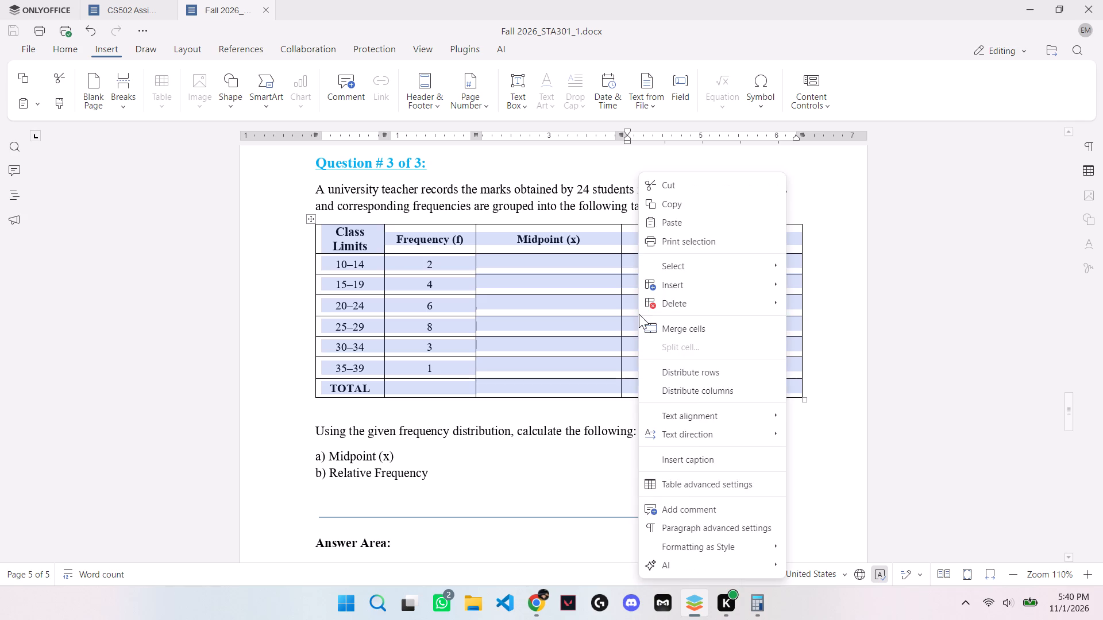
{"action": "left_click", "coordinate": [703, 198]}
Left-align the empty paragraph below the Class 35–39 line and enter the heading "Complete Frequency Table:" there.
{"action": "scroll", "coordinate": [656, 428], "scroll_direction": "down", "scroll_amount": 4}
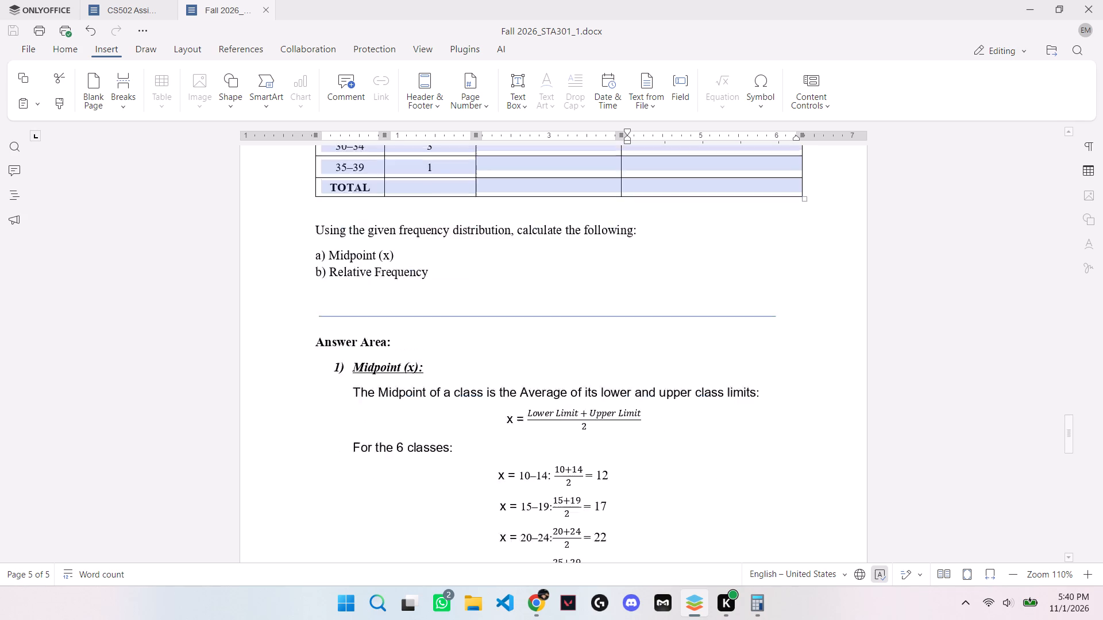
{"action": "scroll", "coordinate": [649, 439], "scroll_direction": "down", "scroll_amount": 20}
{"action": "scroll", "coordinate": [649, 439], "scroll_direction": "down", "scroll_amount": 3}
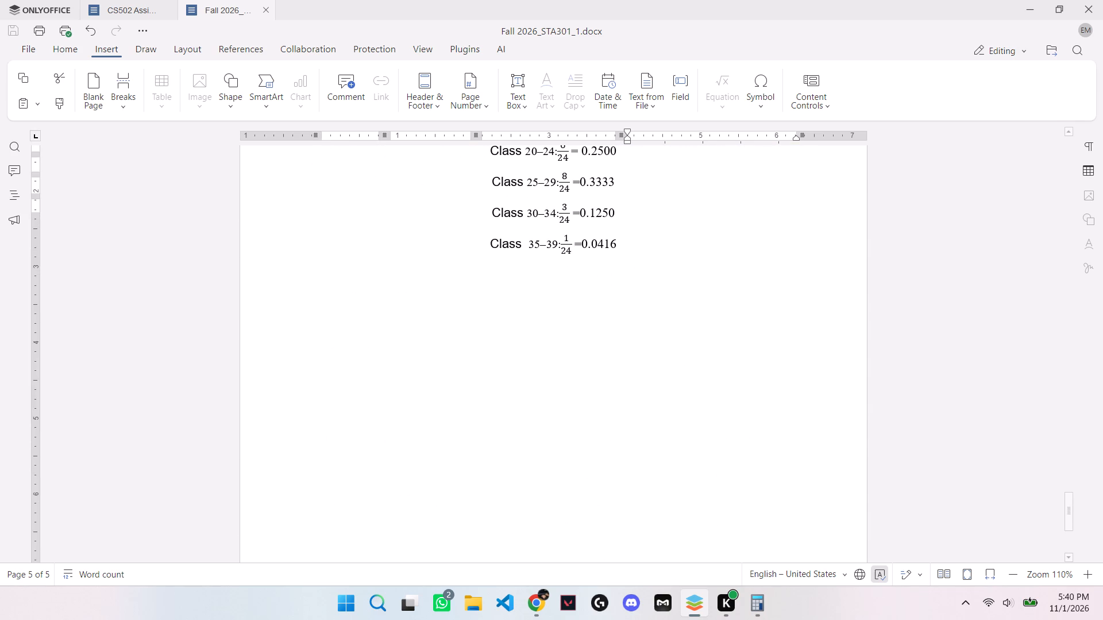
{"action": "left_click", "coordinate": [373, 334]}
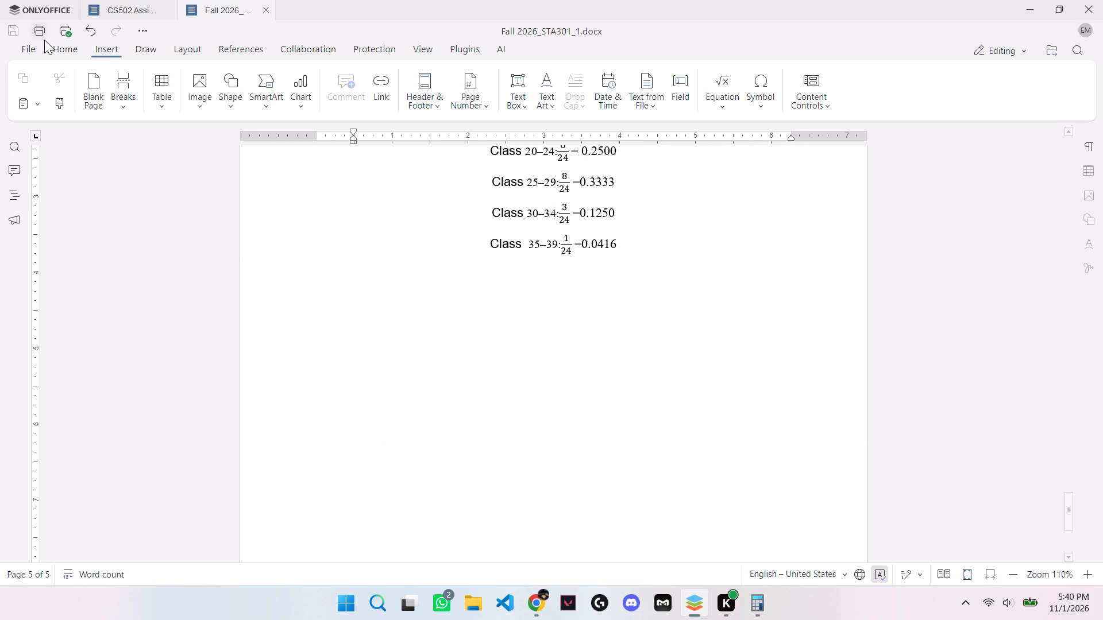
{"action": "left_click", "coordinate": [61, 41]}
{"action": "left_click", "coordinate": [298, 106]}
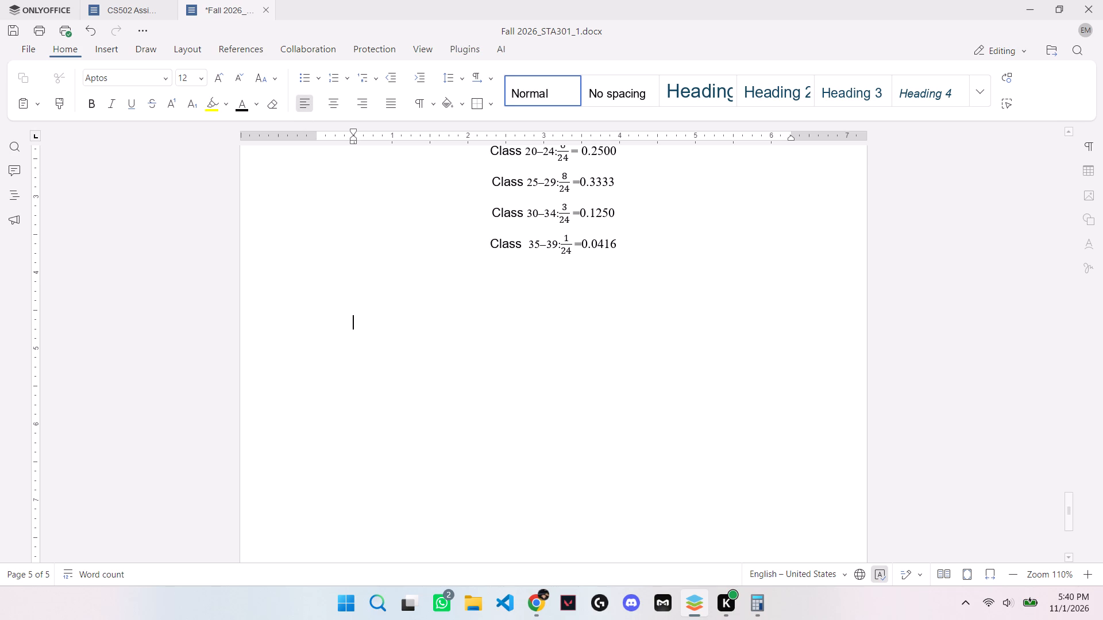
{"action": "scroll", "coordinate": [561, 406], "scroll_direction": "up", "scroll_amount": 5}
{"action": "scroll", "coordinate": [562, 406], "scroll_direction": "down", "scroll_amount": 2}
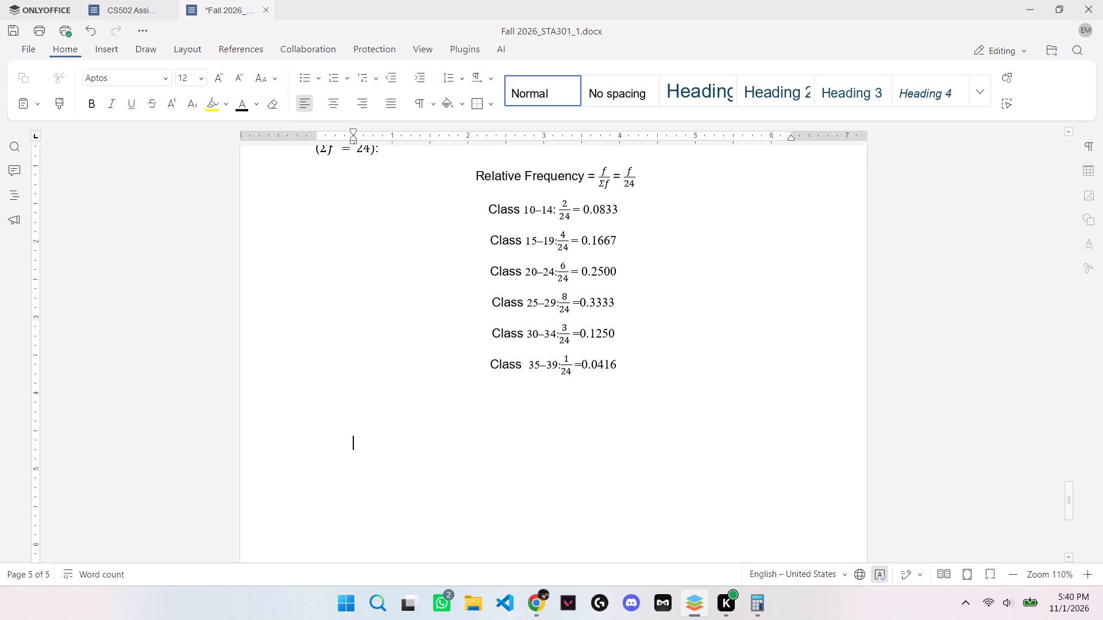
{"action": "type", "text": "Complete Frequency"}
{"action": "key", "text": "space"}
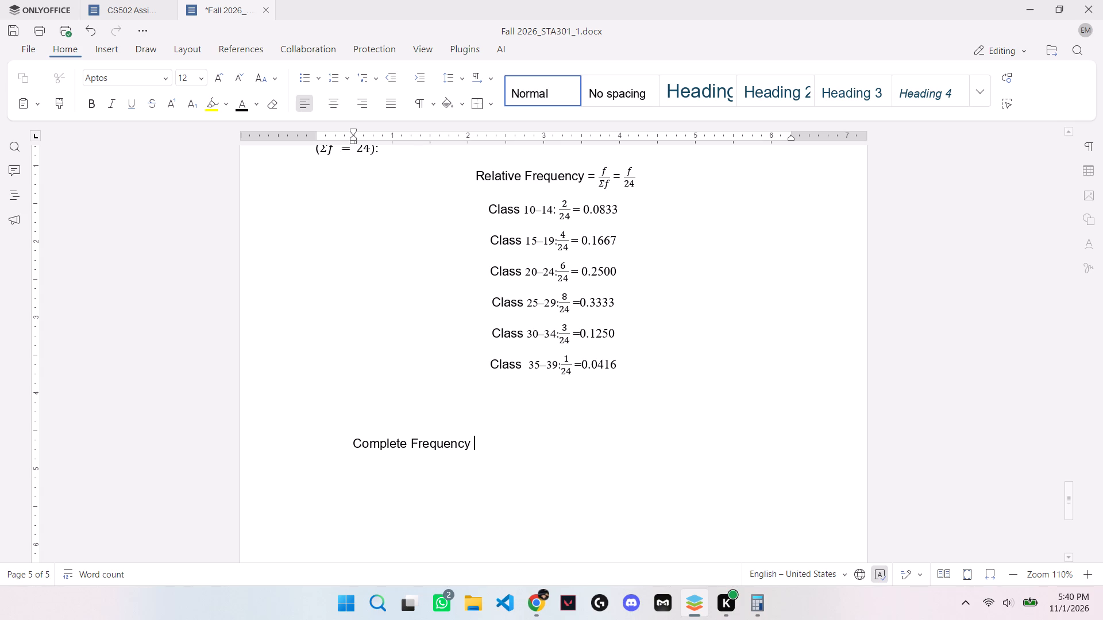
{"action": "type", "text": "Table:"}
Make the "Complete Frequency Table:" heading bold.
{"action": "left_click_drag", "start_coordinate": [513, 446], "coordinate": [378, 436]}
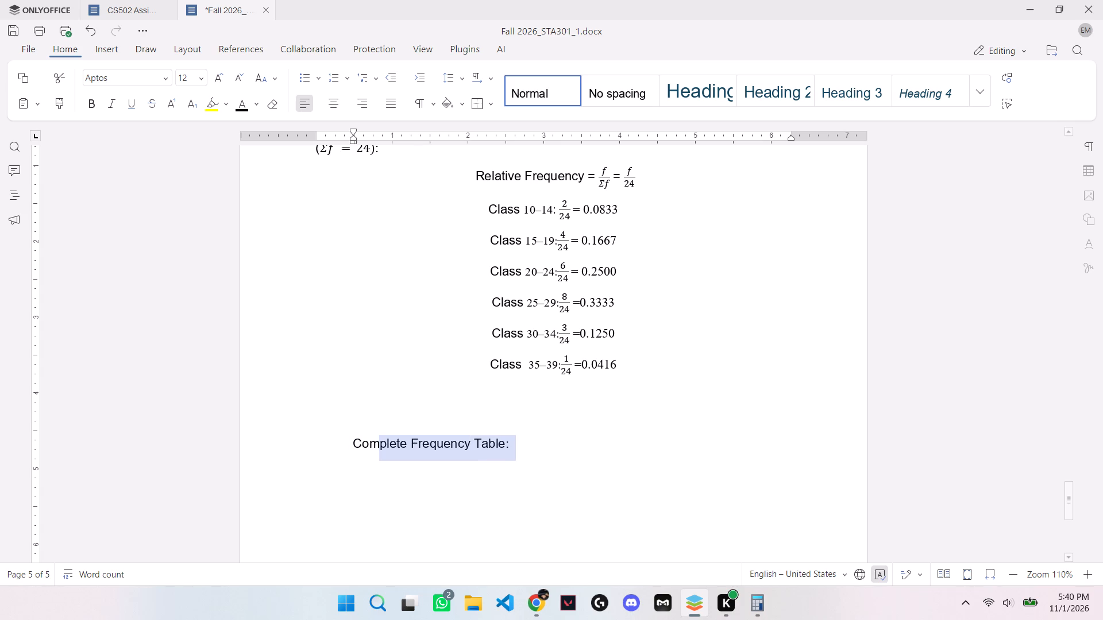
{"action": "left_click", "coordinate": [523, 440]}
{"action": "left_click_drag", "start_coordinate": [511, 444], "coordinate": [346, 442]}
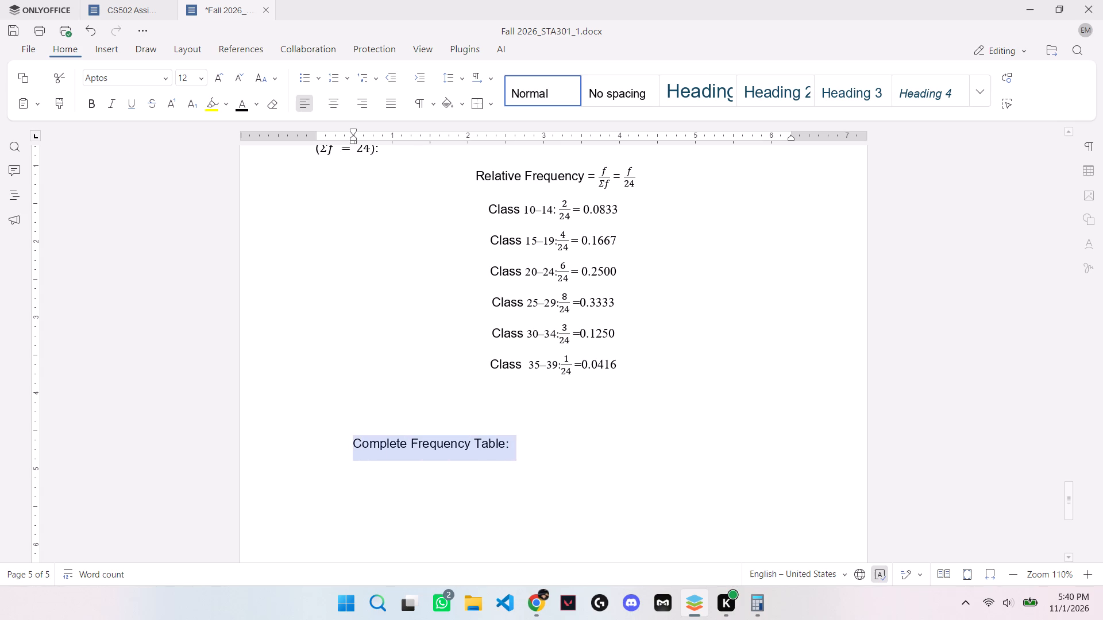
{"action": "left_click", "coordinate": [82, 100]}
{"action": "left_click", "coordinate": [86, 98]}
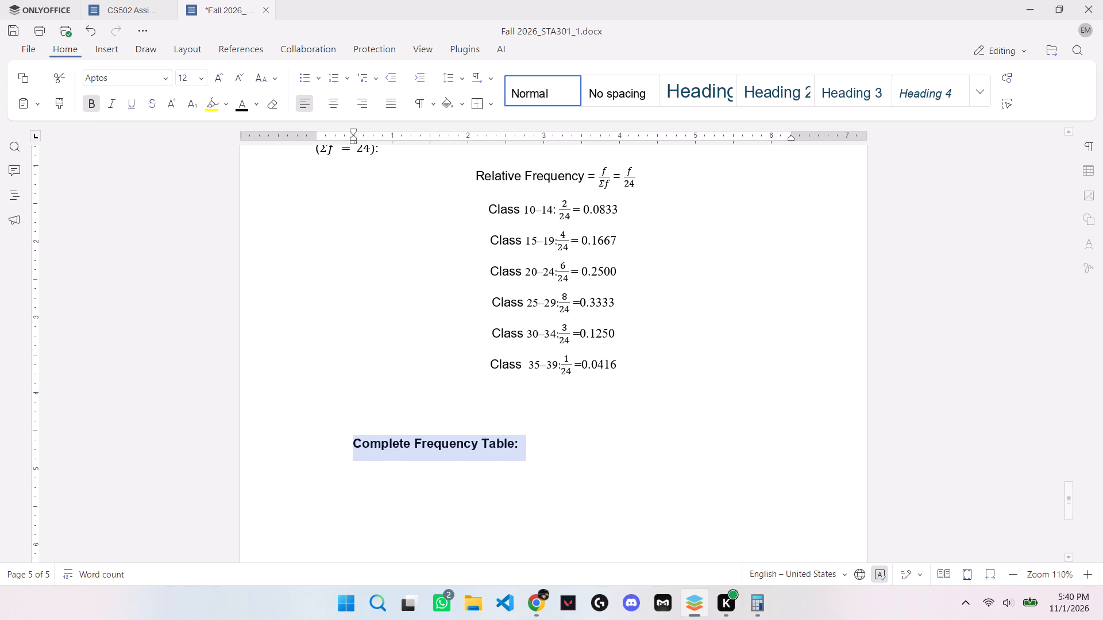
Add a line below the "Complete Frequency Table:" heading, remove the heading's indent and delete a blank line above it.
{"action": "left_click", "coordinate": [526, 443]}
{"action": "key", "text": "Return"}
{"action": "scroll", "coordinate": [596, 475], "scroll_direction": "up", "scroll_amount": 1}
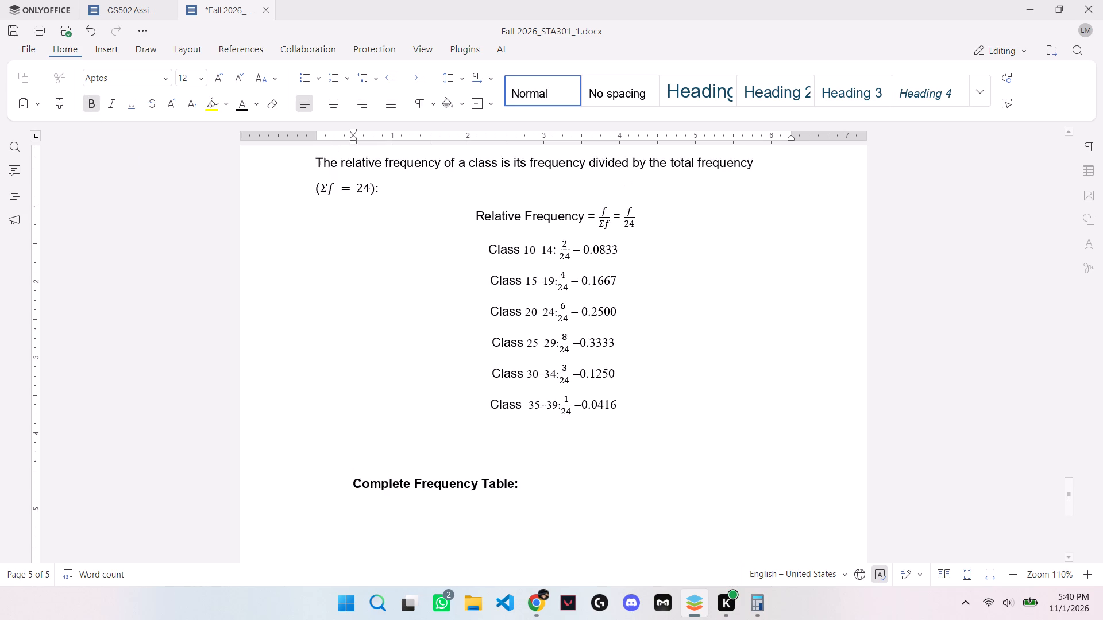
{"action": "scroll", "coordinate": [596, 475], "scroll_direction": "up", "scroll_amount": 1}
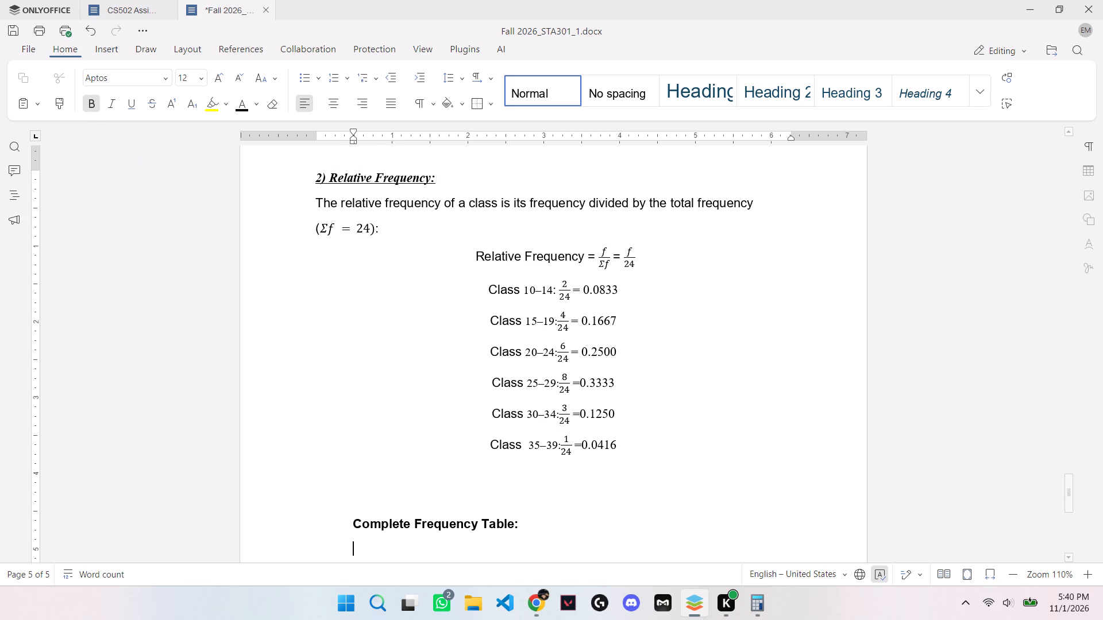
{"action": "left_click", "coordinate": [352, 528]}
{"action": "key", "text": "BackSpace"}
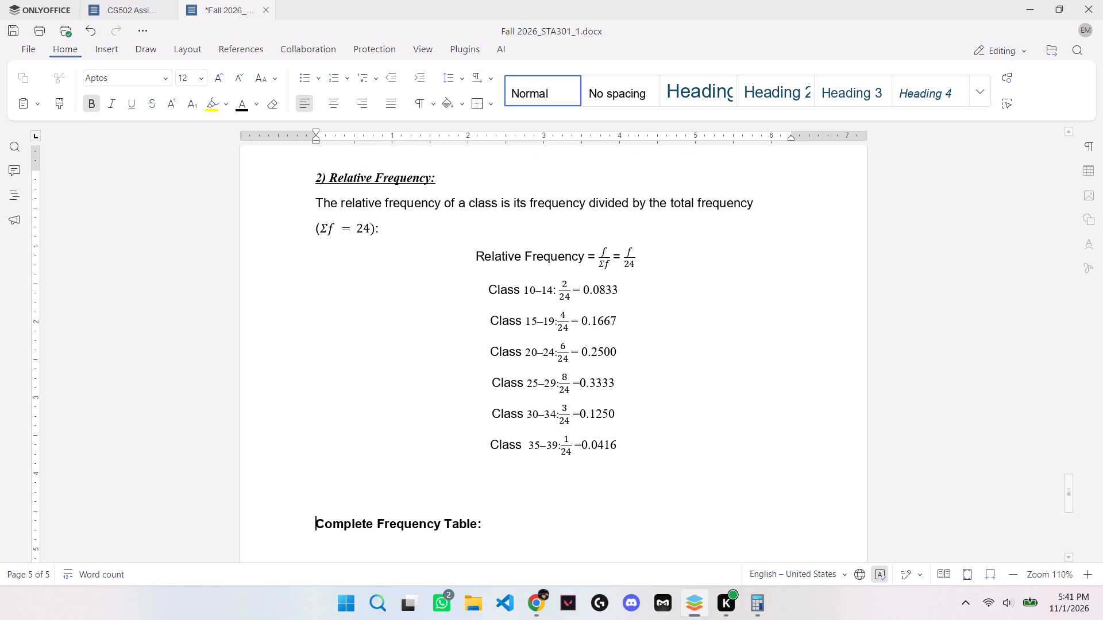
{"action": "key", "text": "BackSpace"}
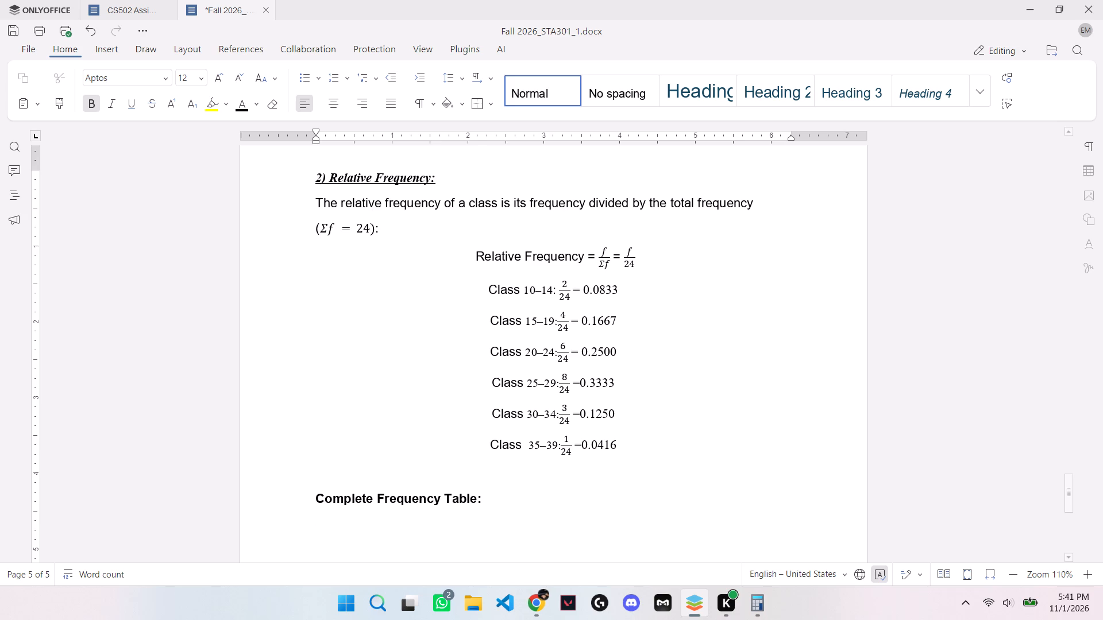
Paste the copied frequency table on a new line below the "Complete Frequency Table:" heading and save the document.
{"action": "scroll", "coordinate": [389, 491], "scroll_direction": "down", "scroll_amount": 2}
{"action": "left_click", "coordinate": [492, 420]}
{"action": "key", "text": "Return"}
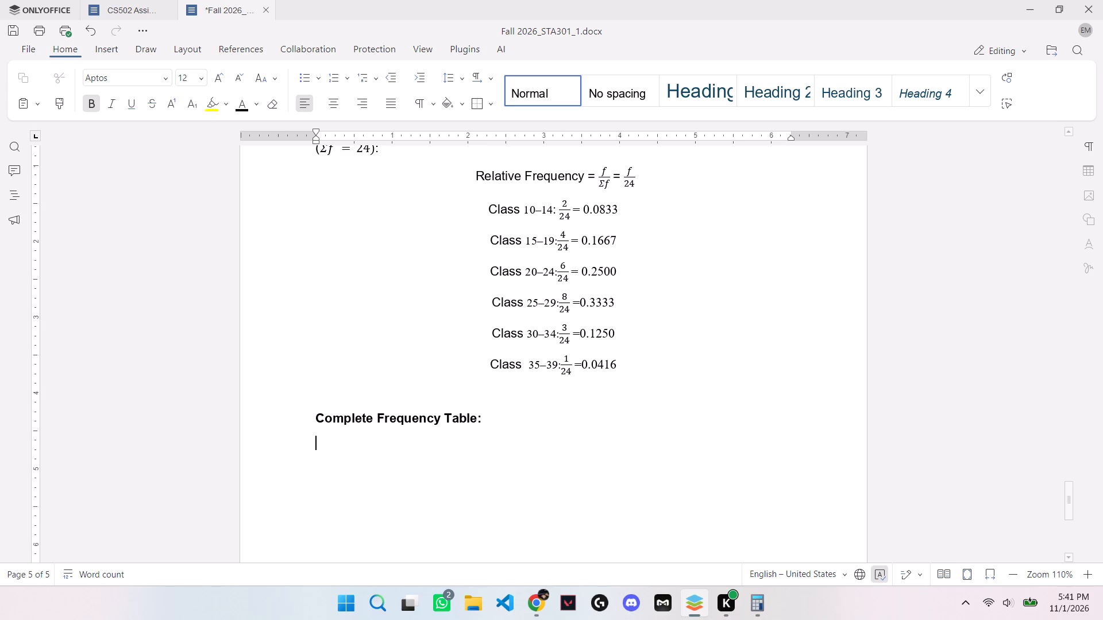
{"action": "scroll", "coordinate": [556, 476], "scroll_direction": "down", "scroll_amount": 6}
{"action": "scroll", "coordinate": [554, 476], "scroll_direction": "up", "scroll_amount": 1}
{"action": "key", "text": "ctrl+v"}
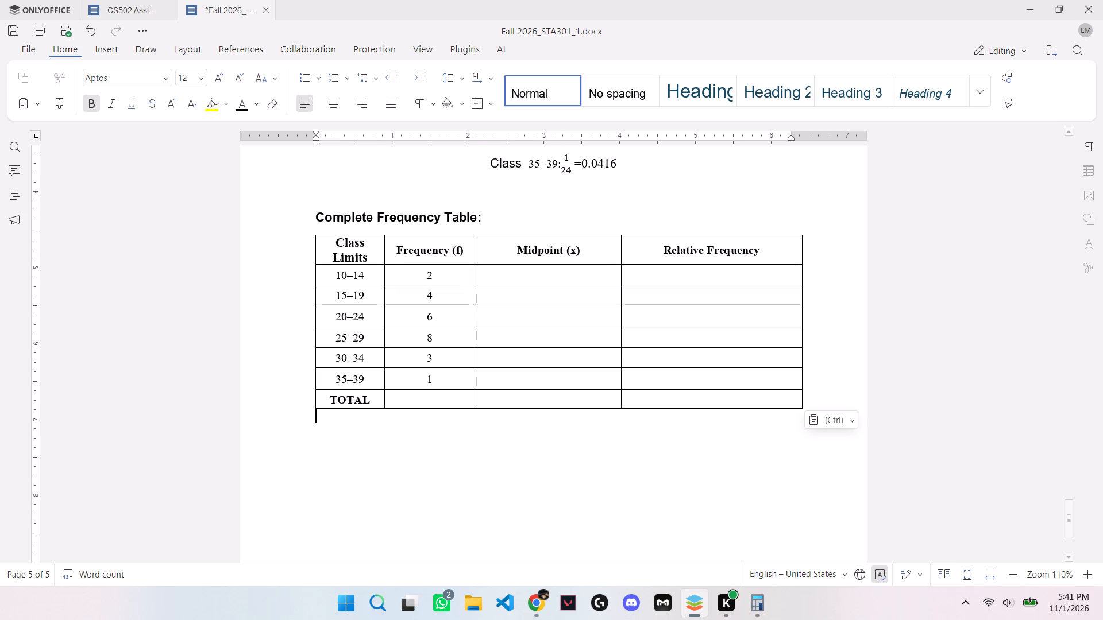
{"action": "key", "text": "ctrl+s"}
Enter 24 as the frequency in the pasted table's TOTAL row and check it against the solution video in Chrome.
{"action": "left_click", "coordinate": [429, 398]}
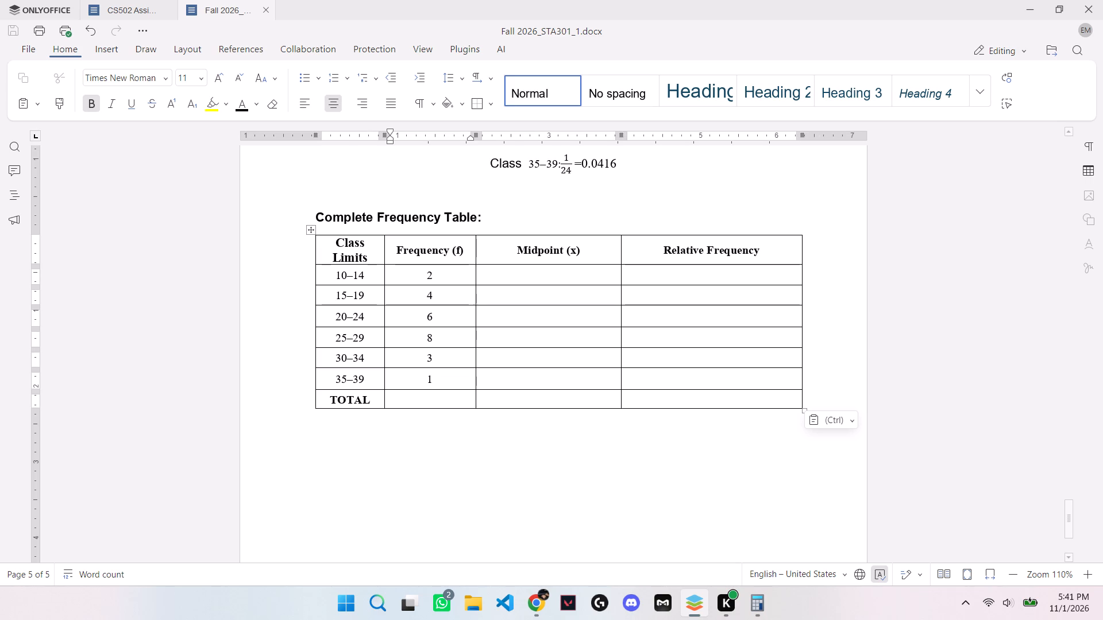
{"action": "type", "text": "24"}
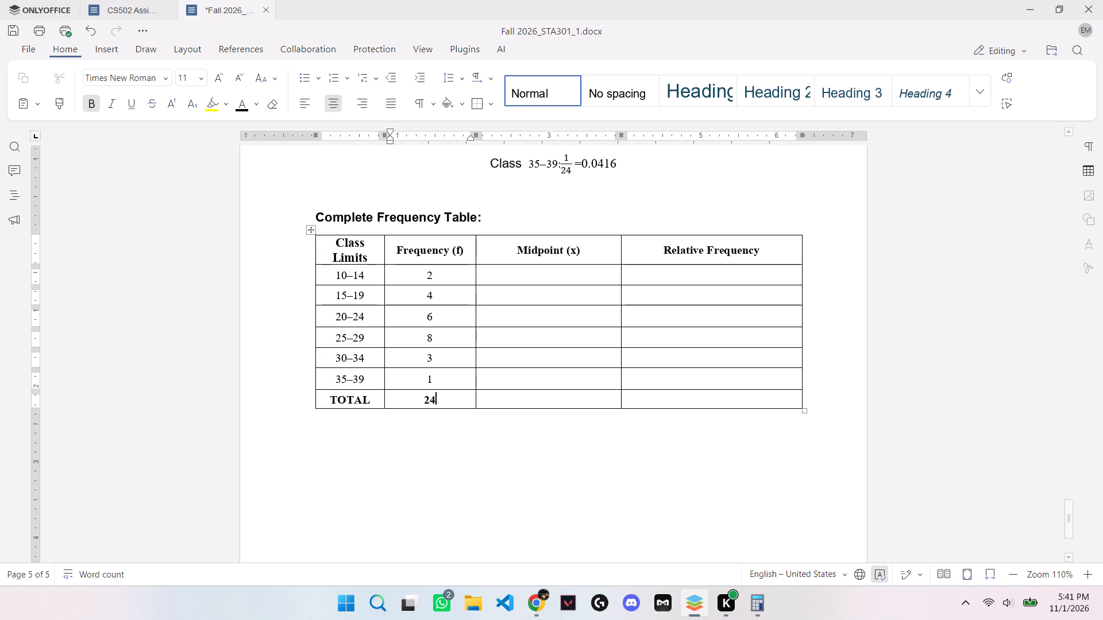
{"action": "left_click", "coordinate": [526, 603]}
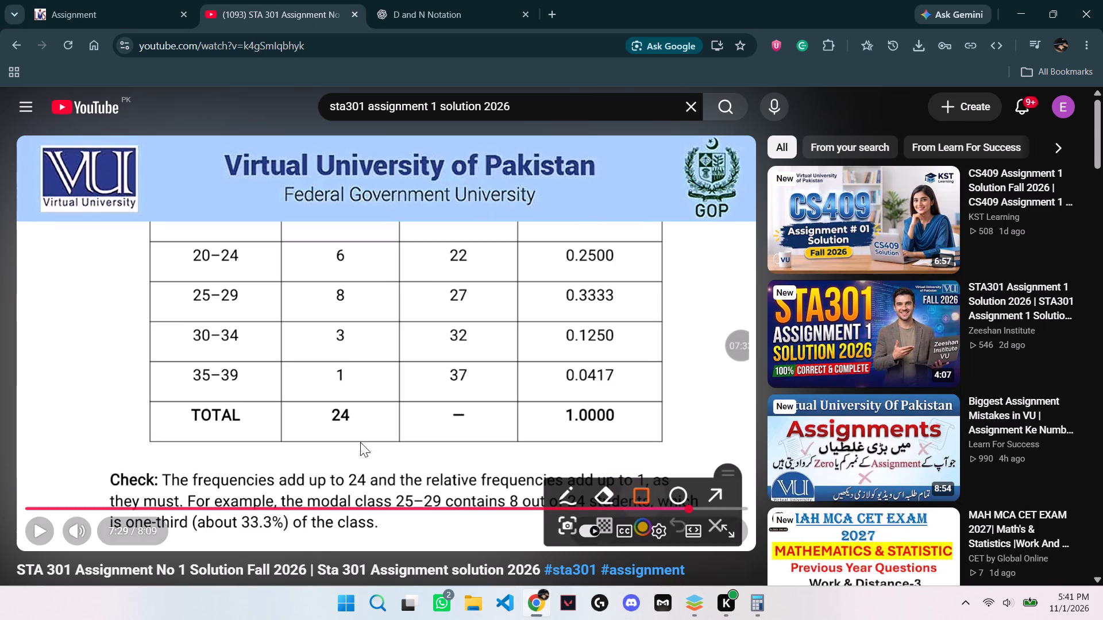
{"action": "left_click", "coordinate": [690, 604]}
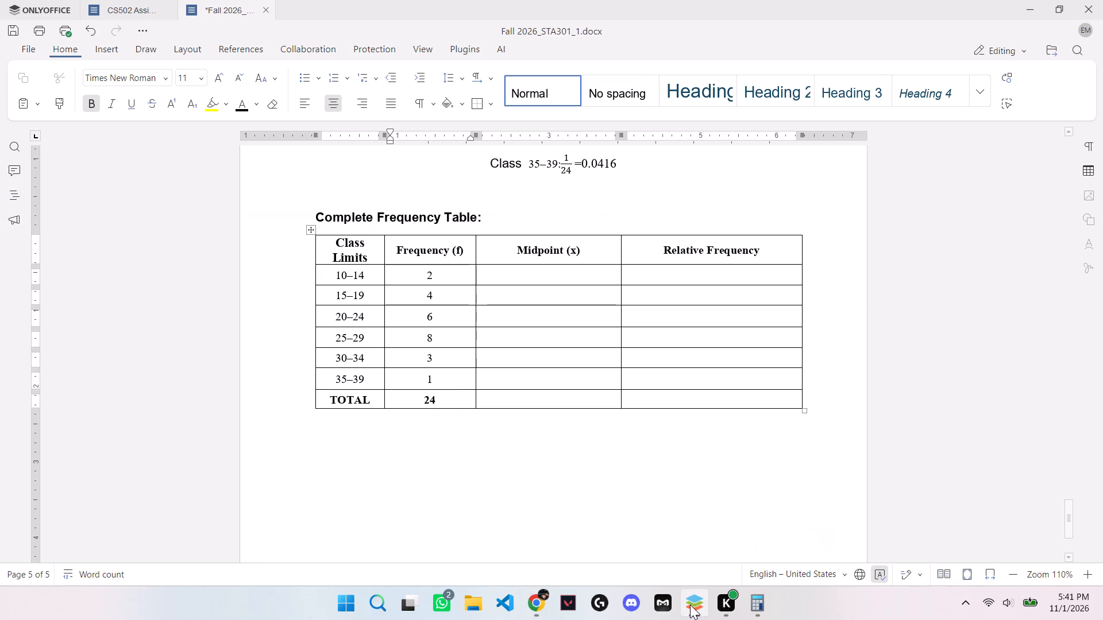
Apply the Normal style to the empty Midpoint (x) cell of class 10–14 in the pasted table.
{"action": "scroll", "coordinate": [578, 371], "scroll_direction": "up", "scroll_amount": 2}
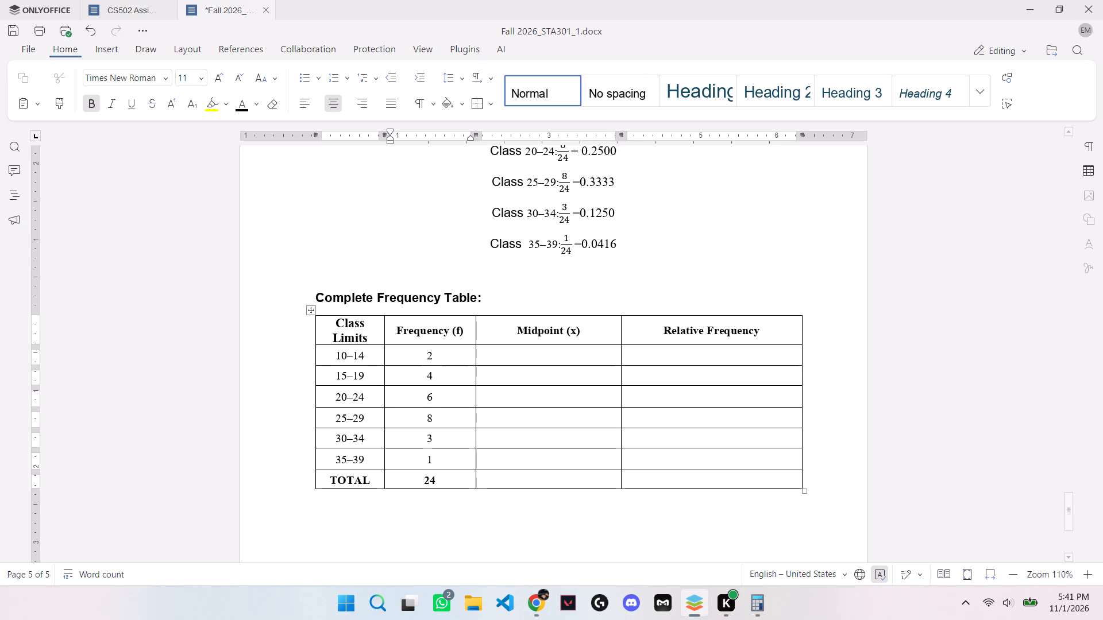
{"action": "left_click", "coordinate": [566, 354]}
{"action": "scroll", "coordinate": [658, 560], "scroll_direction": "up", "scroll_amount": 10}
{"action": "scroll", "coordinate": [671, 555], "scroll_direction": "down", "scroll_amount": 10}
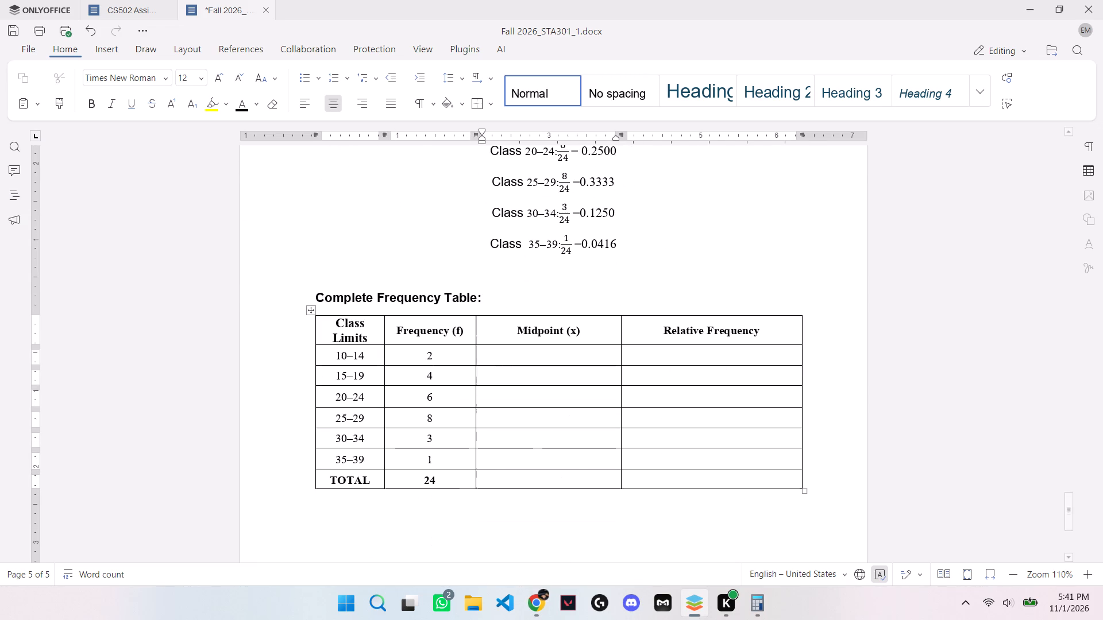
{"action": "left_click", "coordinate": [550, 93]}
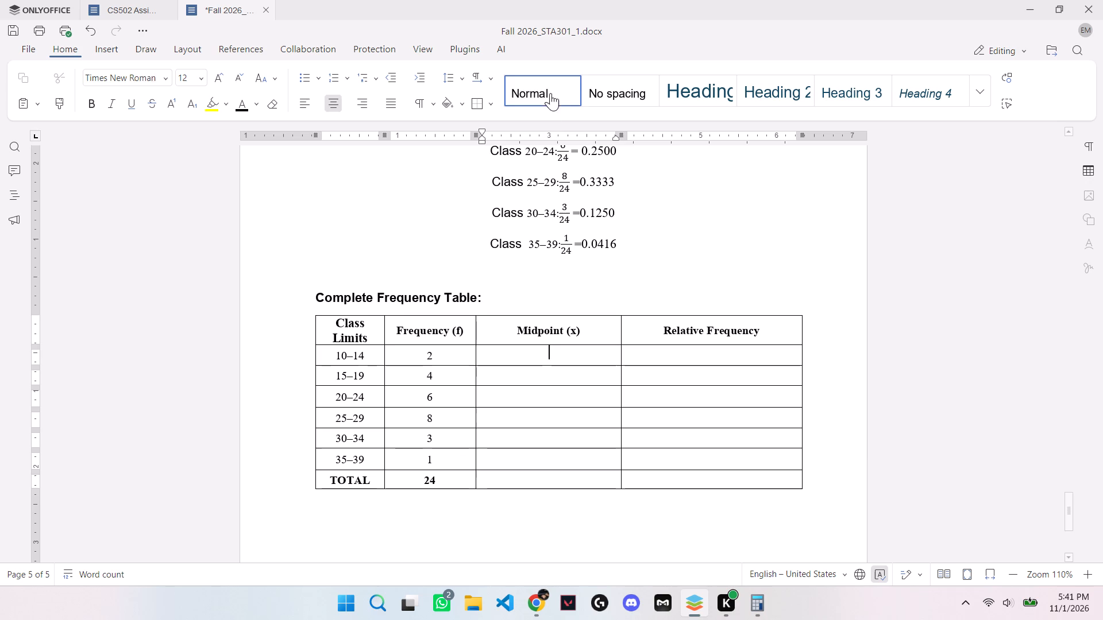
Rewind the solution video in Chrome to the full table, and enter midpoints 12, 17 and 22 for the first three classes in ONLYOFFICE.
{"action": "left_click", "coordinate": [540, 603]}
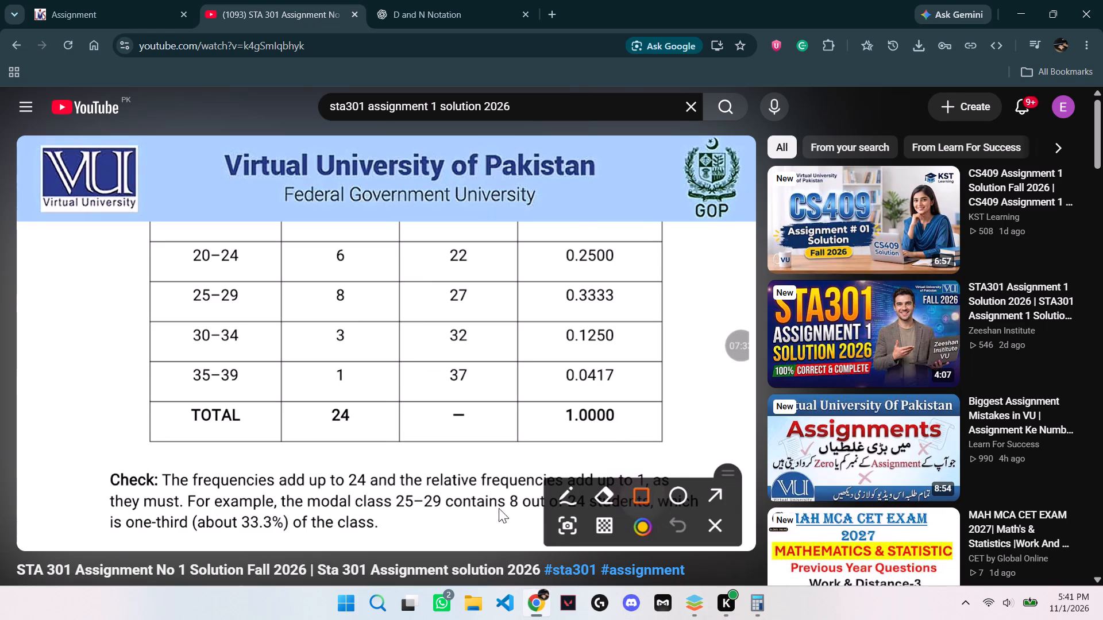
{"action": "key", "text": "Left"}
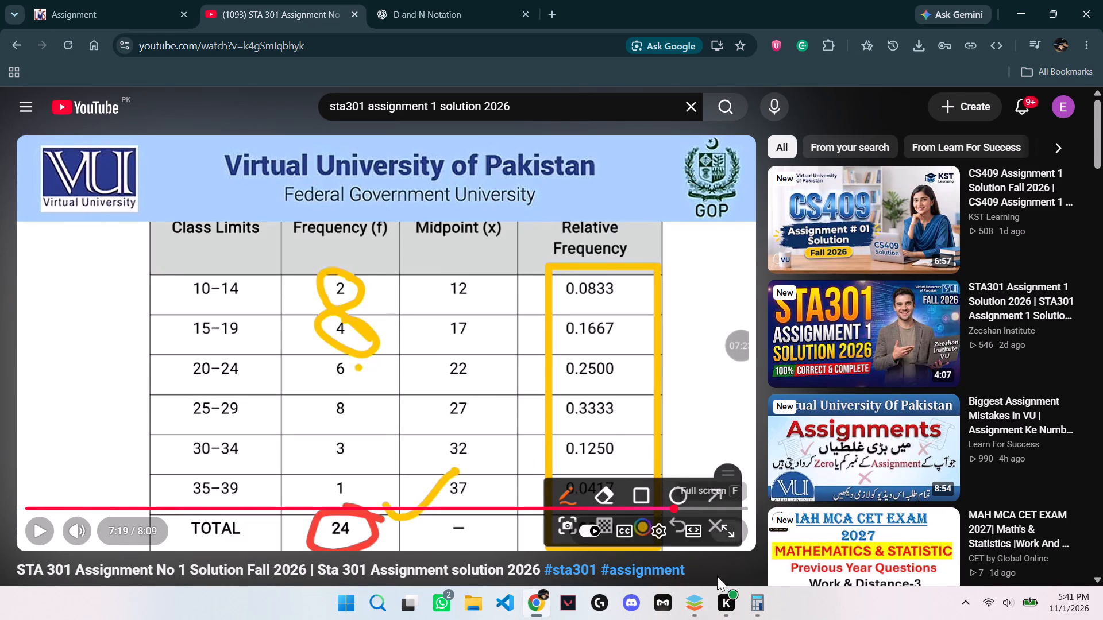
{"action": "left_click", "coordinate": [697, 609]}
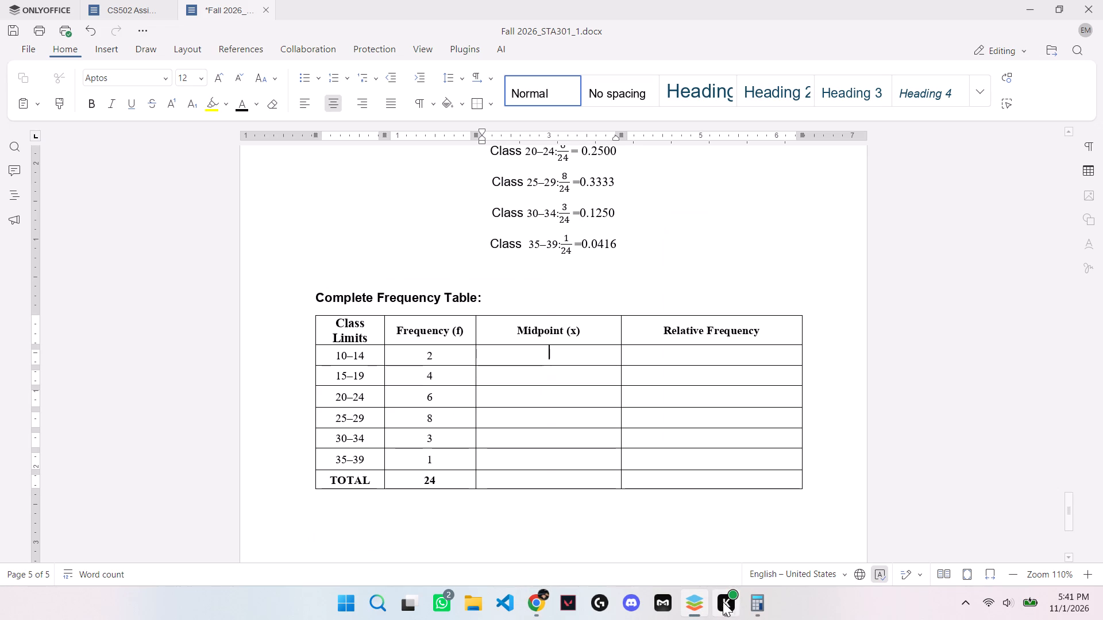
{"action": "left_click", "coordinate": [533, 606]}
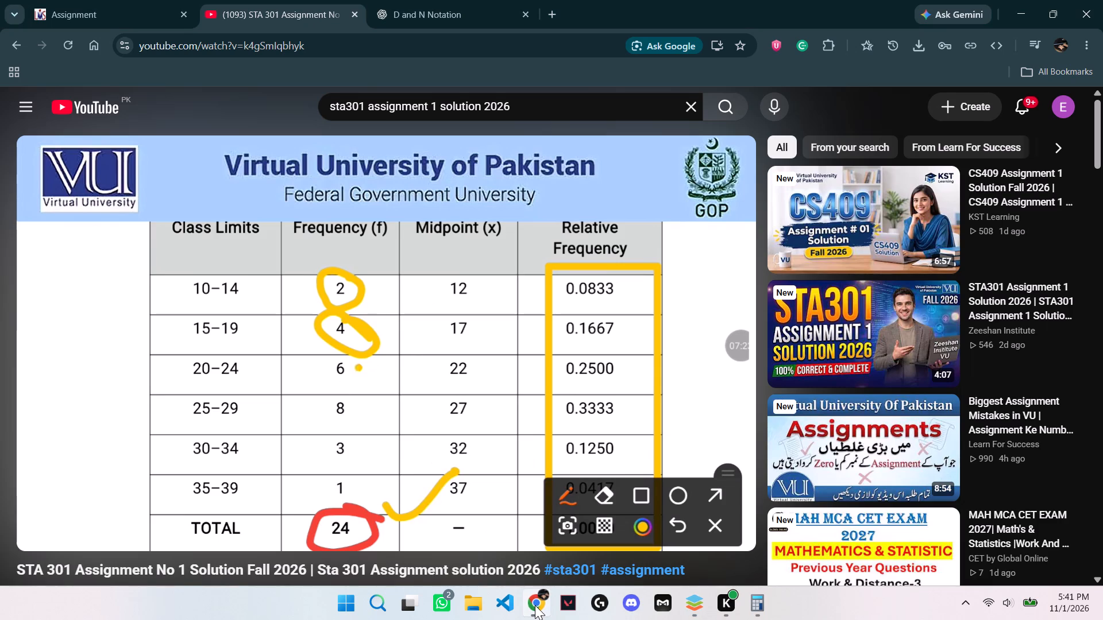
{"action": "left_click", "coordinate": [689, 608]}
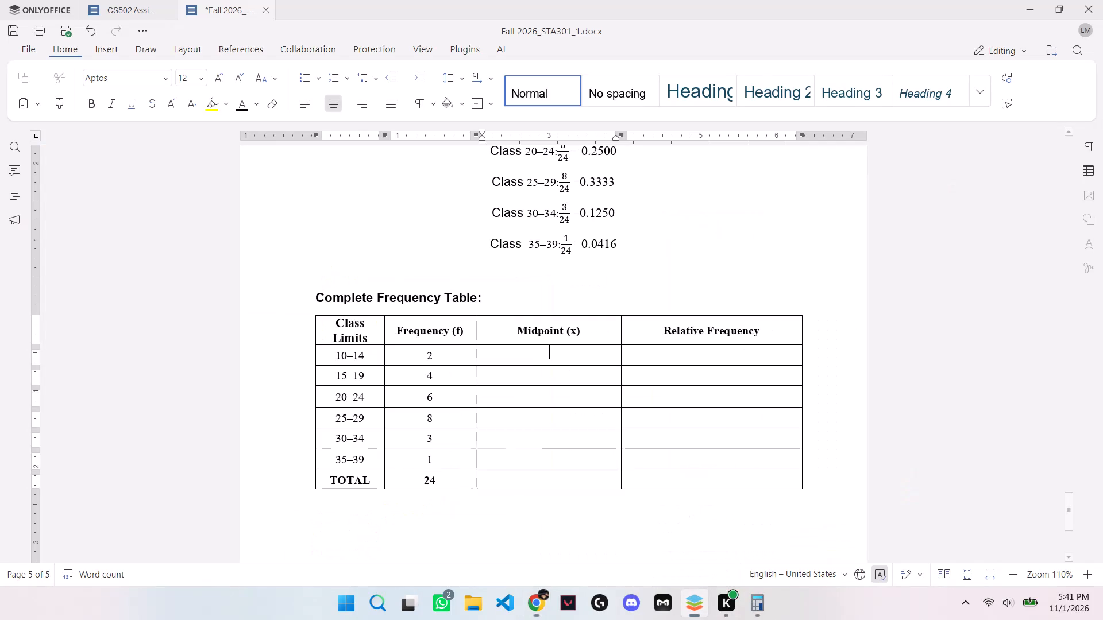
{"action": "type", "text": "12"}
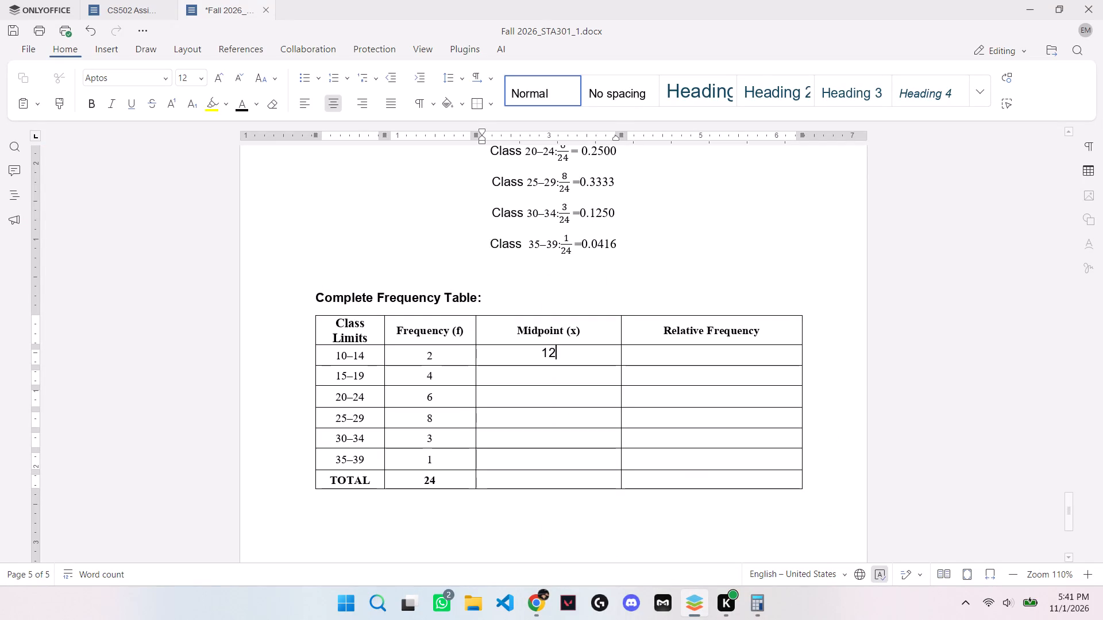
{"action": "key", "text": "Down"}
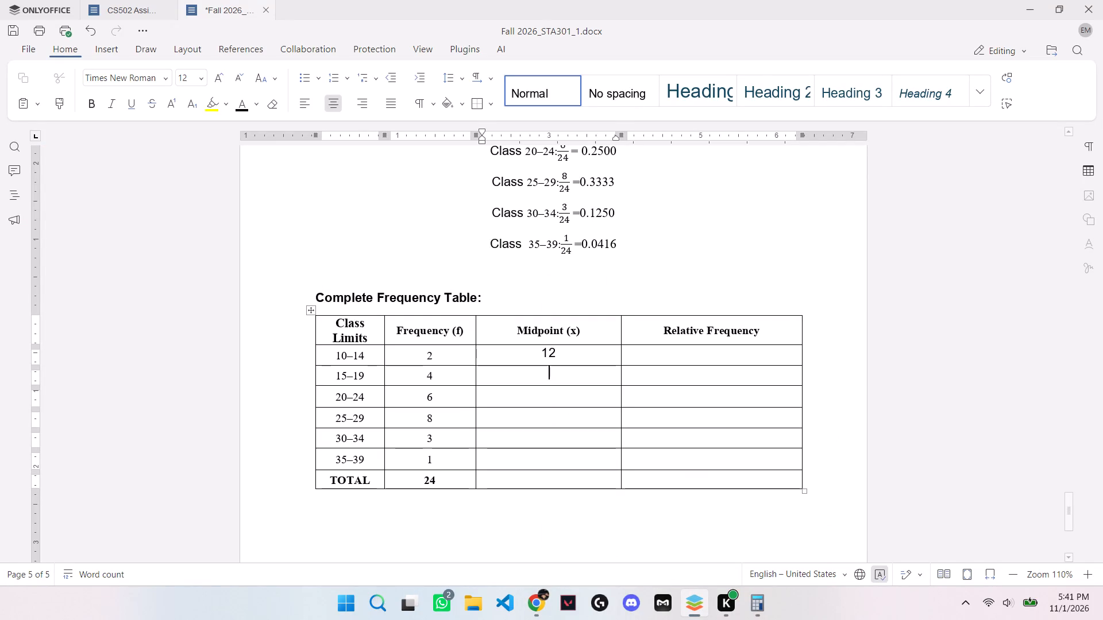
{"action": "type", "text": "17"}
{"action": "key", "text": "Down"}
{"action": "type", "text": "22"}
{"action": "key", "text": "Down"}
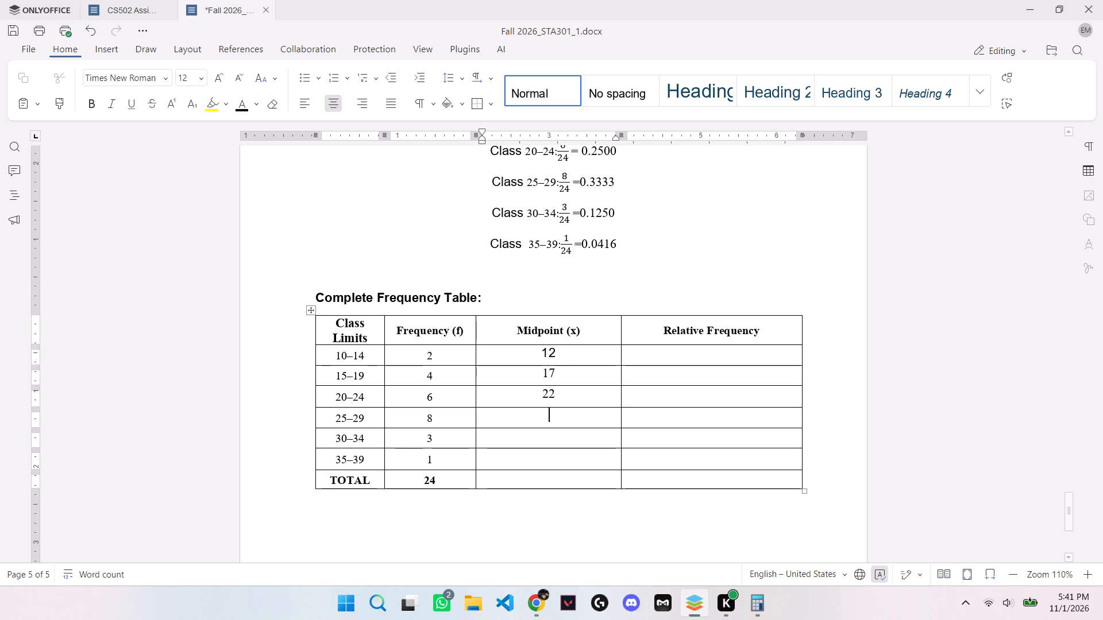
Check the video again and enter midpoints 27, 32 and 37 for the last three classes and a dash in the TOTAL row.
{"action": "left_click", "coordinate": [542, 610]}
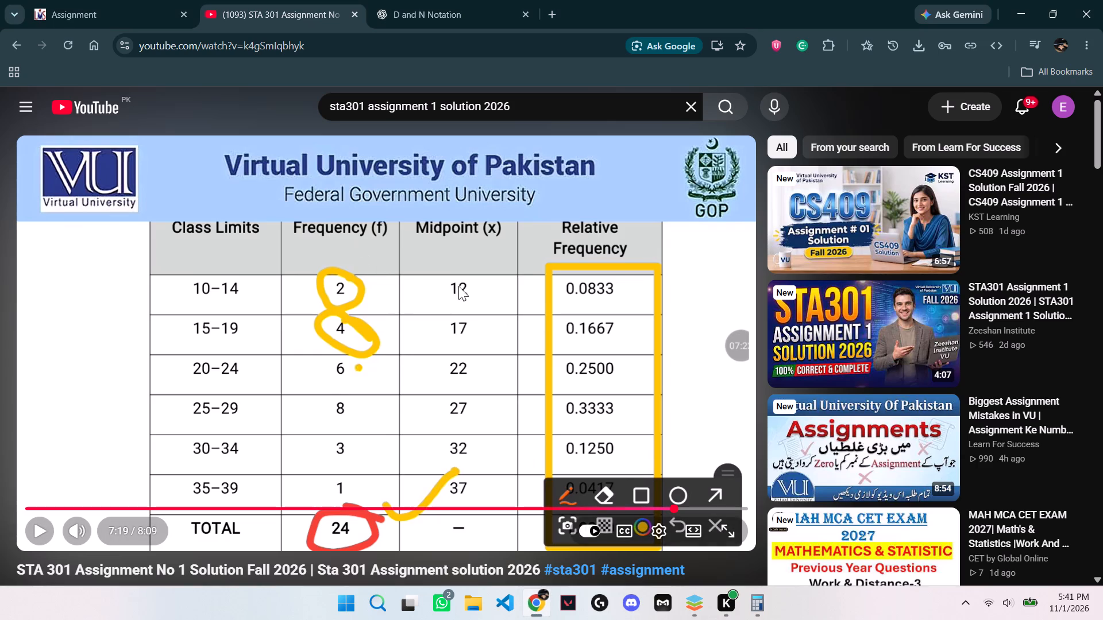
{"action": "left_click", "coordinate": [698, 609]}
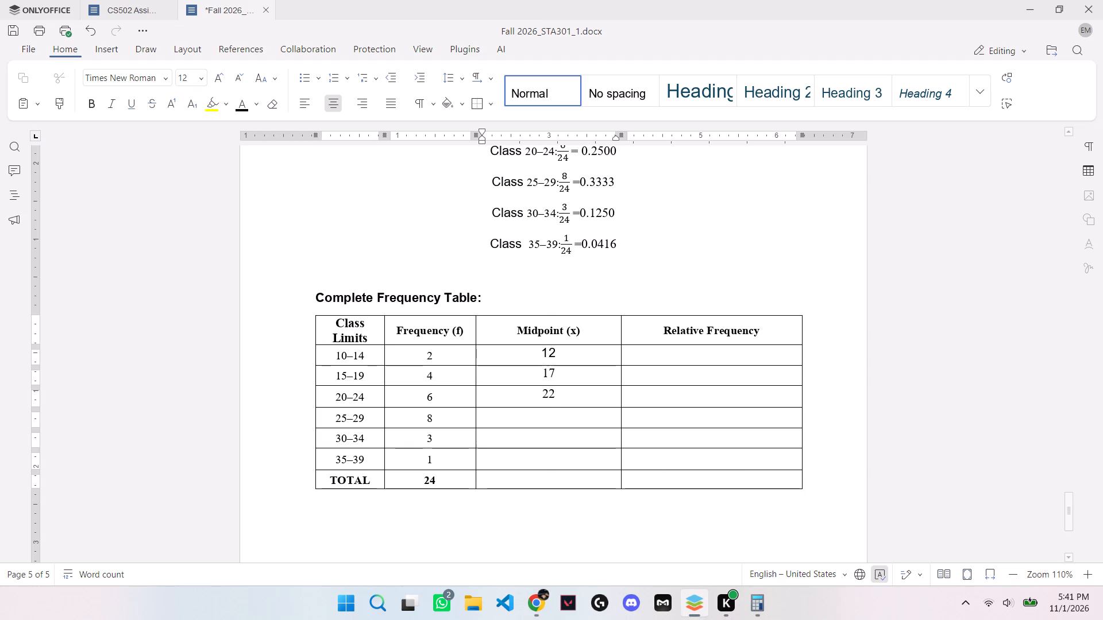
{"action": "key", "text": "2"}
{"action": "key", "text": "7"}
{"action": "key", "text": "Down"}
{"action": "type", "text": "32"}
{"action": "key", "text": "Down"}
{"action": "type", "text": "37"}
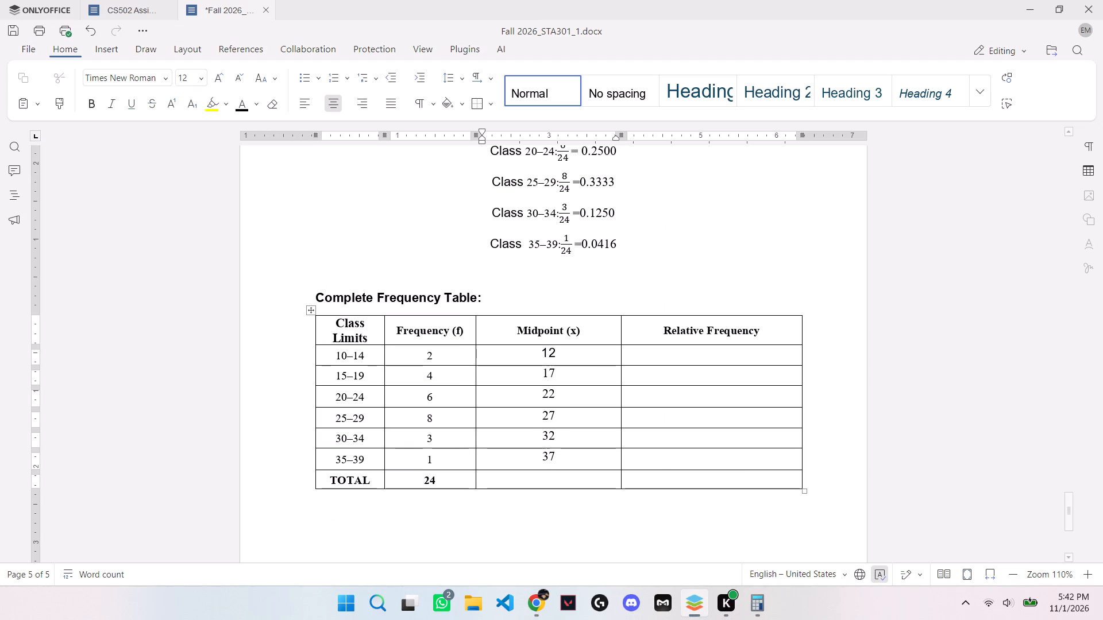
{"action": "left_click", "coordinate": [560, 480]}
{"action": "key", "text": "minus"}
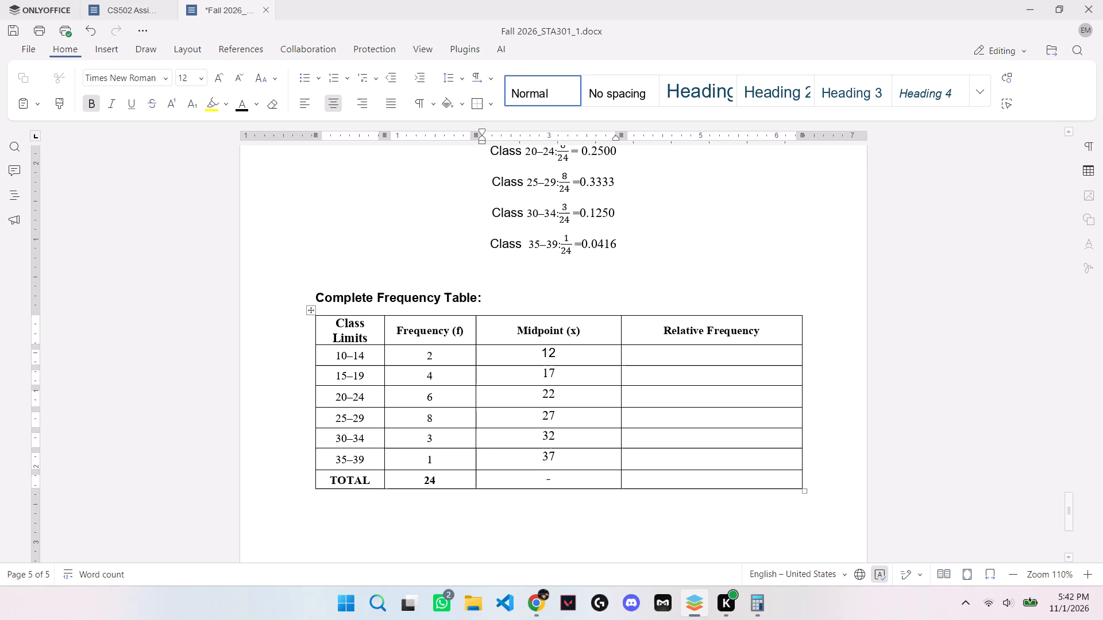
Check the solution video in Chrome and enter 0.0833 as class 10–14's relative frequency in the ONLYOFFICE table.
{"action": "left_click", "coordinate": [717, 354]}
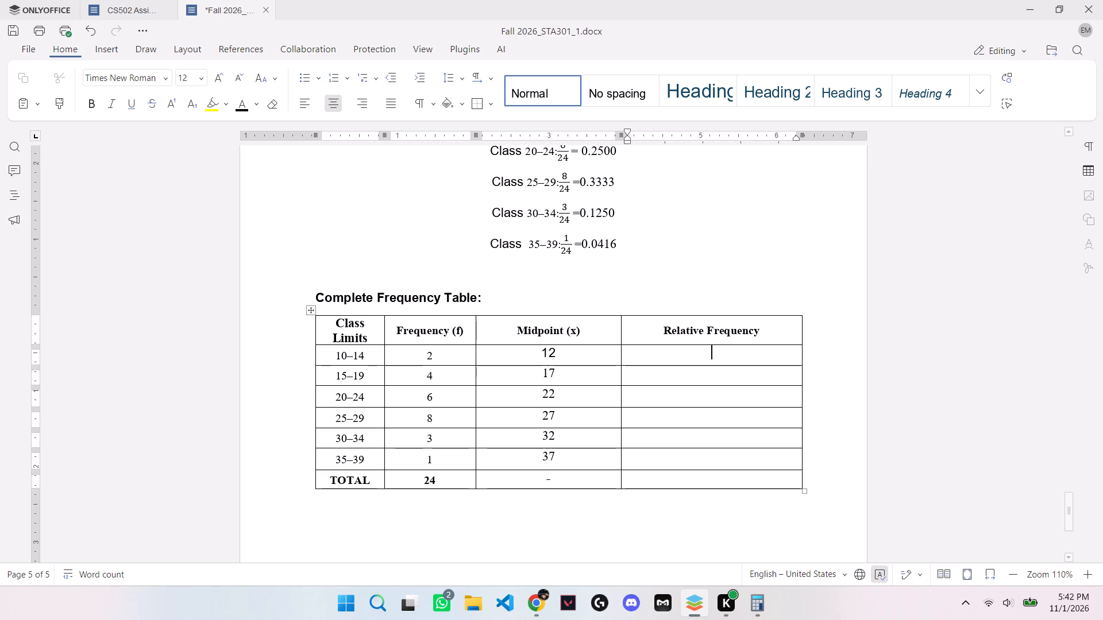
{"action": "left_click", "coordinate": [535, 609]}
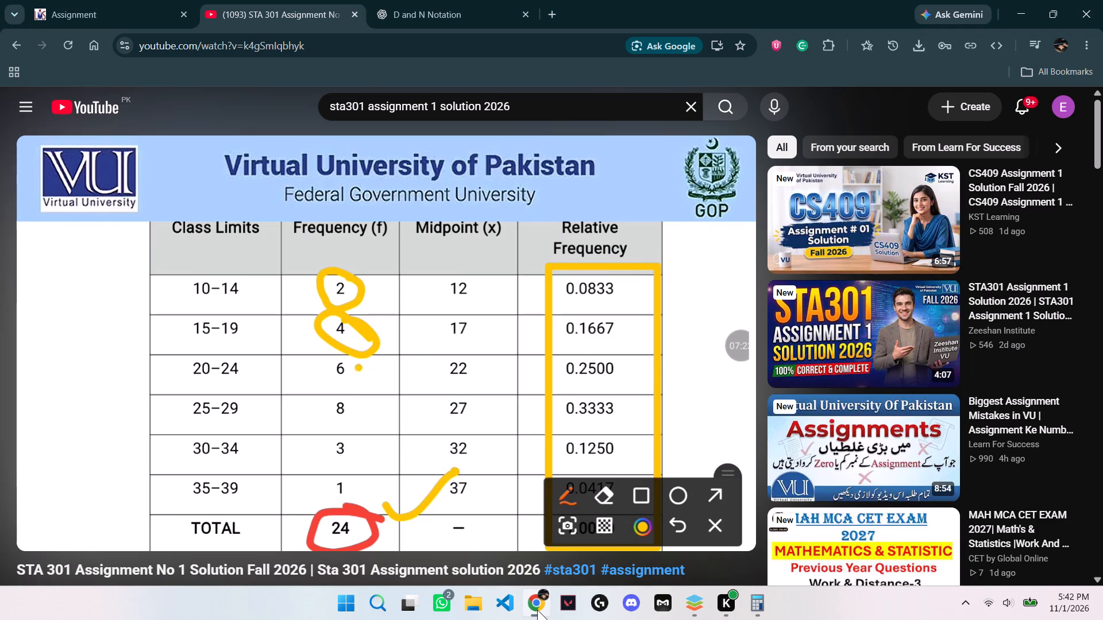
{"action": "left_click", "coordinate": [694, 606]}
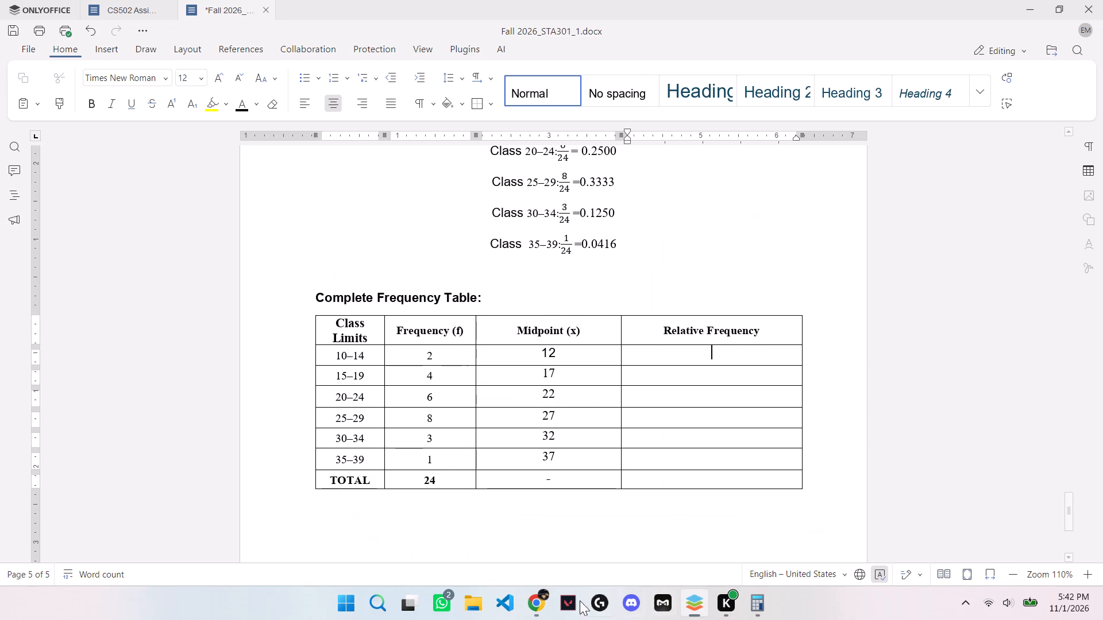
{"action": "left_click", "coordinate": [539, 608]}
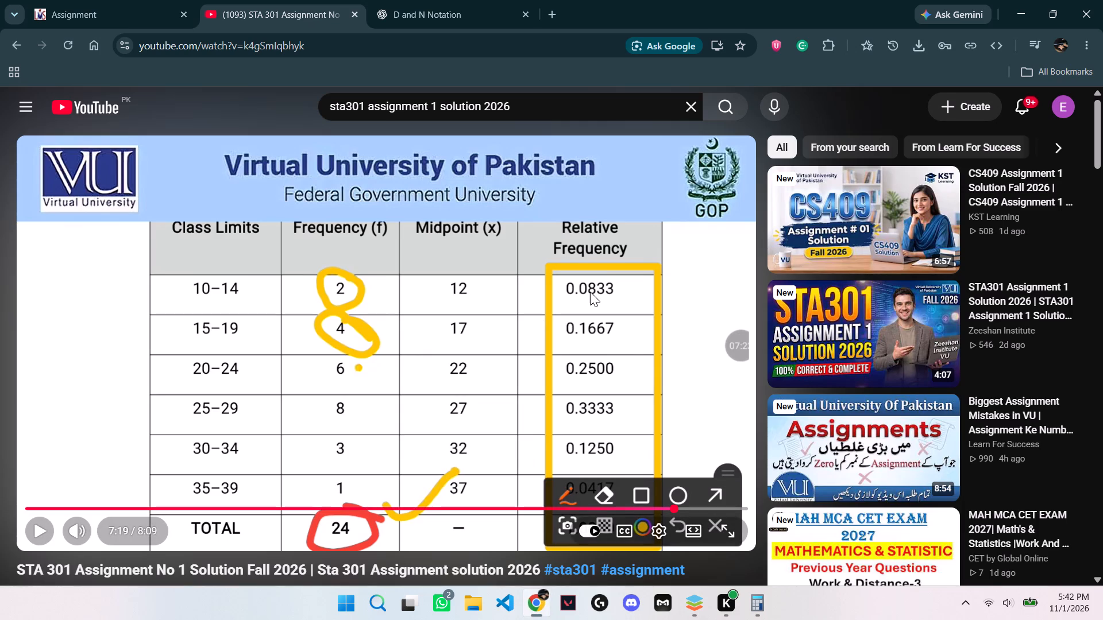
{"action": "left_click", "coordinate": [692, 603]}
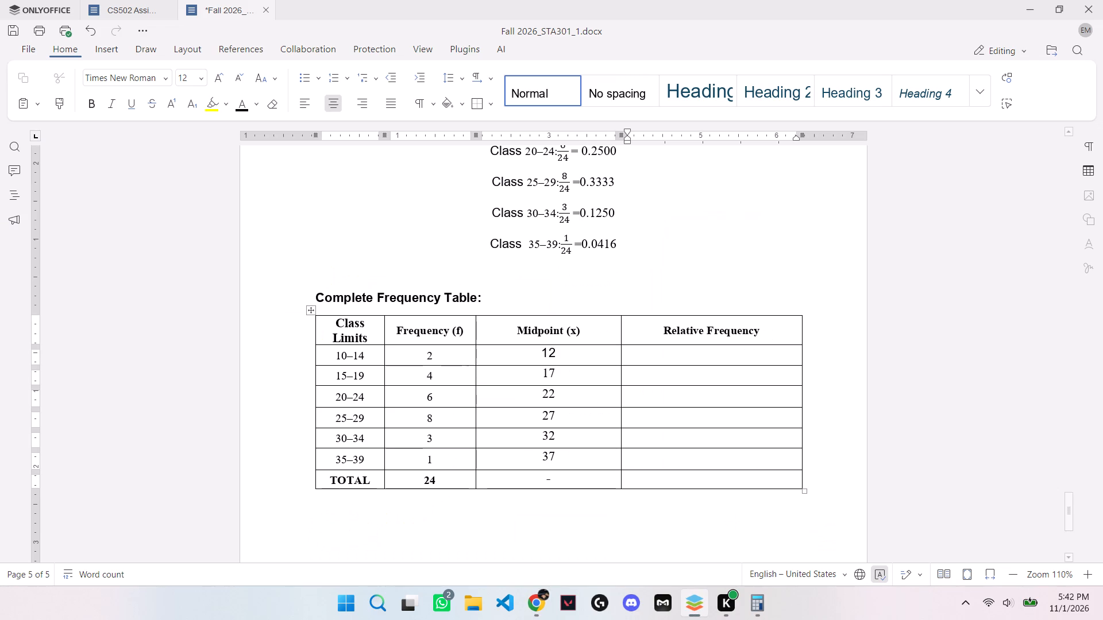
{"action": "type", "text": "0."}
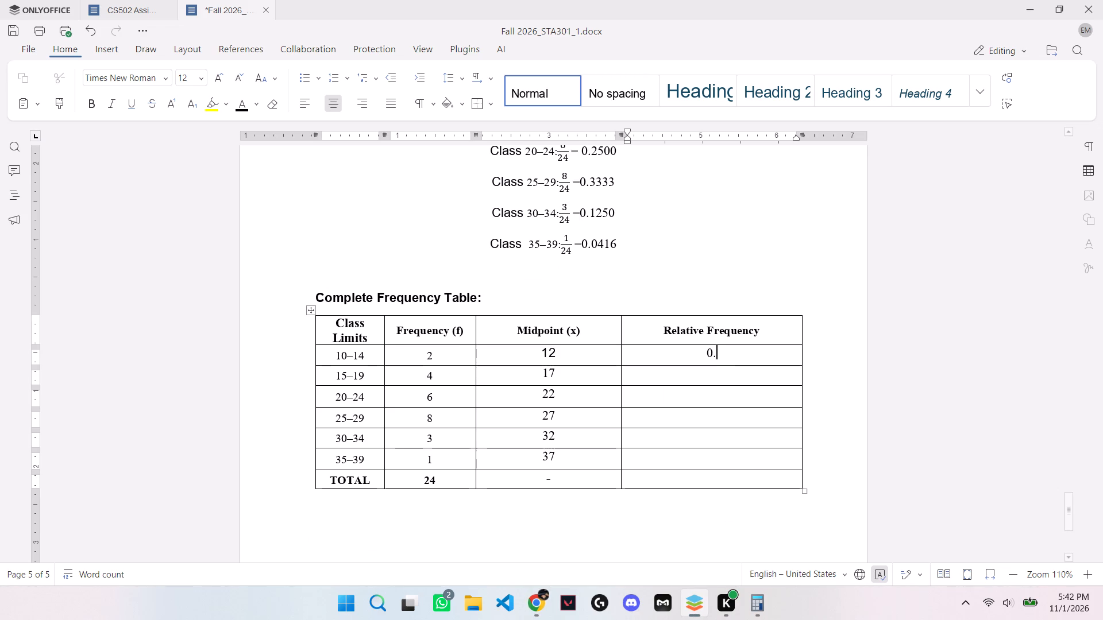
{"action": "key", "text": "0"}
{"action": "key", "text": "8"}
{"action": "type", "text": "33"}
Check the video again and the worked fractions above the table, and enter 0.1667 as the relative frequency of class 15–19.
{"action": "key", "text": "Down"}
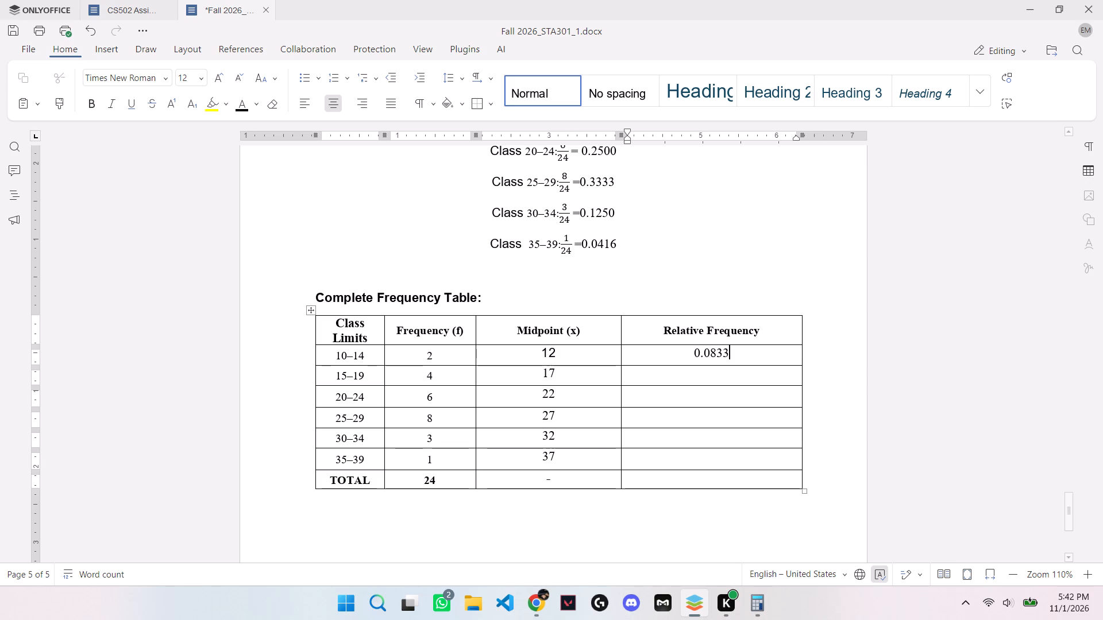
{"action": "left_click", "coordinate": [538, 599]}
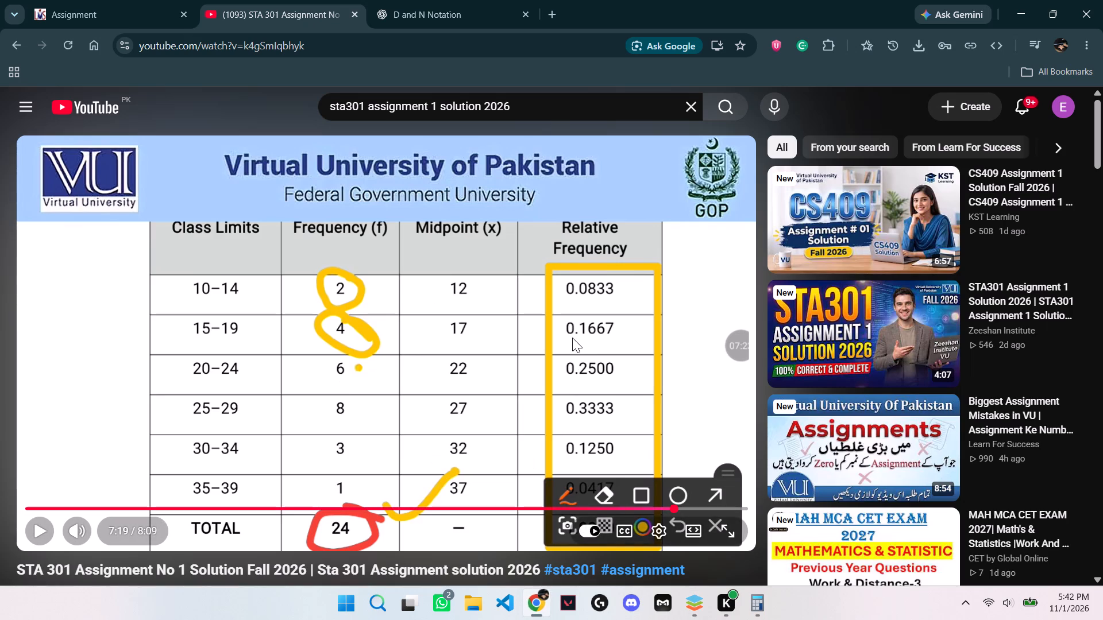
{"action": "left_click", "coordinate": [697, 609]}
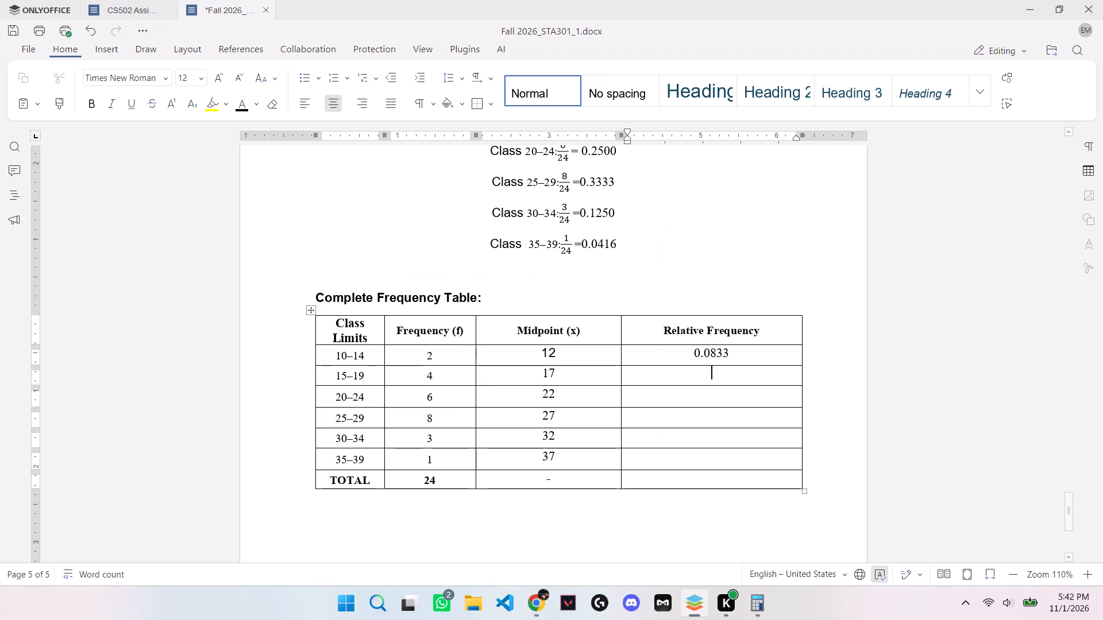
{"action": "type", "text": "00."}
{"action": "key", "text": "BackSpace"}
{"action": "key", "text": "BackSpace"}
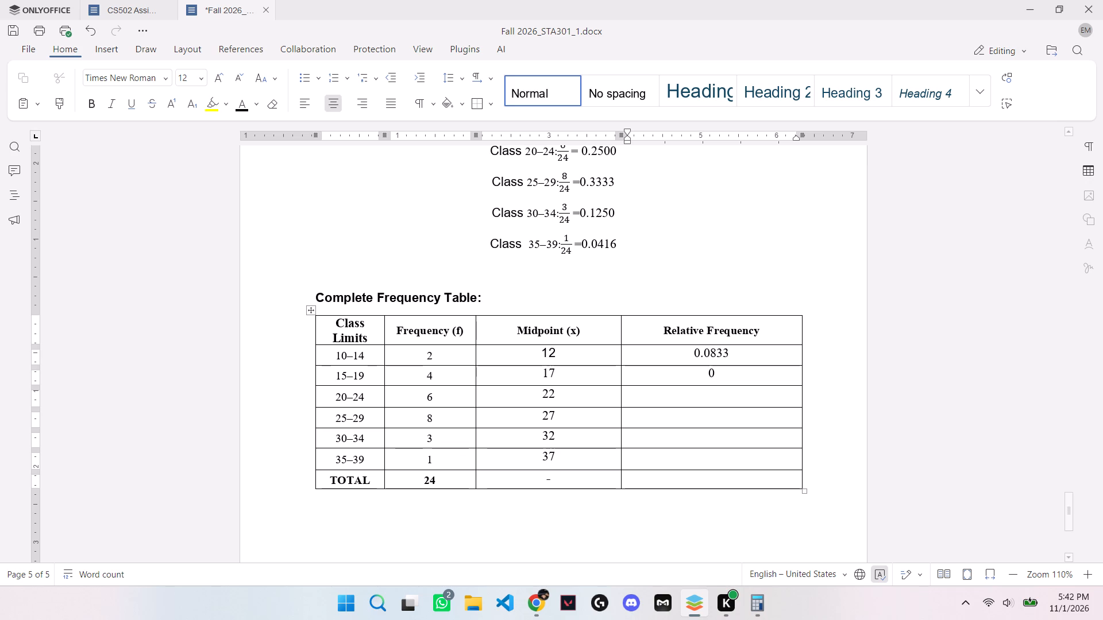
{"action": "key", "text": "period"}
{"action": "scroll", "coordinate": [746, 279], "scroll_direction": "up", "scroll_amount": 1}
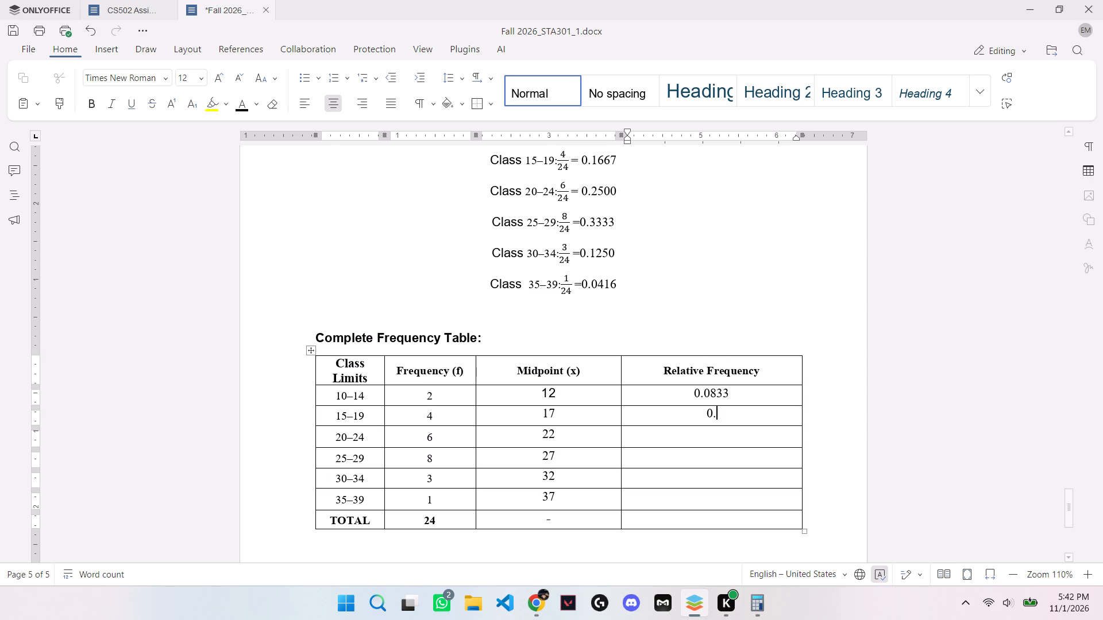
{"action": "scroll", "coordinate": [745, 280], "scroll_direction": "up", "scroll_amount": 1}
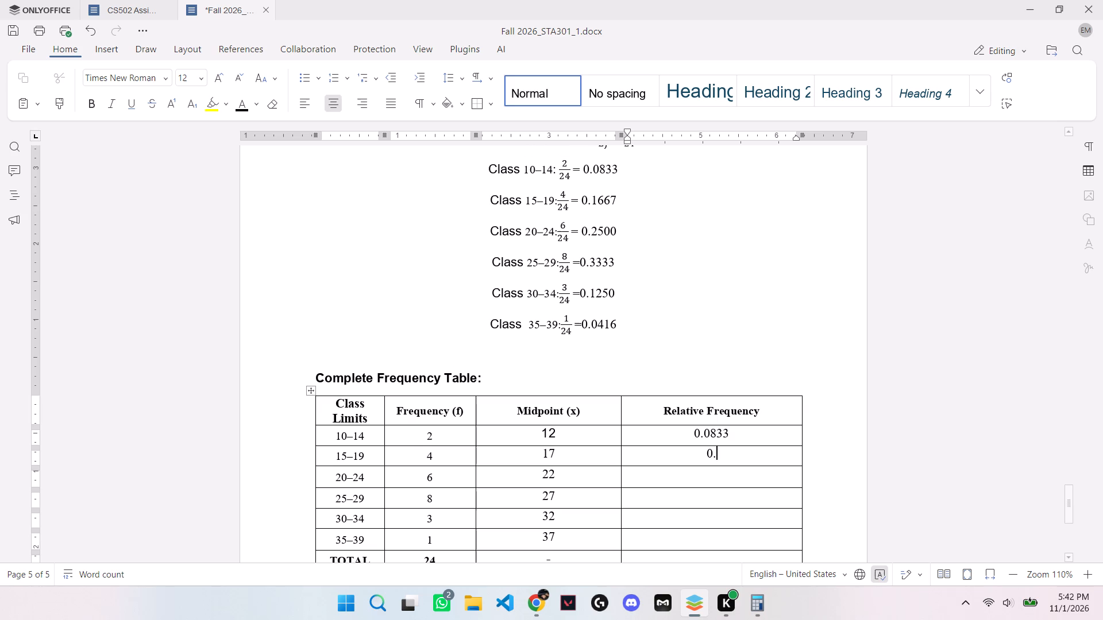
{"action": "scroll", "coordinate": [739, 342], "scroll_direction": "up", "scroll_amount": 1}
{"action": "scroll", "coordinate": [739, 342], "scroll_direction": "down", "scroll_amount": 1}
{"action": "key", "text": "1"}
{"action": "type", "text": "66"}
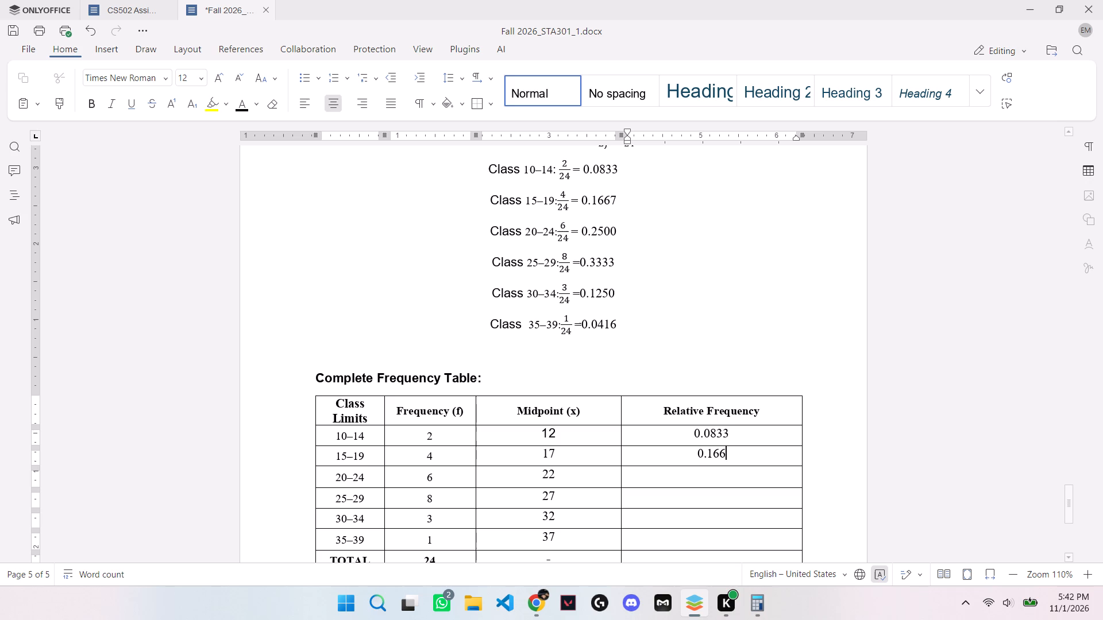
{"action": "key", "text": "7"}
Enter the relative frequencies 0.2500 for class 20–24 and 0.3333 for class 25–29.
{"action": "key", "text": "Down"}
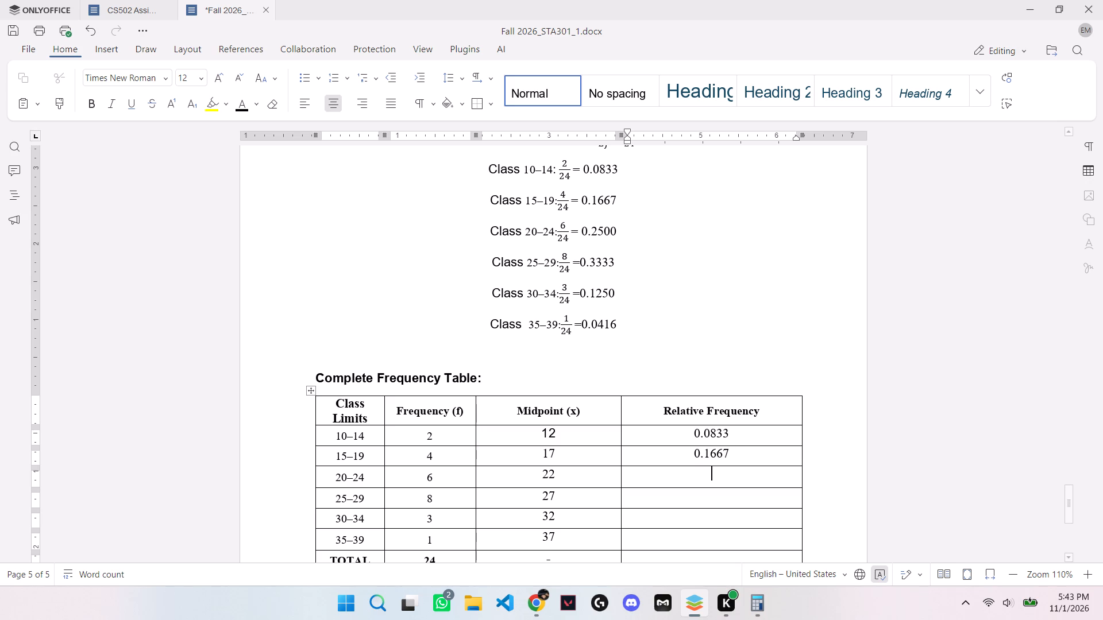
{"action": "type", "text": "0."}
{"action": "key", "text": "2"}
{"action": "type", "text": "500"}
{"action": "key", "text": "Down"}
{"action": "key", "text": "0"}
{"action": "key", "text": "period"}
{"action": "key", "text": "3"}
{"action": "type", "text": "333"}
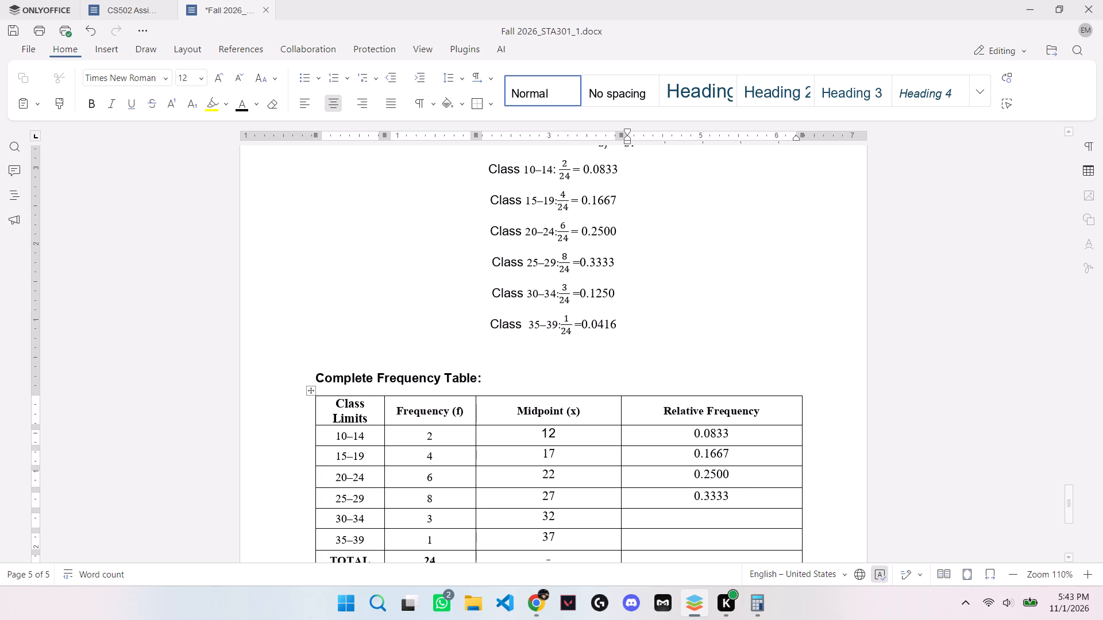
Enter the relative frequencies 0.1250 for class 30–34 and 0.0416 for class 35–39.
{"action": "key", "text": "Down"}
{"action": "type", "text": "0."}
{"action": "type", "text": "1250"}
{"action": "key", "text": "Down"}
{"action": "type", "text": "0.0"}
{"action": "type", "text": "416"}
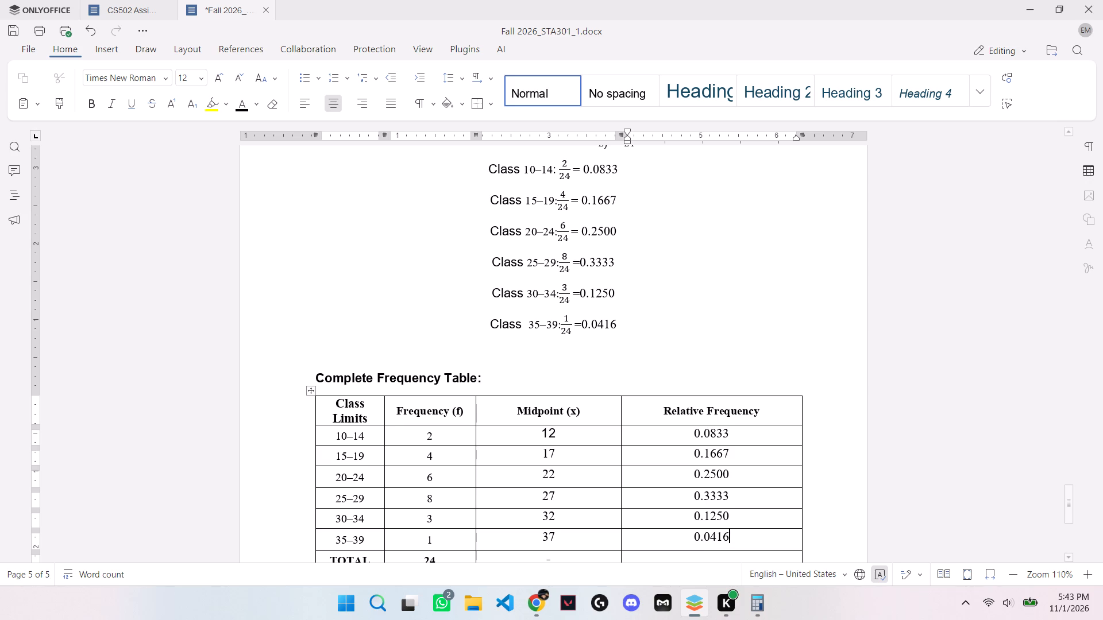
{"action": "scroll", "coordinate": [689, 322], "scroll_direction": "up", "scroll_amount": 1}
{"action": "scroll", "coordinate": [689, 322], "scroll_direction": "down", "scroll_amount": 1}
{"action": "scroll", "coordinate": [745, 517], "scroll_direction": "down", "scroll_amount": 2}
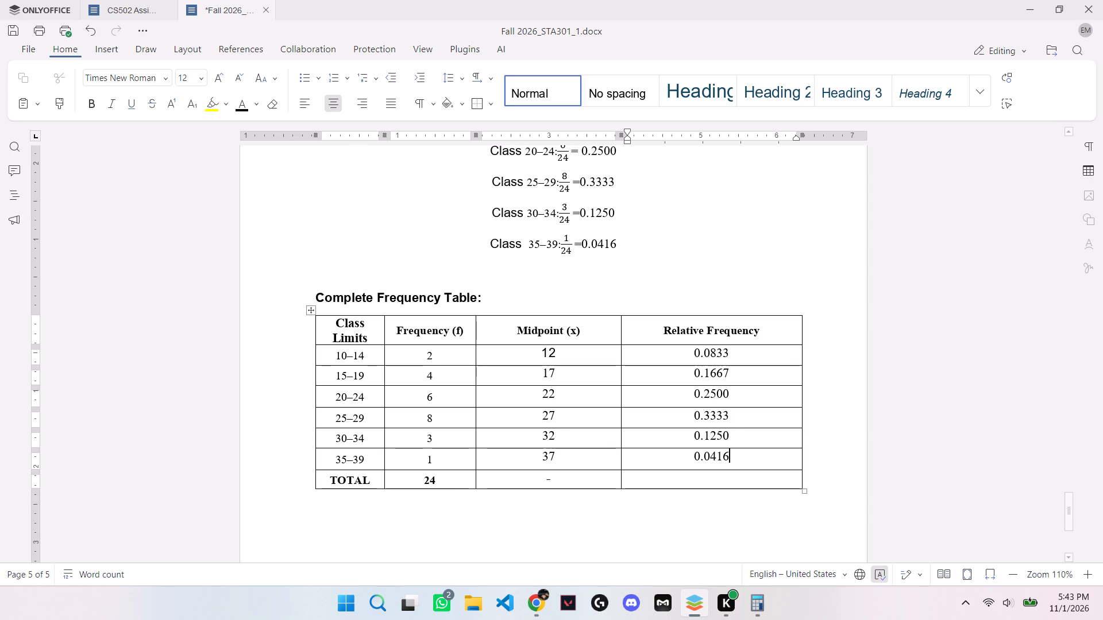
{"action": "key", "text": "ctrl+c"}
Save the assignment document.
{"action": "key", "text": "ctrl+s"}
Check the total row in the Chrome solution video, enter 1.0000 as the relative frequency total in the ONLYOFFICE table, and save.
{"action": "left_click", "coordinate": [539, 600]}
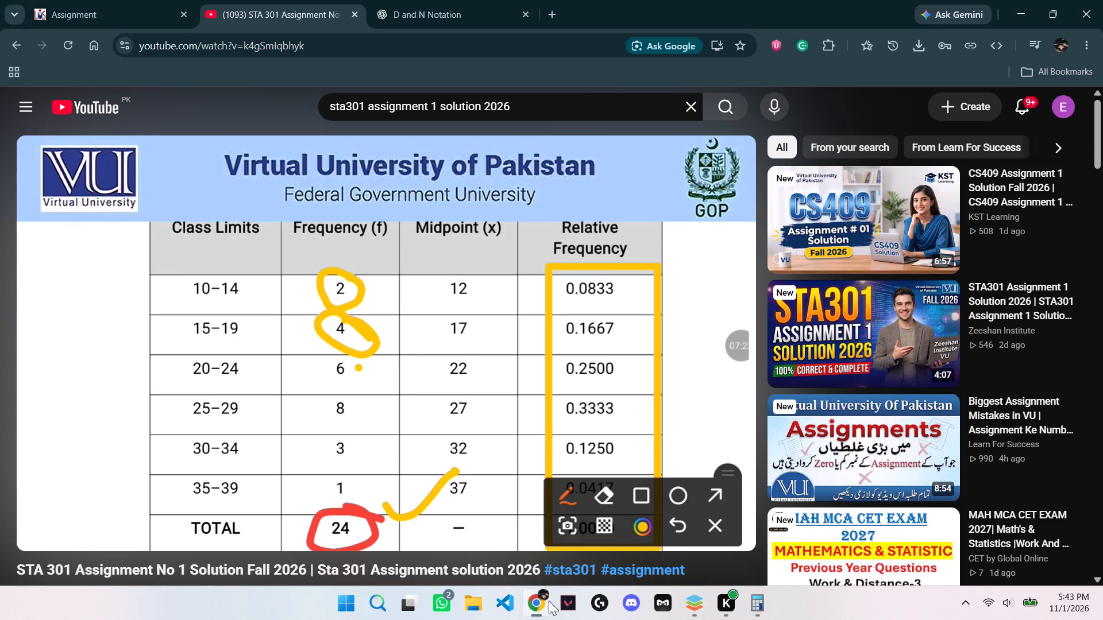
{"action": "left_click", "coordinate": [485, 413]}
{"action": "scroll", "coordinate": [695, 365], "scroll_direction": "down", "scroll_amount": 1}
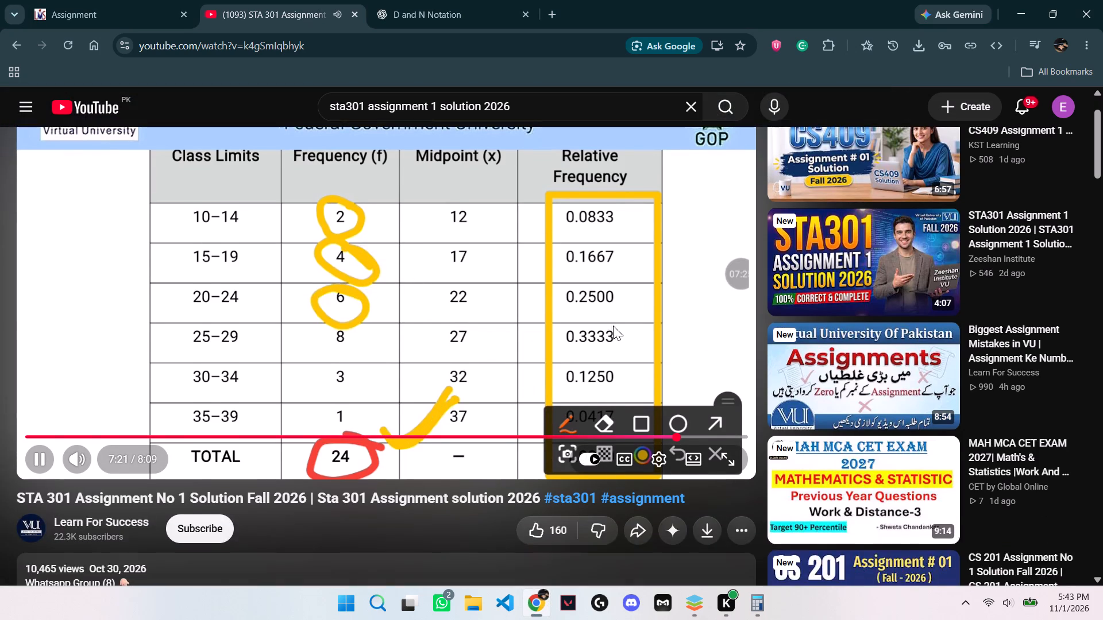
{"action": "scroll", "coordinate": [597, 319], "scroll_direction": "up", "scroll_amount": 1}
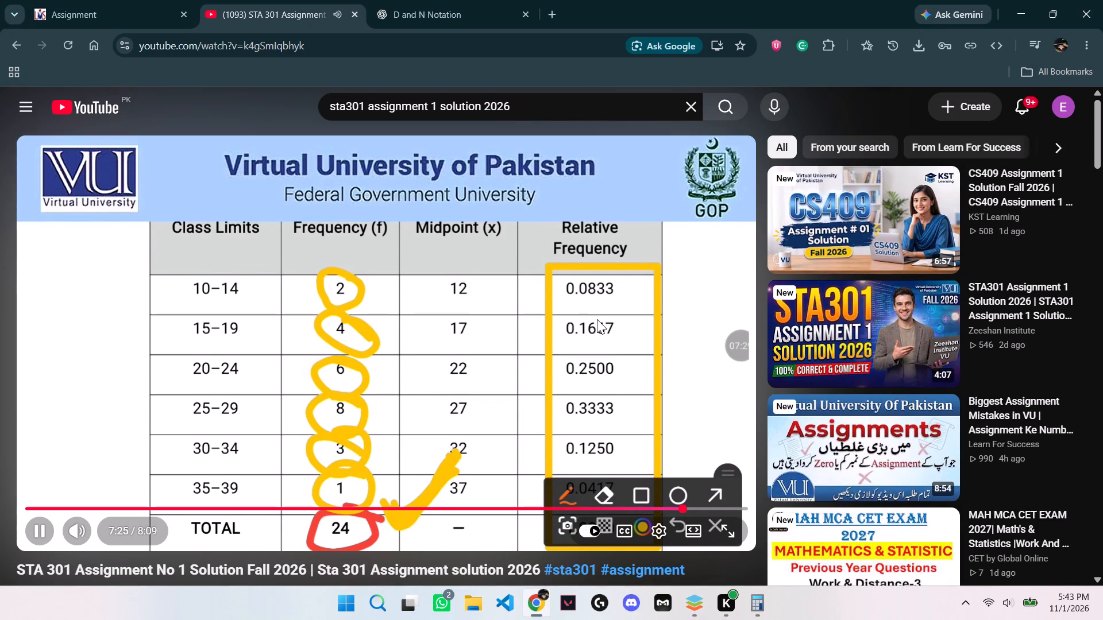
{"action": "left_click", "coordinate": [603, 321]}
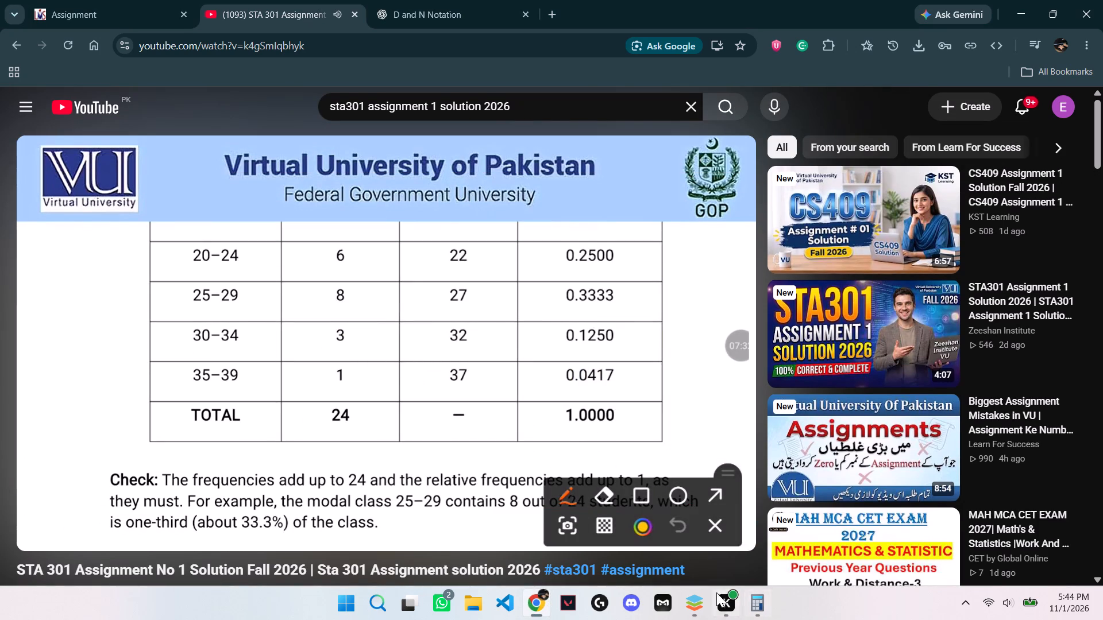
{"action": "left_click", "coordinate": [691, 609]}
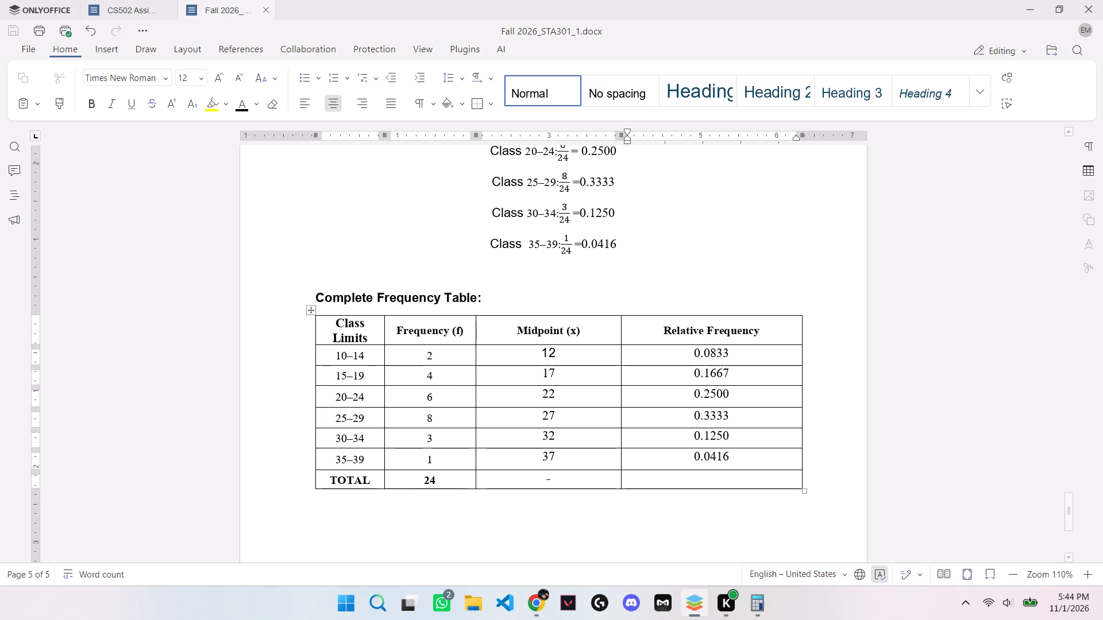
{"action": "left_click", "coordinate": [700, 480]}
{"action": "type", "text": "1.0"}
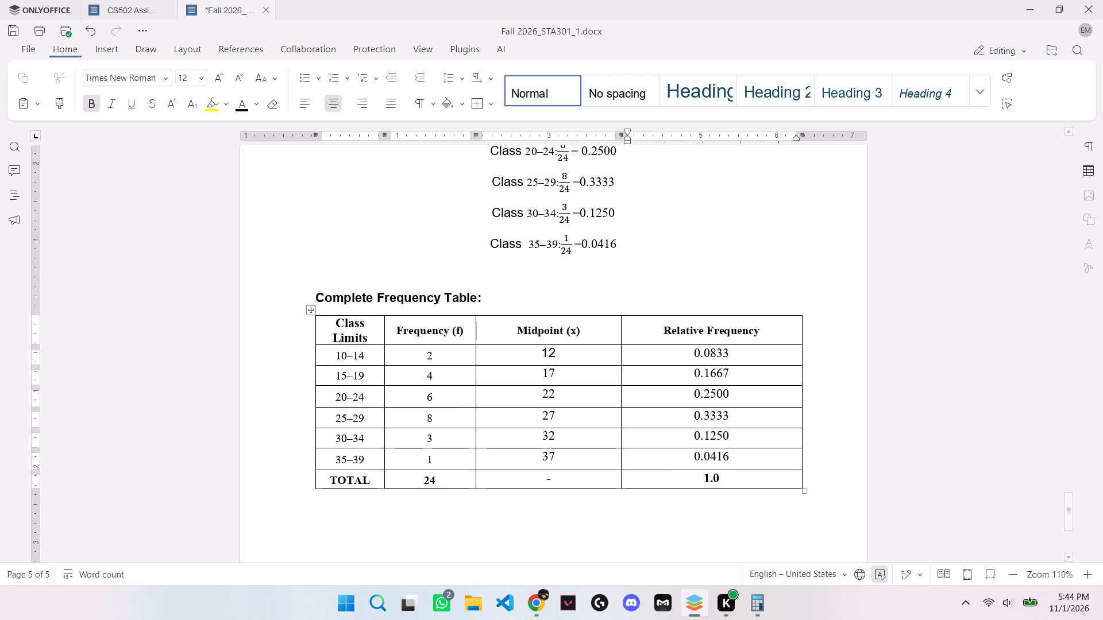
{"action": "key", "text": "BackSpace"}
{"action": "key", "text": "BackSpace"}
{"action": "key", "text": "BackSpace"}
{"action": "key", "text": "1"}
{"action": "type", "text": ".0000"}
{"action": "key", "text": "ctrl+s"}
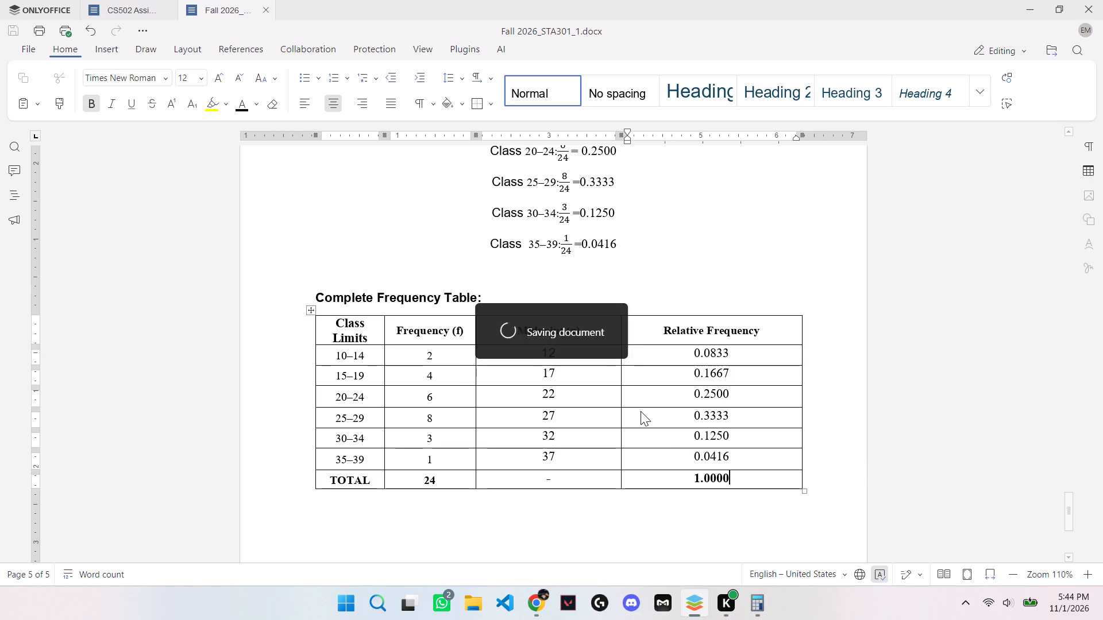
Glance at the video's closing note, add a bold "Check:" label below the ONLYOFFICE frequency table, and save.
{"action": "left_click", "coordinate": [531, 602]}
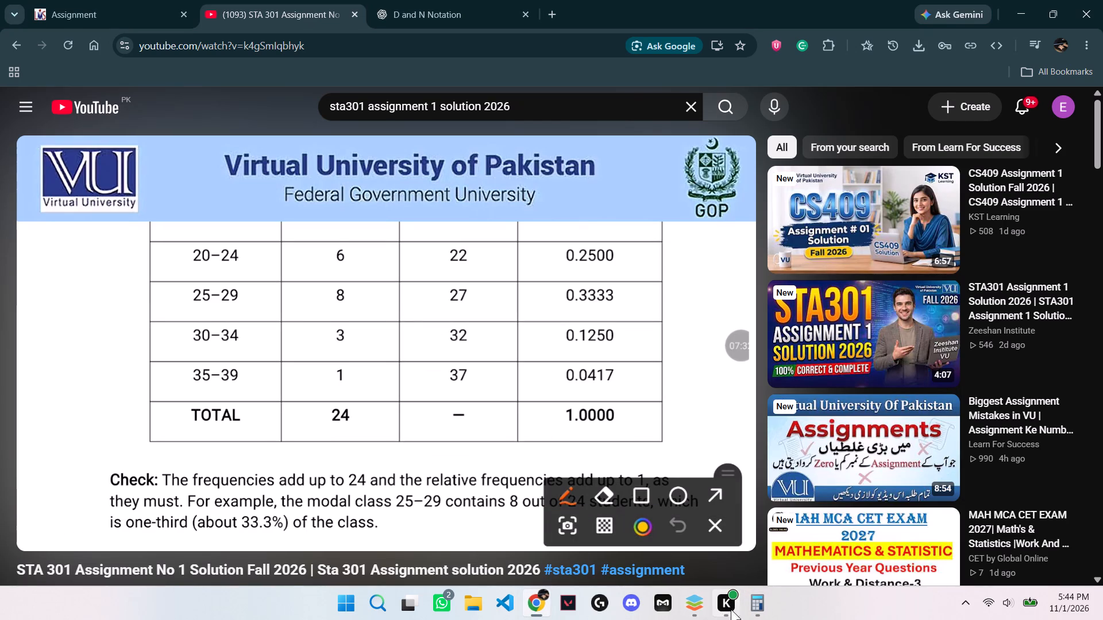
{"action": "left_click", "coordinate": [689, 606]}
{"action": "scroll", "coordinate": [535, 483], "scroll_direction": "down", "scroll_amount": 3}
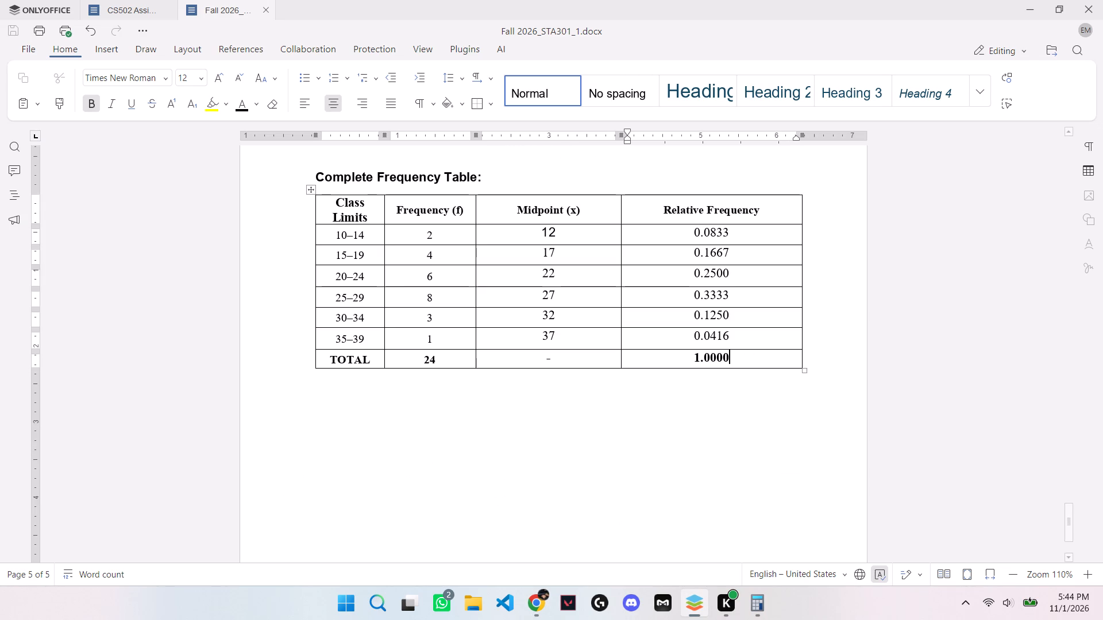
{"action": "left_click", "coordinate": [332, 407]}
{"action": "key", "text": "BackSpace"}
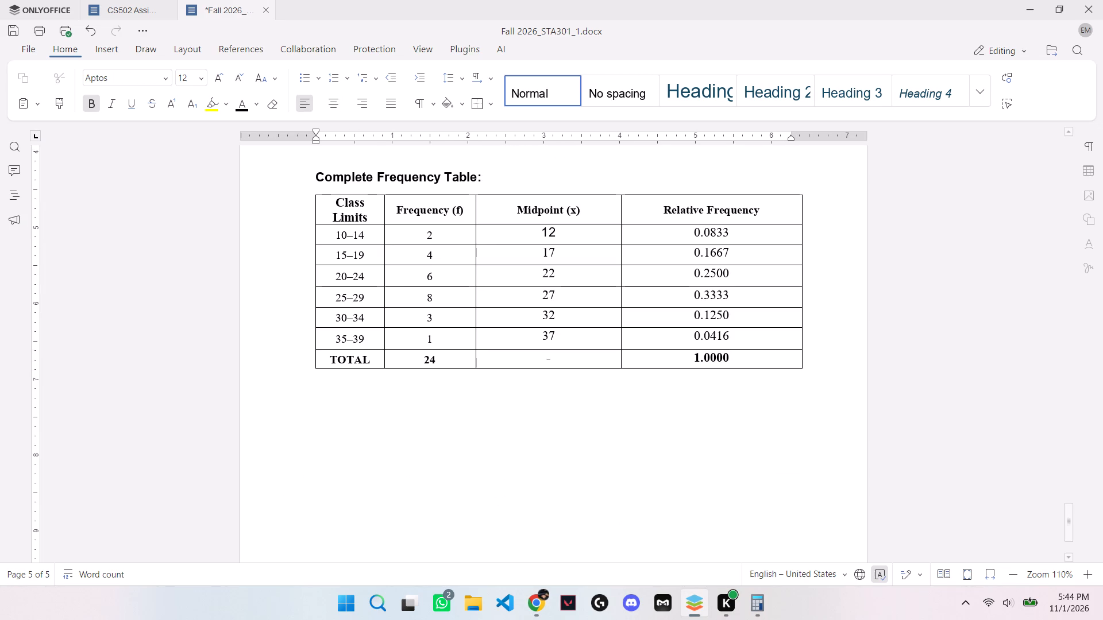
{"action": "type", "text": "Ch"}
{"action": "type", "text": "eck:"}
{"action": "key", "text": "space"}
{"action": "key", "text": "ctrl+s"}
Consult the video's note and write "The frequencies add up to 24" after the Check label in non-bold Normal style.
{"action": "left_click", "coordinate": [541, 619]}
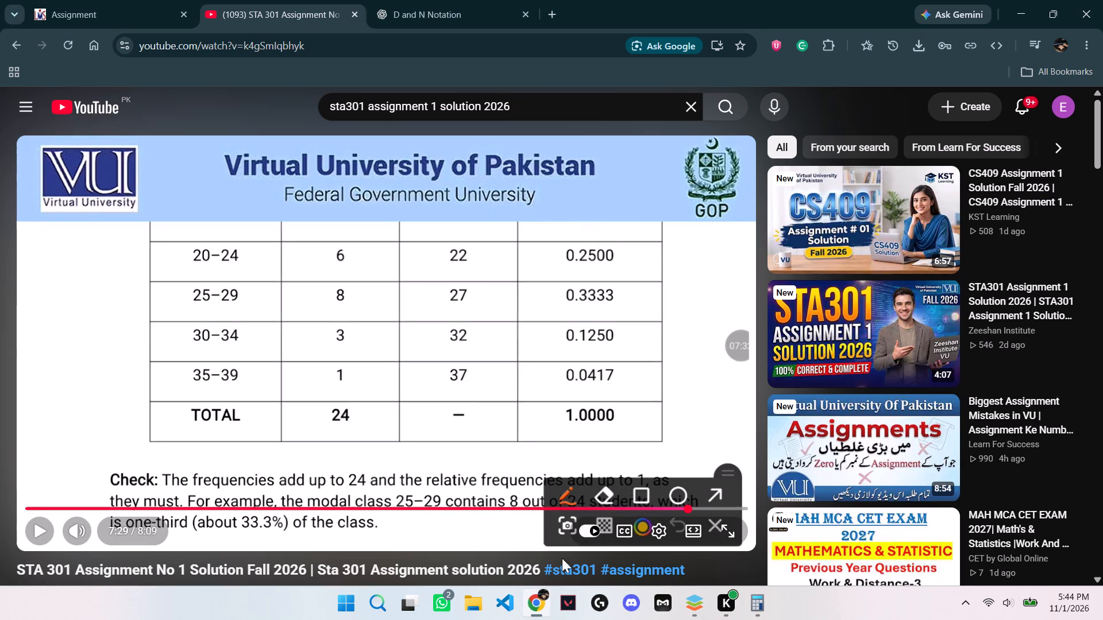
{"action": "left_click", "coordinate": [693, 607]}
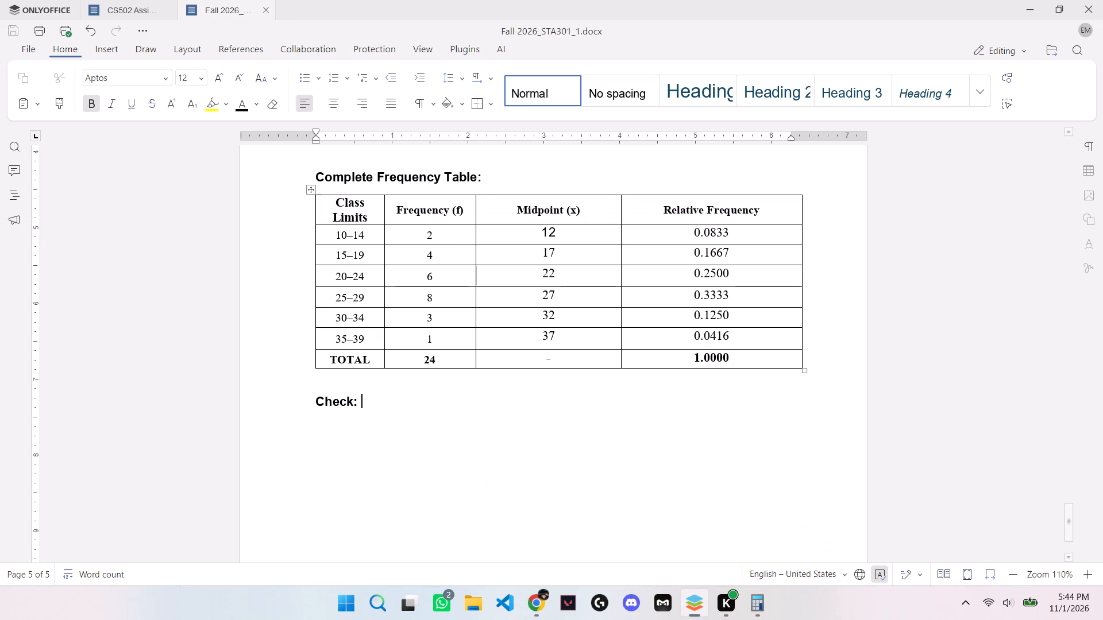
{"action": "left_click", "coordinate": [537, 93]}
{"action": "type", "text": "The"}
{"action": "key", "text": "space"}
{"action": "type", "text": "frequencies add up to"}
{"action": "key", "text": "space"}
{"action": "type", "text": "24"}
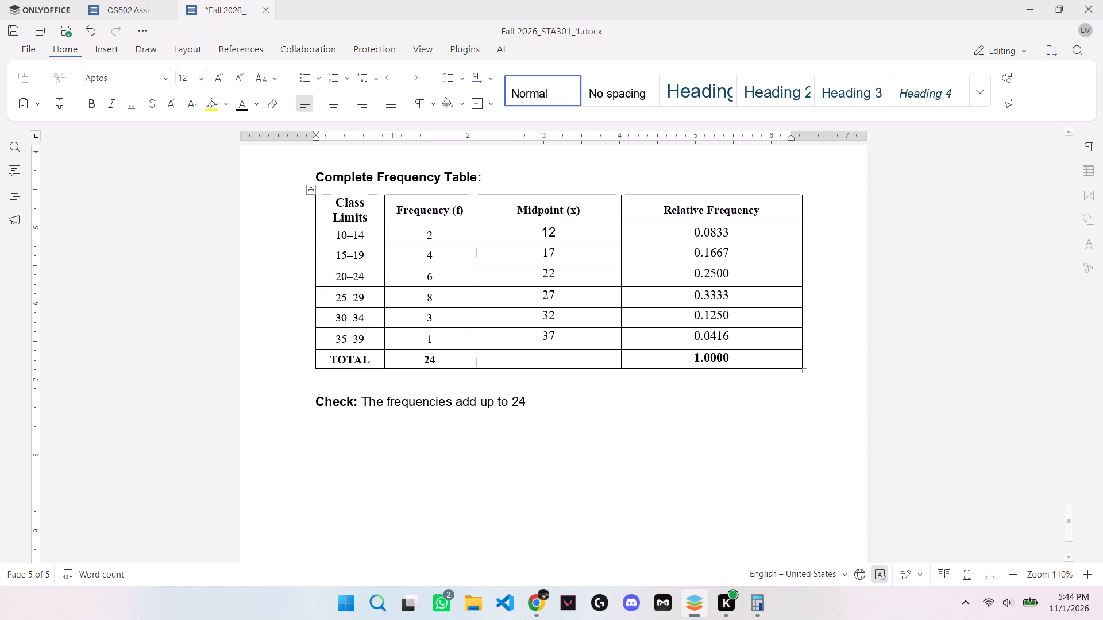
Following the video's note, continue the Check sentence with "and the relative frequencies add up to 1".
{"action": "left_click", "coordinate": [545, 606]}
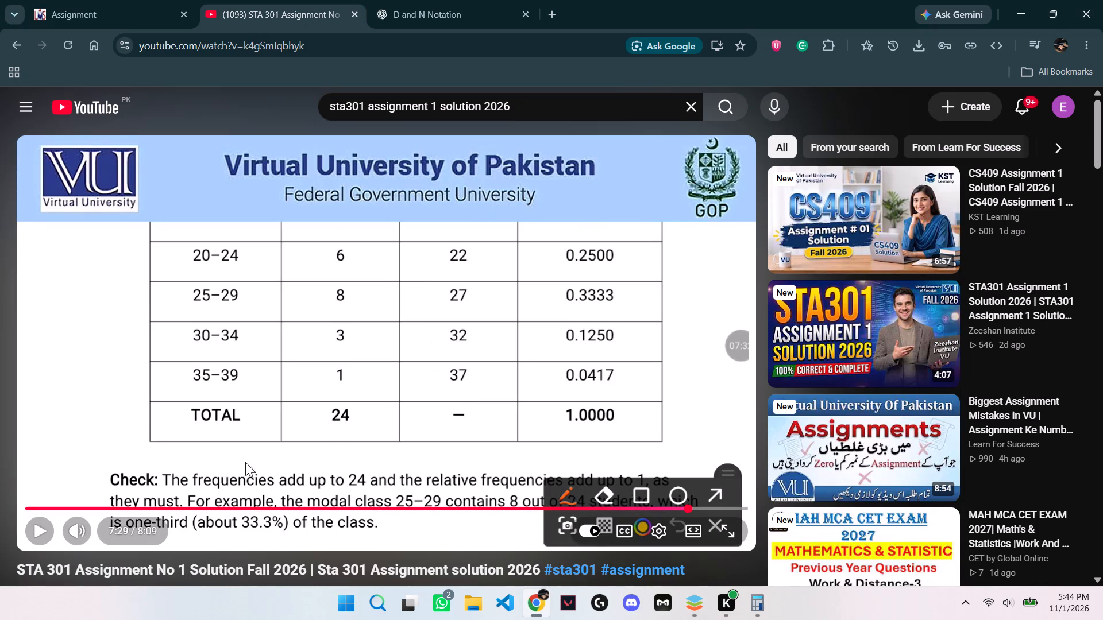
{"action": "left_click", "coordinate": [686, 600]}
{"action": "left_click", "coordinate": [699, 619]}
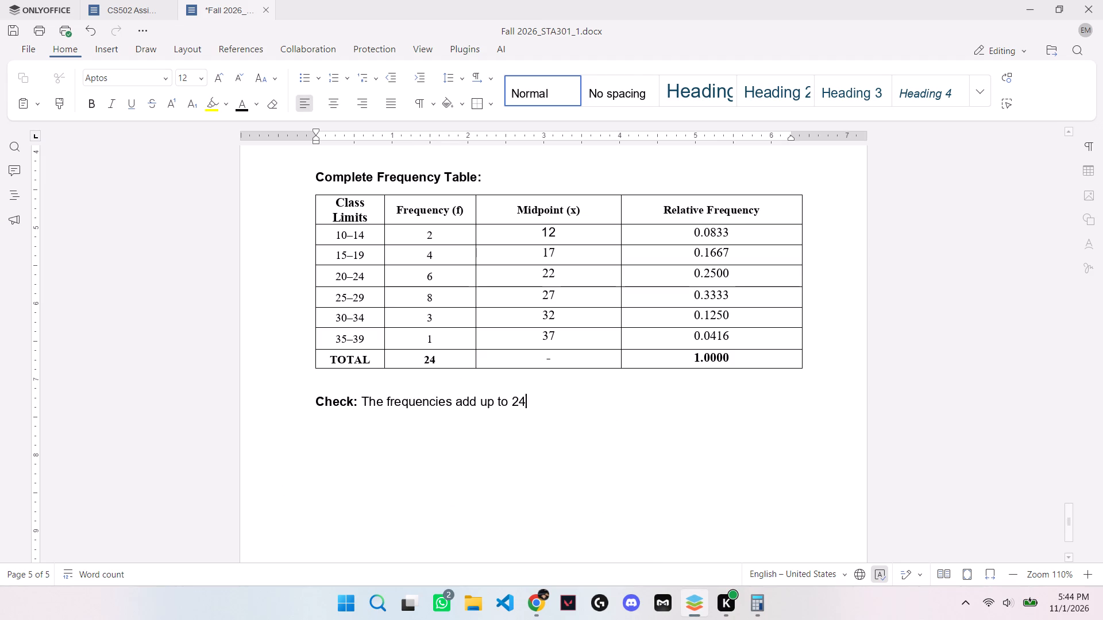
{"action": "key", "text": "space"}
{"action": "type", "text": "and trhe"}
{"action": "key", "text": "space"}
{"action": "key", "text": "BackSpace"}
{"action": "key", "text": "BackSpace"}
{"action": "key", "text": "BackSpace"}
{"action": "key", "text": "BackSpace"}
{"action": "type", "text": "he re"}
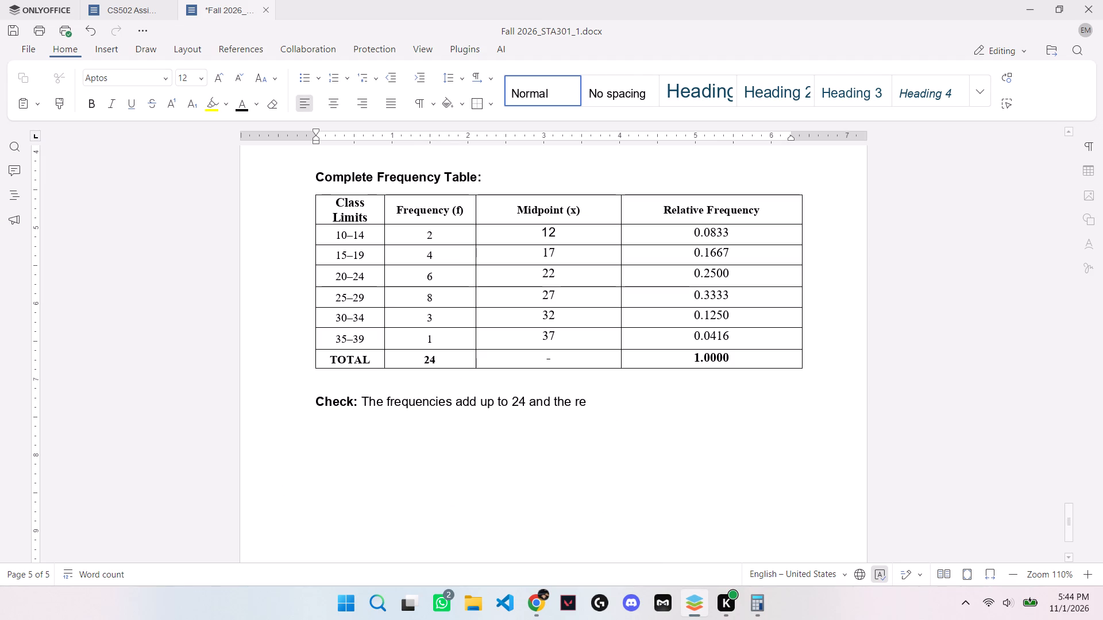
{"action": "type", "text": "lar"}
{"action": "key", "text": "BackSpace"}
{"action": "type", "text": "tive fr"}
{"action": "key", "text": "e"}
{"action": "type", "text": "quen"}
{"action": "left_click", "coordinate": [531, 602]}
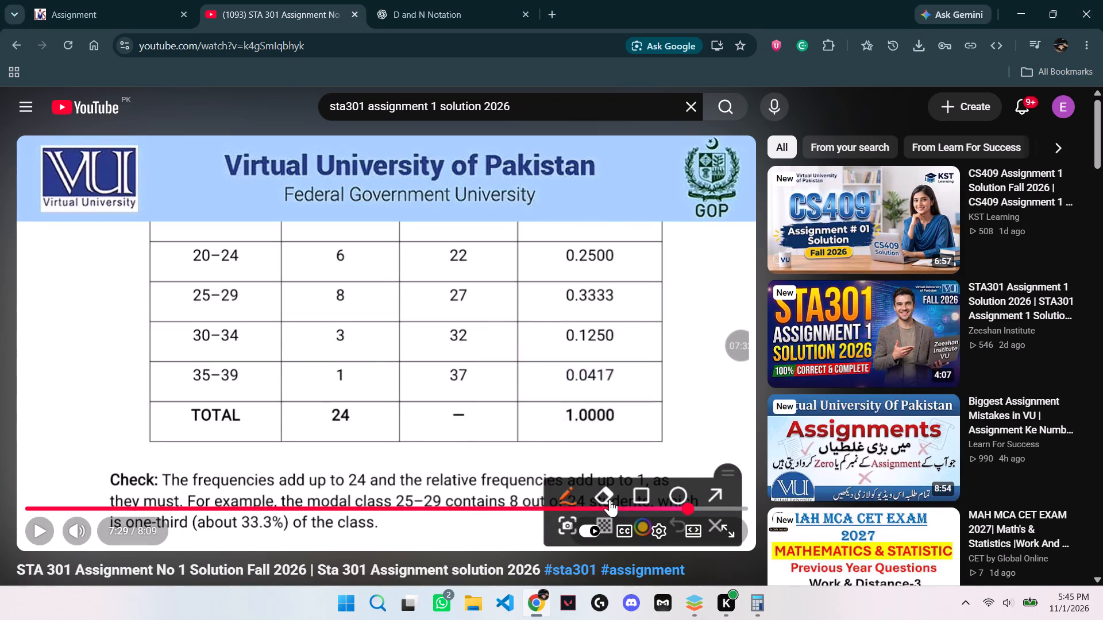
{"action": "left_click", "coordinate": [695, 599]}
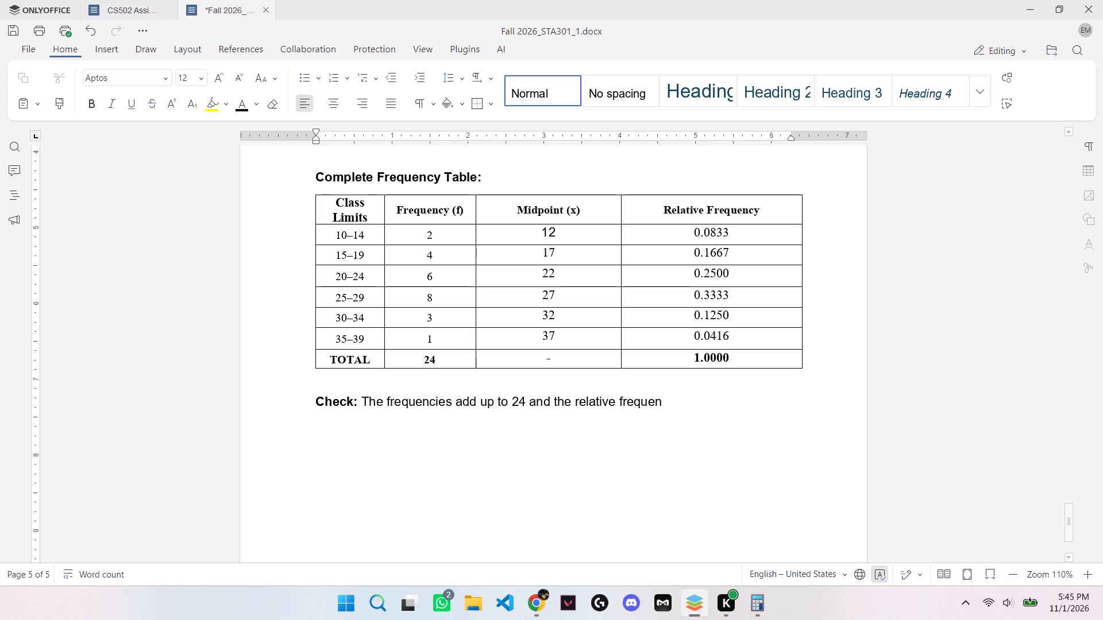
{"action": "type", "text": "cies add up t"}
{"action": "key", "text": "space"}
{"action": "key", "text": "BackSpace"}
{"action": "type", "text": "o 1"}
Consult the Chrome solution video's note and extend the Check sentence in ONLYOFFICE with ", as they must.".
{"action": "left_click", "coordinate": [540, 602]}
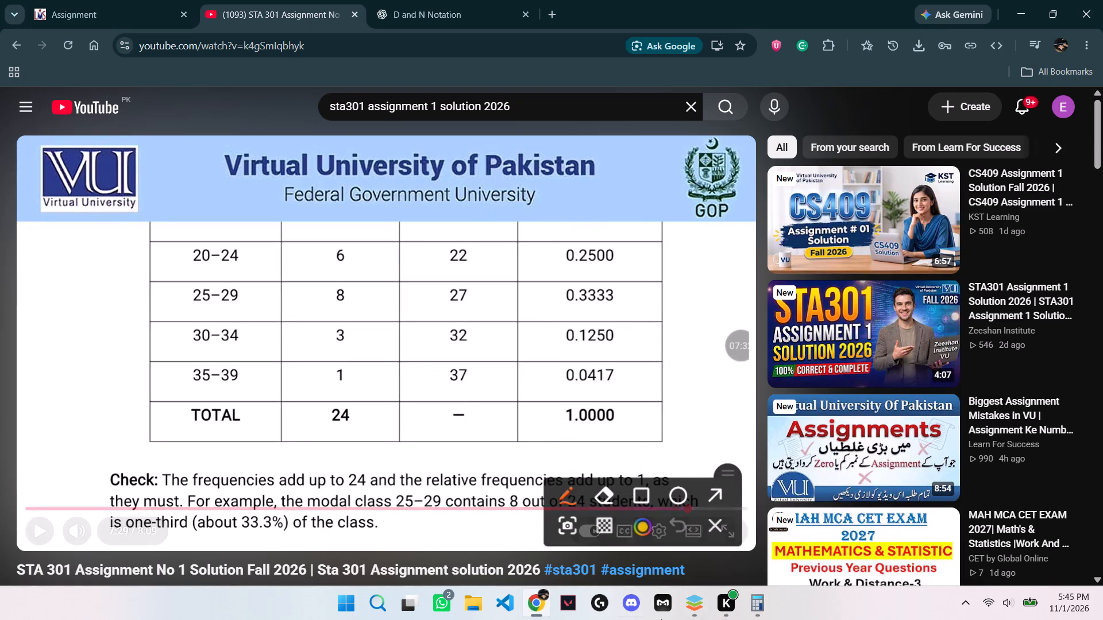
{"action": "left_click", "coordinate": [699, 609]}
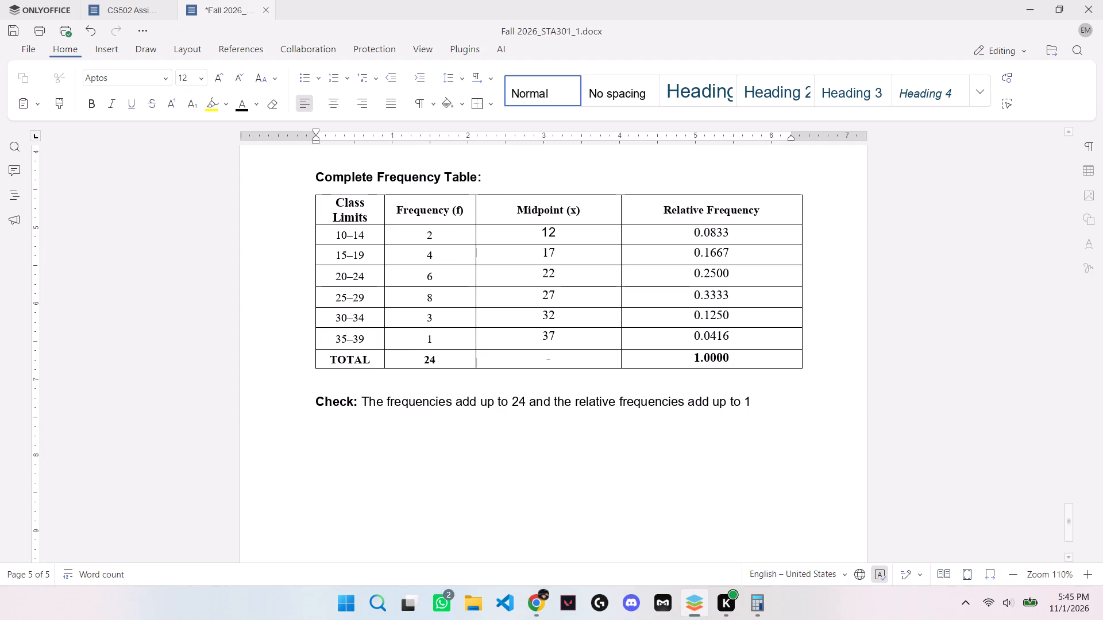
{"action": "key", "text": "BackSpace"}
{"action": "type", "text": ","}
{"action": "key", "text": "space"}
{"action": "key", "text": "BackSpace"}
{"action": "key", "text": "BackSpace"}
{"action": "key", "text": "BackSpace"}
{"action": "key", "text": "space"}
{"action": "type", "text": "1"}
{"action": "key", "text": "space"}
{"action": "key", "text": "BackSpace"}
{"action": "type", "text": ", aa"}
{"action": "key", "text": "BackSpace"}
{"action": "type", "text": "s thery"}
{"action": "key", "text": "space"}
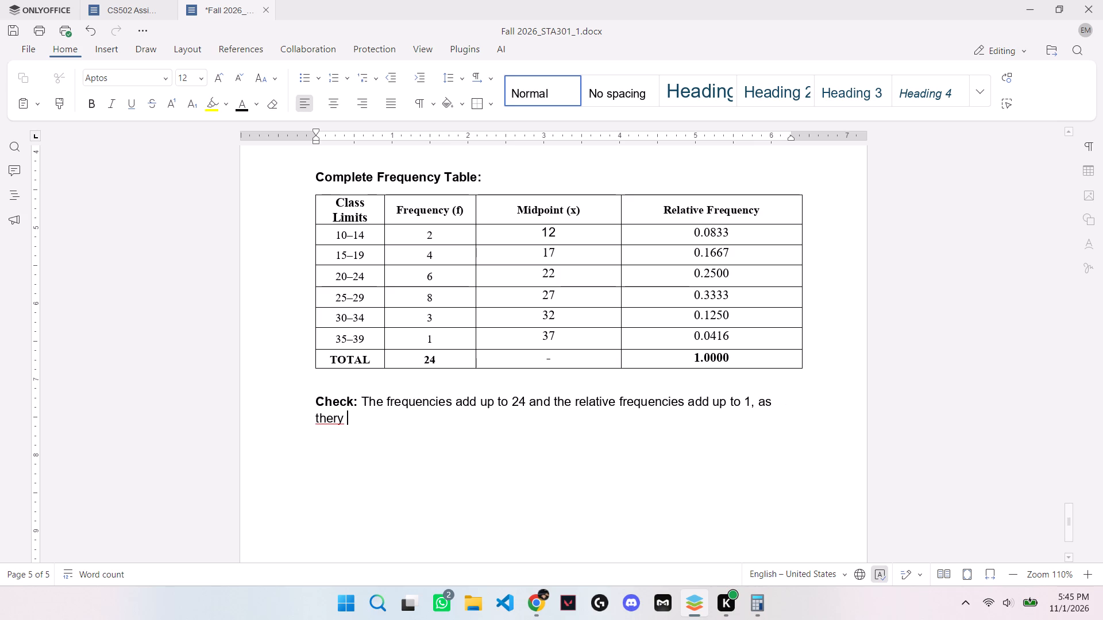
{"action": "key", "text": "BackSpace"}
{"action": "key", "text": "BackSpace"}
{"action": "key", "text": "BackSpace"}
{"action": "type", "text": "y mus"}
{"action": "type", "text": "t."}
{"action": "key", "text": "space"}
Glance at the video's note in Chrome and continue the ONLYOFFICE Check paragraph with "For example: The model class".
{"action": "left_click", "coordinate": [537, 603]}
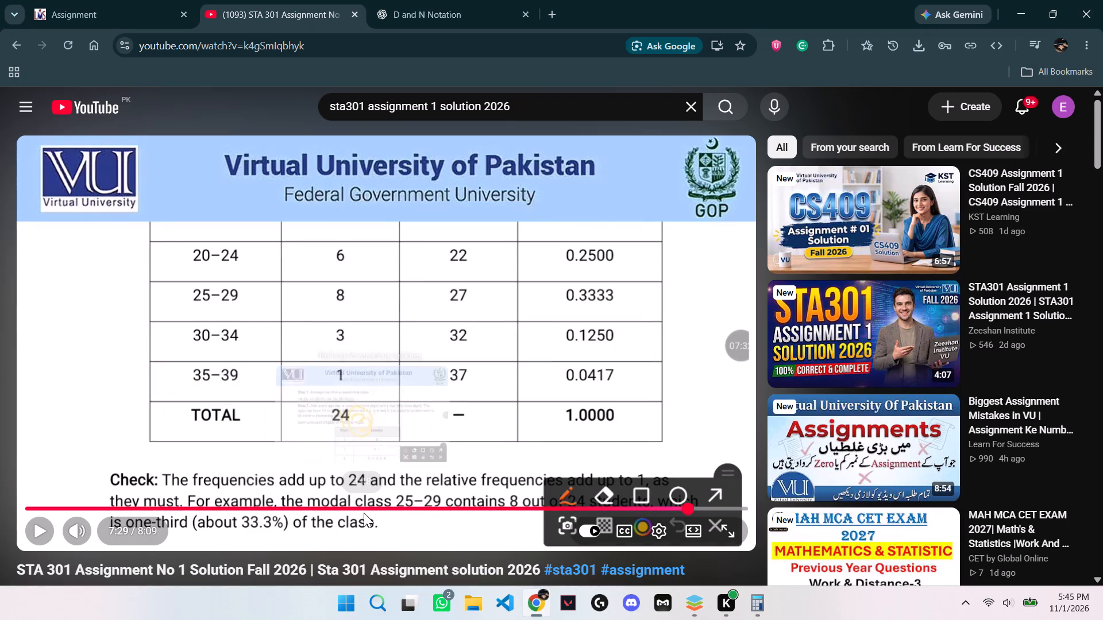
{"action": "left_click", "coordinate": [691, 609]}
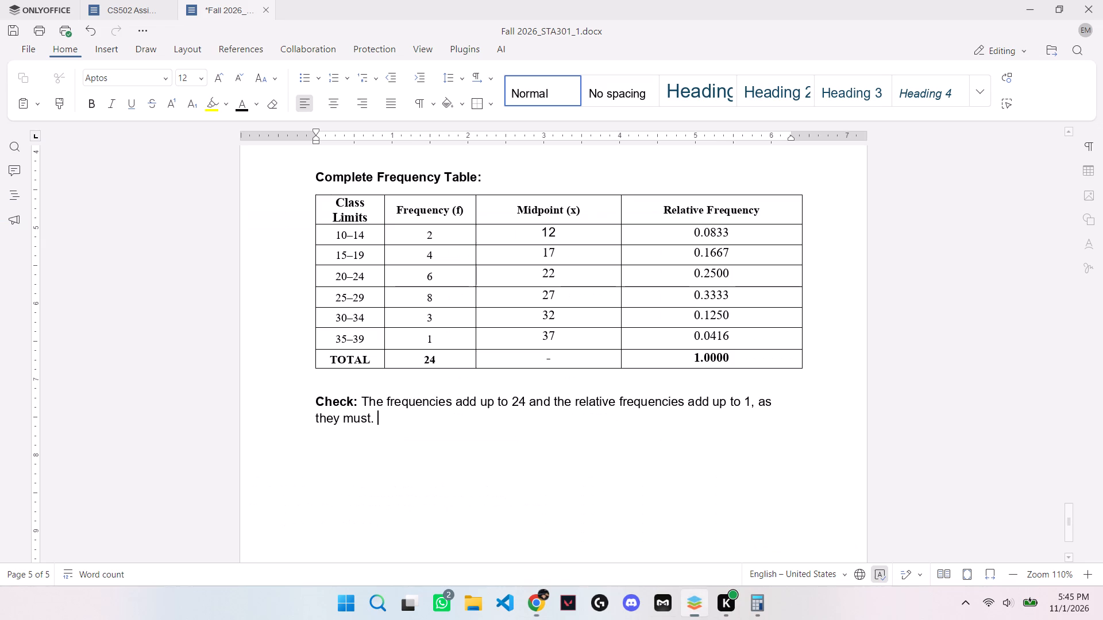
{"action": "type", "text": "For"}
{"action": "key", "text": "space"}
{"action": "type", "text": "example"}
{"action": "key", "text": "space"}
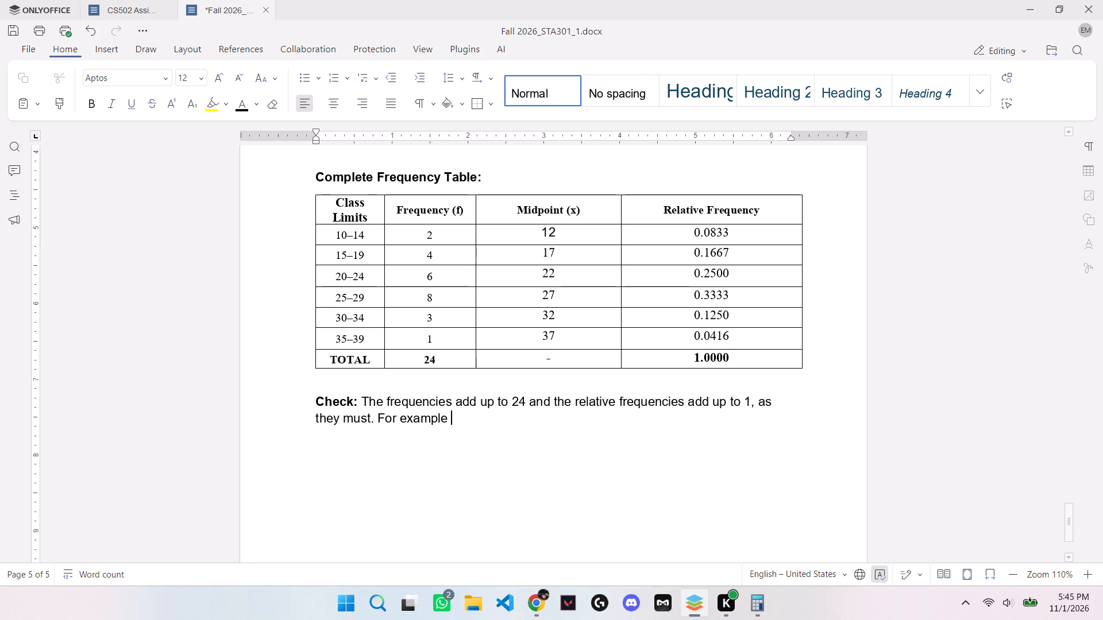
{"action": "key", "text": "BackSpace"}
{"action": "type", "text": ":"}
{"action": "key", "text": "space"}
{"action": "type", "text": "The model class"}
{"action": "key", "text": "space"}
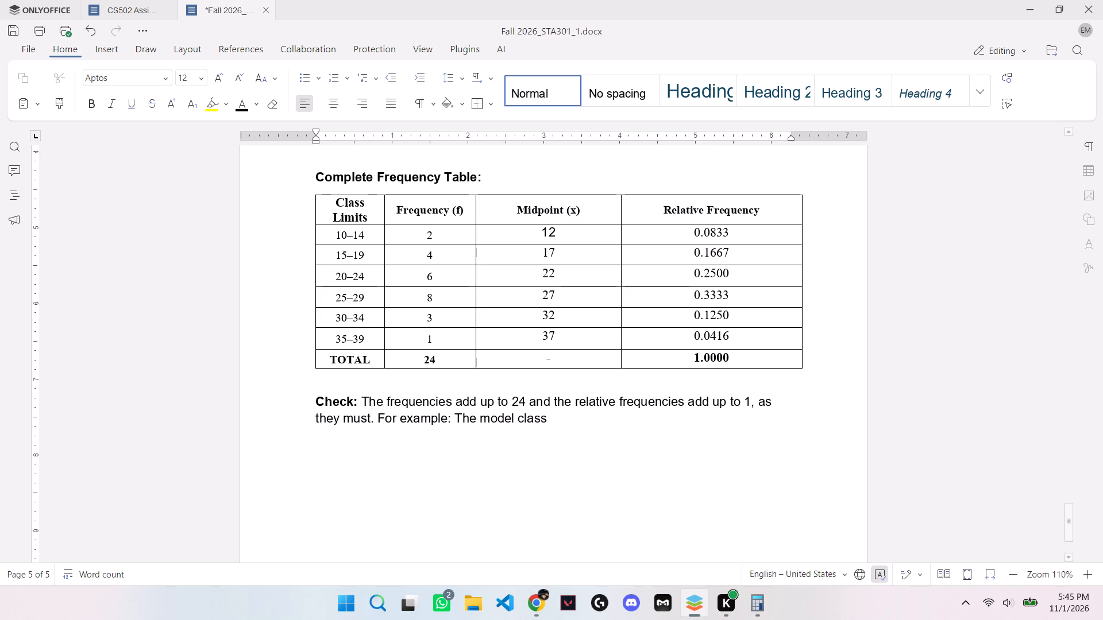
Recheck the video's note in Chrome and replace the colon after "For example" with a comma in ONLYOFFICE.
{"action": "left_click", "coordinate": [538, 600]}
{"action": "left_click", "coordinate": [541, 607]}
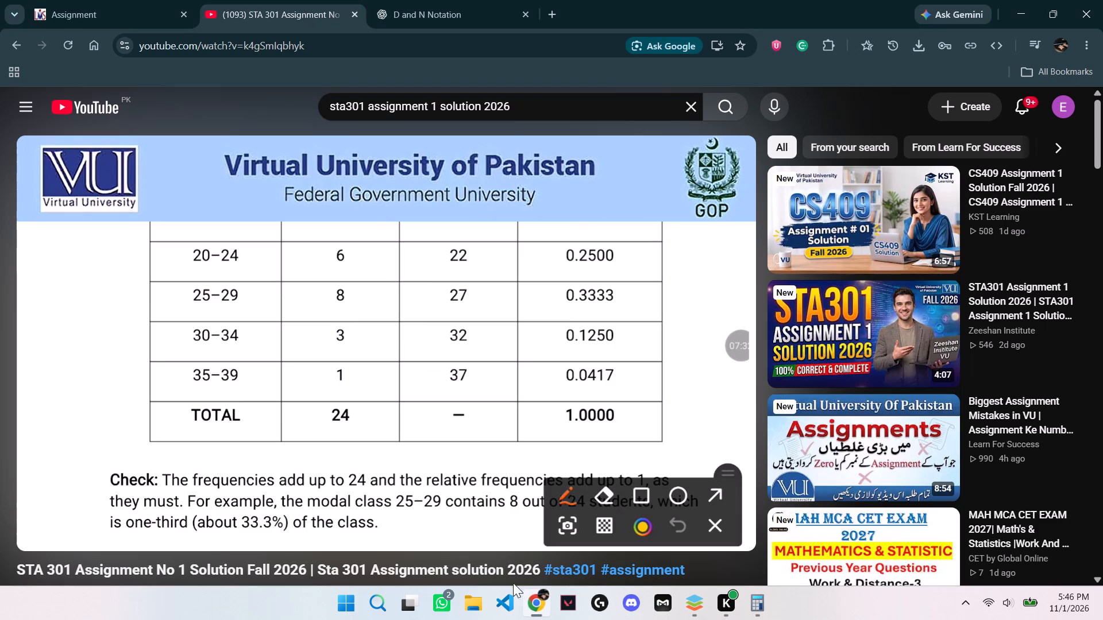
{"action": "left_click", "coordinate": [697, 600]}
{"action": "left_click", "coordinate": [702, 613]}
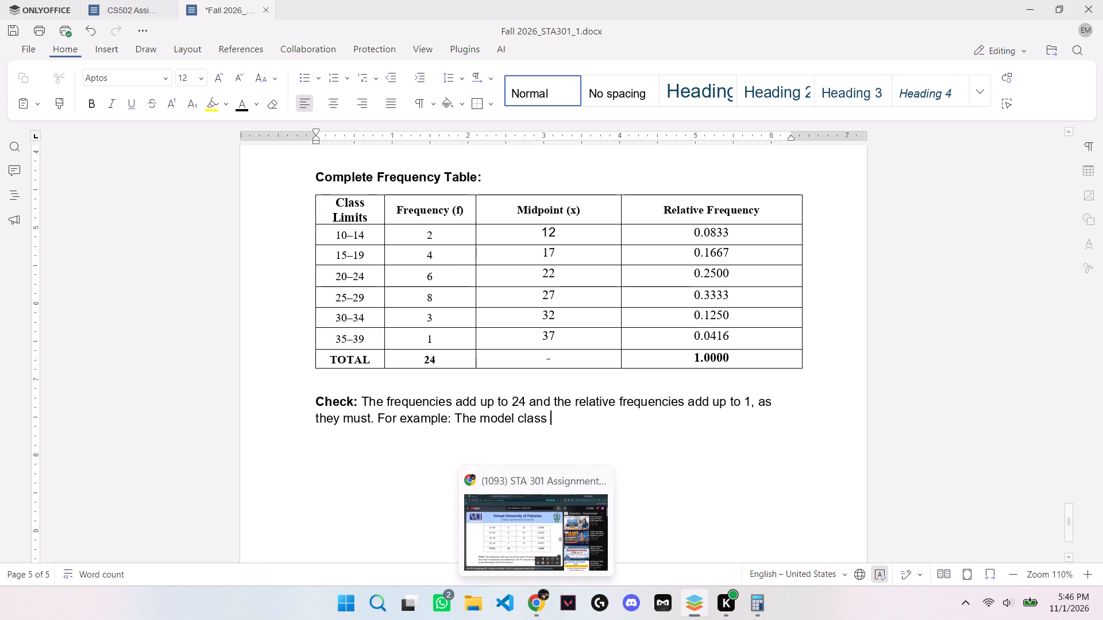
{"action": "left_click", "coordinate": [452, 423]}
{"action": "key", "text": "BackSpace"}
{"action": "key", "text": "comma"}
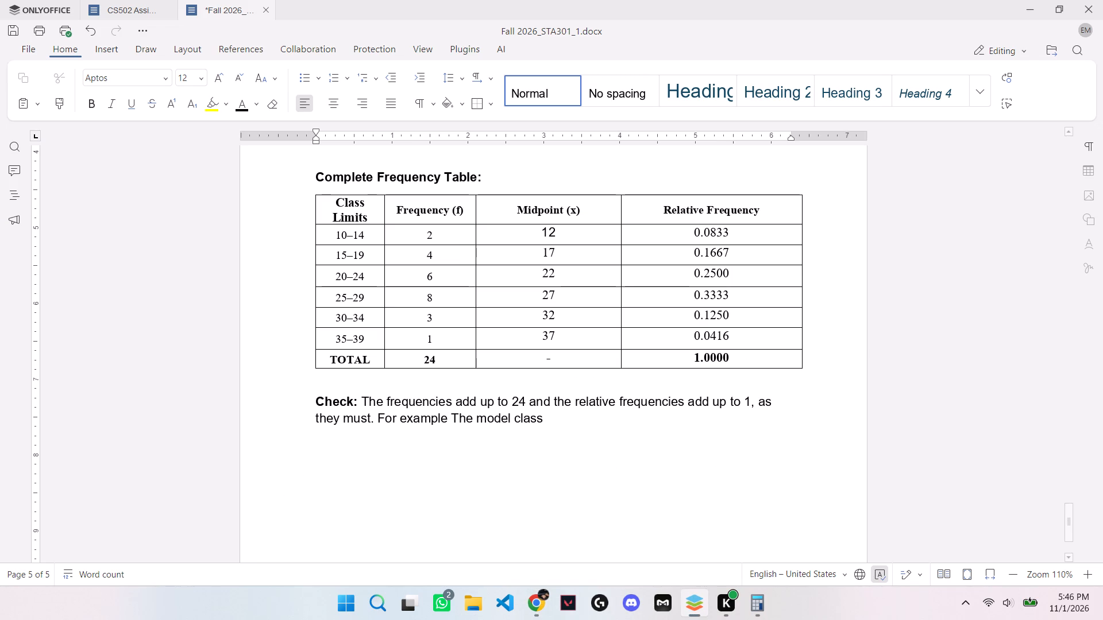
Look up the modal class interval in the Chrome video and add "25-29" in bold at the end of the ONLYOFFICE Check paragraph.
{"action": "left_click", "coordinate": [576, 420]}
{"action": "left_click", "coordinate": [541, 602]}
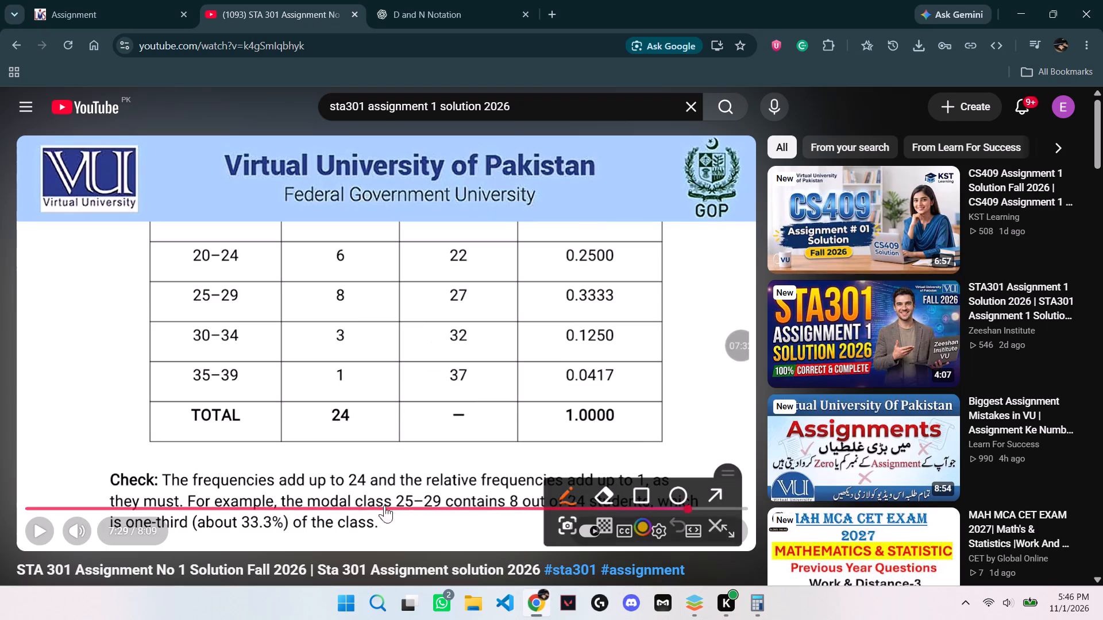
{"action": "left_click", "coordinate": [699, 611]}
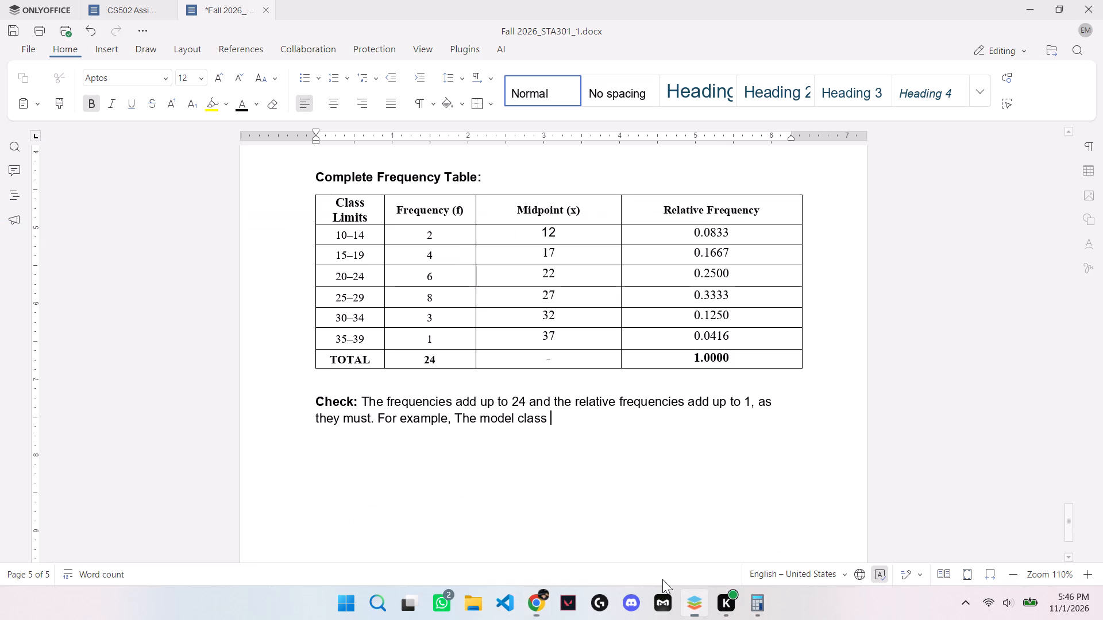
{"action": "type", "text": "25-"}
{"action": "type", "text": "29"}
{"action": "key", "text": "space"}
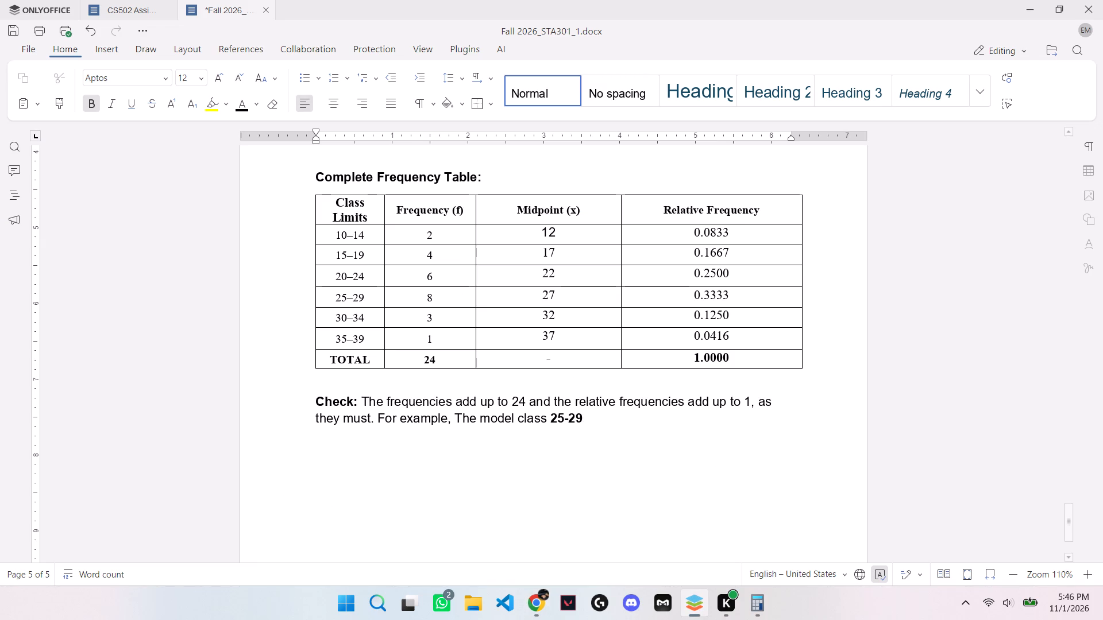
Make the totals 1 and 24 bold in the first sentence of the Check paragraph.
{"action": "left_click_drag", "start_coordinate": [750, 402], "coordinate": [739, 399]}
{"action": "left_click", "coordinate": [95, 109]}
{"action": "left_click", "coordinate": [499, 479]}
{"action": "left_click_drag", "start_coordinate": [523, 397], "coordinate": [502, 396]}
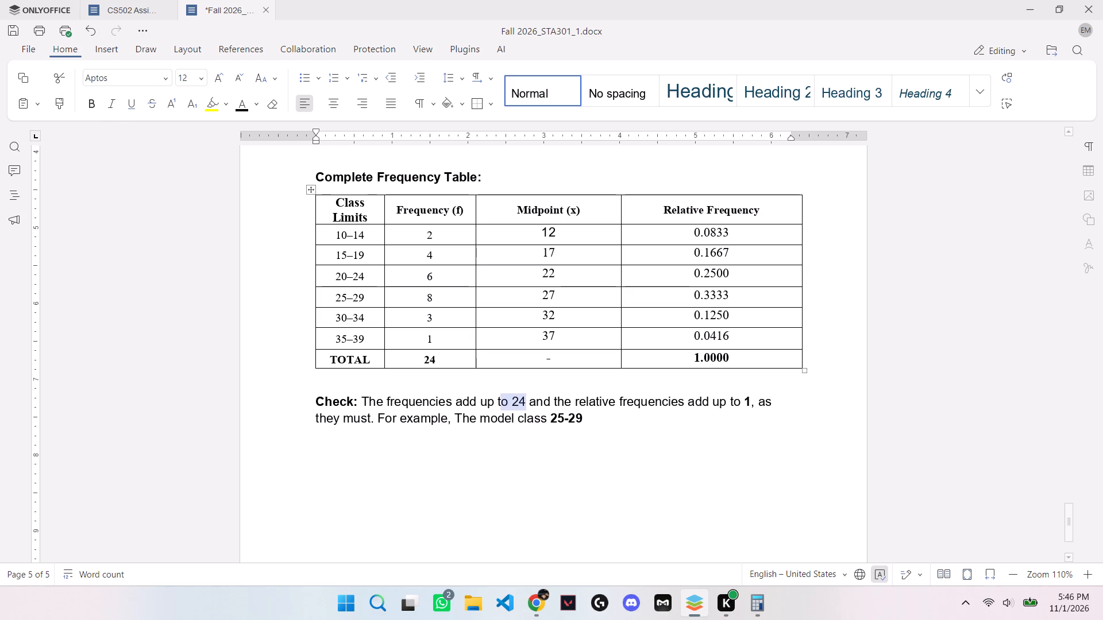
{"action": "left_click_drag", "start_coordinate": [511, 398], "coordinate": [521, 401]}
{"action": "left_click", "coordinate": [519, 401]}
{"action": "left_click_drag", "start_coordinate": [523, 401], "coordinate": [511, 401]}
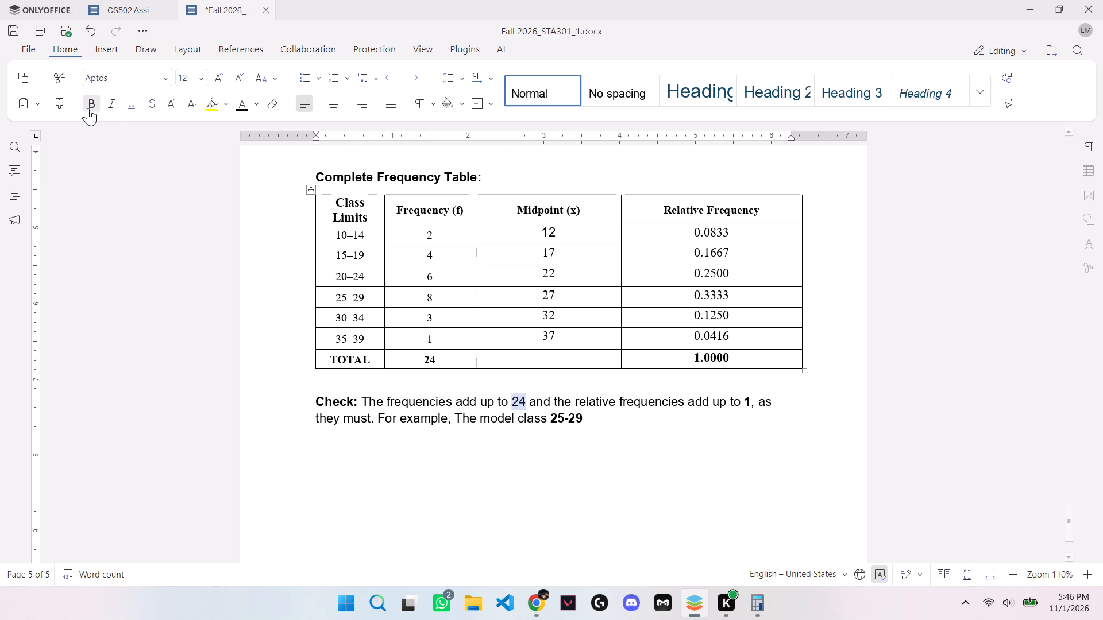
{"action": "left_click", "coordinate": [89, 108]}
Save, consult the Chrome video's note, and continue after "25-29" with "contains 8 out of" in non-bold Normal style in ONLYOFFICE.
{"action": "left_click", "coordinate": [600, 421]}
{"action": "left_click", "coordinate": [549, 91]}
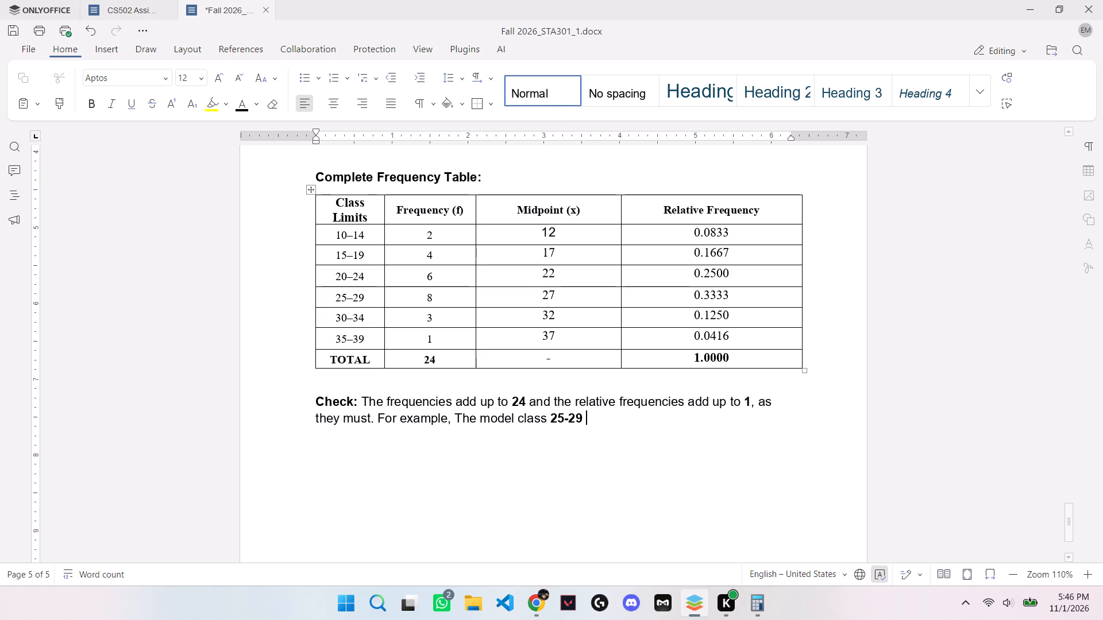
{"action": "key", "text": "ctrl+s"}
{"action": "left_click", "coordinate": [536, 611]}
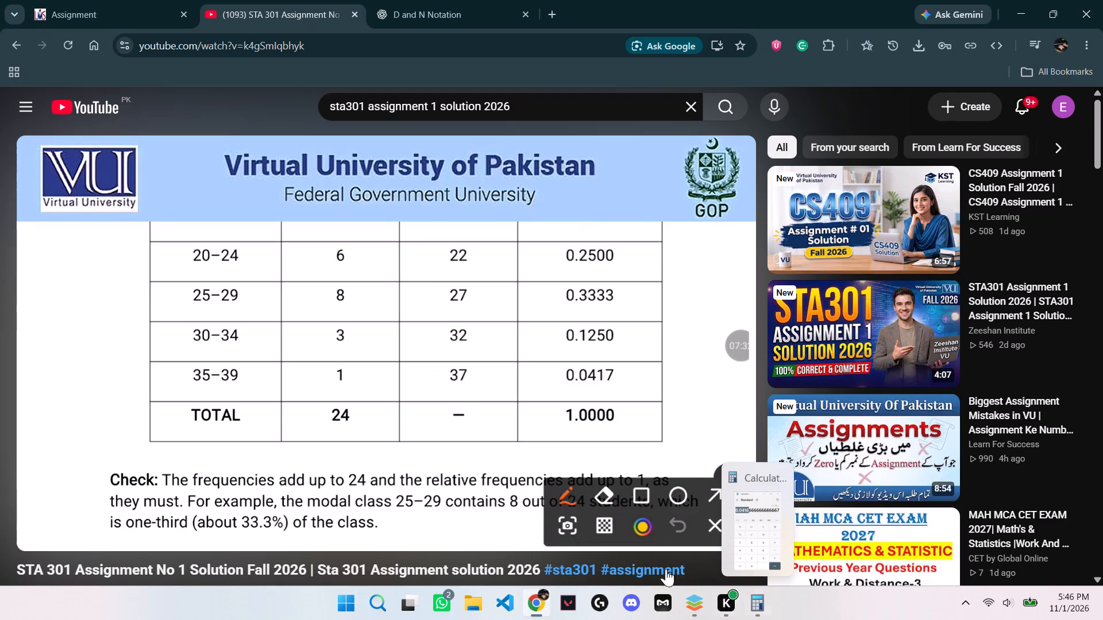
{"action": "left_click", "coordinate": [691, 610]}
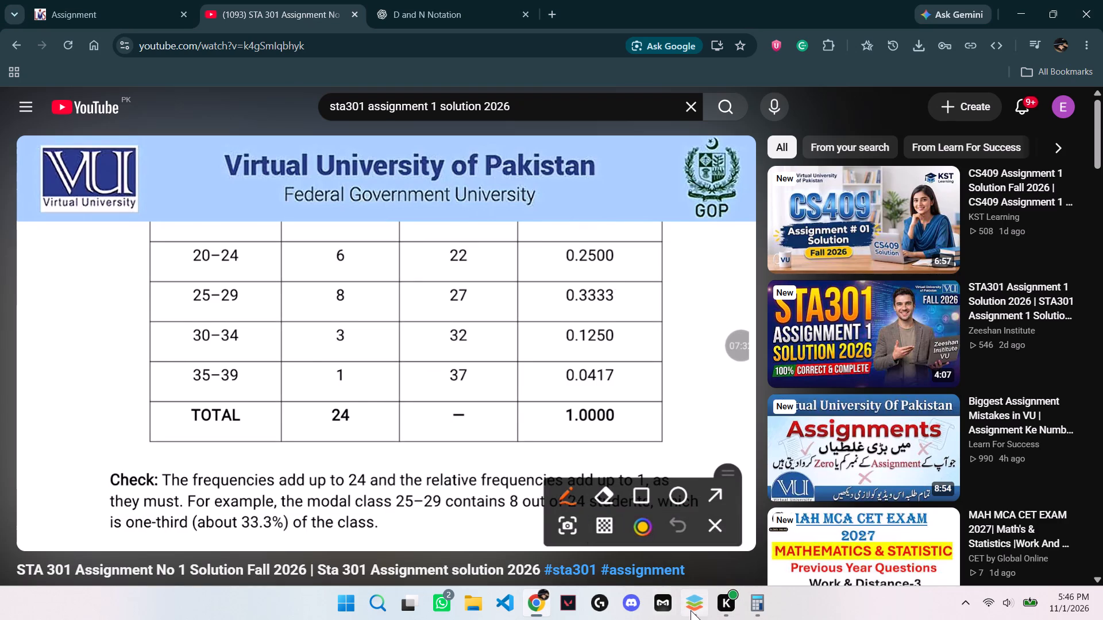
{"action": "type", "text": "contains"}
{"action": "key", "text": "space"}
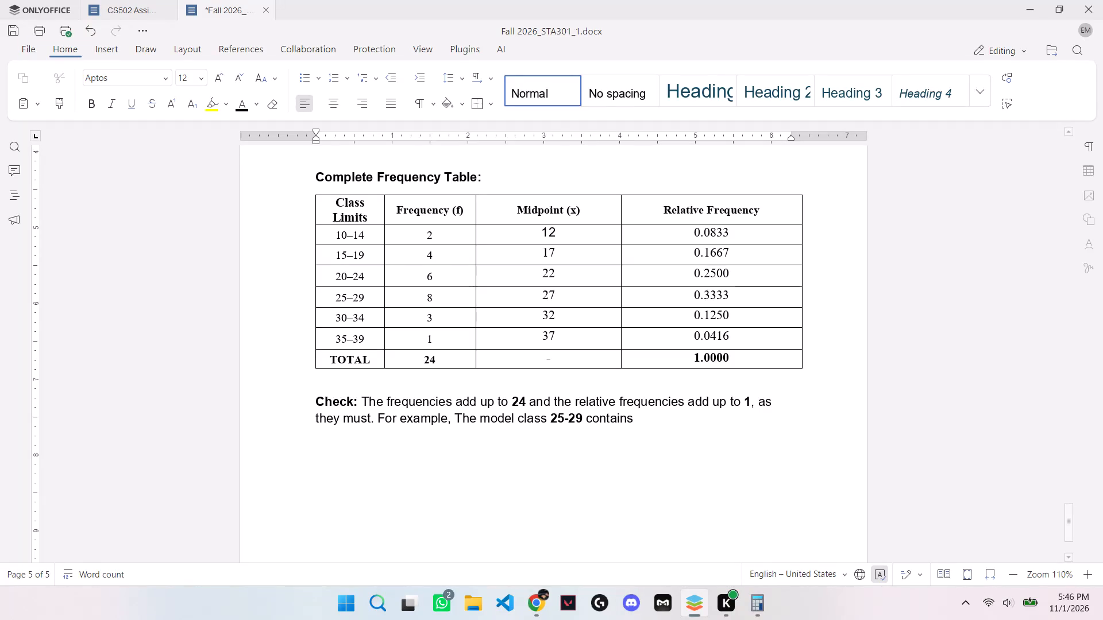
{"action": "type", "text": "8 out of"}
{"action": "key", "text": "space"}
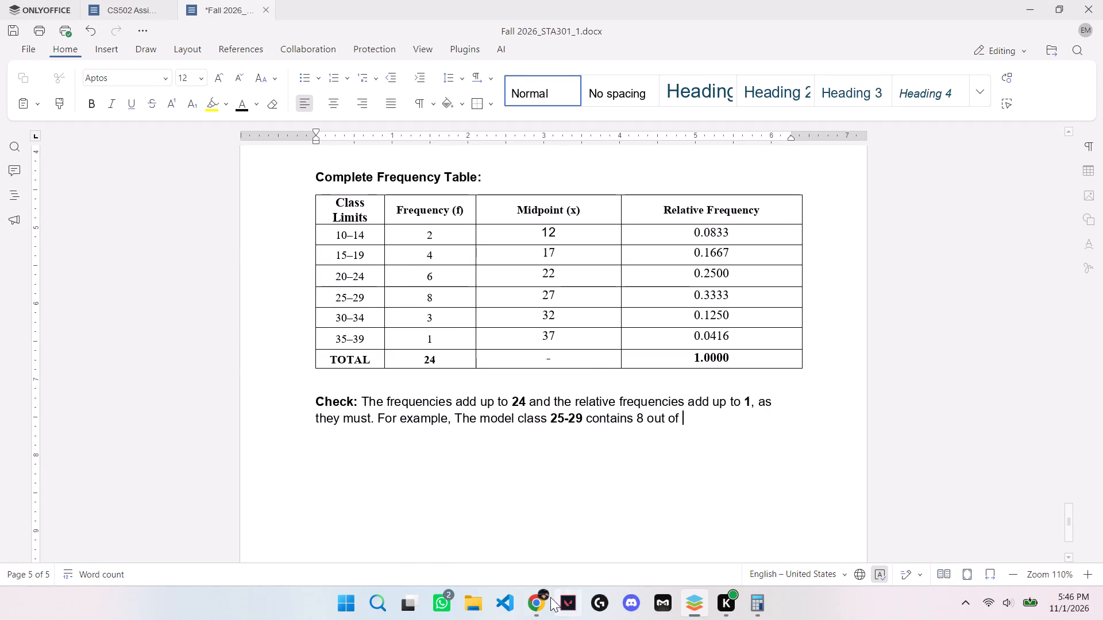
Rewind the solution video in Chrome and replay it to a frame where the whole Check note is readable.
{"action": "left_click", "coordinate": [544, 603]}
{"action": "left_click", "coordinate": [610, 396]}
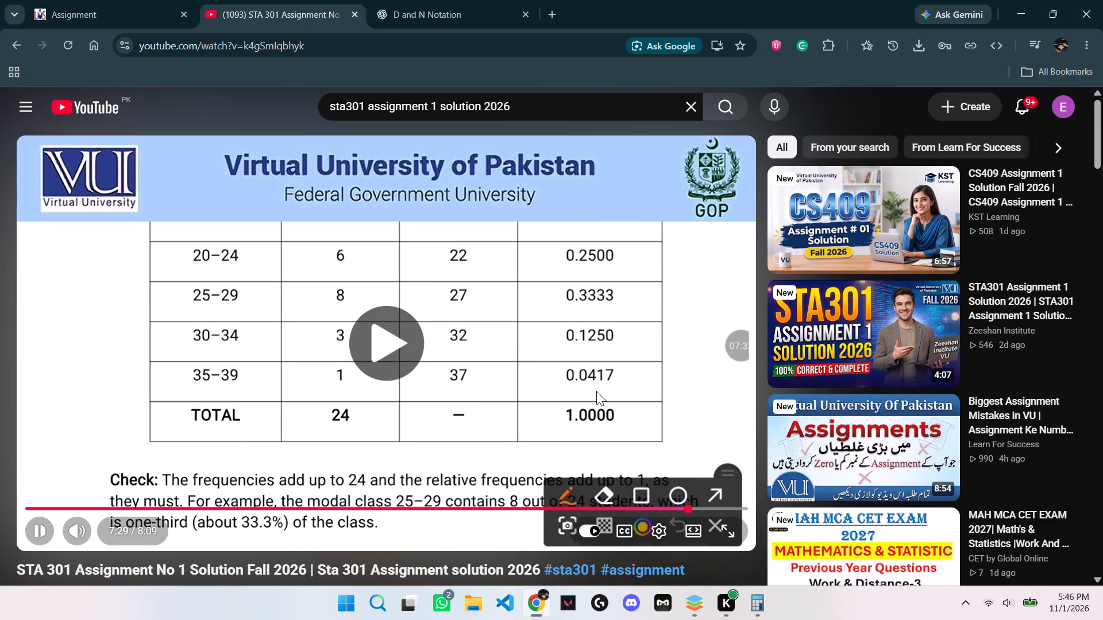
{"action": "left_click", "coordinate": [568, 405]}
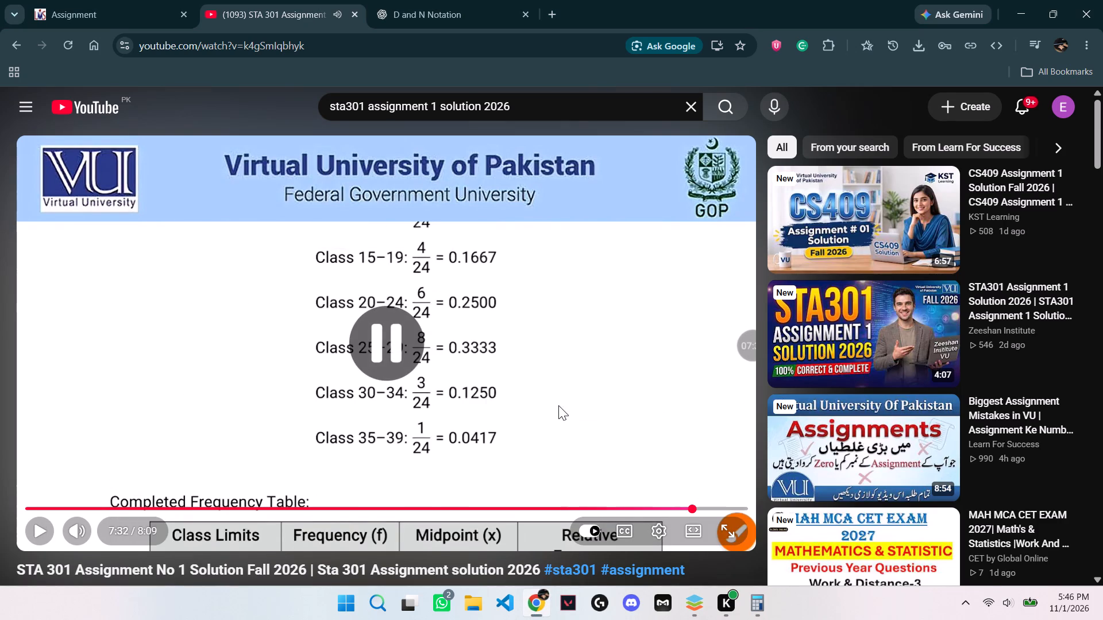
{"action": "key", "text": "Left"}
{"action": "key", "text": "Left"}
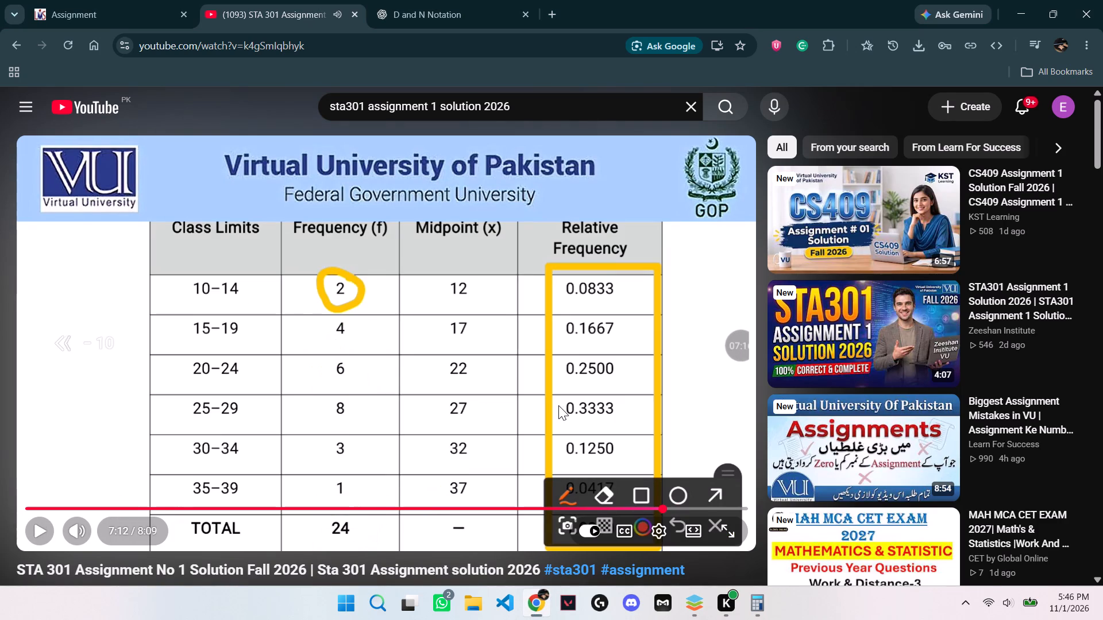
{"action": "key", "text": "space"}
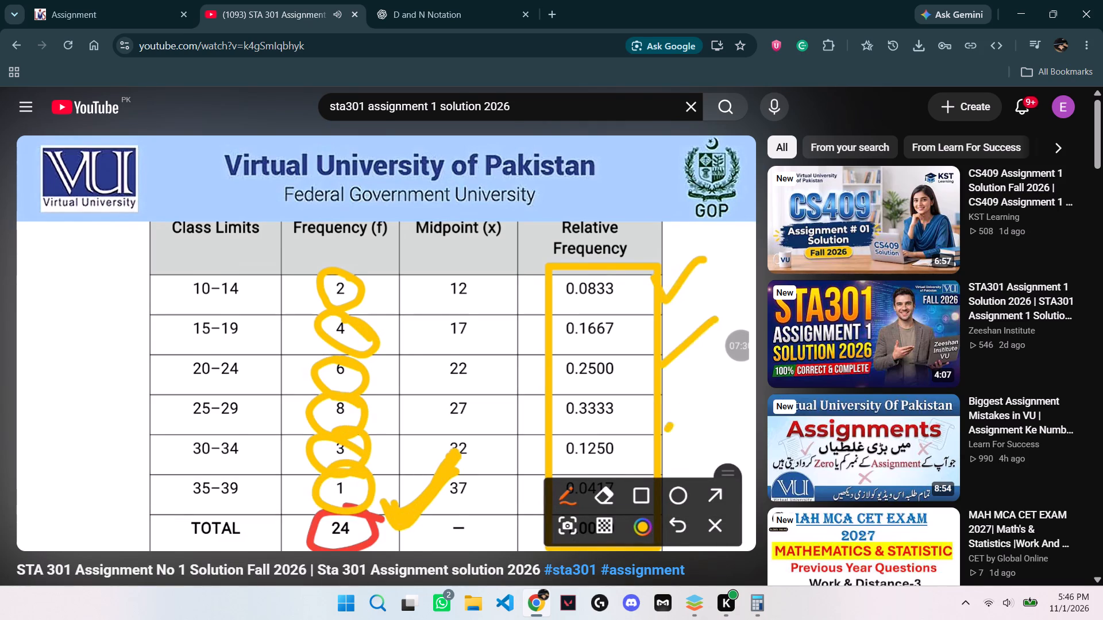
{"action": "key", "text": "space"}
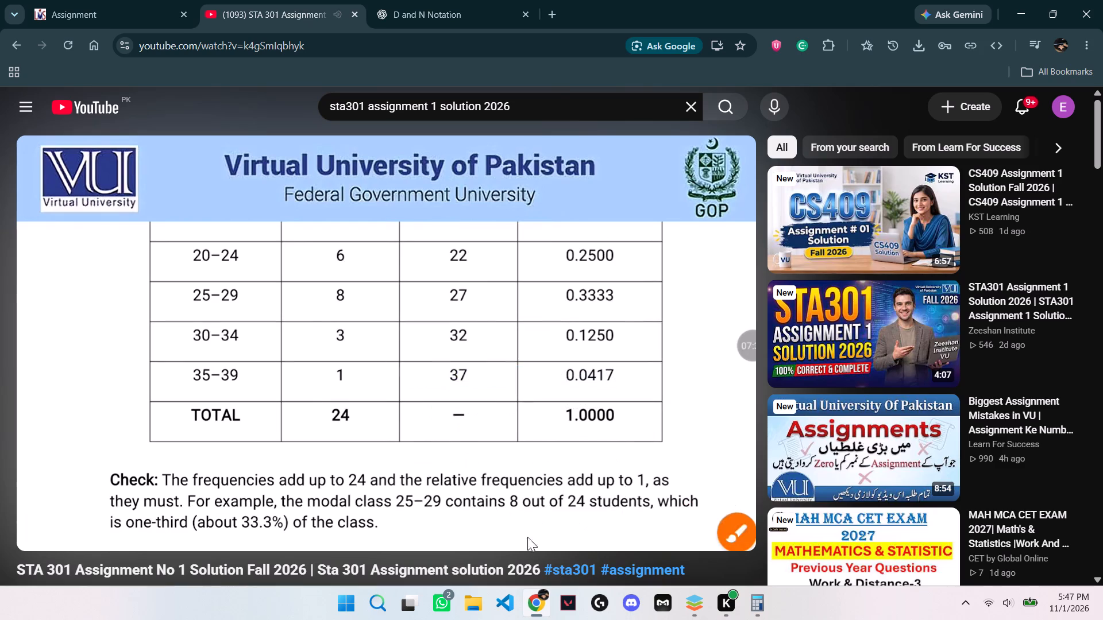
In ONLYOFFICE, continue the Check sentence after "8 out of" with "24 students, which is one-third", consulting the note in the Chrome video.
{"action": "left_click", "coordinate": [689, 615]}
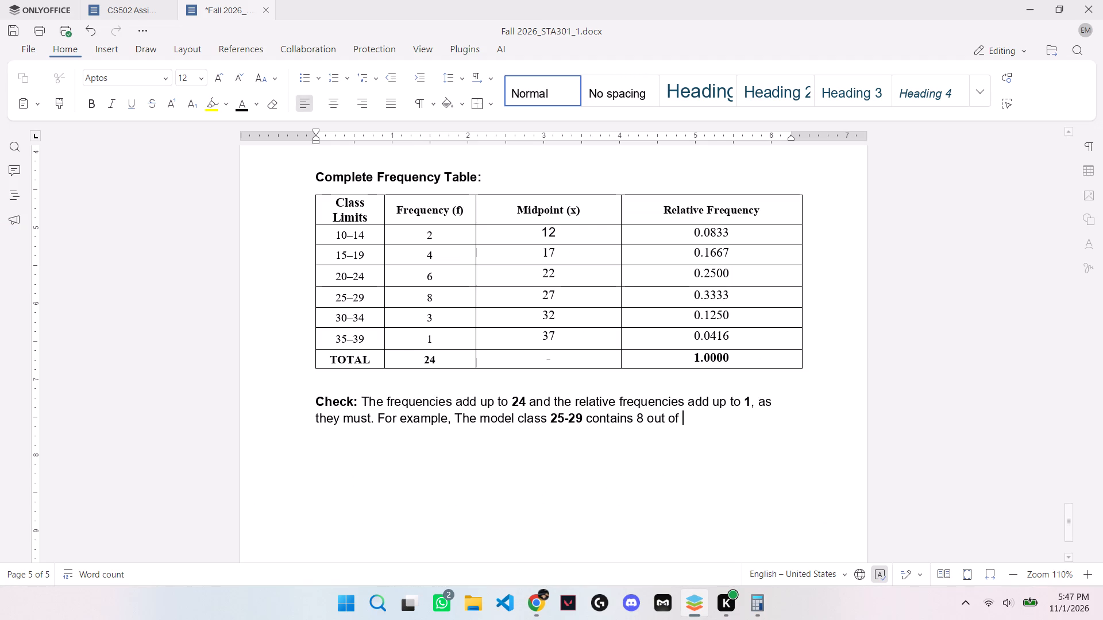
{"action": "type", "text": "24 students"}
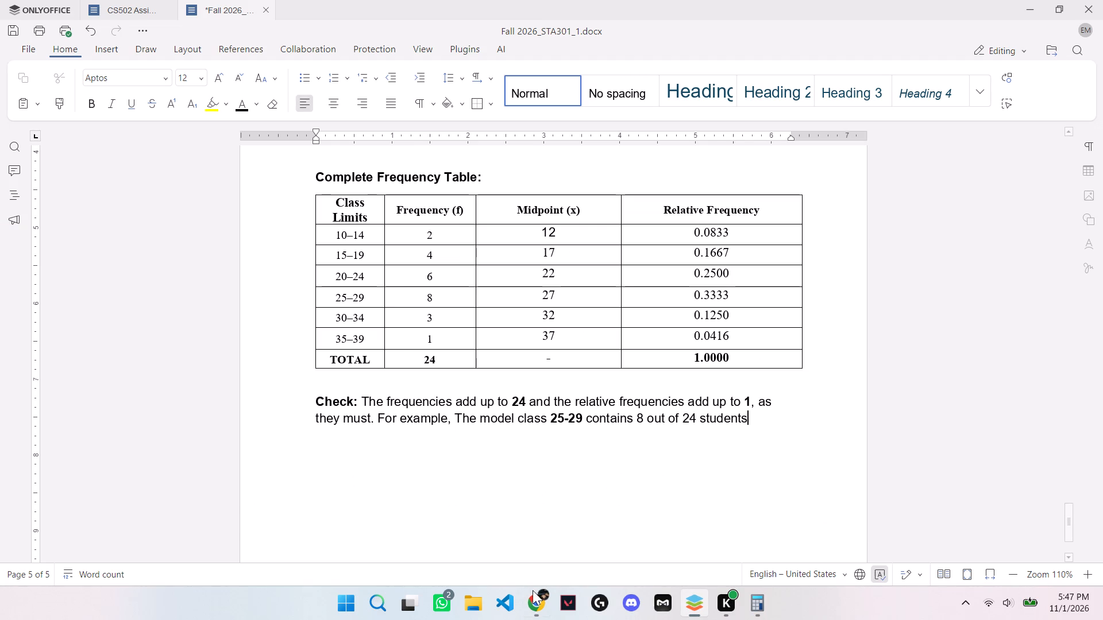
{"action": "left_click", "coordinate": [536, 610]}
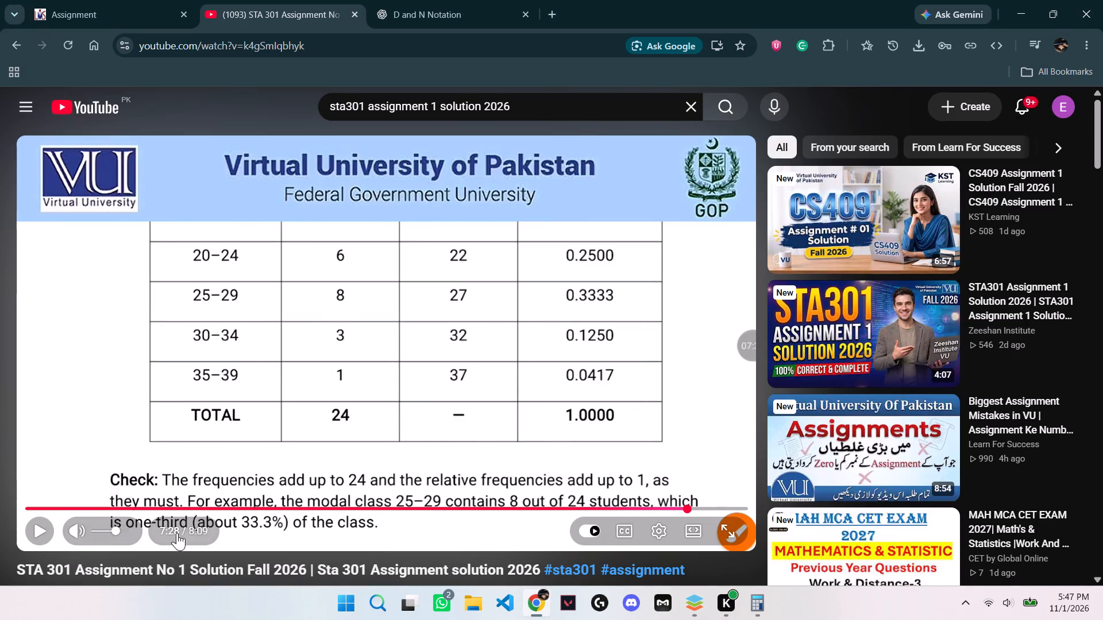
{"action": "left_click", "coordinate": [688, 607]}
{"action": "type", "text": ", whixh"}
{"action": "key", "text": "space"}
{"action": "key", "text": "BackSpace"}
{"action": "key", "text": "BackSpace"}
{"action": "key", "text": "BackSpace"}
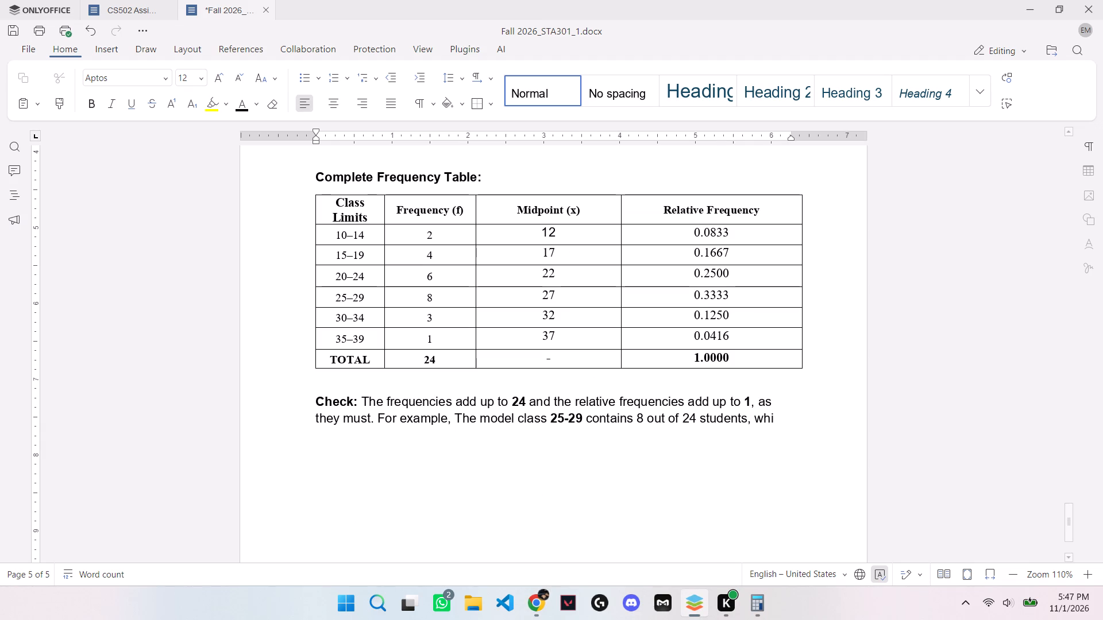
{"action": "type", "text": "ch is"}
{"action": "key", "text": "space"}
{"action": "type", "text": "one-thie"}
{"action": "key", "text": "BackSpace"}
{"action": "type", "text": "rd"}
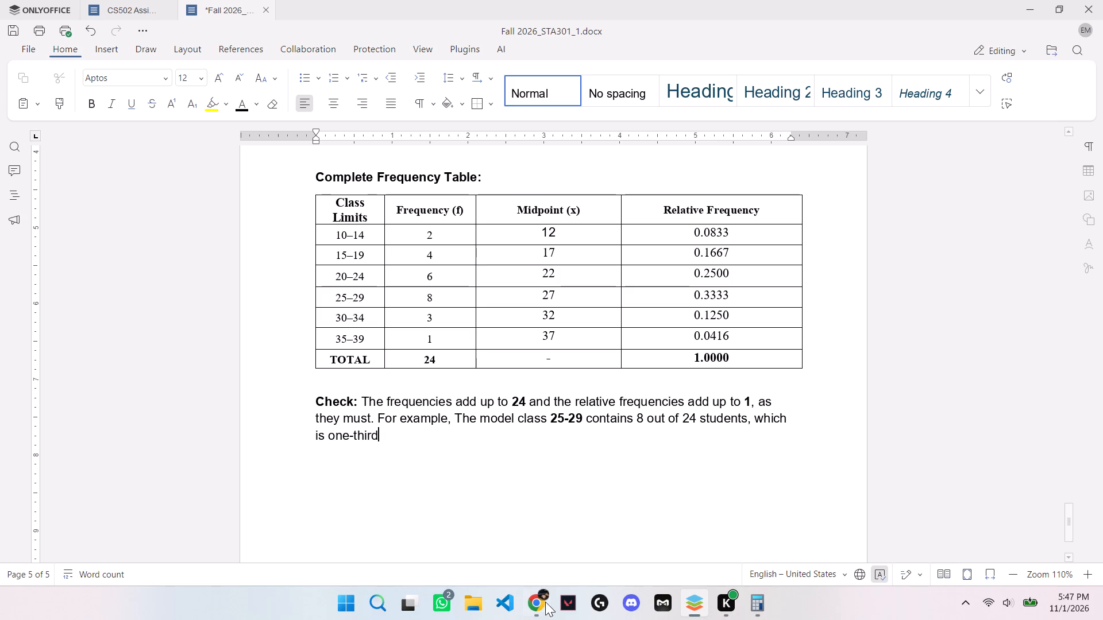
{"action": "key", "text": "space"}
Consult the Chrome video's note and add "(about 33.3%)" after "one-third" in the ONLYOFFICE Check paragraph.
{"action": "left_click", "coordinate": [546, 606]}
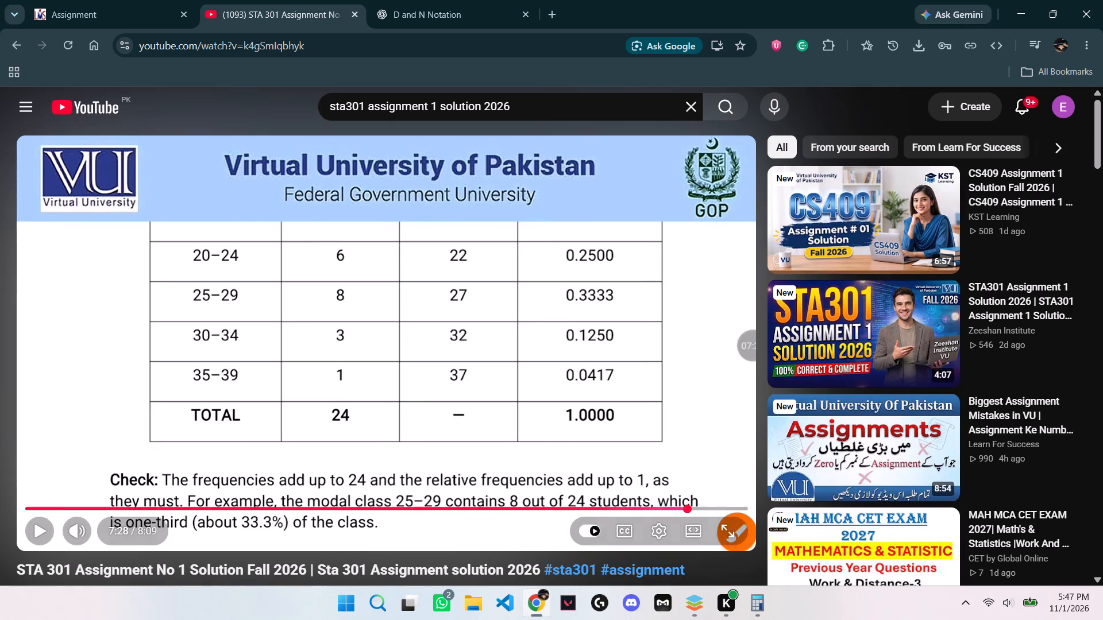
{"action": "left_click", "coordinate": [695, 610]}
{"action": "type", "text": "(ab"}
{"action": "type", "text": "out"}
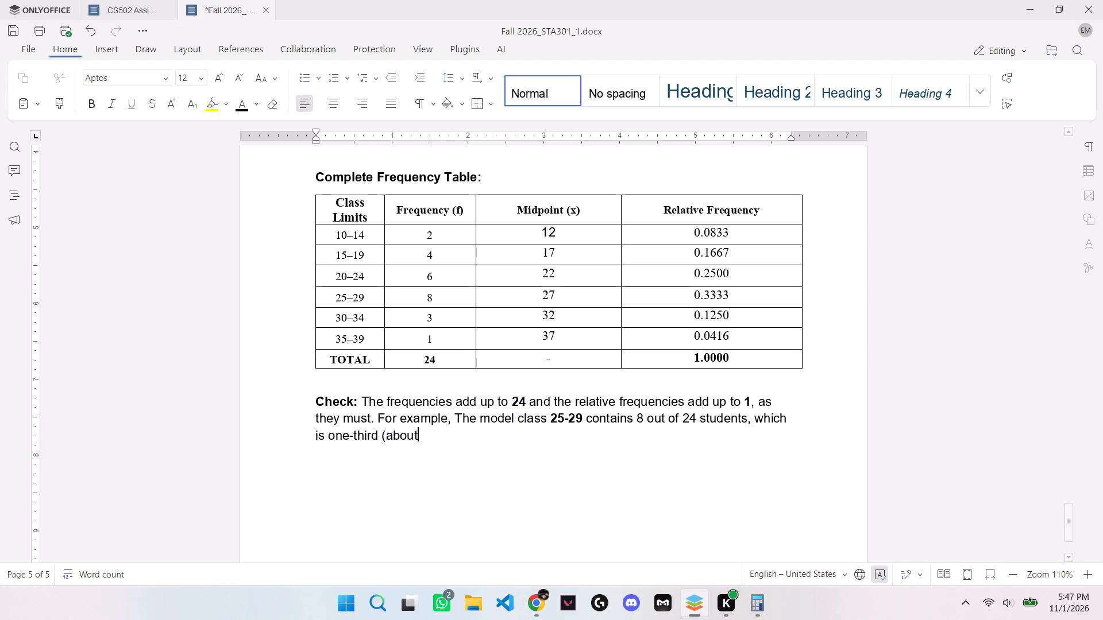
{"action": "key", "text": "space"}
{"action": "key", "text": "3"}
{"action": "left_click", "coordinate": [534, 609]}
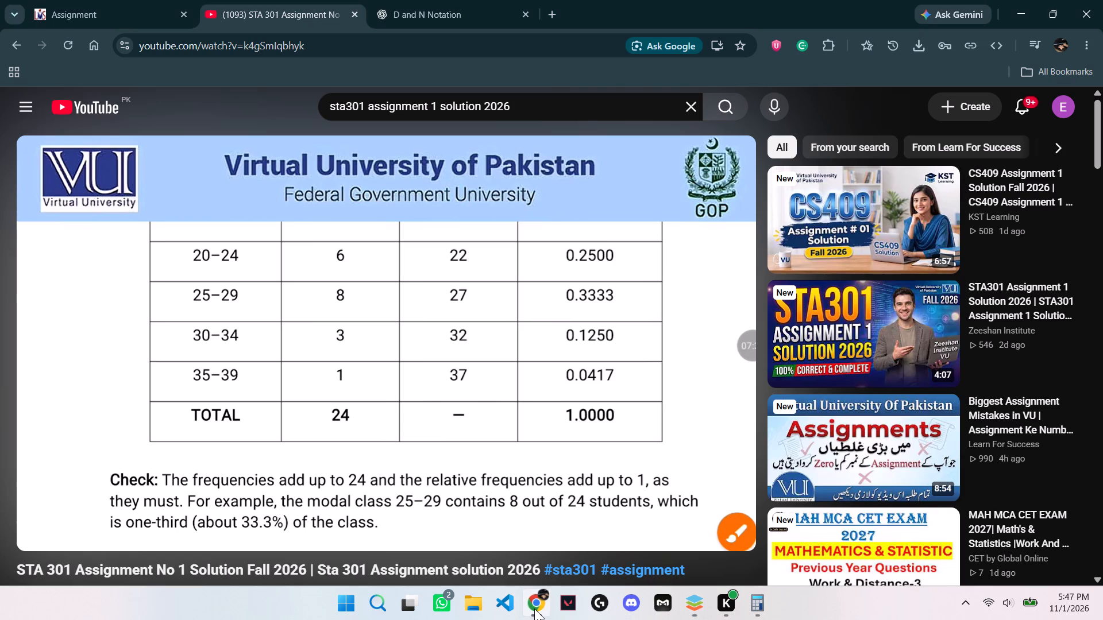
{"action": "left_click", "coordinate": [695, 604]}
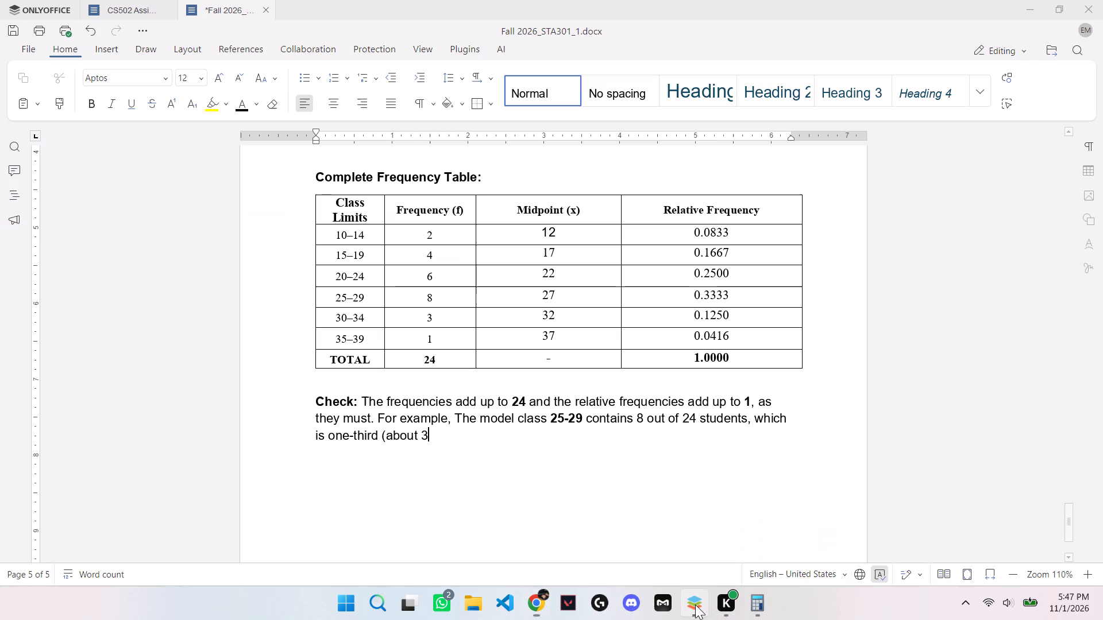
{"action": "key", "text": "3"}
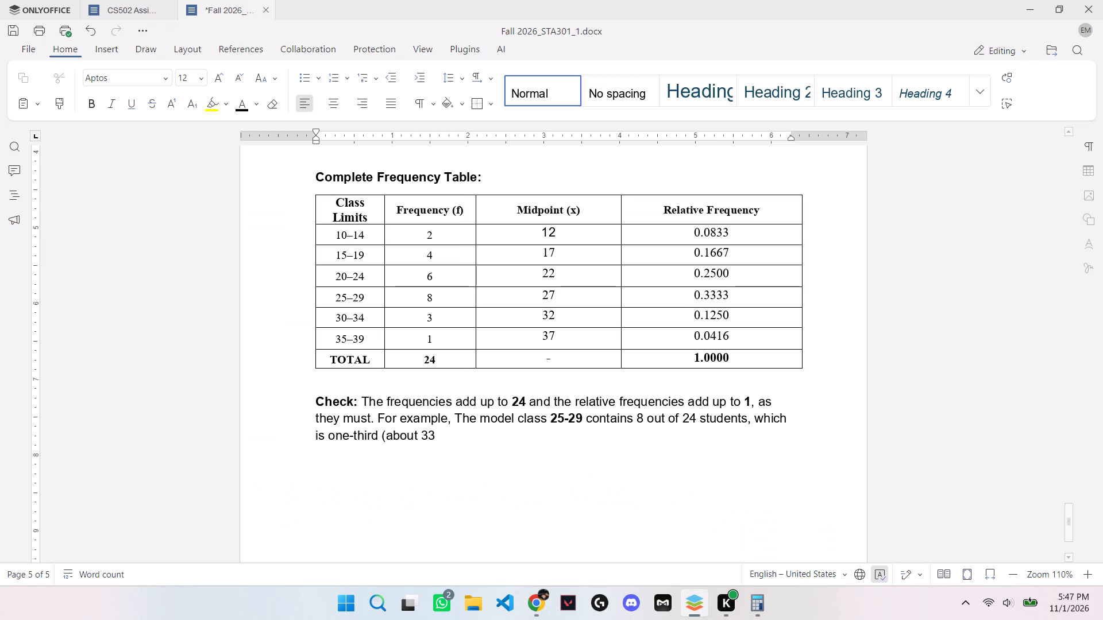
{"action": "key", "text": "period"}
{"action": "key", "text": "3"}
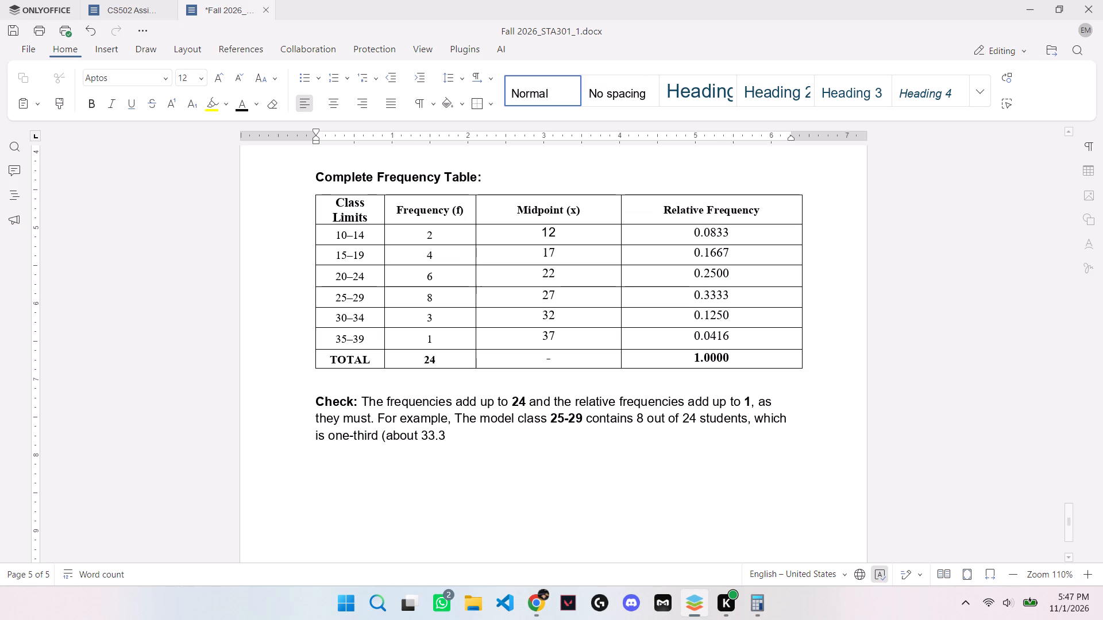
{"action": "key", "text": "shift+percent"}
{"action": "type", "text": ")"}
{"action": "key", "text": "space"}
Consult the Chrome video's note, end the Check paragraph in ONLYOFFICE with "of the class." and save the document.
{"action": "left_click_drag", "start_coordinate": [536, 609], "coordinate": [541, 610]}
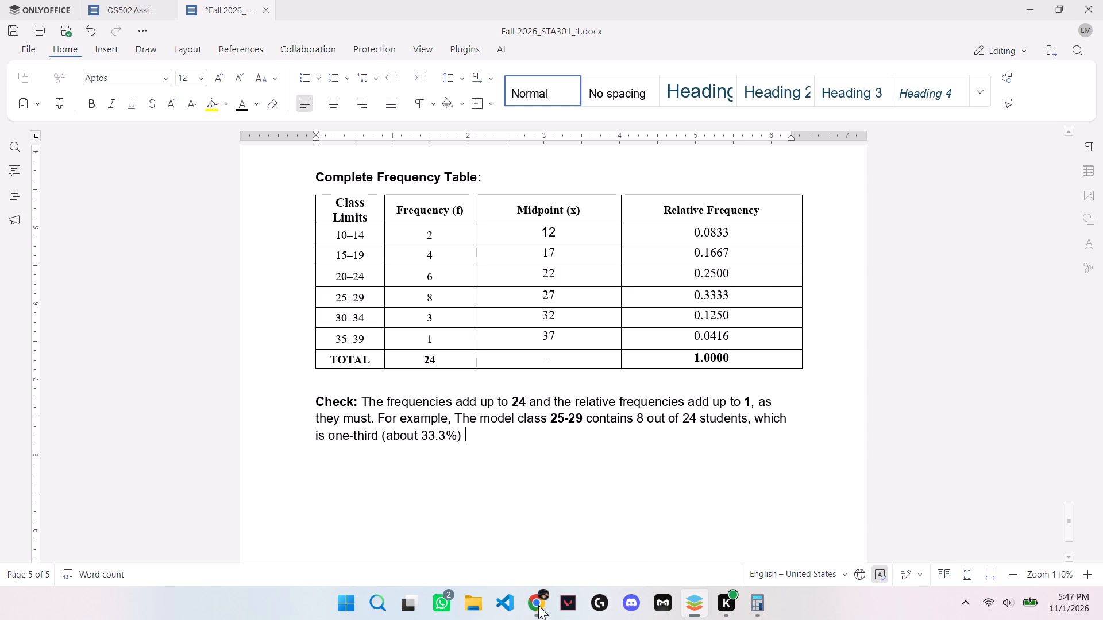
{"action": "left_click", "coordinate": [538, 605]}
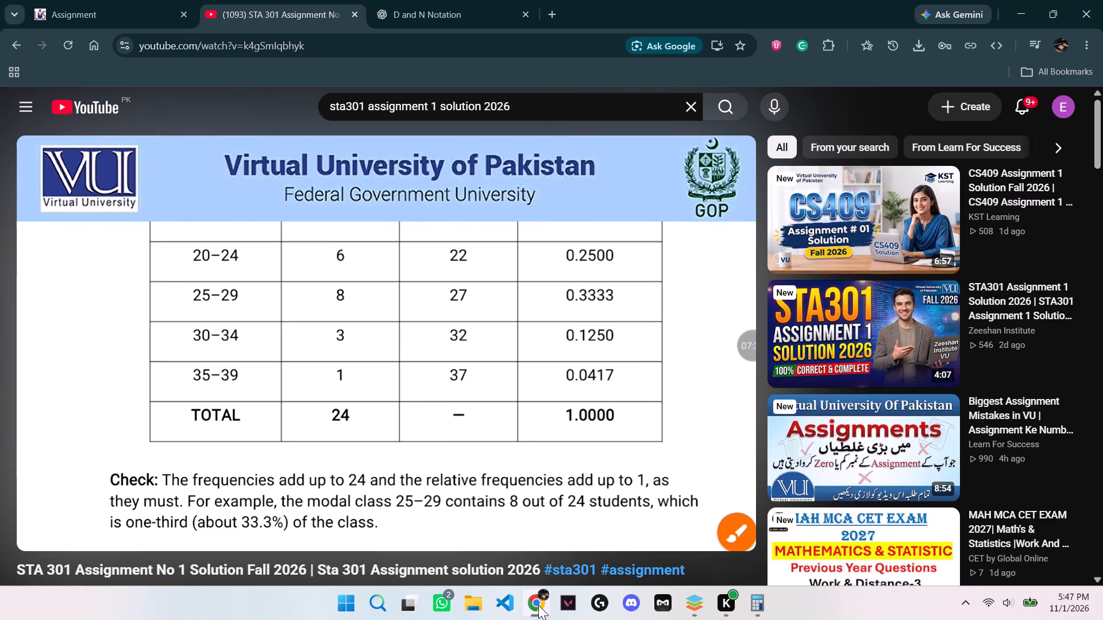
{"action": "left_click", "coordinate": [692, 602]}
{"action": "type", "text": "of the calss"}
{"action": "key", "text": "BackSpace"}
{"action": "key", "text": "BackSpace"}
{"action": "key", "text": "BackSpace"}
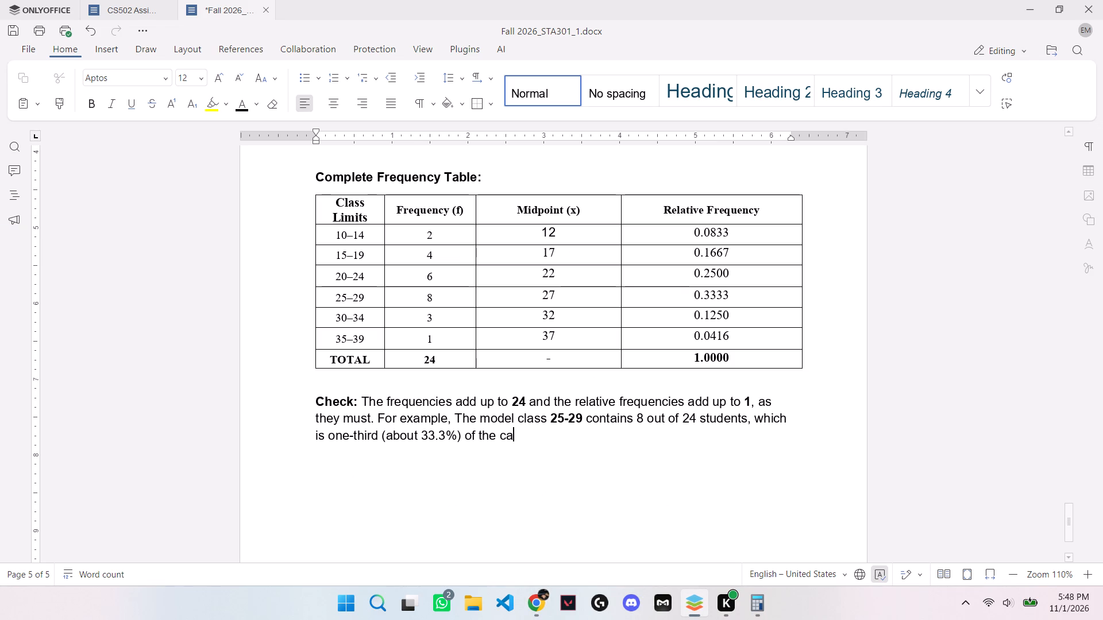
{"action": "key", "text": "BackSpace"}
{"action": "type", "text": "lass"}
{"action": "key", "text": "period"}
{"action": "key", "text": "ctrl+s"}
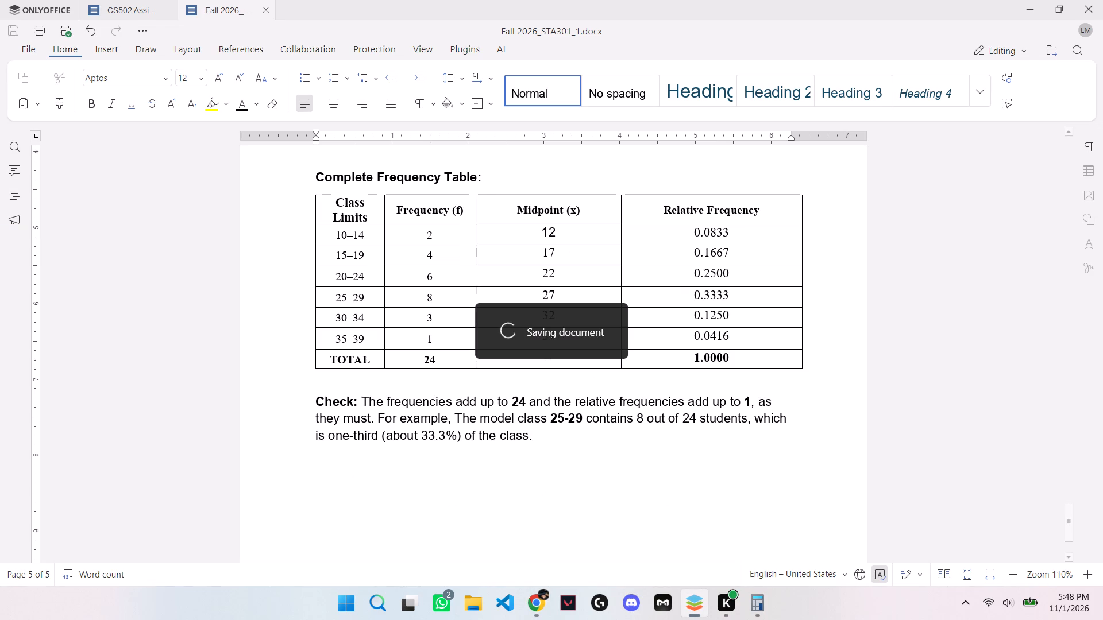
Resume the solution video in Chrome and watch the remaining part up to its end.
{"action": "scroll", "coordinate": [606, 472], "scroll_direction": "up", "scroll_amount": 1}
{"action": "left_click", "coordinate": [537, 602]}
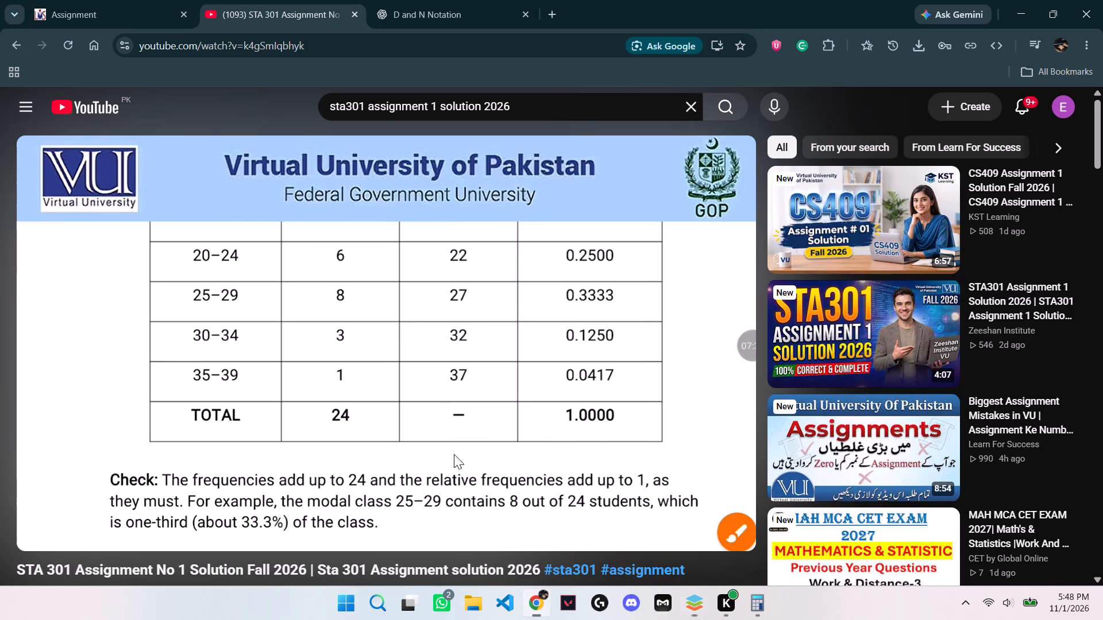
{"action": "left_click", "coordinate": [455, 386]}
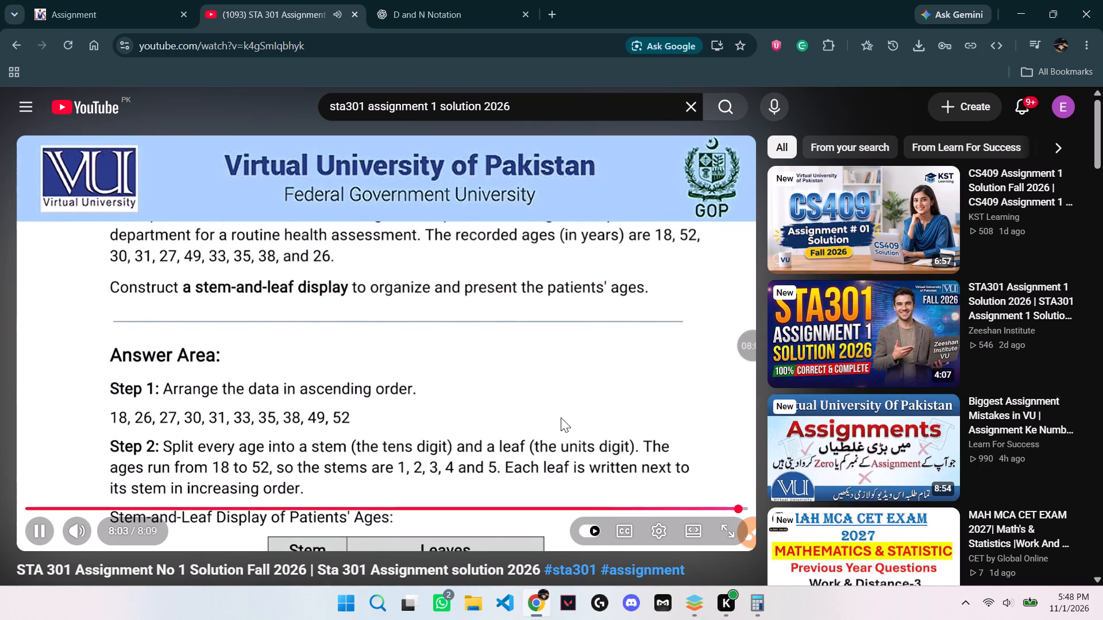
{"action": "left_click", "coordinate": [590, 416]}
Switch to the STA301 assignment page of the Learning Management System in Chrome.
{"action": "left_click", "coordinate": [408, 0]}
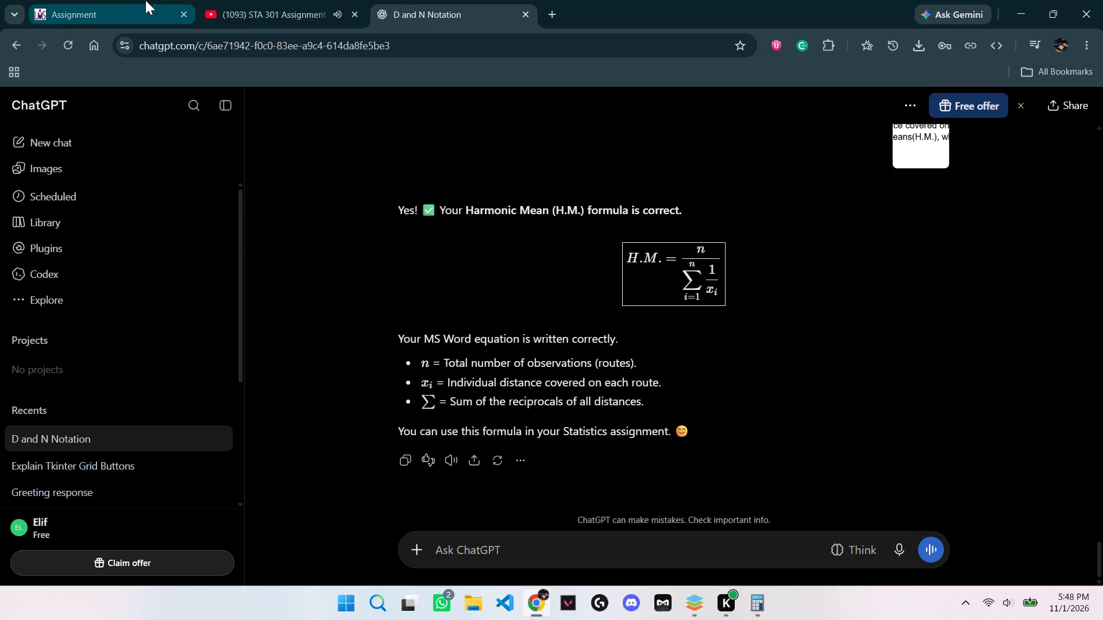
{"action": "left_click", "coordinate": [125, 0]}
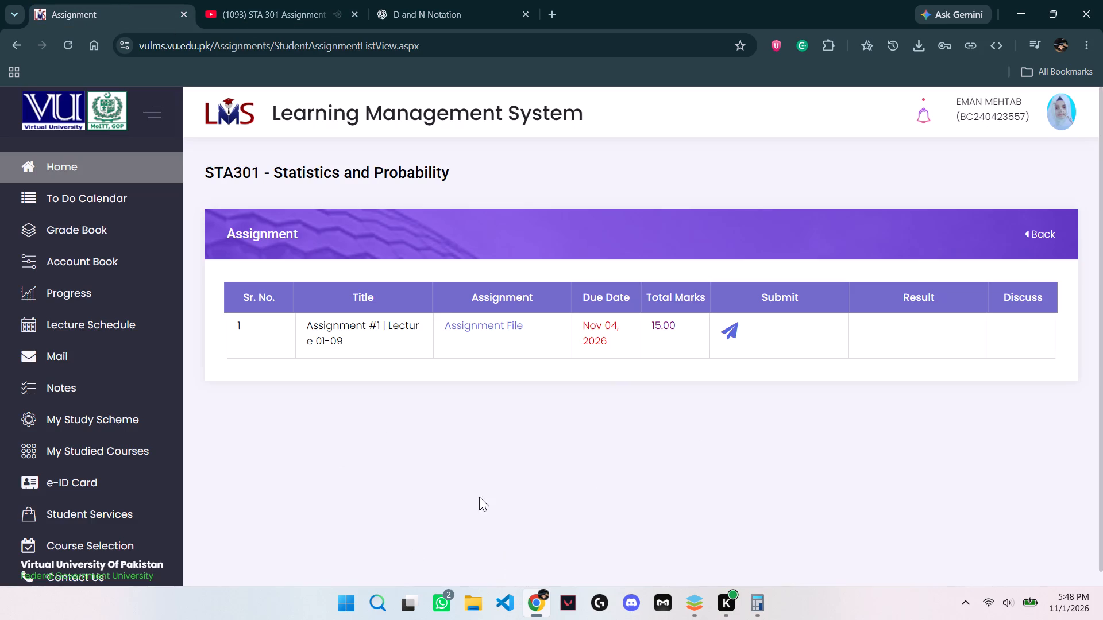
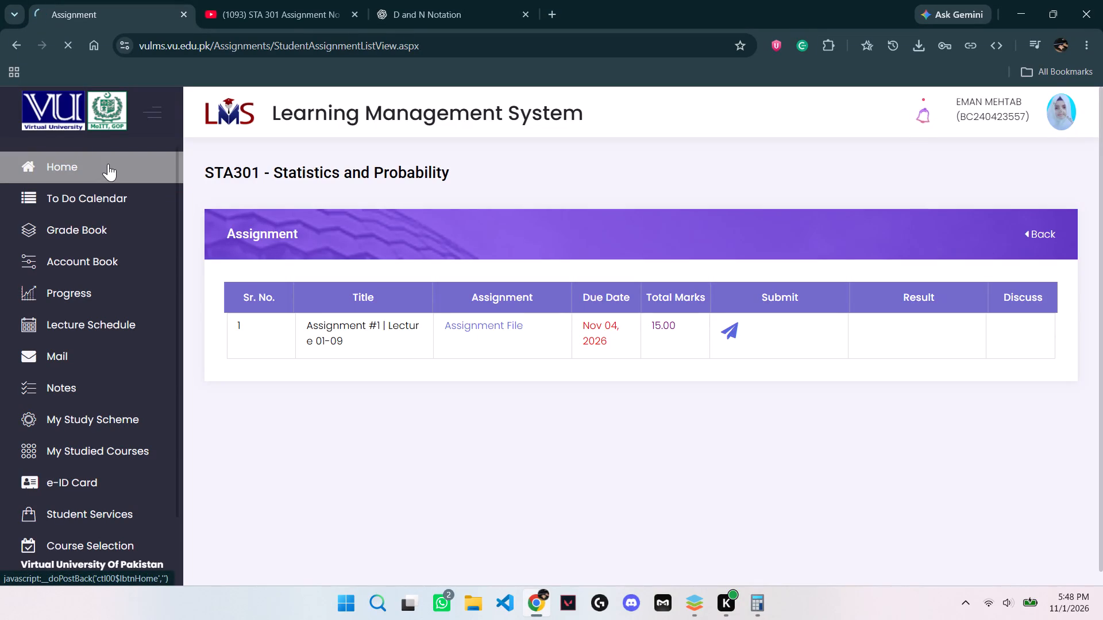
Go to the Home page of the Learning Management System.
{"action": "left_click", "coordinate": [108, 164]}
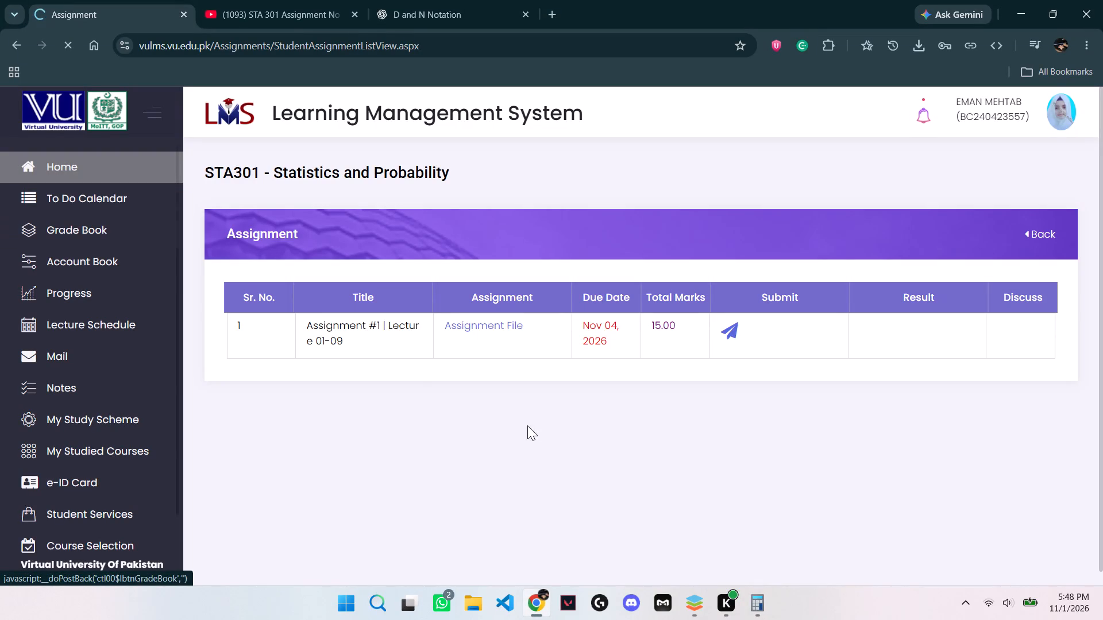
Switch to the STA301 document in ONLYOFFICE and review the answers to all three questions from the end back to the first page.
{"action": "left_click", "coordinate": [689, 610]}
{"action": "scroll", "coordinate": [636, 448], "scroll_direction": "up", "scroll_amount": 14}
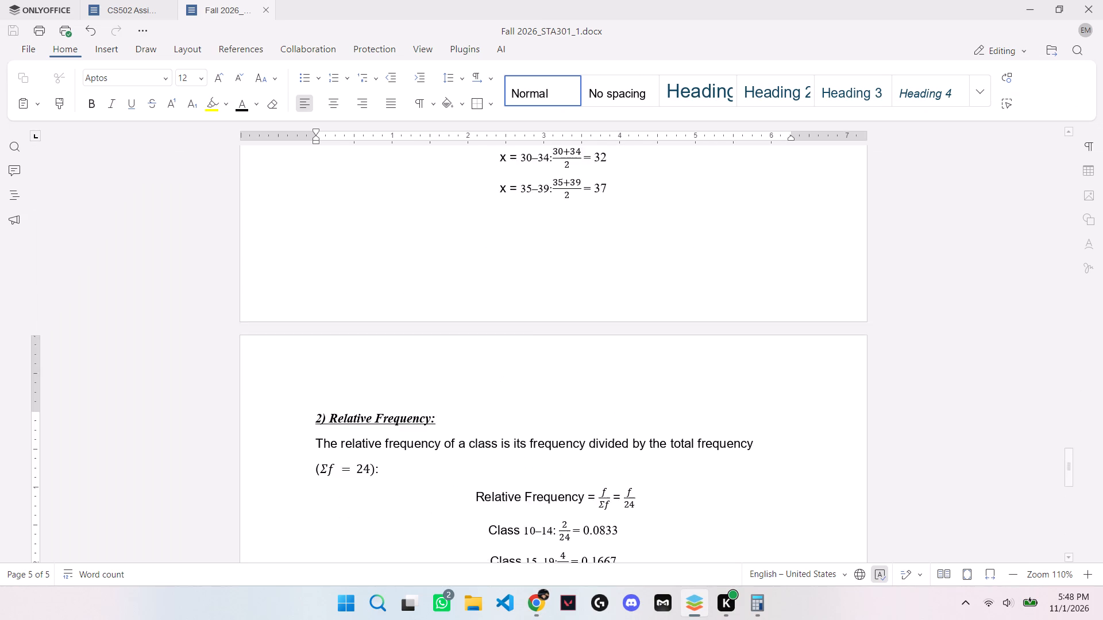
{"action": "scroll", "coordinate": [685, 473], "scroll_direction": "up", "scroll_amount": 15}
{"action": "scroll", "coordinate": [699, 478], "scroll_direction": "down", "scroll_amount": 1}
{"action": "scroll", "coordinate": [701, 479], "scroll_direction": "up", "scroll_amount": 4}
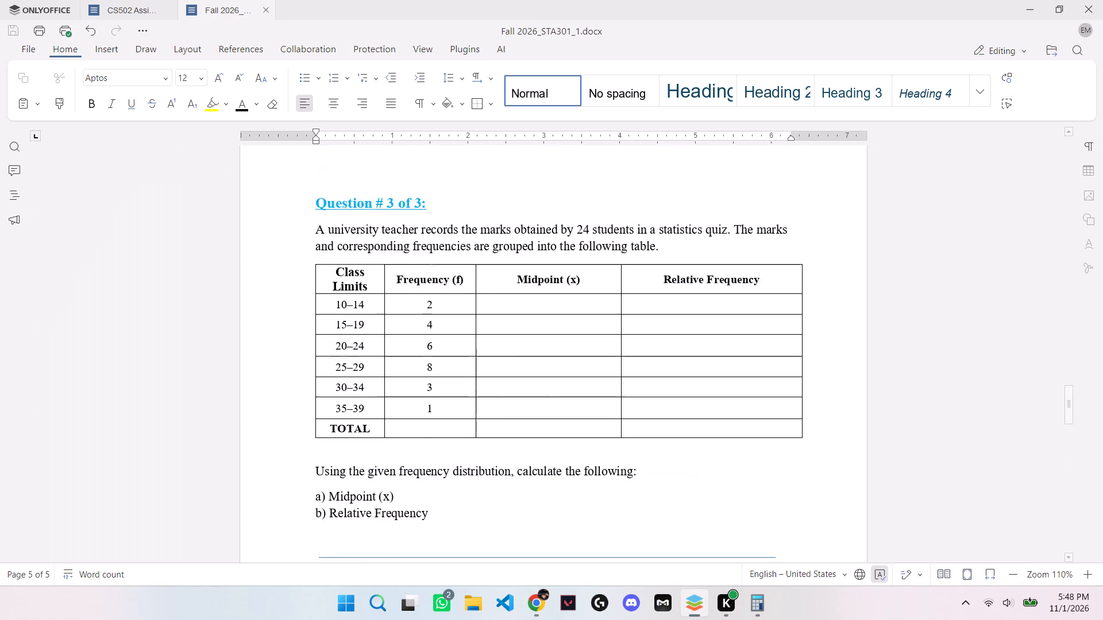
{"action": "scroll", "coordinate": [715, 475], "scroll_direction": "down", "scroll_amount": 9}
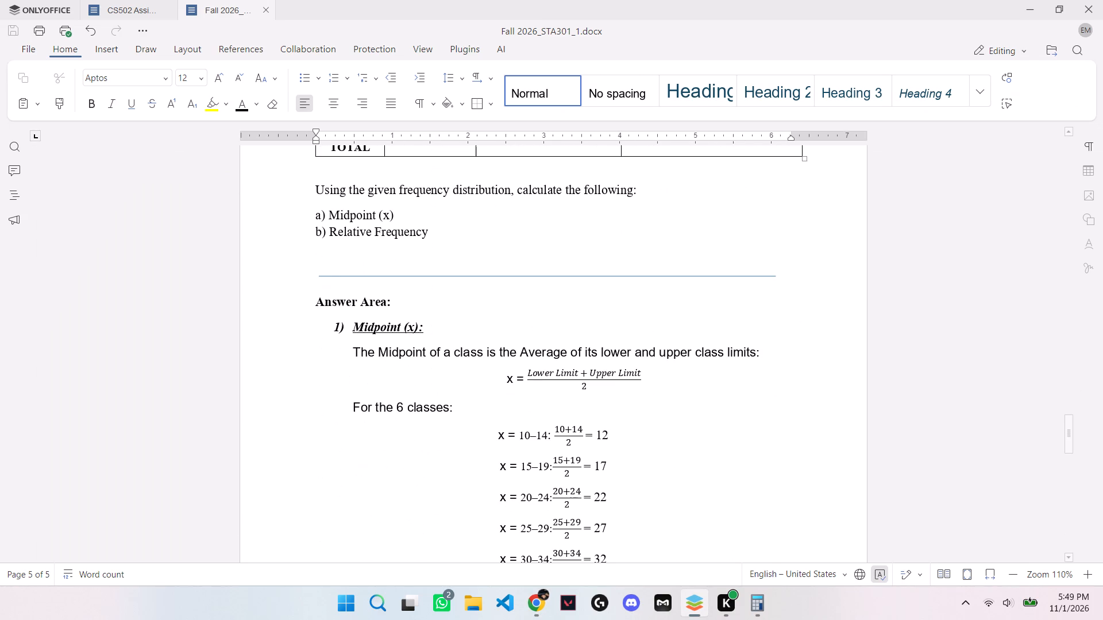
{"action": "scroll", "coordinate": [695, 472], "scroll_direction": "up", "scroll_amount": 5}
{"action": "scroll", "coordinate": [699, 468], "scroll_direction": "down", "scroll_amount": 20}
{"action": "scroll", "coordinate": [699, 468], "scroll_direction": "down", "scroll_amount": 4}
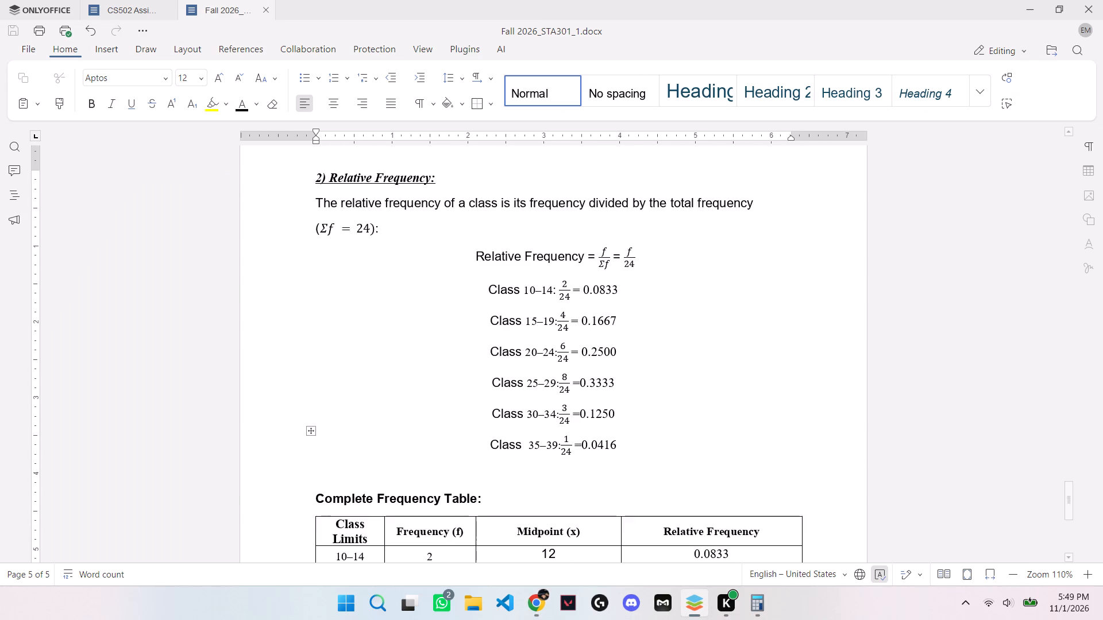
{"action": "scroll", "coordinate": [657, 446], "scroll_direction": "down", "scroll_amount": 7}
{"action": "scroll", "coordinate": [646, 443], "scroll_direction": "up", "scroll_amount": 20}
{"action": "scroll", "coordinate": [646, 443], "scroll_direction": "up", "scroll_amount": 7}
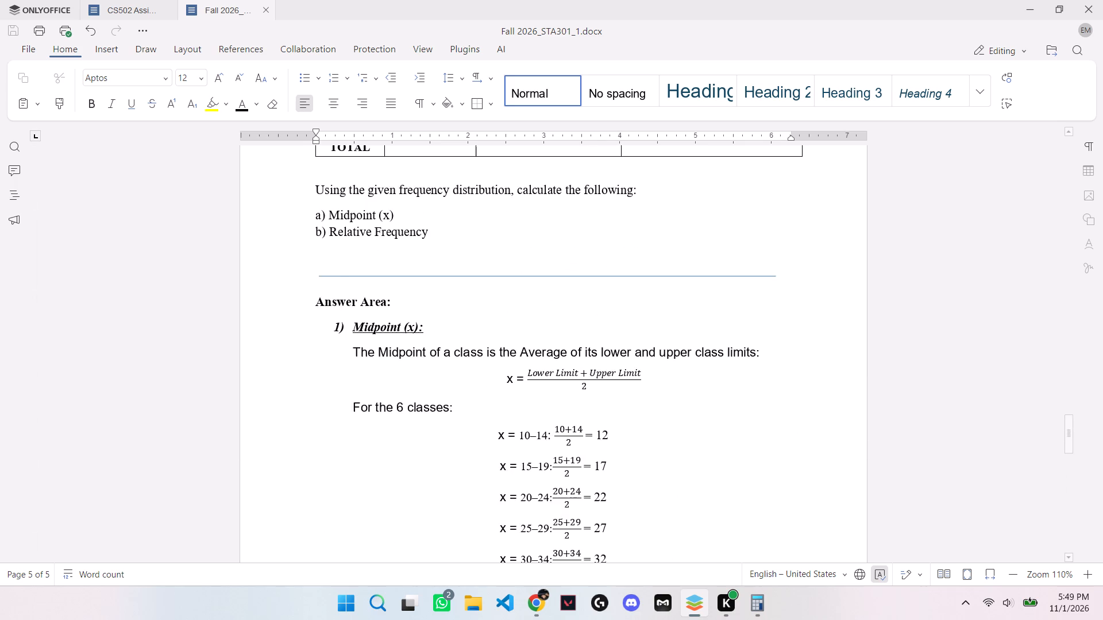
{"action": "scroll", "coordinate": [664, 435], "scroll_direction": "up", "scroll_amount": 20}
{"action": "scroll", "coordinate": [664, 435], "scroll_direction": "up", "scroll_amount": 6}
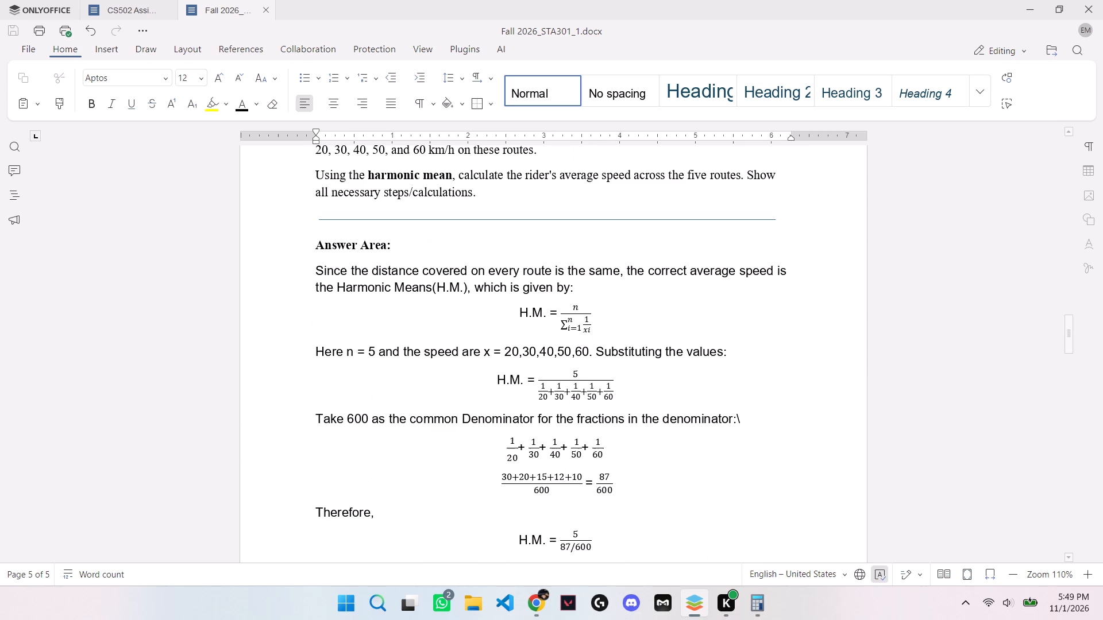
{"action": "scroll", "coordinate": [679, 388], "scroll_direction": "up", "scroll_amount": 16}
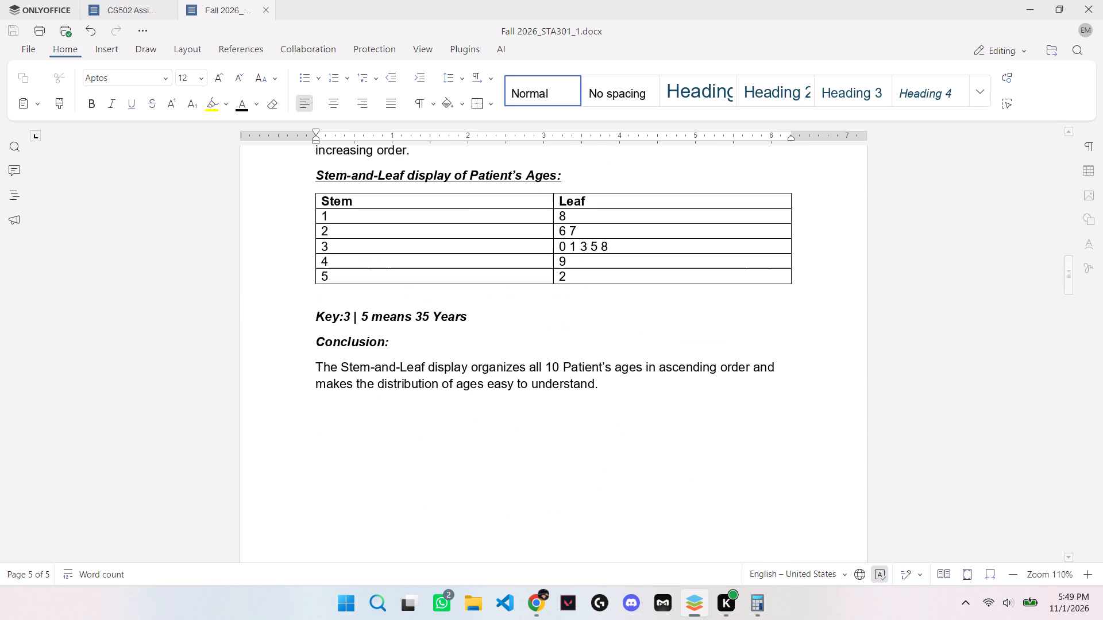
{"action": "scroll", "coordinate": [681, 388], "scroll_direction": "up", "scroll_amount": 5}
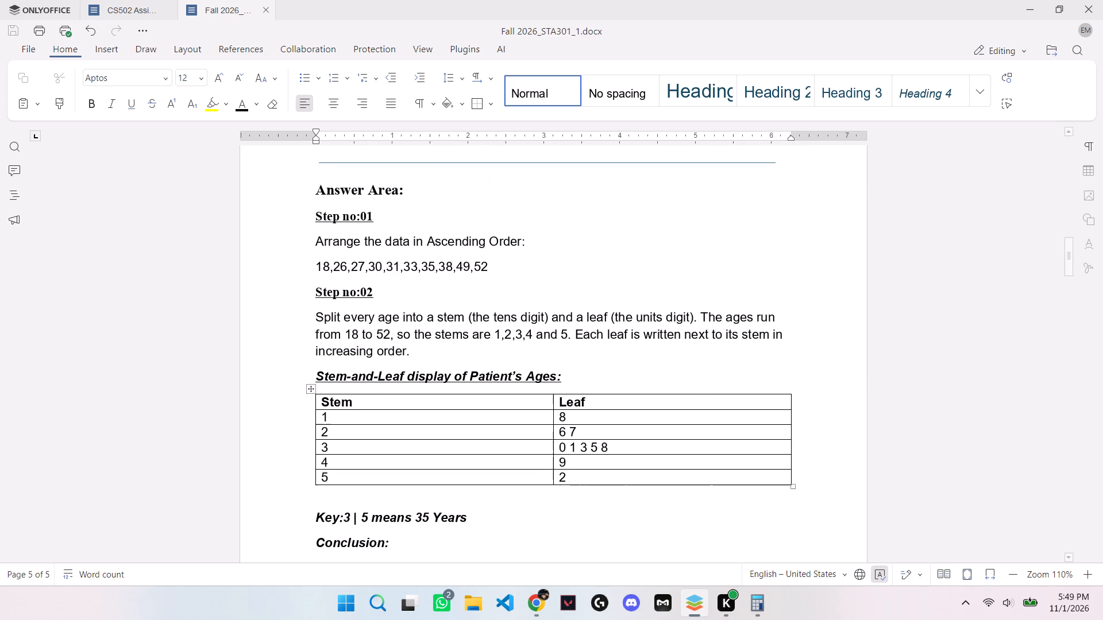
{"action": "scroll", "coordinate": [681, 388], "scroll_direction": "up", "scroll_amount": 13}
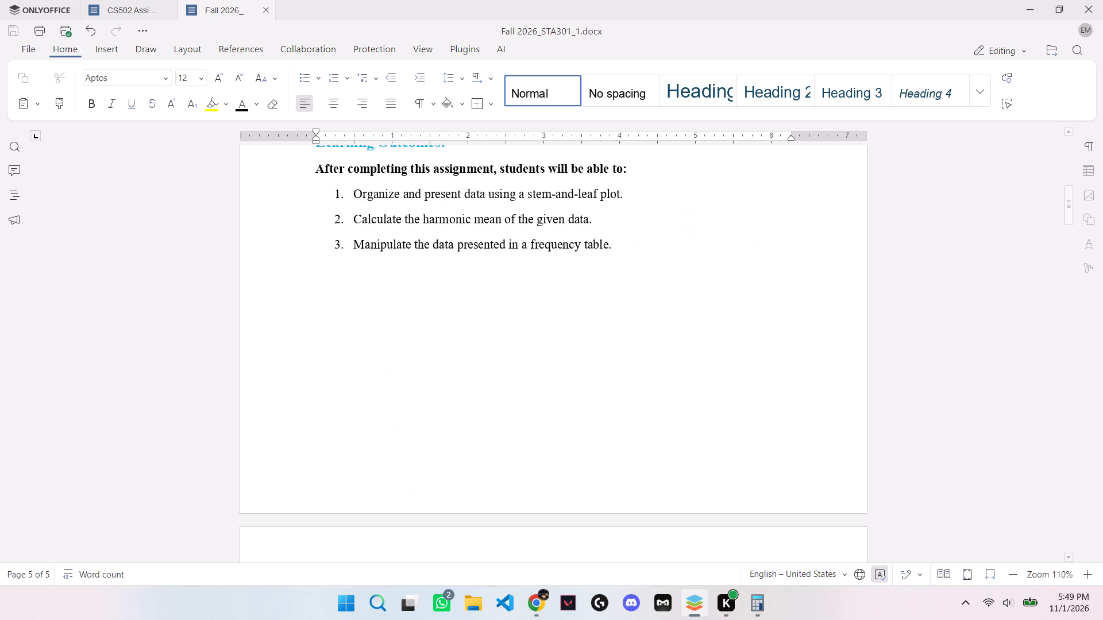
{"action": "scroll", "coordinate": [678, 379], "scroll_direction": "up", "scroll_amount": 16}
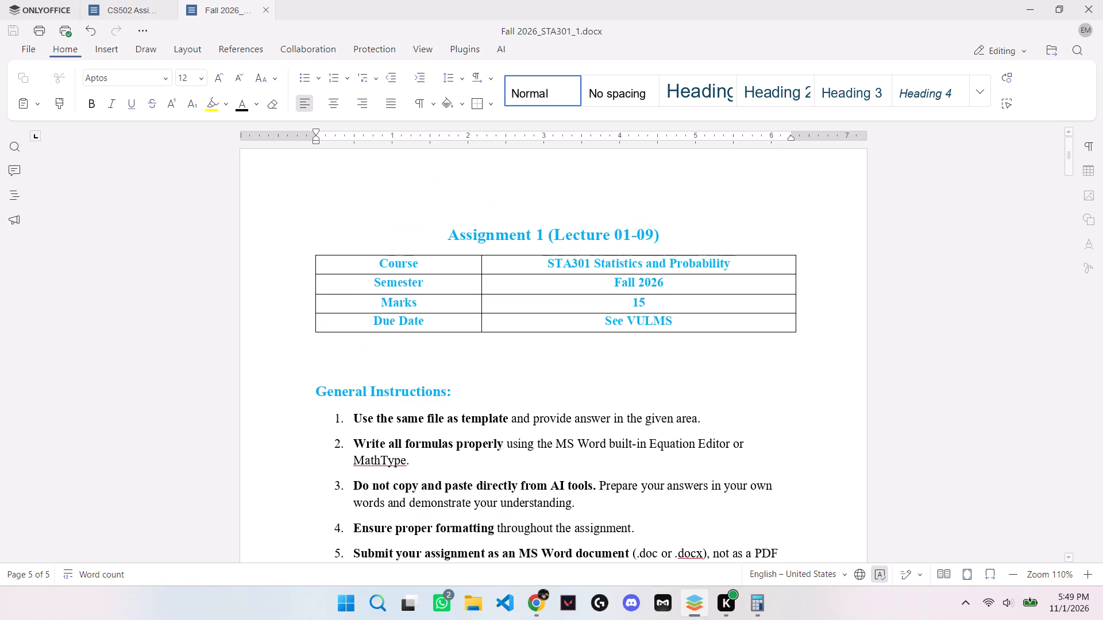
Save the STA301 assignment document.
{"action": "key", "text": "ctrl+s"}
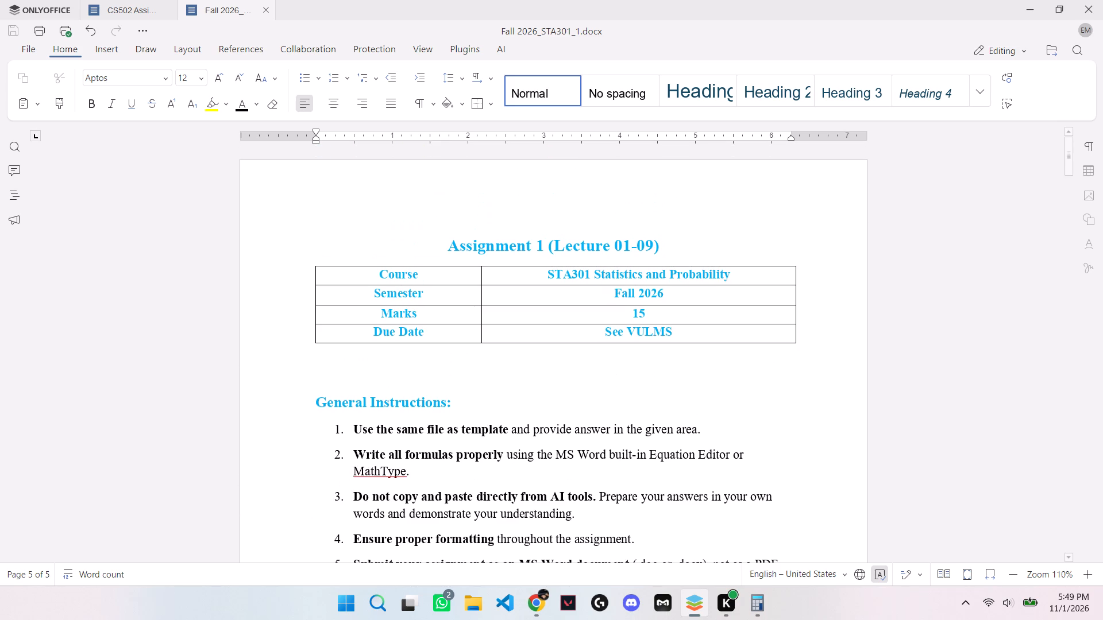
{"action": "key", "text": "ctrl+s"}
Read through the General Instructions and Learning Outcomes on the first page of the STA301 document.
{"action": "scroll", "coordinate": [645, 350], "scroll_direction": "down", "scroll_amount": 2}
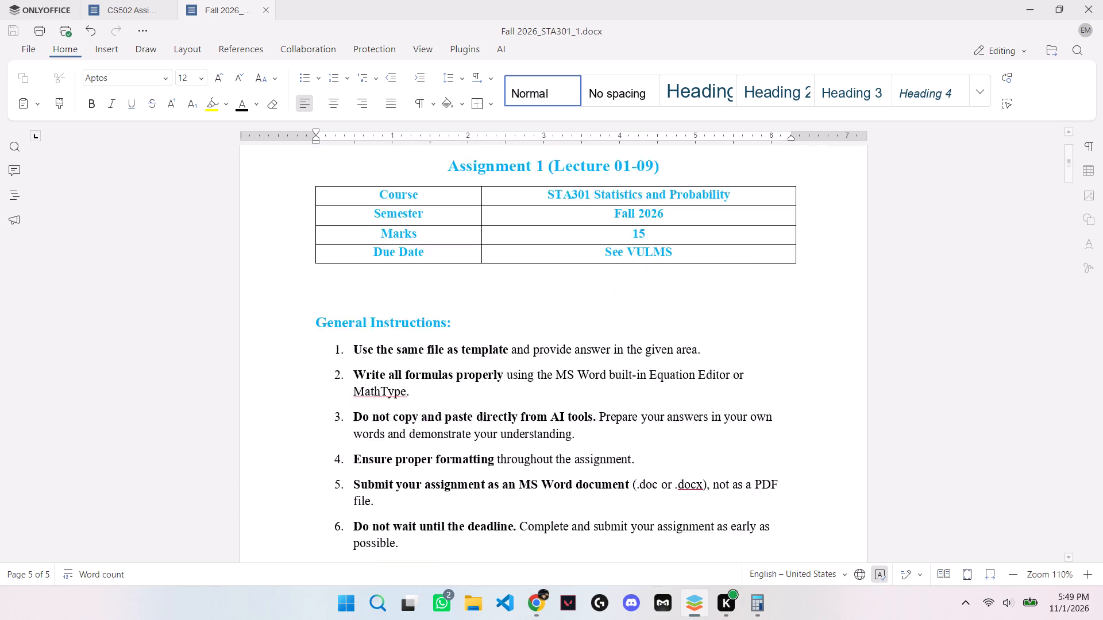
{"action": "scroll", "coordinate": [645, 350], "scroll_direction": "down", "scroll_amount": 1}
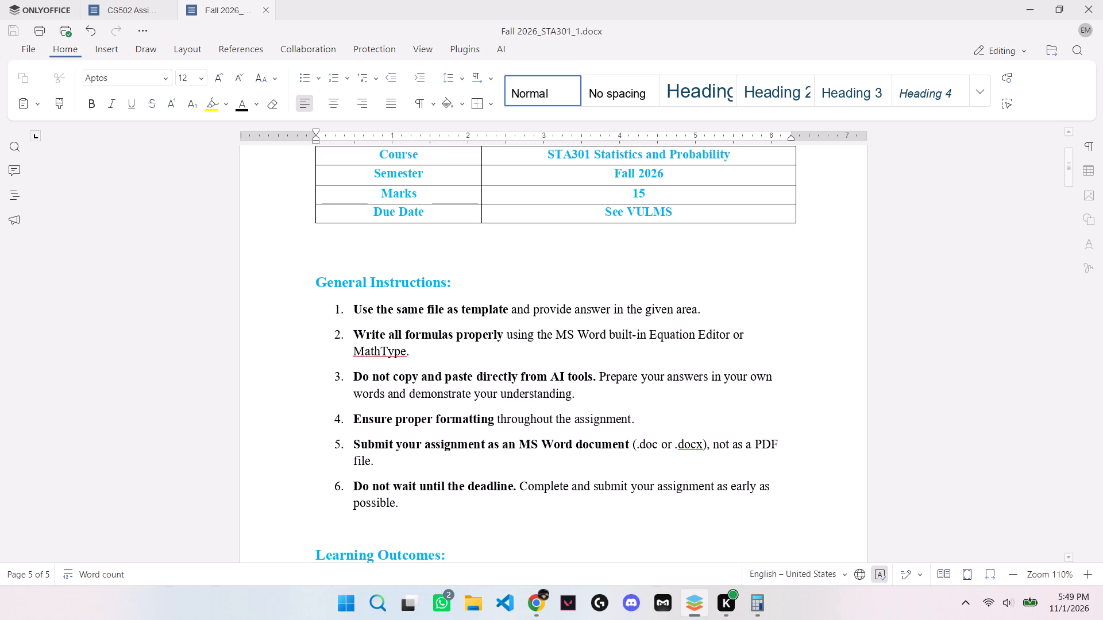
{"action": "left_click", "coordinate": [105, 52]}
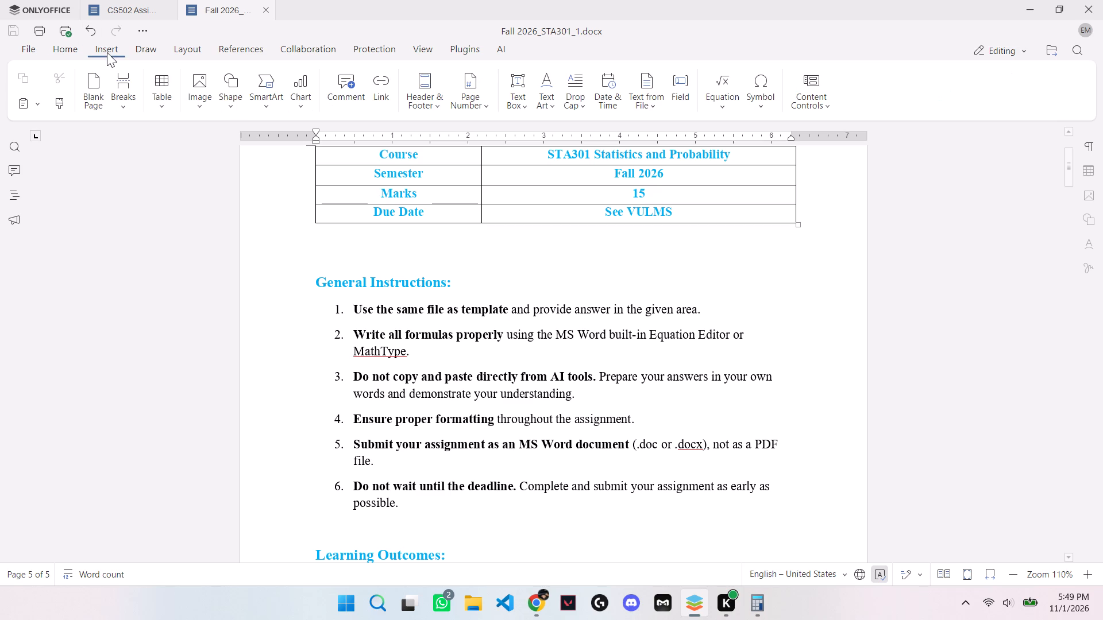
{"action": "left_click", "coordinate": [61, 46]}
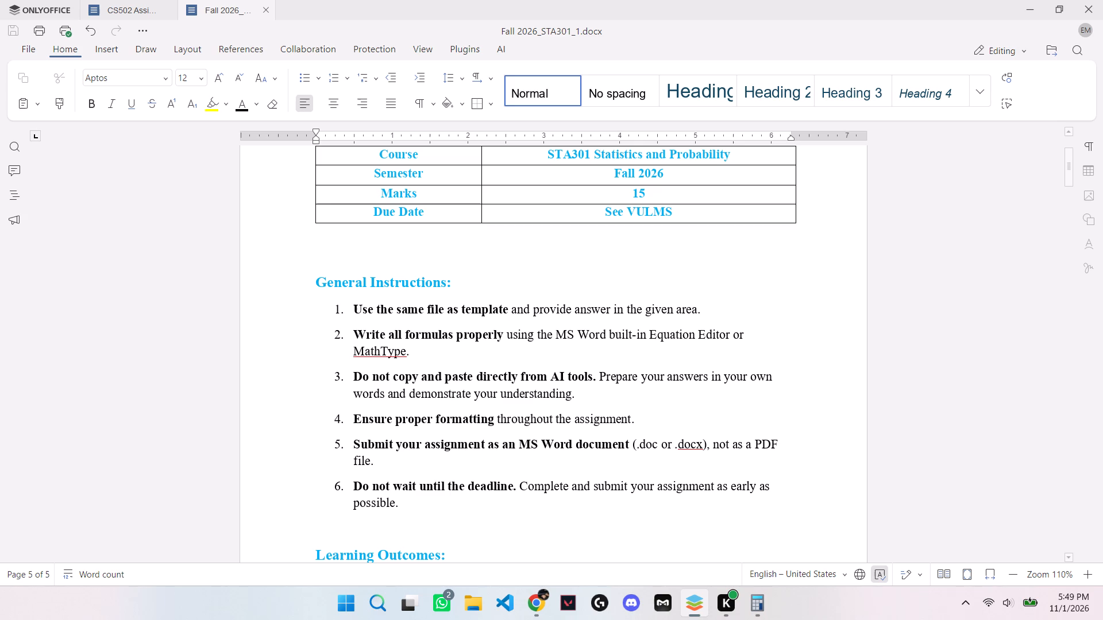
{"action": "scroll", "coordinate": [667, 534], "scroll_direction": "down", "scroll_amount": 4}
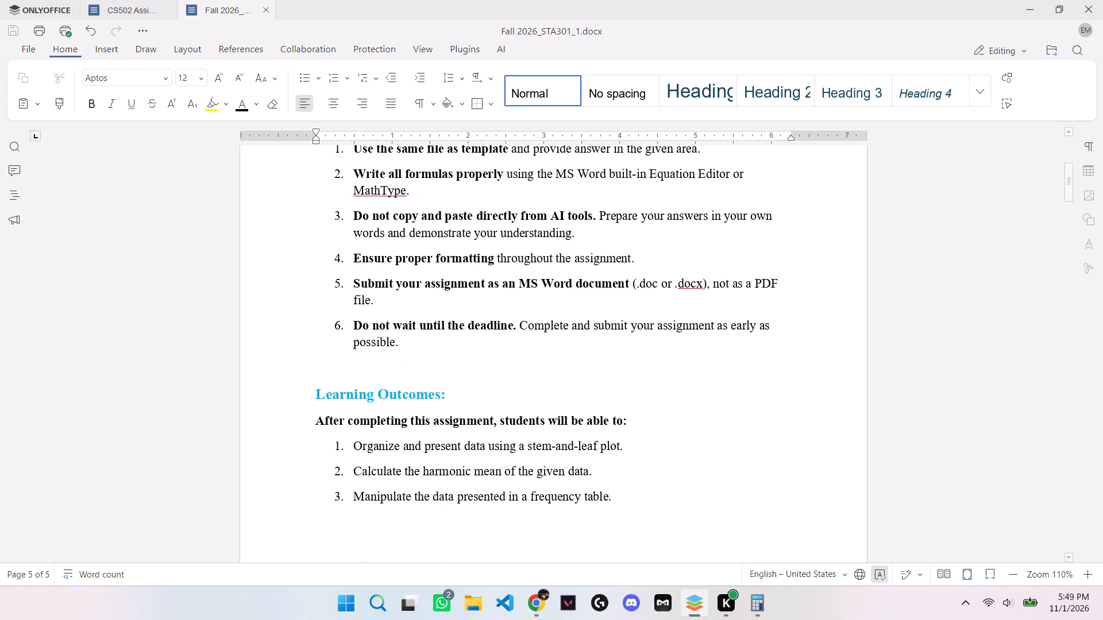
{"action": "scroll", "coordinate": [662, 526], "scroll_direction": "down", "scroll_amount": 8}
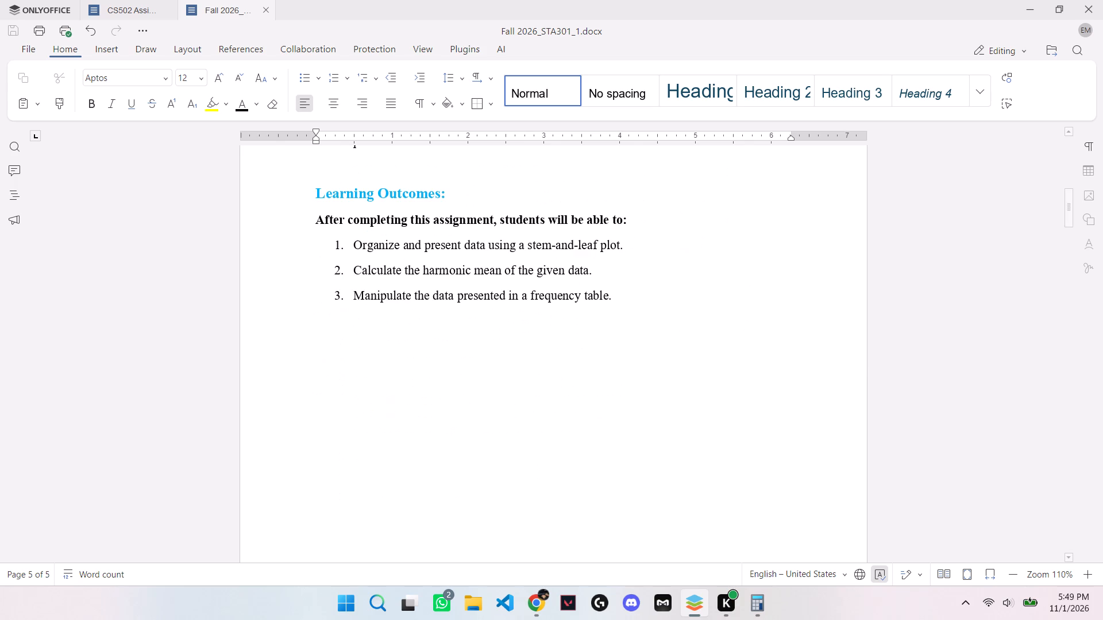
{"action": "scroll", "coordinate": [652, 521], "scroll_direction": "down", "scroll_amount": 2}
{"action": "scroll", "coordinate": [645, 495], "scroll_direction": "up", "scroll_amount": 20}
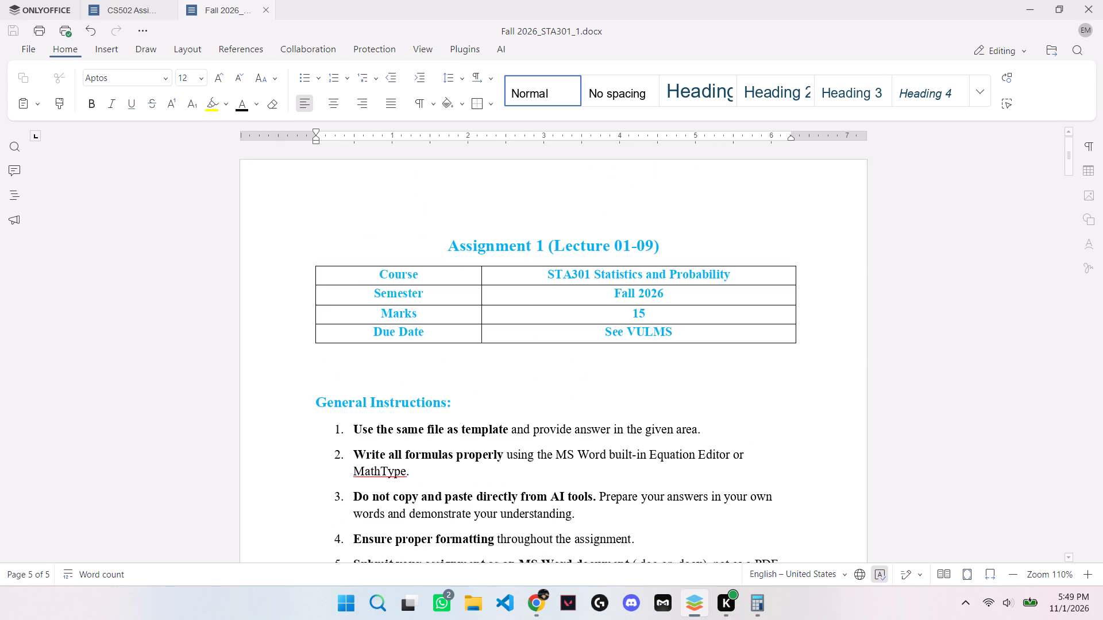
{"action": "scroll", "coordinate": [636, 457], "scroll_direction": "up", "scroll_amount": 10}
Save a copy of the document as Fall 2026_STA301_1 in DOCX format in the Uni Assignments folder on drive D.
{"action": "left_click", "coordinate": [28, 51]}
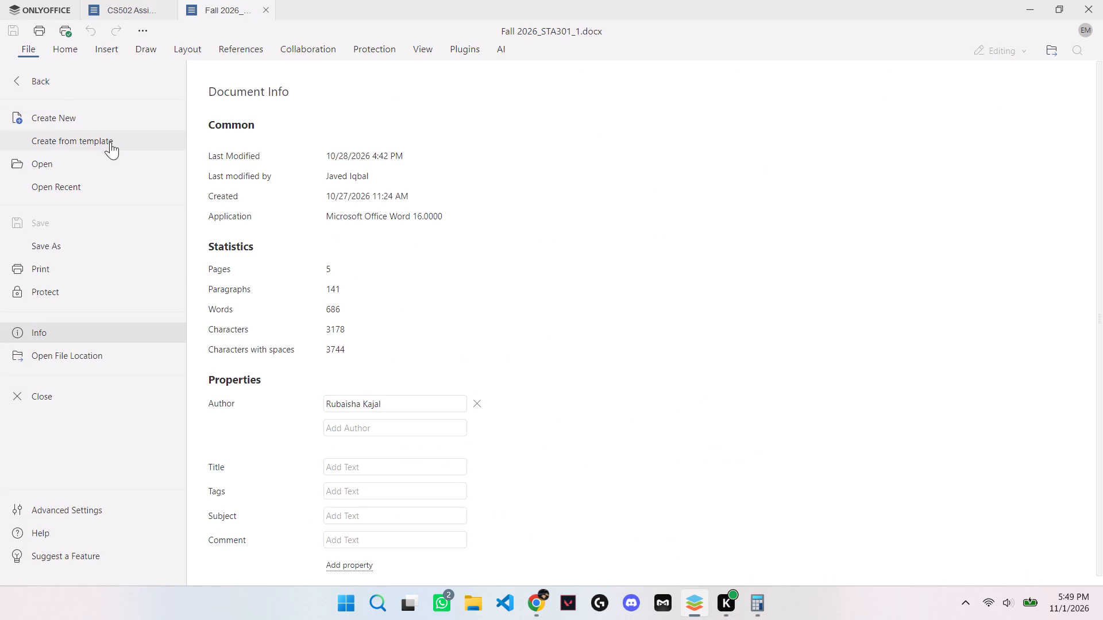
{"action": "left_click", "coordinate": [102, 243]}
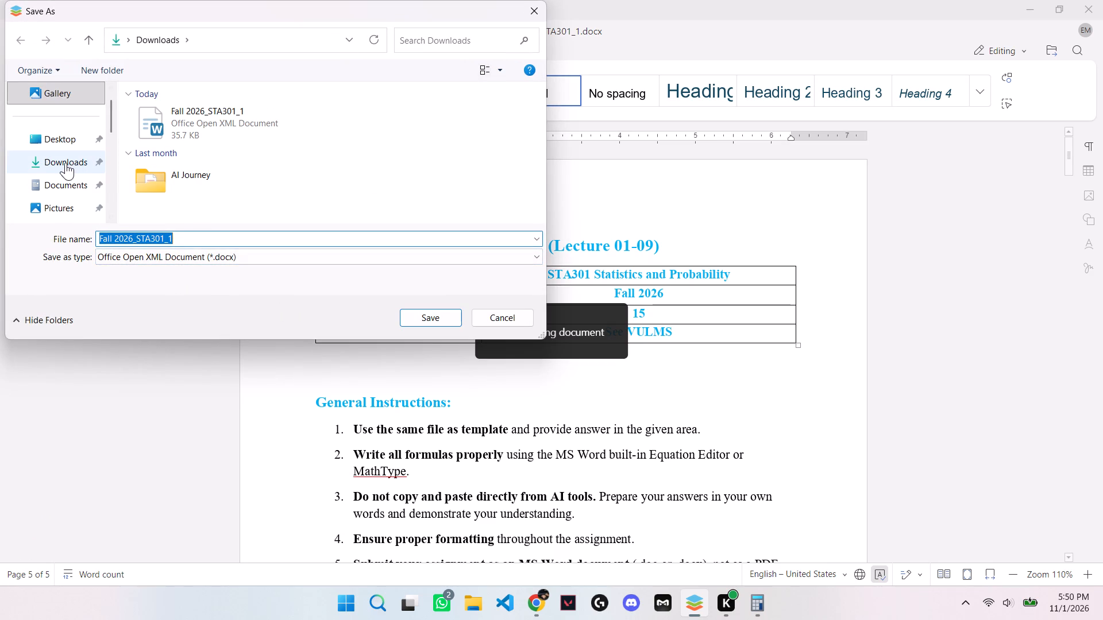
{"action": "scroll", "coordinate": [55, 152], "scroll_direction": "down", "scroll_amount": 1}
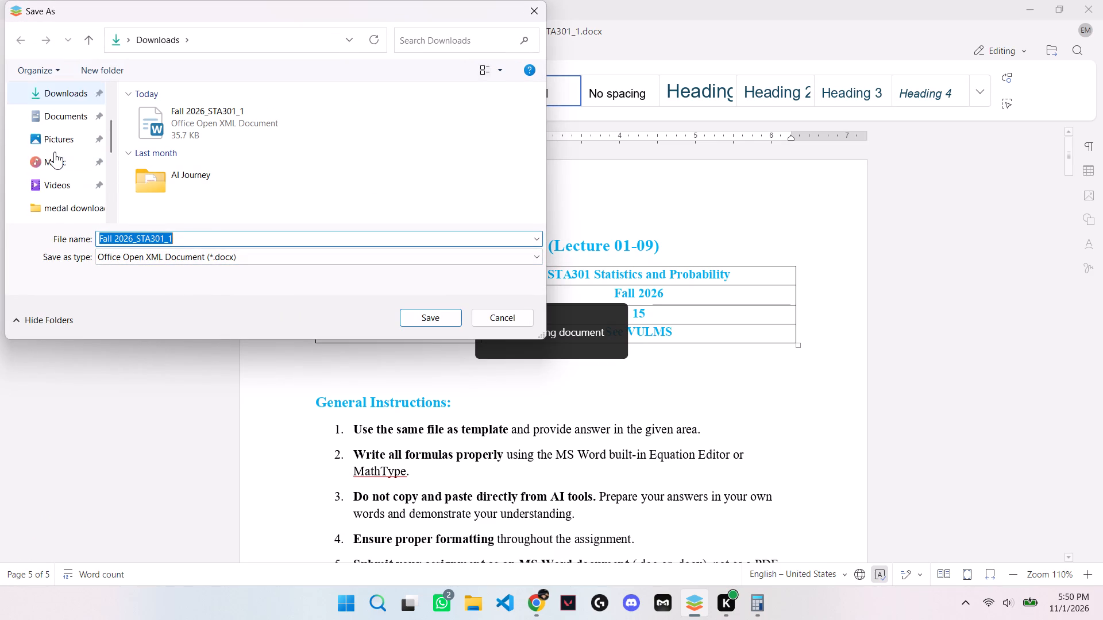
{"action": "scroll", "coordinate": [55, 152], "scroll_direction": "down", "scroll_amount": 1}
{"action": "left_click", "coordinate": [76, 188]}
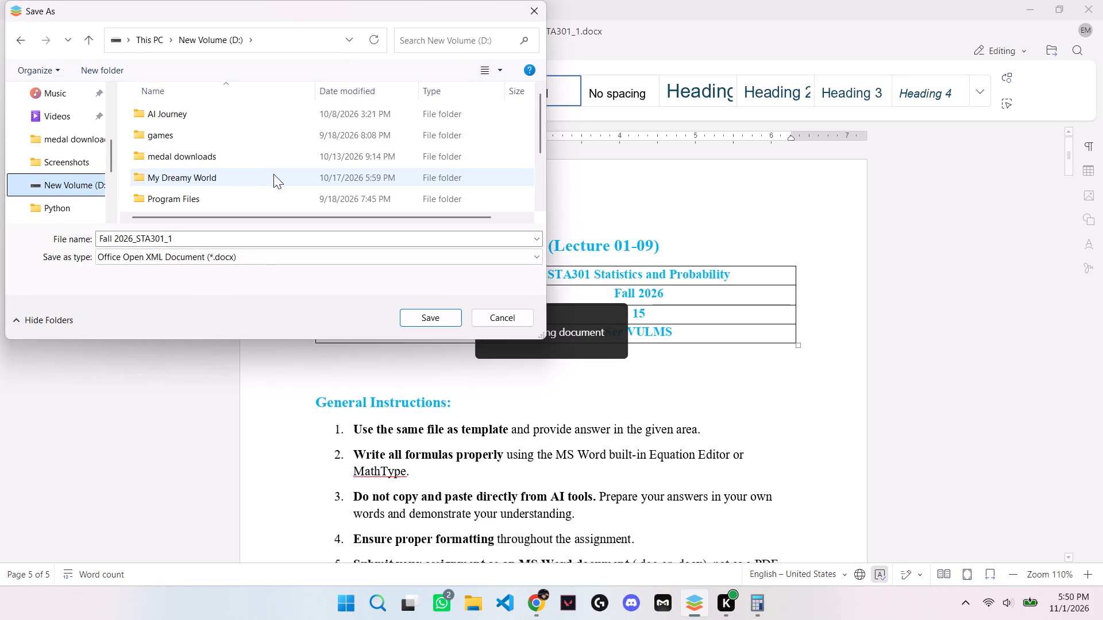
{"action": "scroll", "coordinate": [271, 172], "scroll_direction": "down", "scroll_amount": 7}
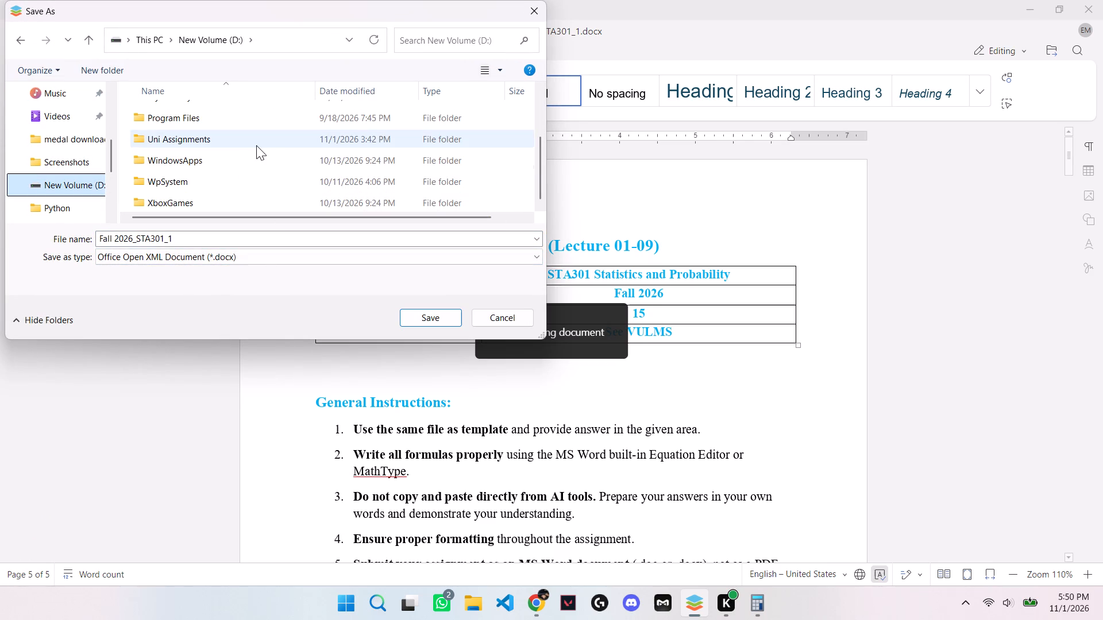
{"action": "left_click", "coordinate": [259, 141]}
{"action": "left_click", "coordinate": [259, 141]}
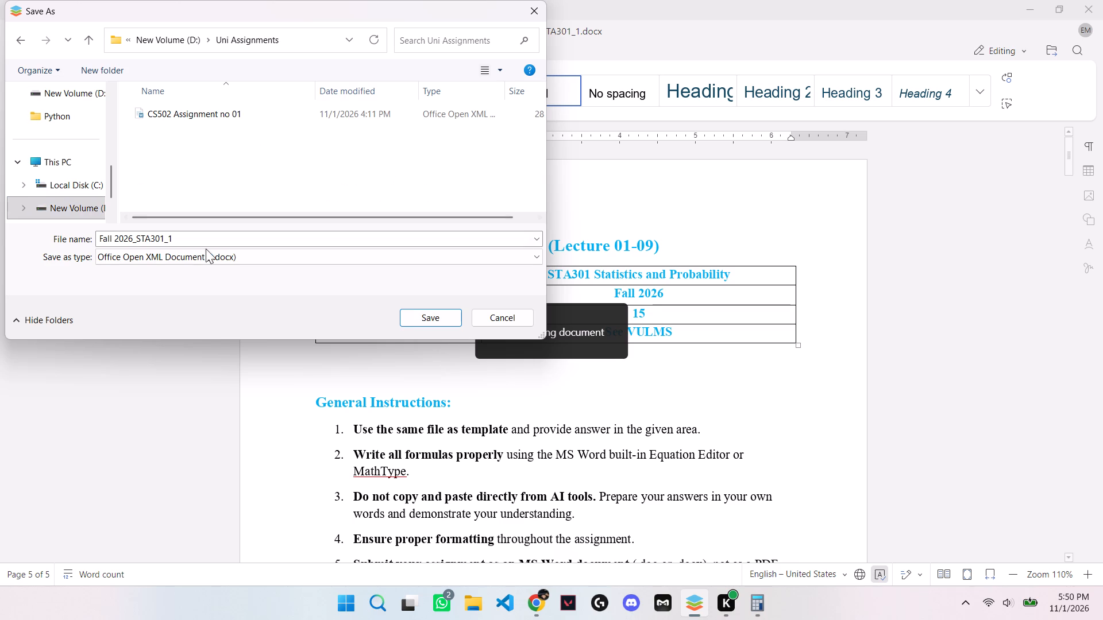
{"action": "left_click", "coordinate": [130, 239]}
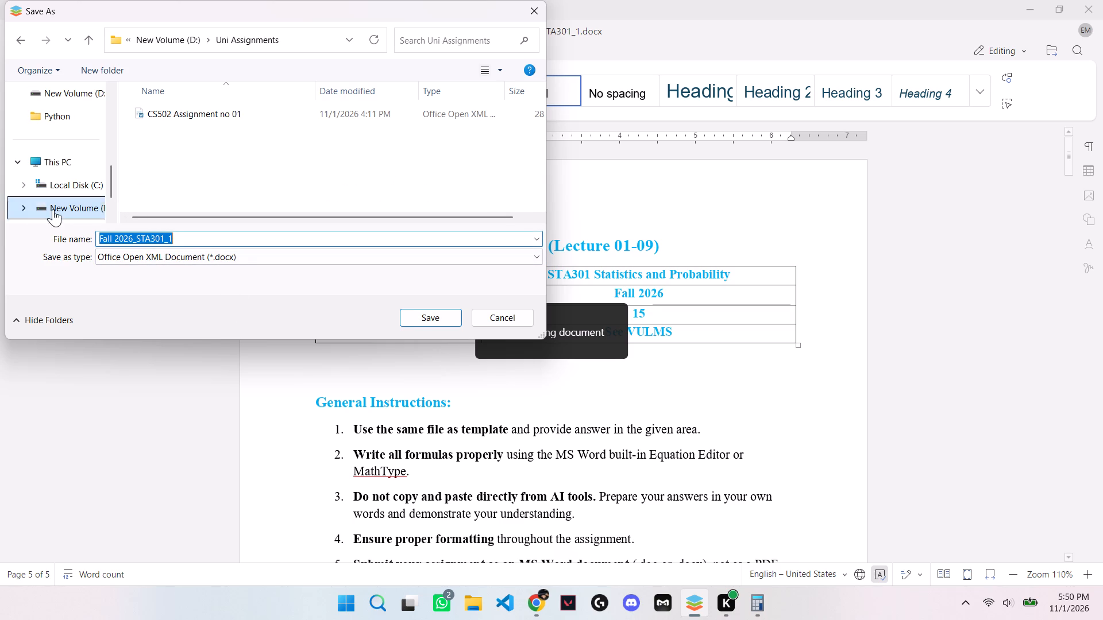
{"action": "left_click", "coordinate": [133, 238]}
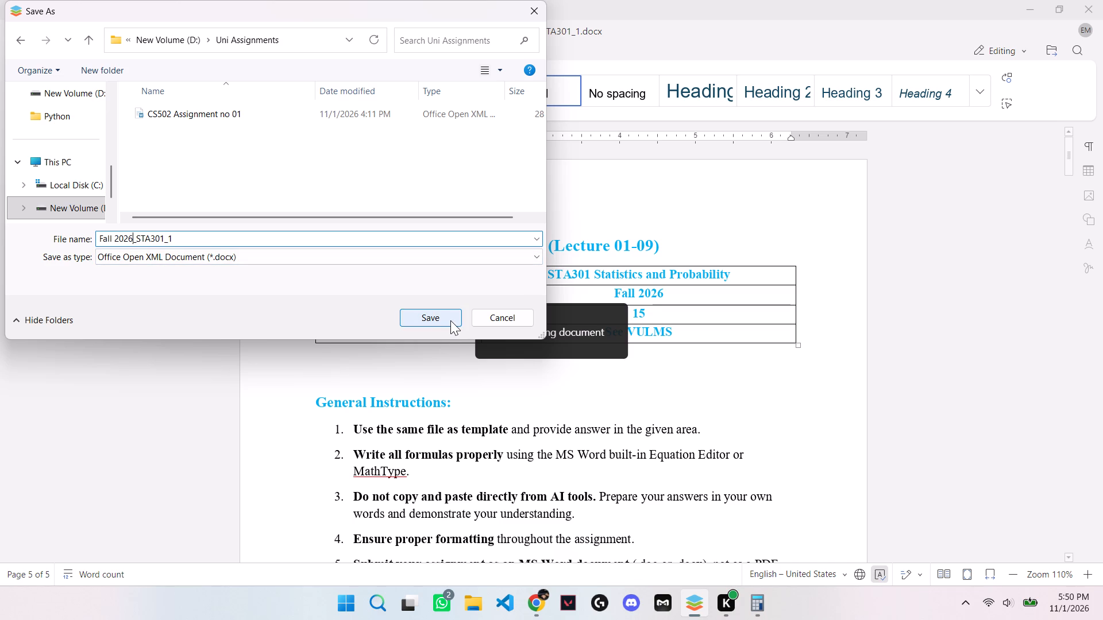
{"action": "left_click", "coordinate": [433, 316]}
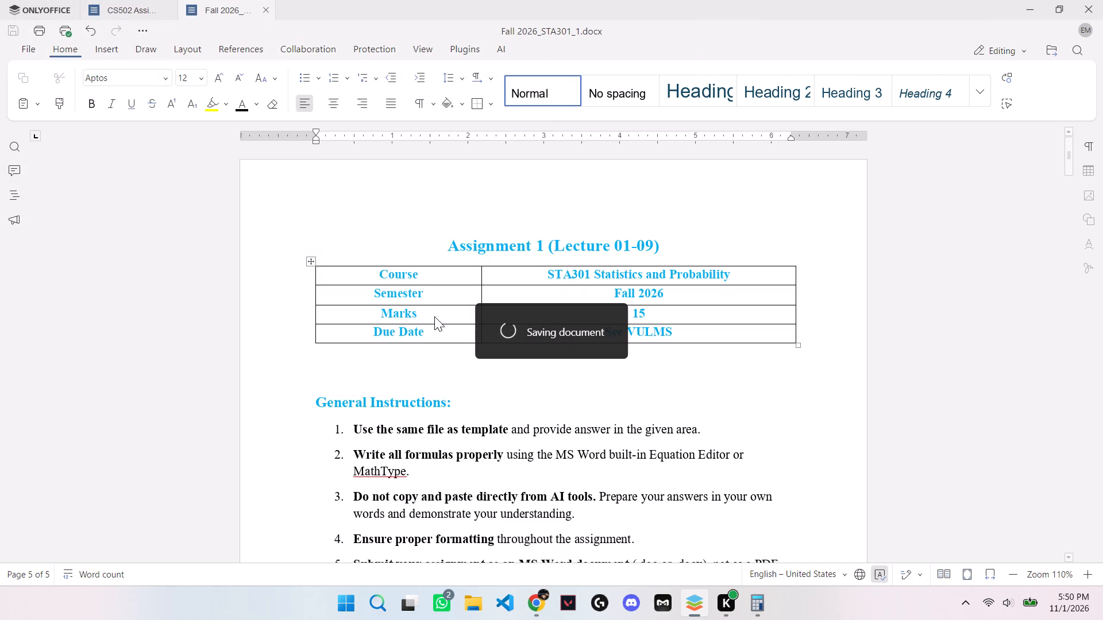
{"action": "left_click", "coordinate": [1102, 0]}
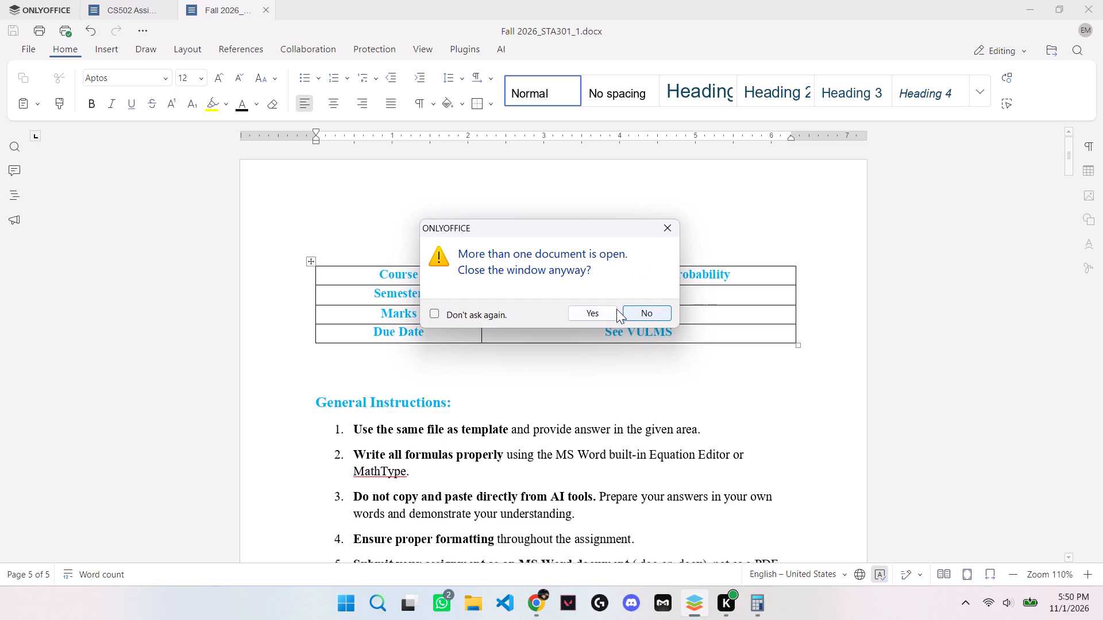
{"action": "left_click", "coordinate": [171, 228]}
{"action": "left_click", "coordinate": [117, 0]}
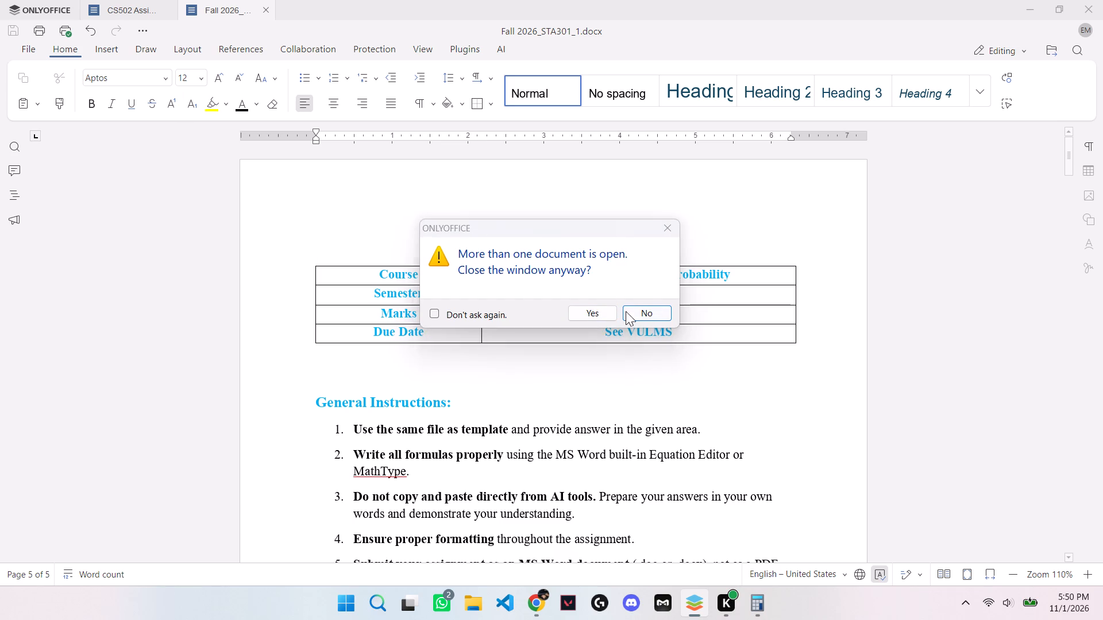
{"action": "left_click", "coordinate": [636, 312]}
Switch to the CS502 Assignment no 01 document and save it.
{"action": "left_click", "coordinate": [127, 0]}
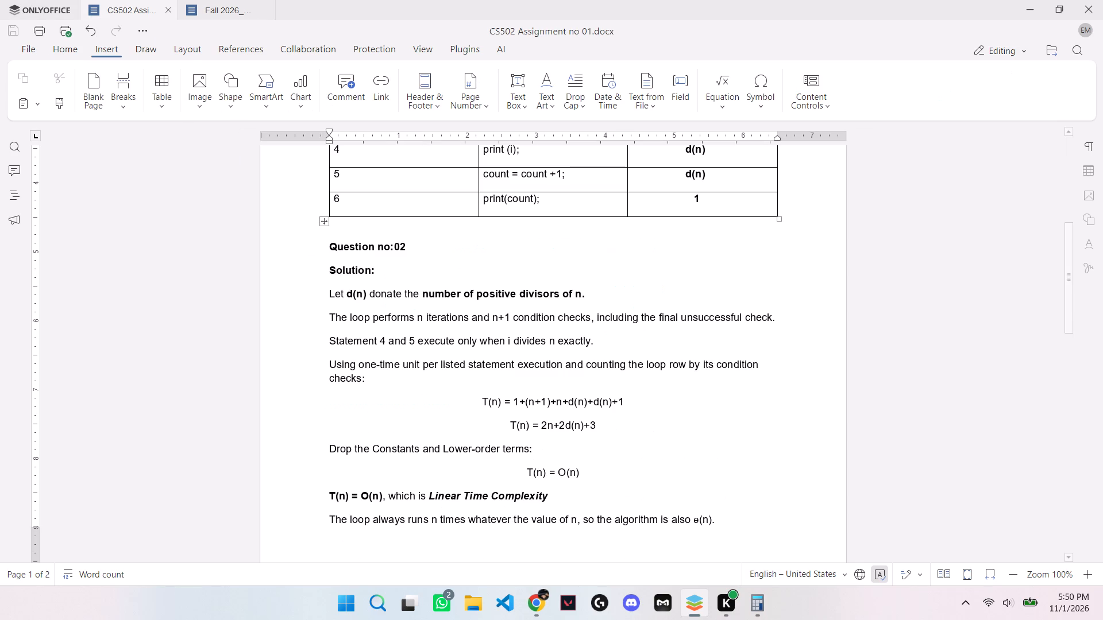
{"action": "key", "text": "ctrl+s"}
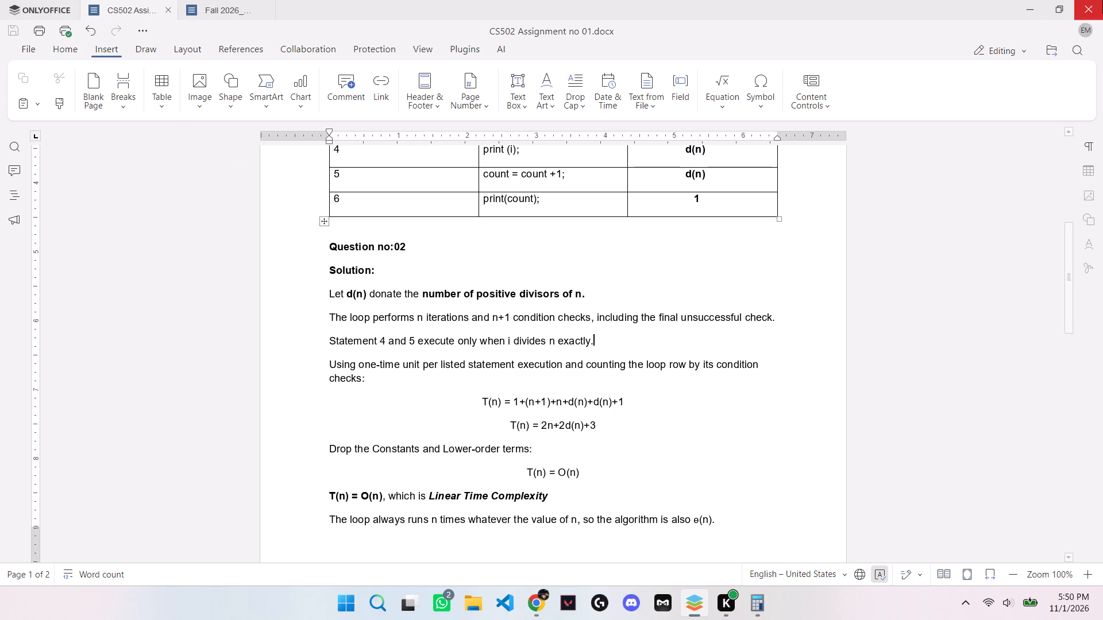
Close the ONLYOFFICE window together with both open documents.
{"action": "left_click", "coordinate": [1102, 0]}
{"action": "left_click", "coordinate": [591, 309]}
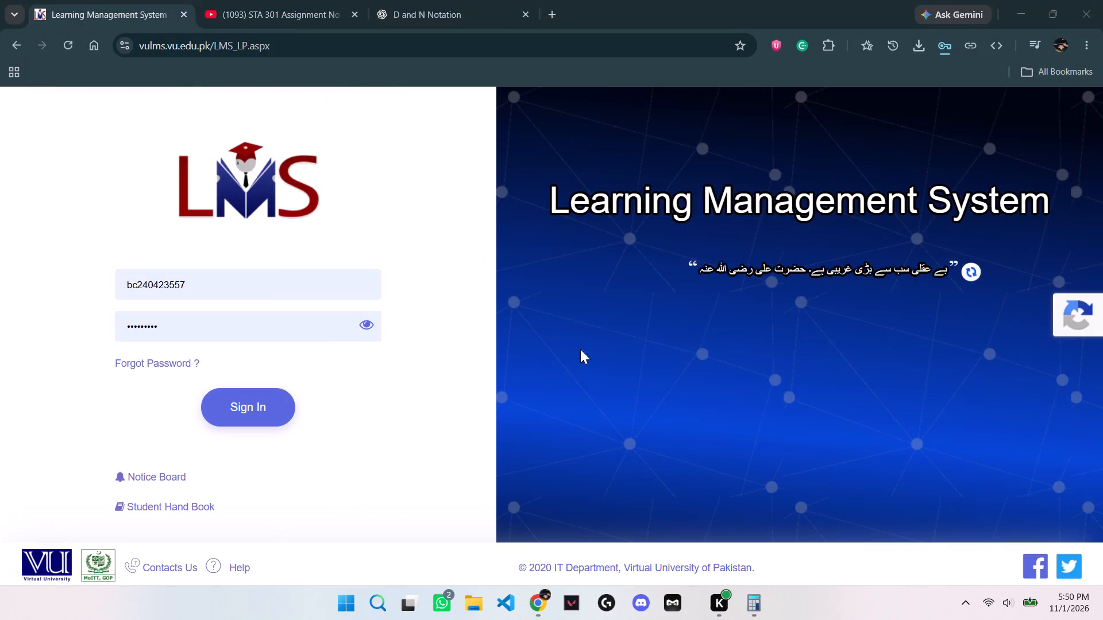
Open the CS502 Assignment no 01 document from the Uni Assignments folder on drive D in File Explorer.
{"action": "left_click", "coordinate": [484, 611]}
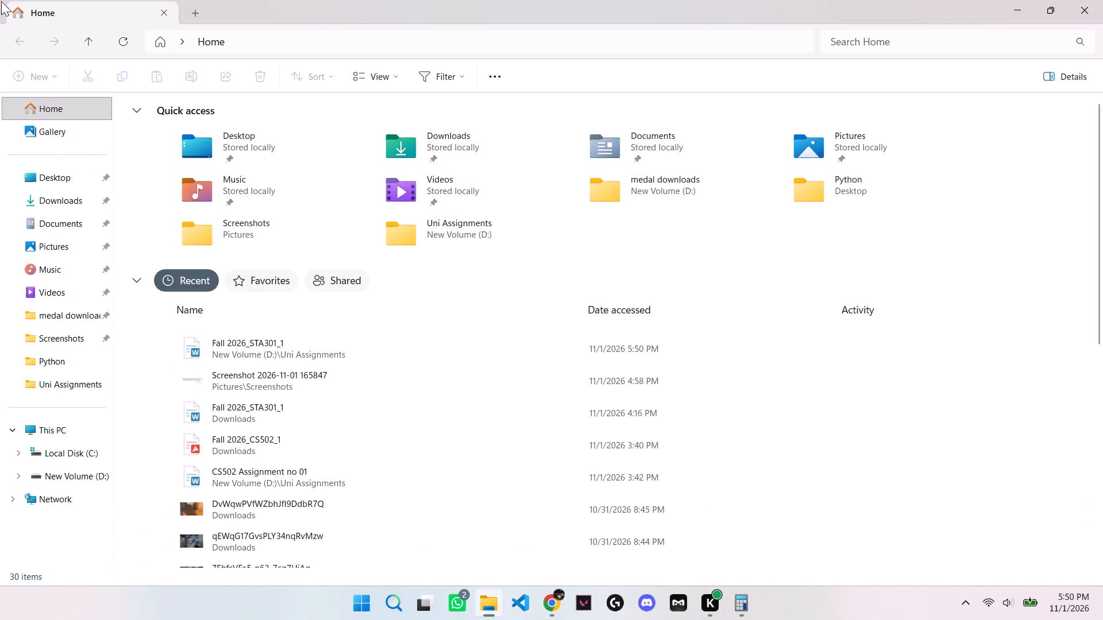
{"action": "left_click", "coordinate": [91, 476]}
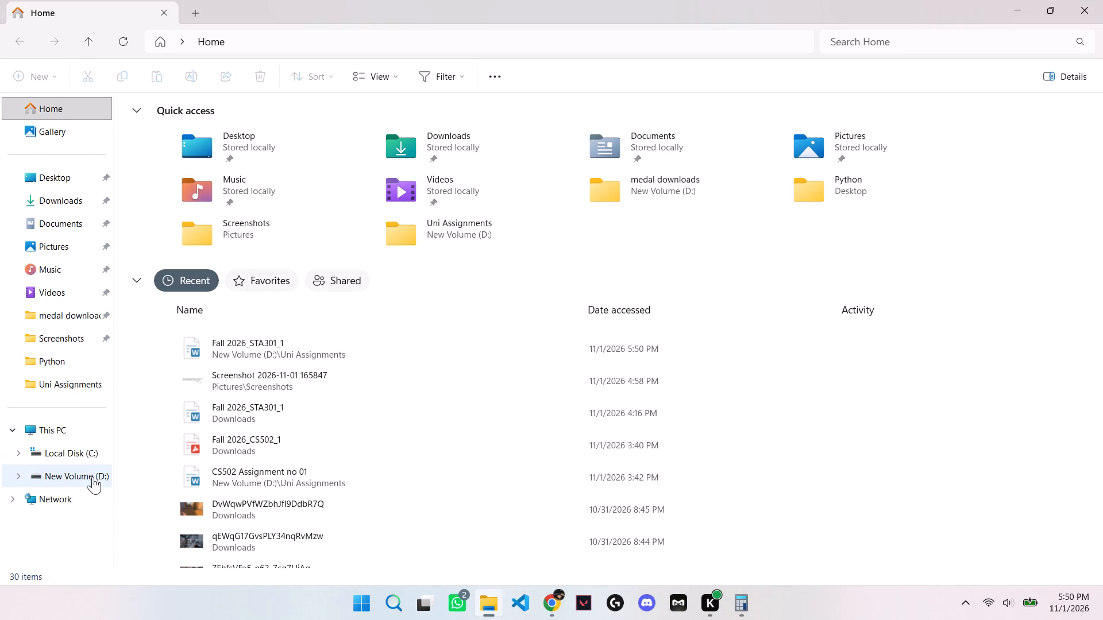
{"action": "left_click", "coordinate": [90, 468]}
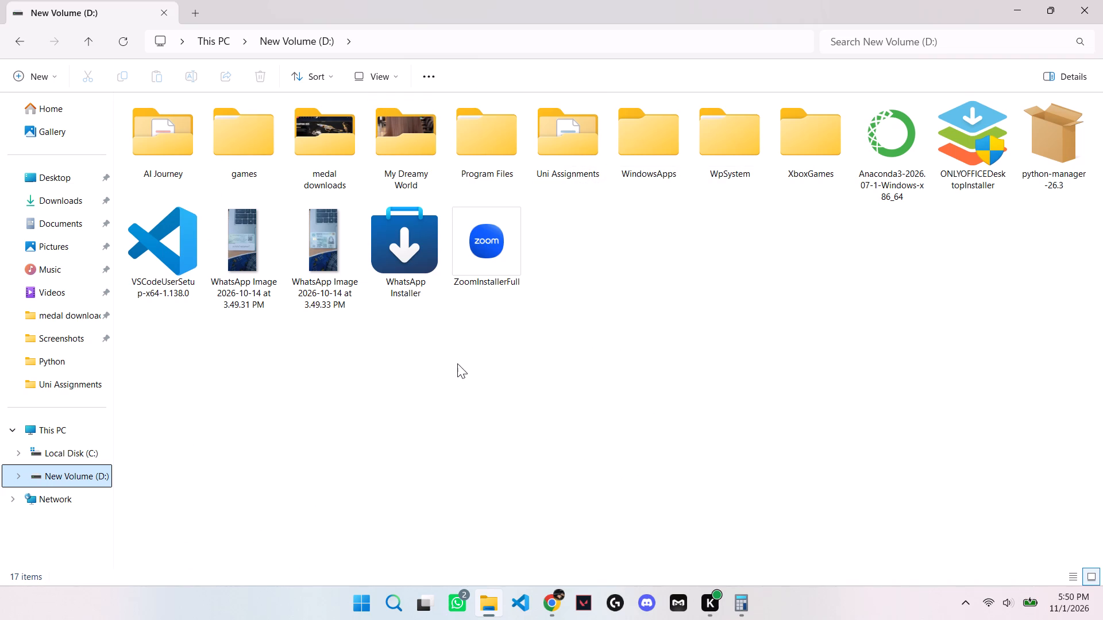
{"action": "double_click", "coordinate": [580, 119]}
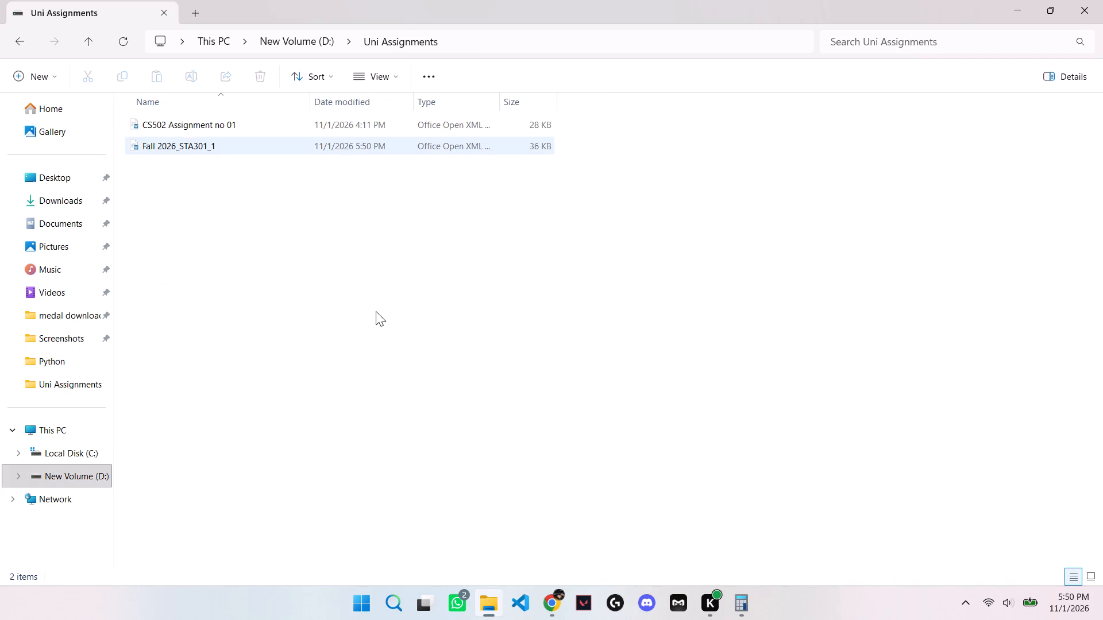
{"action": "double_click", "coordinate": [209, 125]}
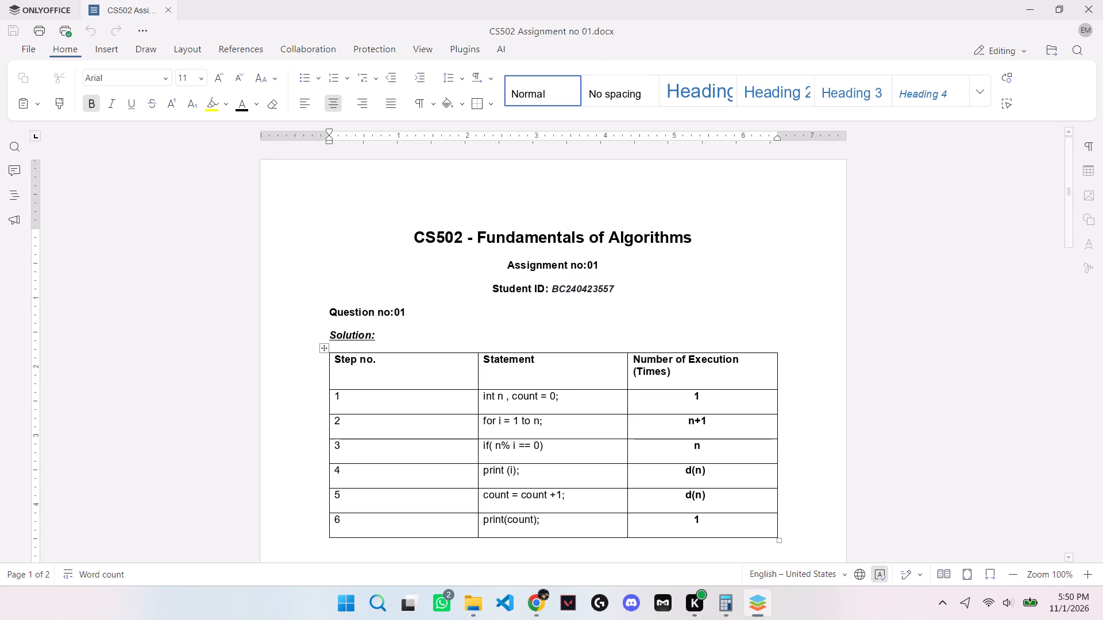
Underline and italicize the "Solution:" heading under Question no:02 in the CS502 document.
{"action": "scroll", "coordinate": [893, 511], "scroll_direction": "down", "scroll_amount": 8}
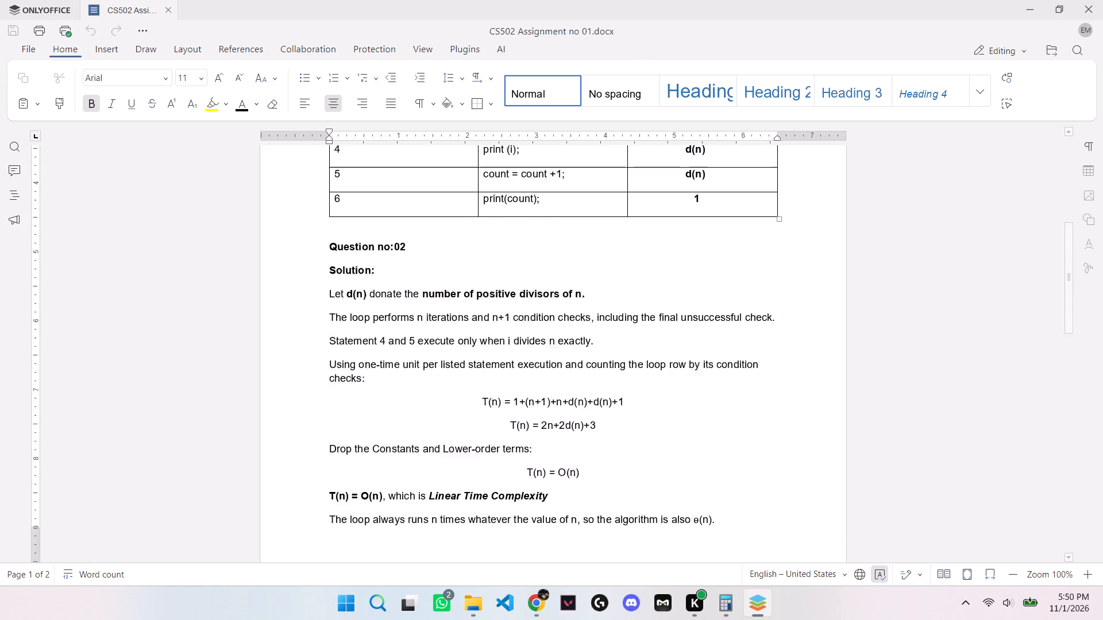
{"action": "scroll", "coordinate": [873, 506], "scroll_direction": "down", "scroll_amount": 3}
{"action": "scroll", "coordinate": [873, 506], "scroll_direction": "up", "scroll_amount": 7}
{"action": "scroll", "coordinate": [746, 483], "scroll_direction": "down", "scroll_amount": 1}
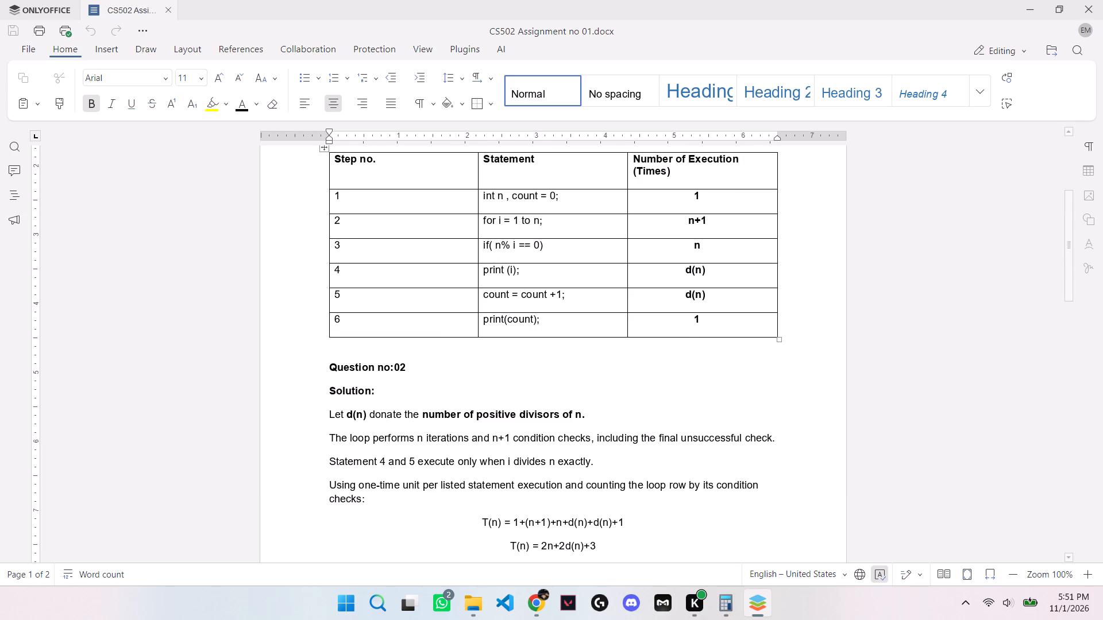
{"action": "left_click_drag", "start_coordinate": [376, 393], "coordinate": [319, 386]}
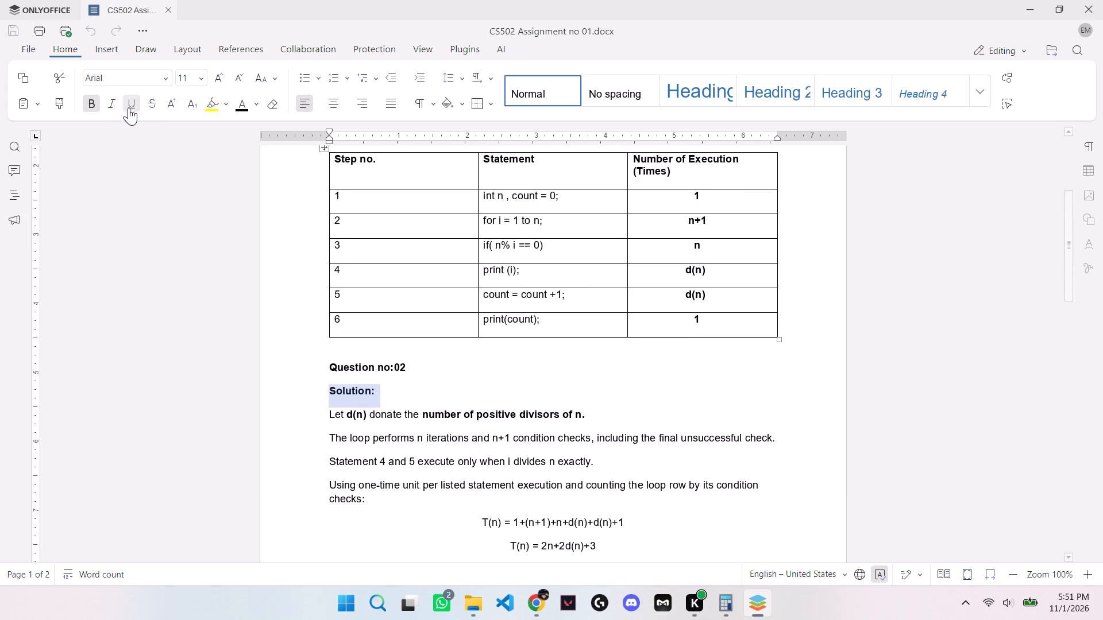
{"action": "left_click", "coordinate": [129, 107]}
{"action": "left_click", "coordinate": [107, 101]}
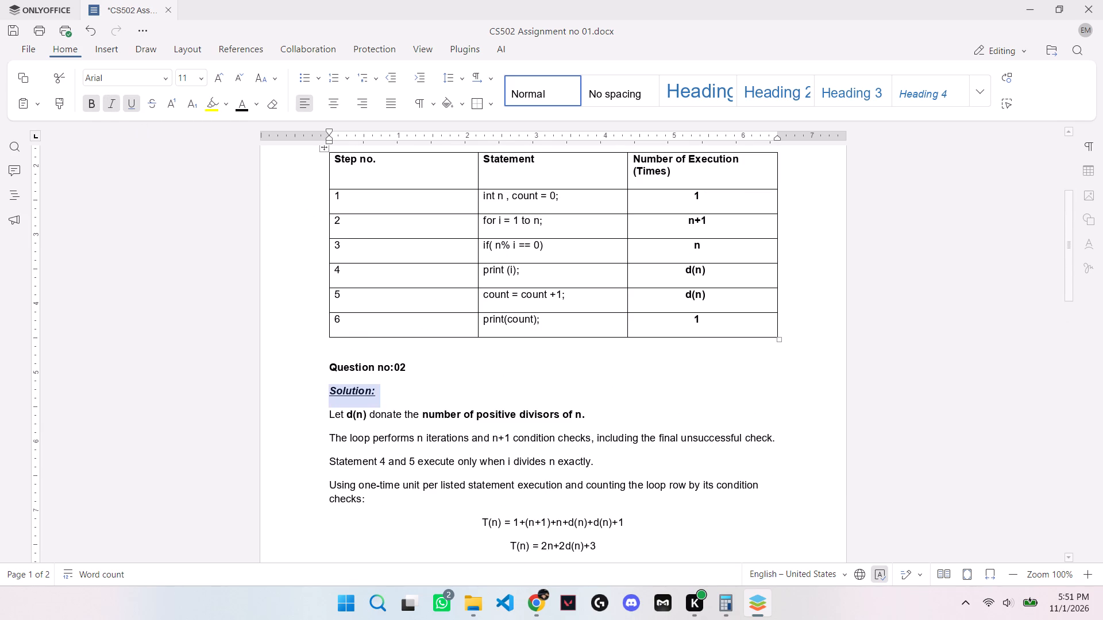
{"action": "left_click", "coordinate": [492, 381]}
{"action": "left_click", "coordinate": [411, 389]}
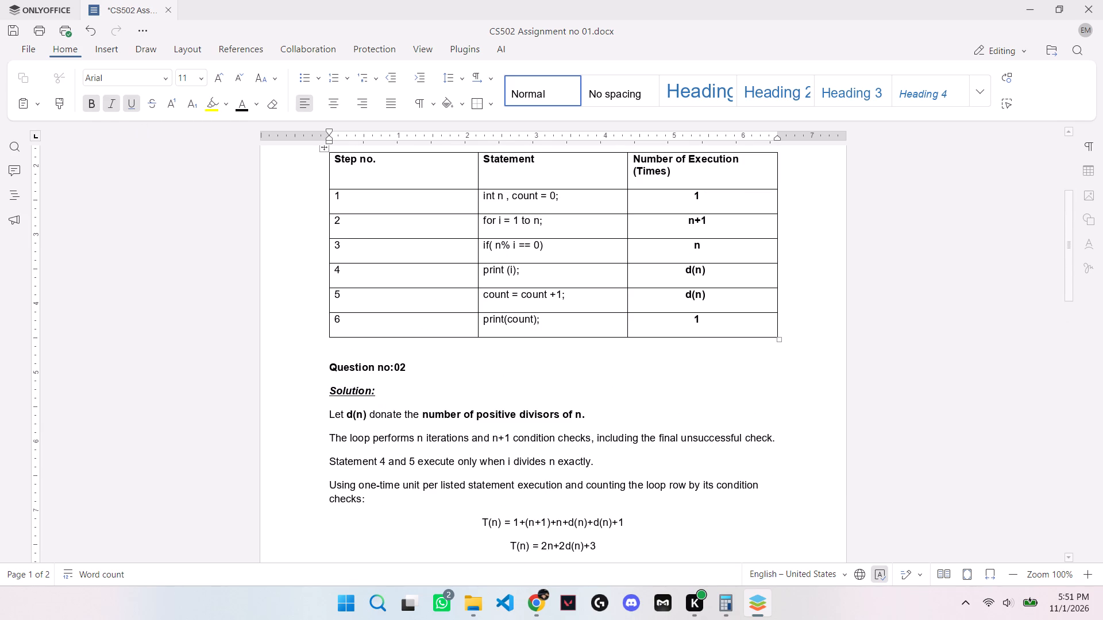
Save the CS502 assignment document and close the editor window.
{"action": "key", "text": "ctrl+s"}
{"action": "scroll", "coordinate": [697, 463], "scroll_direction": "down", "scroll_amount": 14}
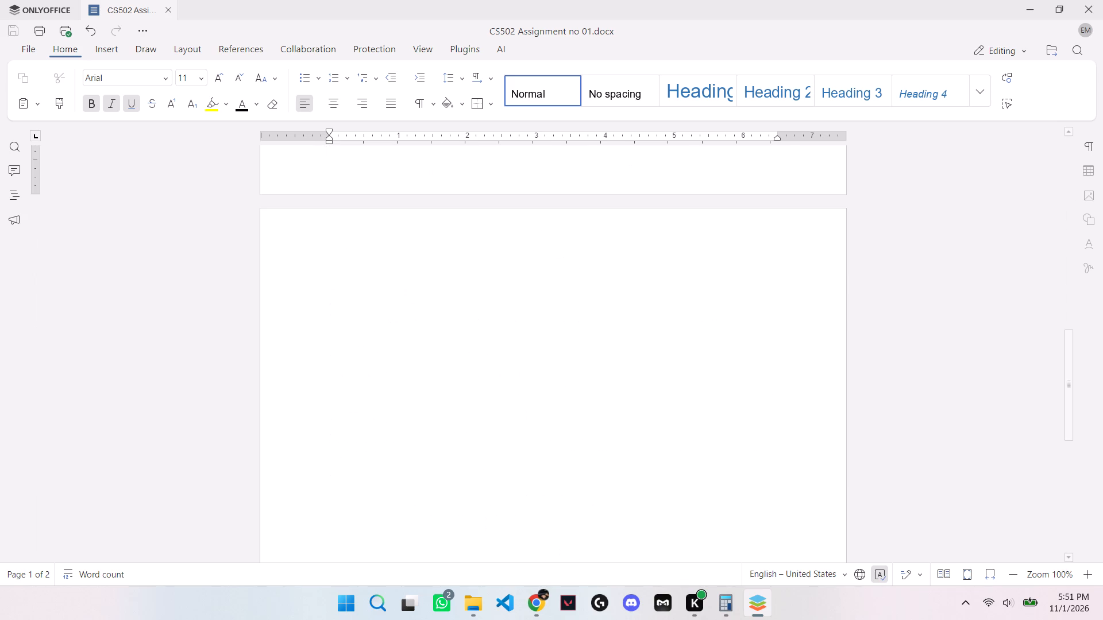
{"action": "left_click", "coordinate": [1102, 9]}
{"action": "left_click", "coordinate": [344, 224]}
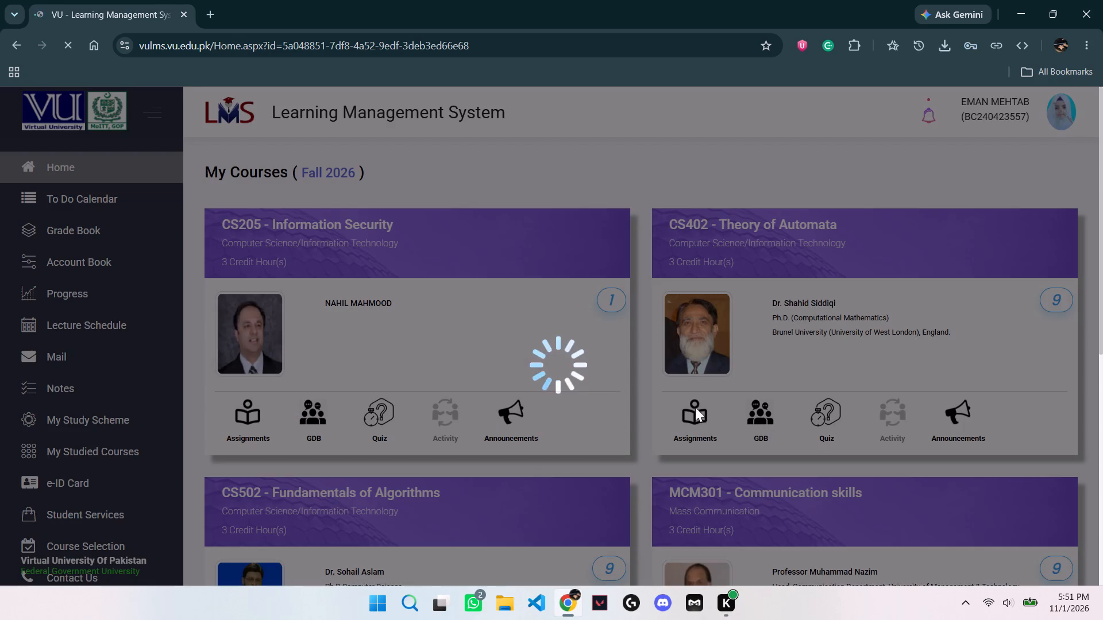
In the Learning Management System in Chrome, open the assignment list of CS502 - Fundamentals of Algorithms.
{"action": "scroll", "coordinate": [703, 483], "scroll_direction": "down", "scroll_amount": 15}
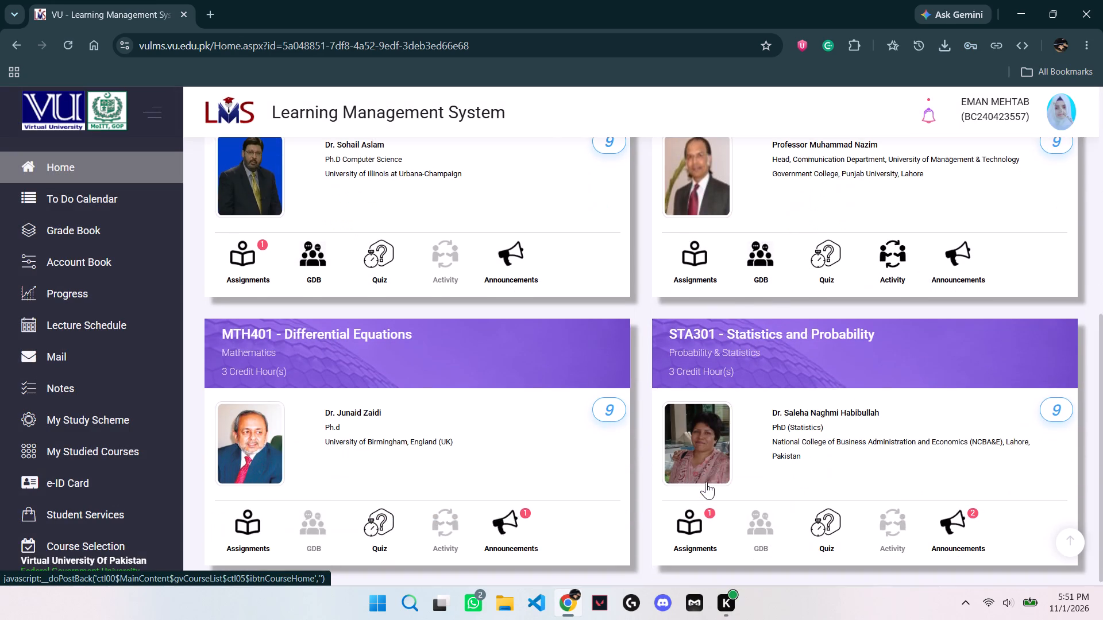
{"action": "scroll", "coordinate": [708, 480], "scroll_direction": "up", "scroll_amount": 9}
{"action": "scroll", "coordinate": [789, 452], "scroll_direction": "down", "scroll_amount": 3}
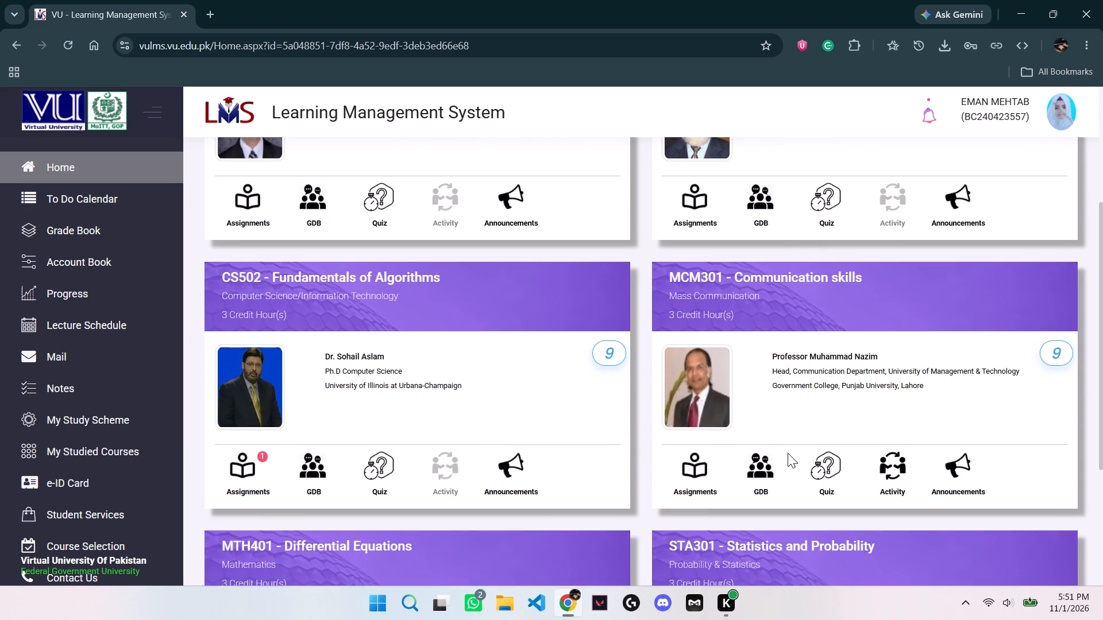
{"action": "scroll", "coordinate": [788, 453], "scroll_direction": "down", "scroll_amount": 1}
{"action": "left_click", "coordinate": [253, 397]}
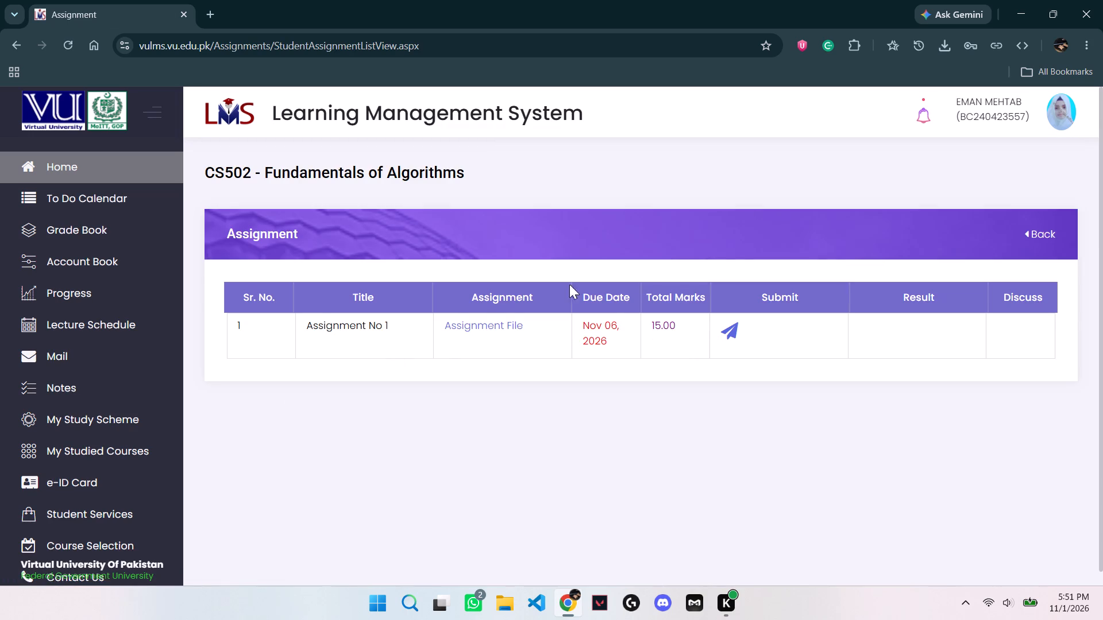
Return to the course overview and open the assignment list of STA301 - Statistics and Probability.
{"action": "left_click_drag", "start_coordinate": [129, 157], "coordinate": [135, 158]}
{"action": "left_click", "coordinate": [141, 166]}
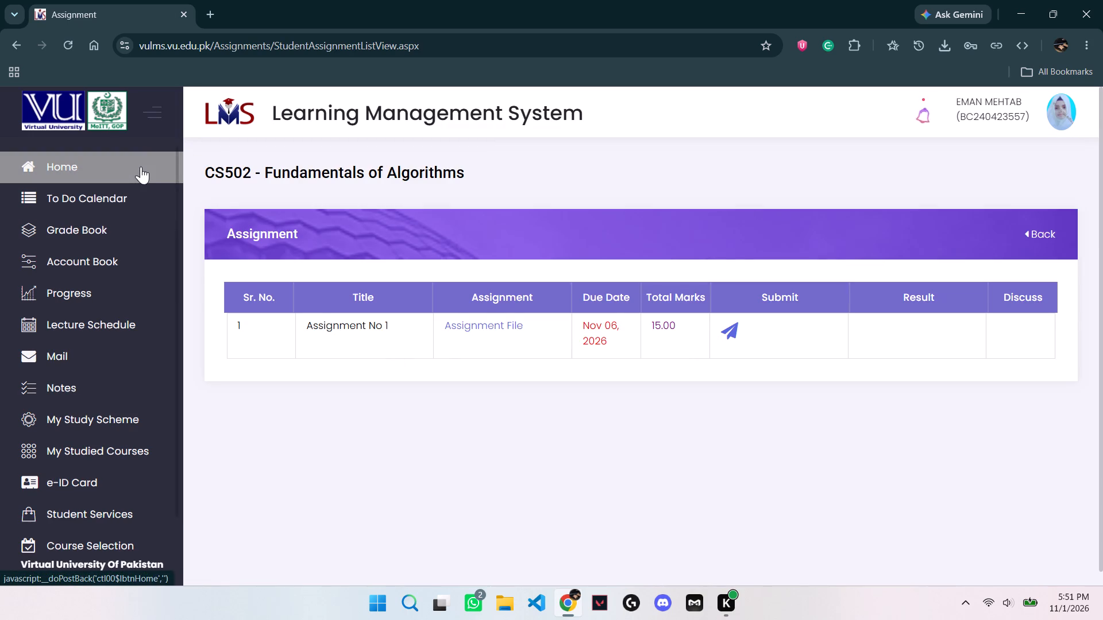
{"action": "scroll", "coordinate": [550, 426], "scroll_direction": "down", "scroll_amount": 4}
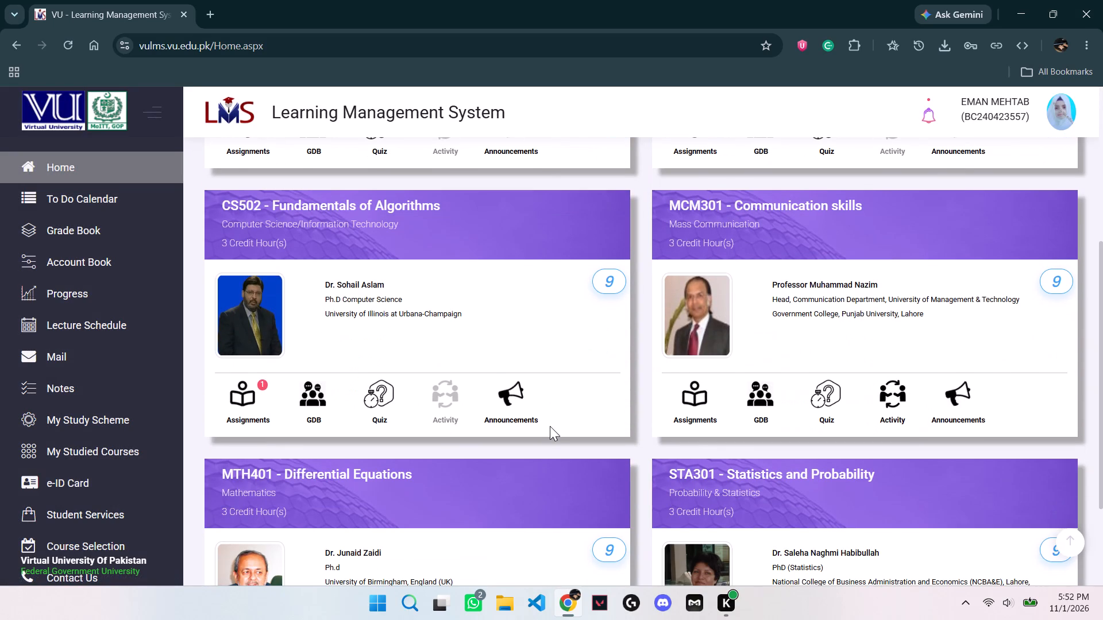
{"action": "scroll", "coordinate": [726, 401], "scroll_direction": "down", "scroll_amount": 2}
{"action": "scroll", "coordinate": [437, 413], "scroll_direction": "down", "scroll_amount": 3}
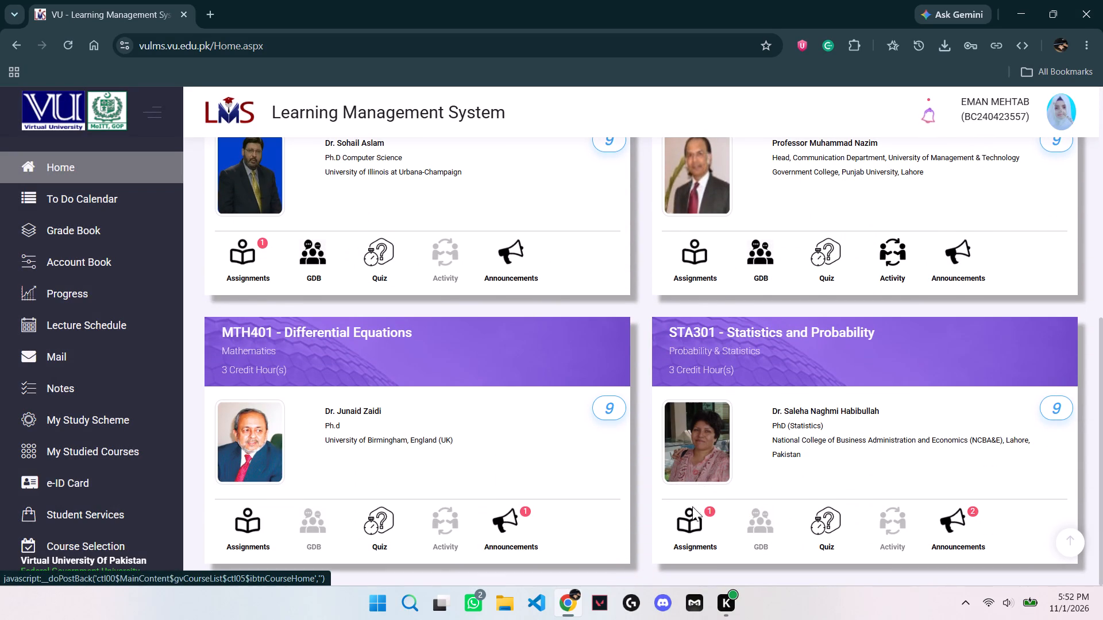
{"action": "left_click", "coordinate": [693, 528]}
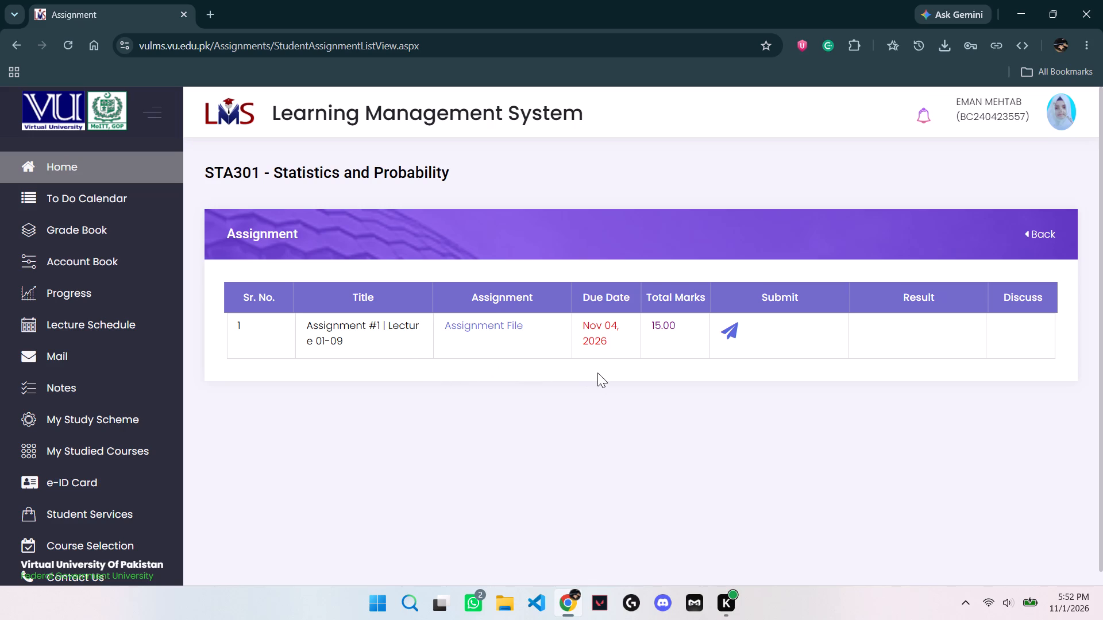
Open the STA301 course announcements from the course overview and read through the "Assignment 1 - Guidelines" announcement.
{"action": "left_click", "coordinate": [129, 165]}
{"action": "scroll", "coordinate": [842, 490], "scroll_direction": "down", "scroll_amount": 3}
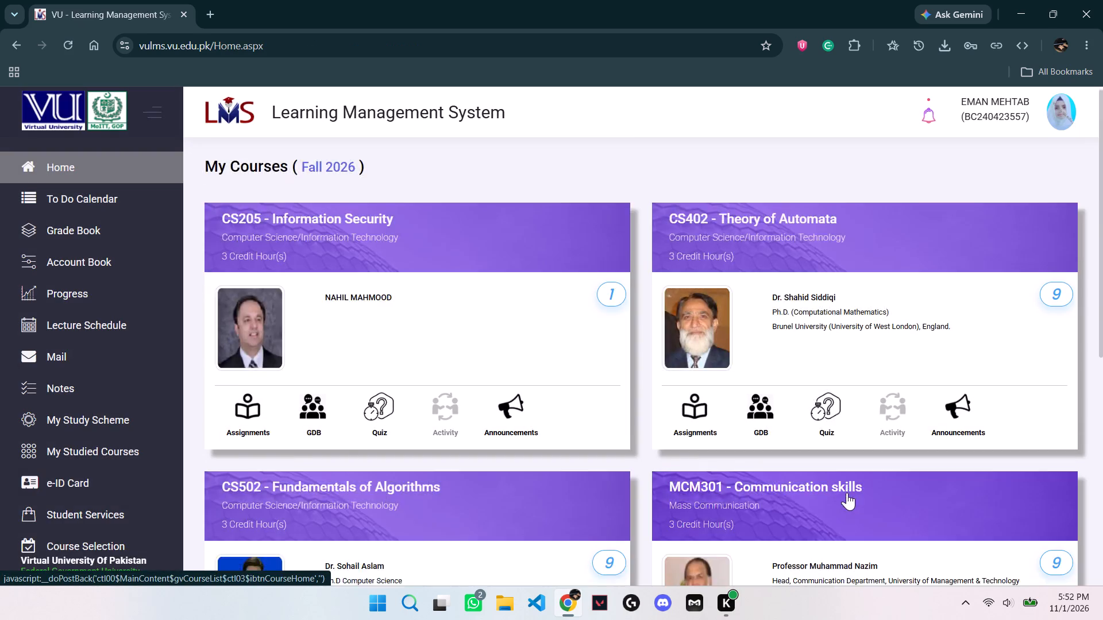
{"action": "scroll", "coordinate": [847, 493], "scroll_direction": "down", "scroll_amount": 10}
{"action": "left_click", "coordinate": [959, 528]}
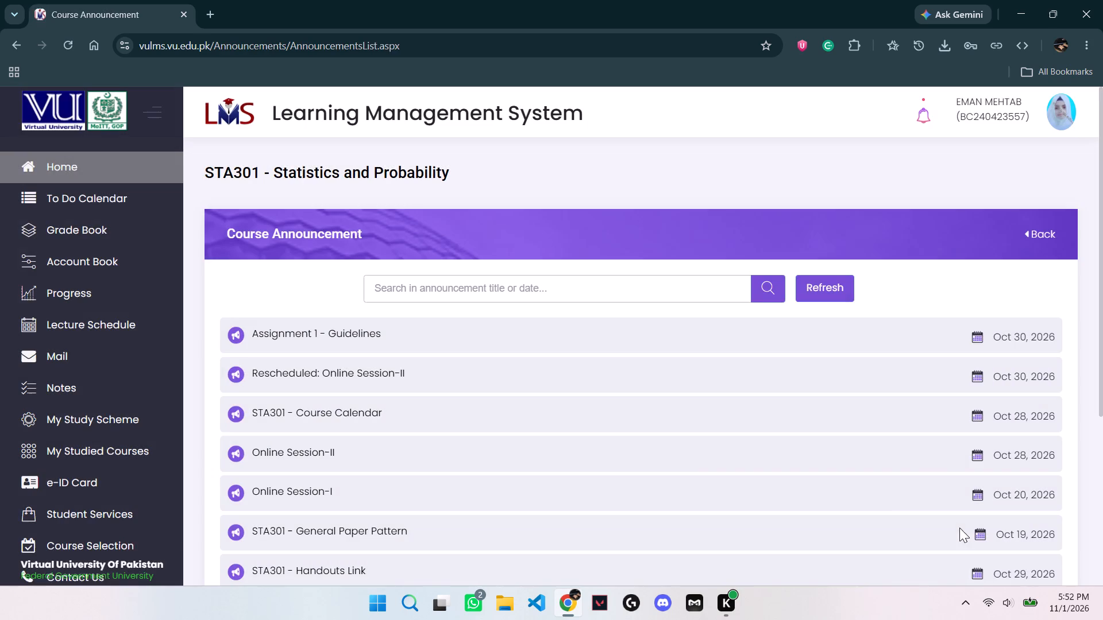
{"action": "left_click", "coordinate": [531, 331]}
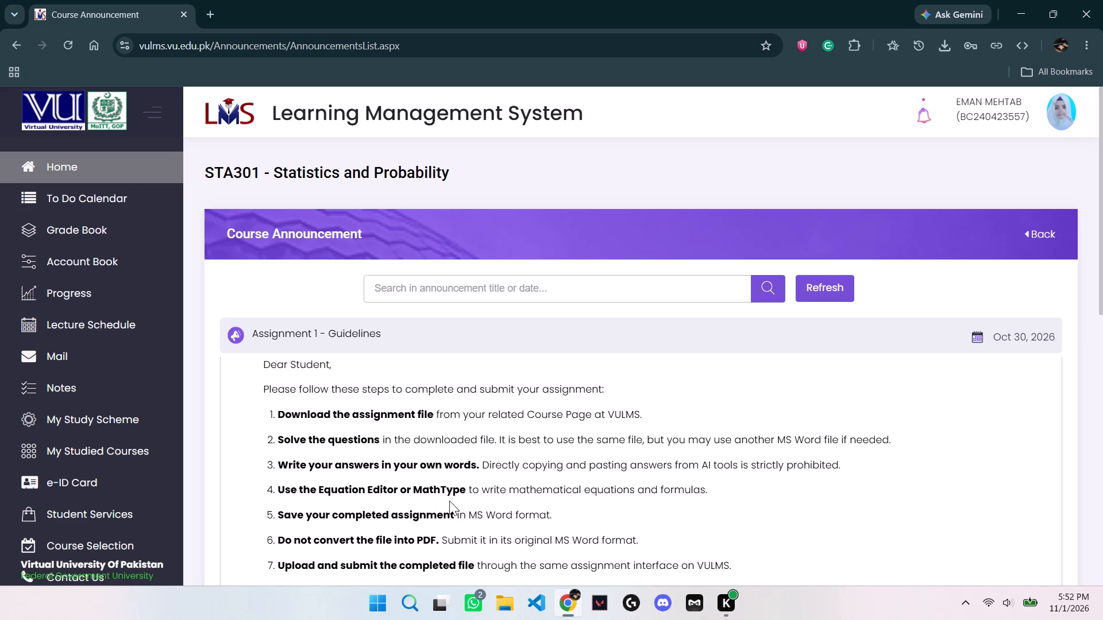
{"action": "scroll", "coordinate": [449, 501], "scroll_direction": "down", "scroll_amount": 1}
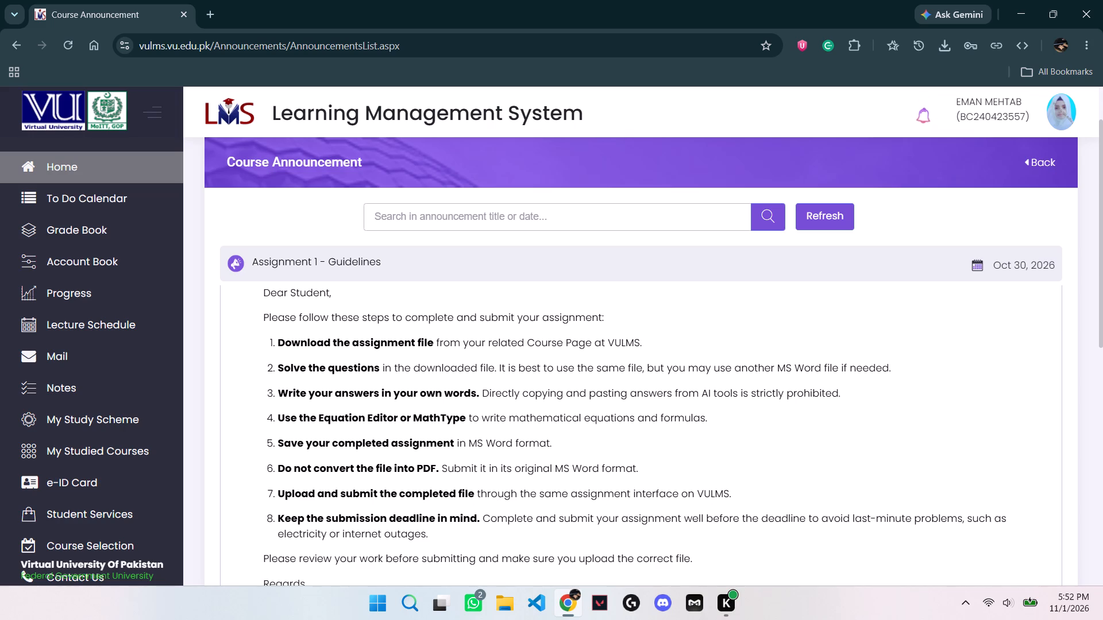
{"action": "scroll", "coordinate": [488, 540], "scroll_direction": "down", "scroll_amount": 1}
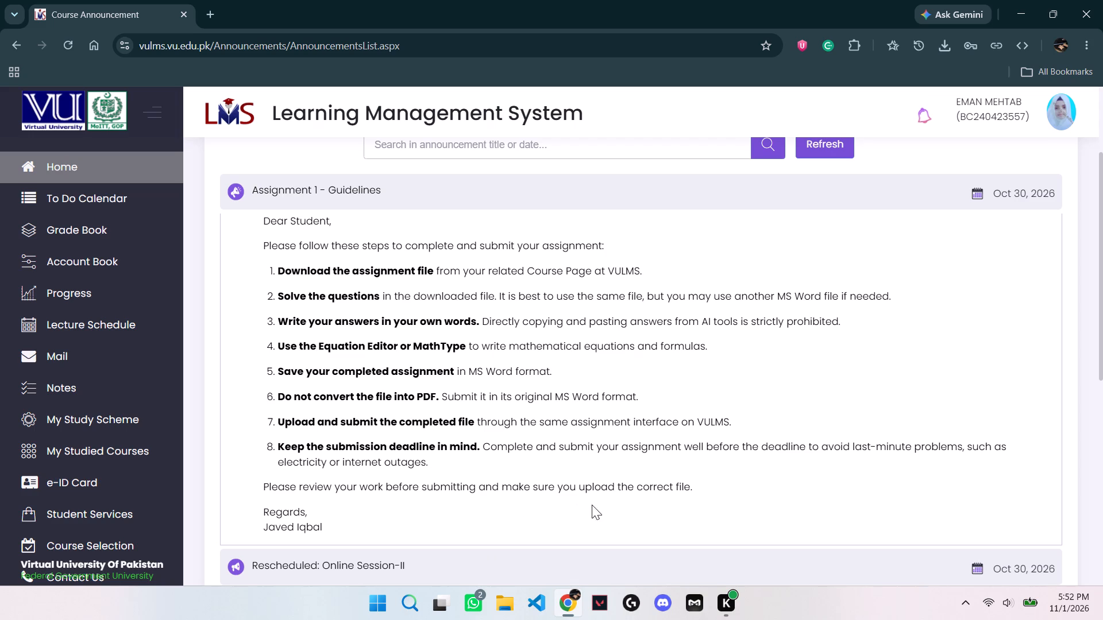
{"action": "scroll", "coordinate": [296, 440], "scroll_direction": "up", "scroll_amount": 2}
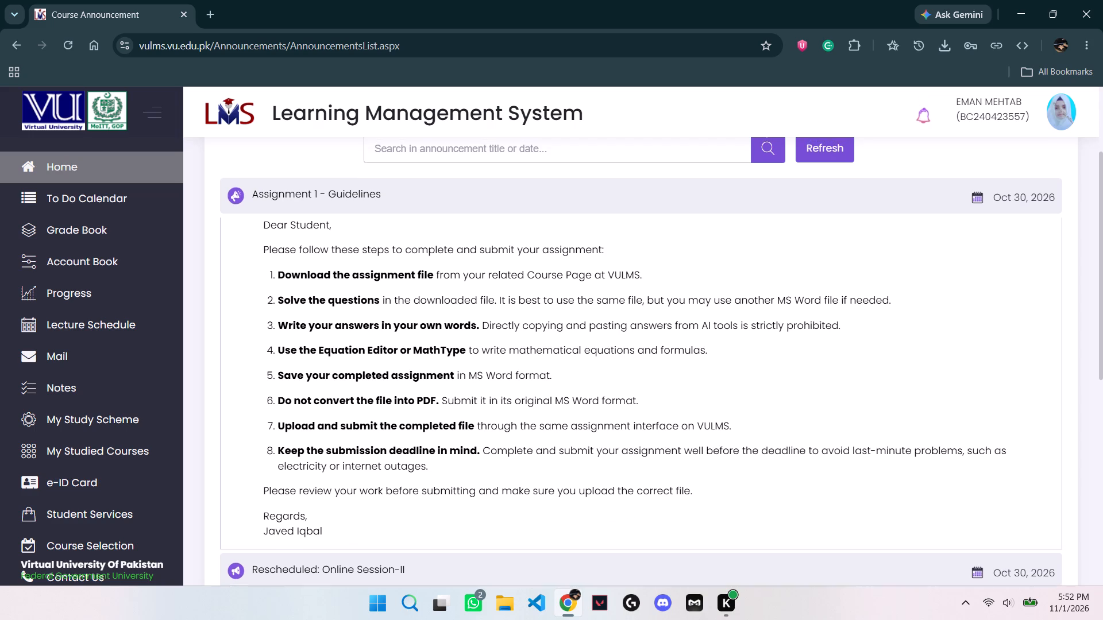
{"action": "scroll", "coordinate": [296, 440], "scroll_direction": "up", "scroll_amount": 5}
Return to the My Courses overview for Fall 2026.
{"action": "left_click", "coordinate": [125, 162]}
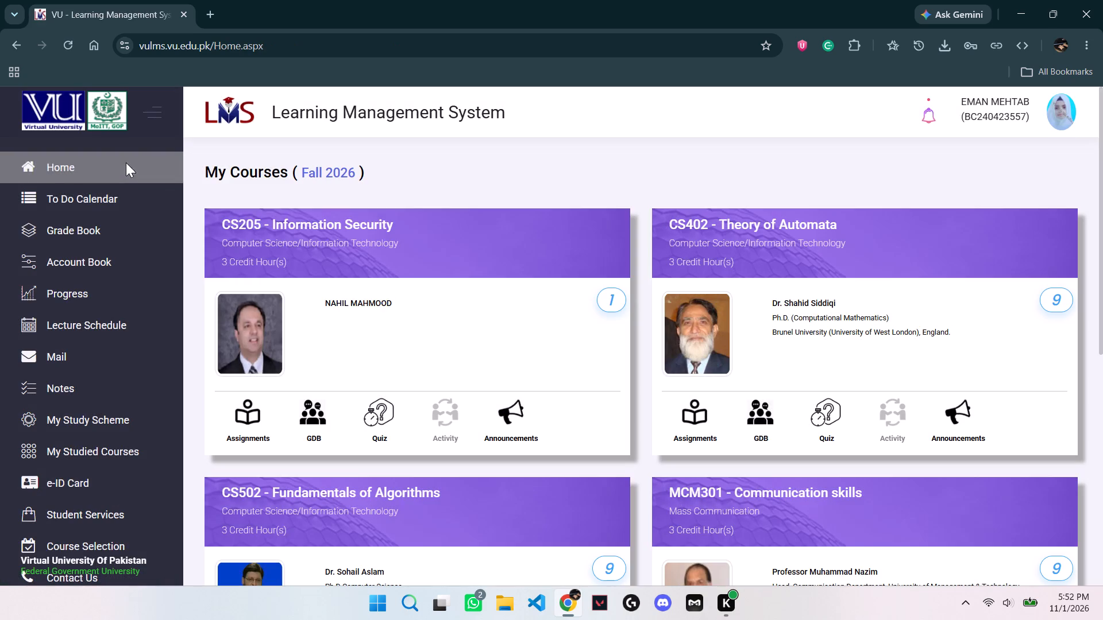
{"action": "scroll", "coordinate": [418, 417], "scroll_direction": "up", "scroll_amount": 5}
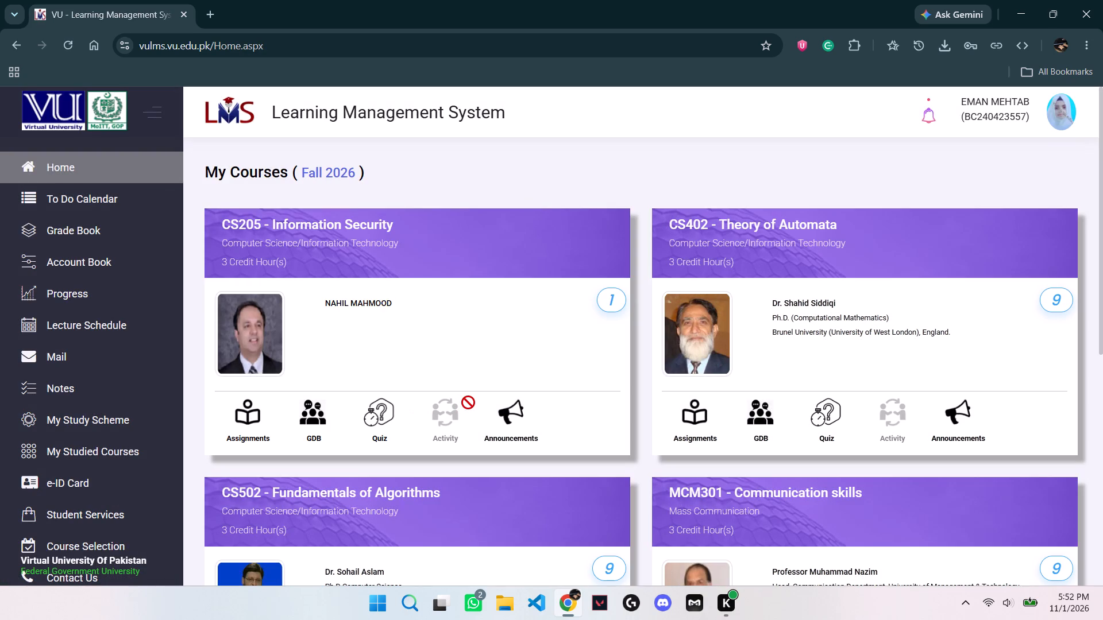